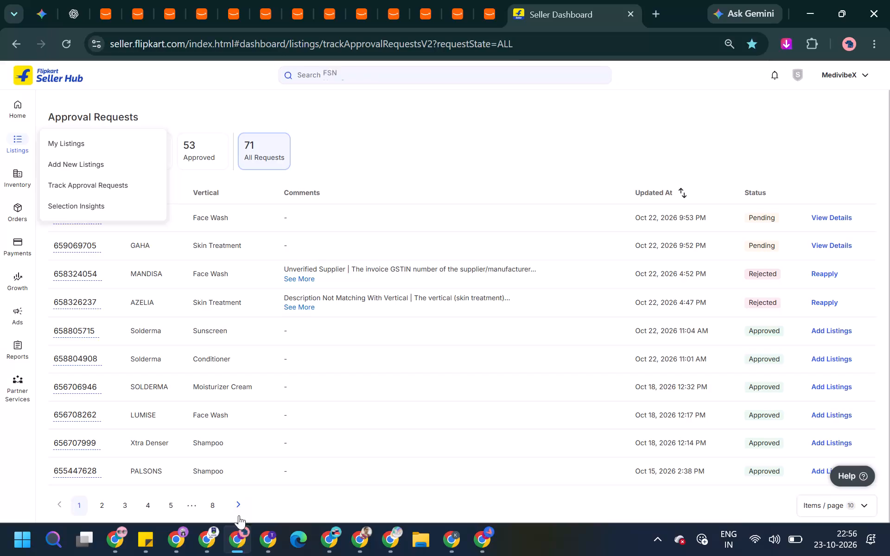
# Reorder the taskbar so that File Explorer sits directly beside the LIANAFASHION Chrome window.
pyautogui.click(202, 551)
pyautogui.click(405, 537)
pyautogui.click(413, 538)
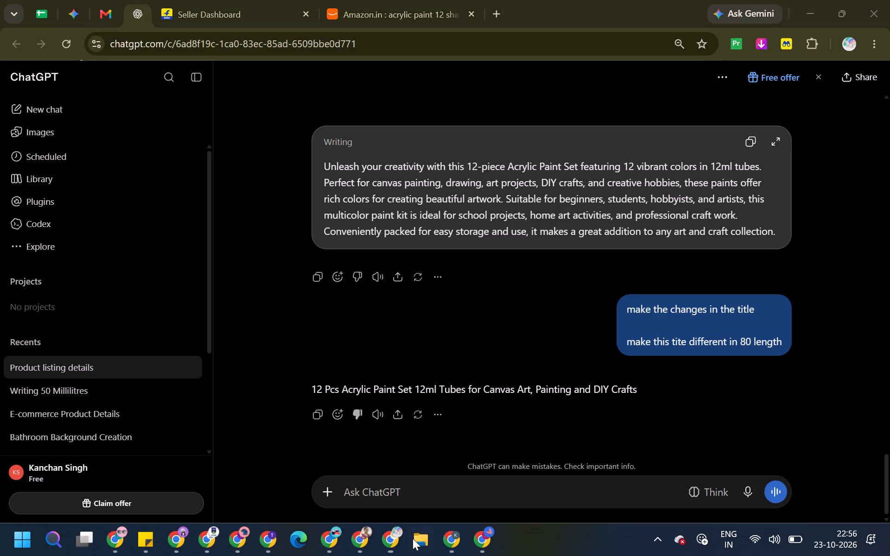
pyautogui.moveTo(416, 538); pyautogui.dragTo(206, 537)
pyautogui.click(206, 537)
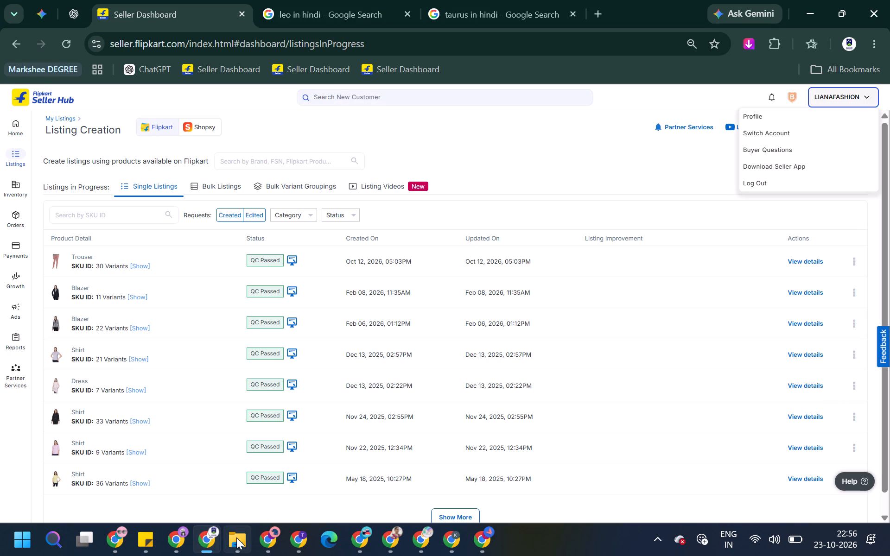
pyautogui.moveTo(236, 537); pyautogui.dragTo(208, 538)
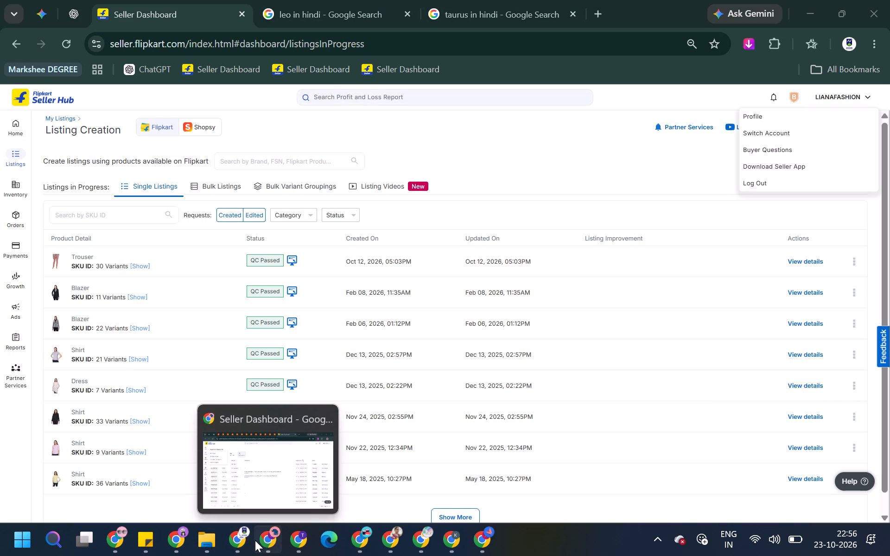
# Browse in a maximized File Explorer to Work (W:) > WORK > liana fashion and into the nested RHINESTONE Mens shirt for listing folder.
pyautogui.click(203, 541)
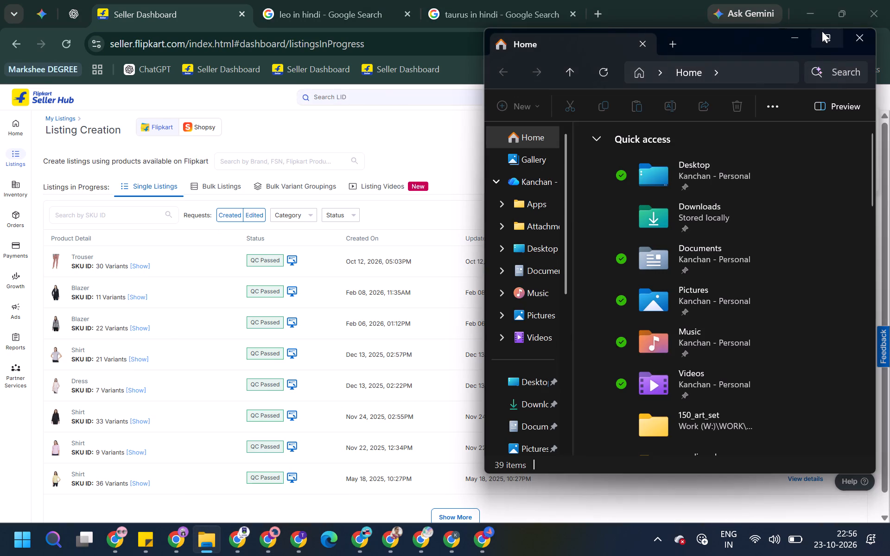
pyautogui.click(823, 31)
pyautogui.click(191, 242)
pyautogui.scroll(-4, 44, 401)
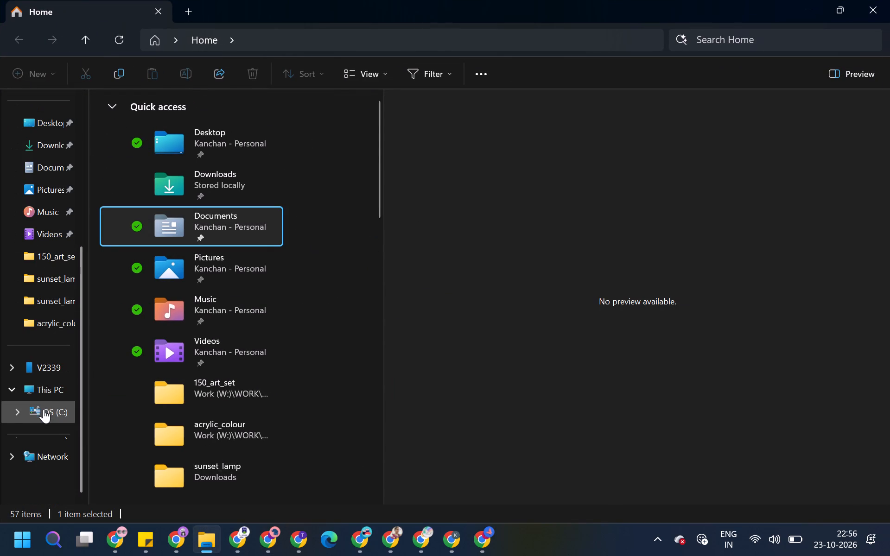
pyautogui.click(52, 427)
pyautogui.doubleClick(261, 179)
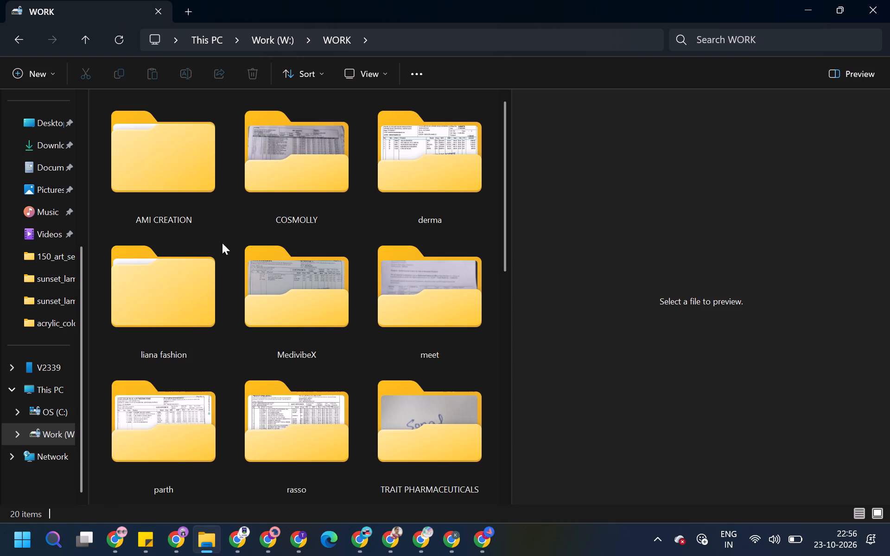
pyautogui.scroll(-1, 209, 296)
pyautogui.scroll(3, 206, 318)
pyautogui.press('a')
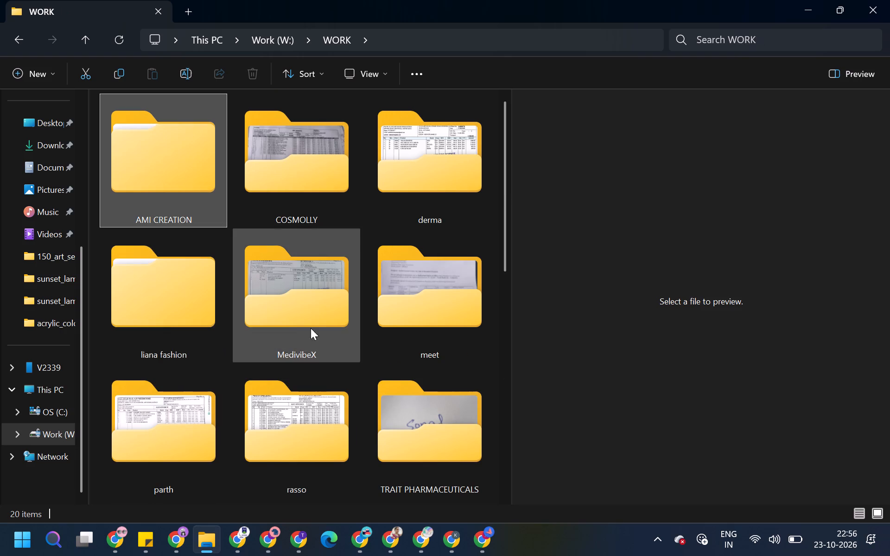
pyautogui.doubleClick(165, 322)
pyautogui.click(226, 134)
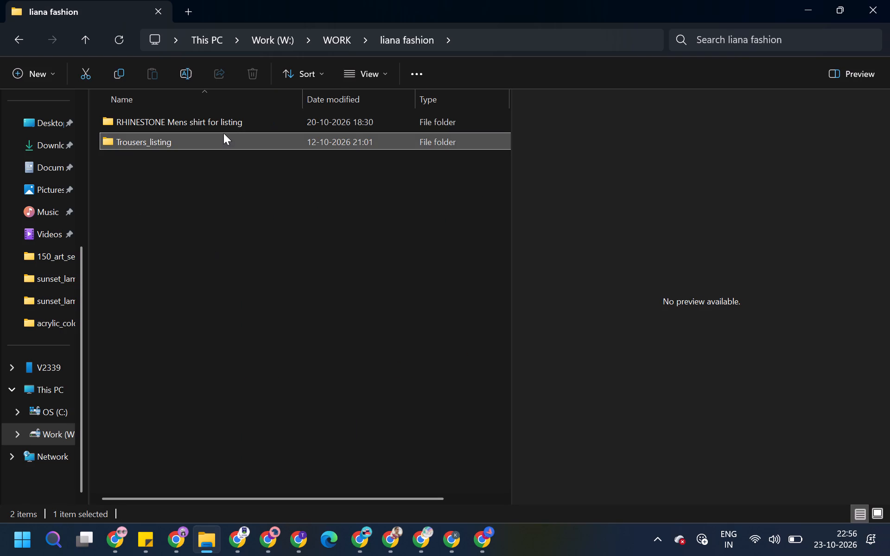
pyautogui.doubleClick(227, 127)
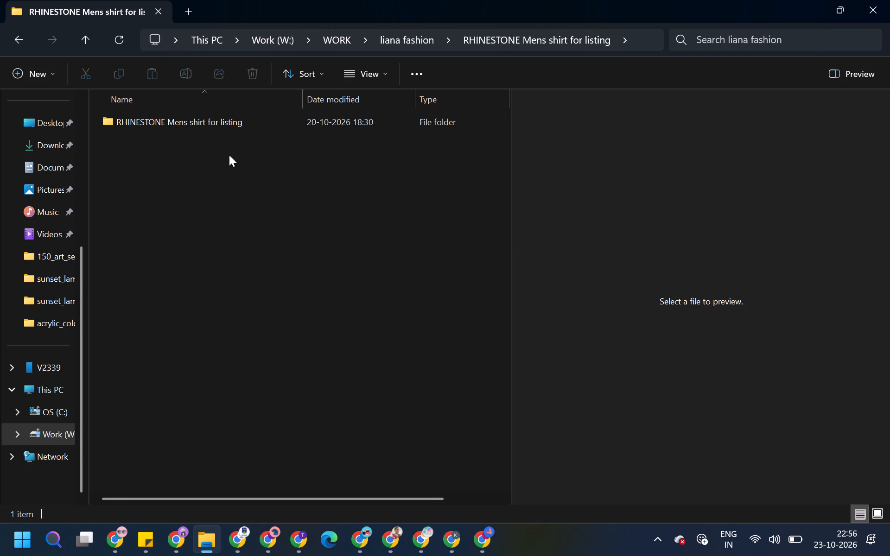
pyautogui.doubleClick(226, 124)
# Enlarge the file icons, look into the Photoshoot folder, and open the SKU workbook from the shirt folder.
pyautogui.keyDown('ctrl'); pyautogui.scroll(6, 264, 336); pyautogui.keyUp('ctrl')
pyautogui.keyDown('ctrl'); pyautogui.scroll(16, 264, 335); pyautogui.keyUp('ctrl')
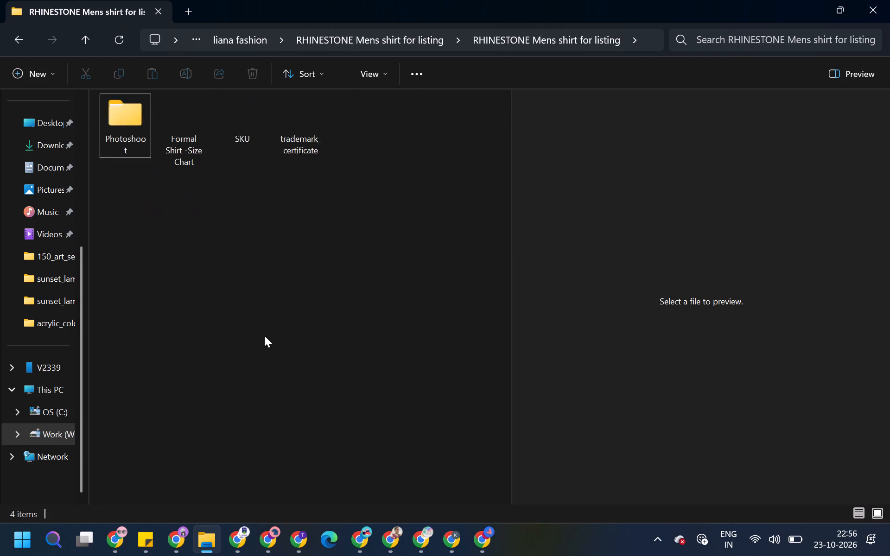
pyautogui.keyDown('ctrl'); pyautogui.scroll(17, 264, 335); pyautogui.keyUp('ctrl')
pyautogui.doubleClick(165, 170)
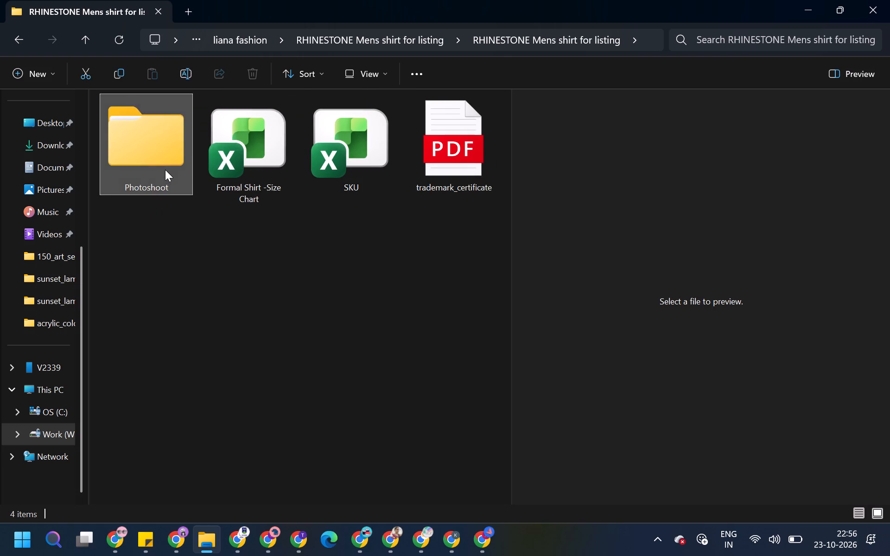
pyautogui.press('BackSpace')
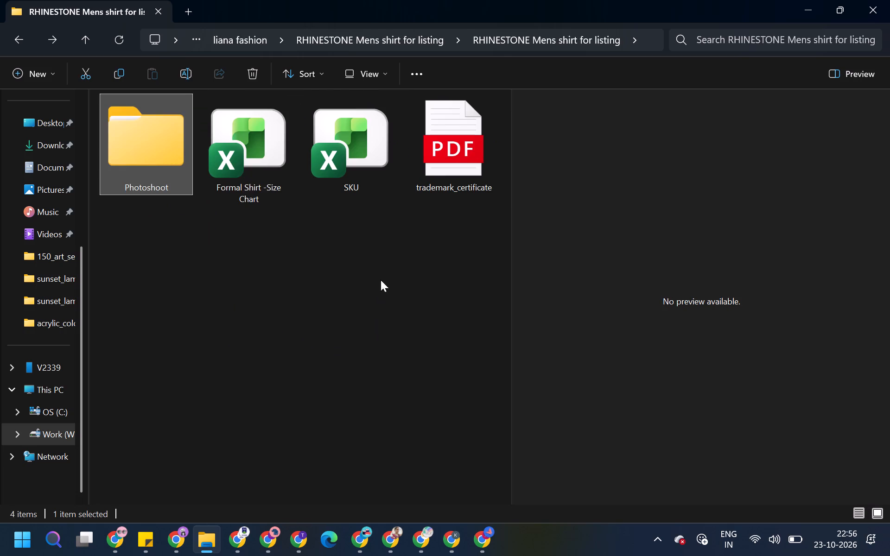
pyautogui.click(288, 150)
pyautogui.doubleClick(364, 150)
# Start a new single listing in the LIANAFASHION seller account with the Shirt vertical and proceed to brand selection.
pyautogui.click(224, 543)
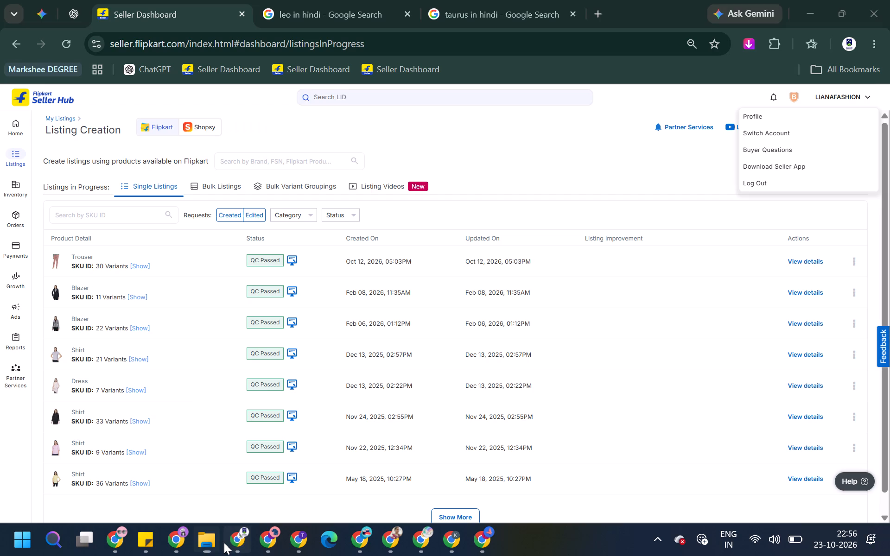
pyautogui.scroll(5, 484, 341)
pyautogui.click(602, 158)
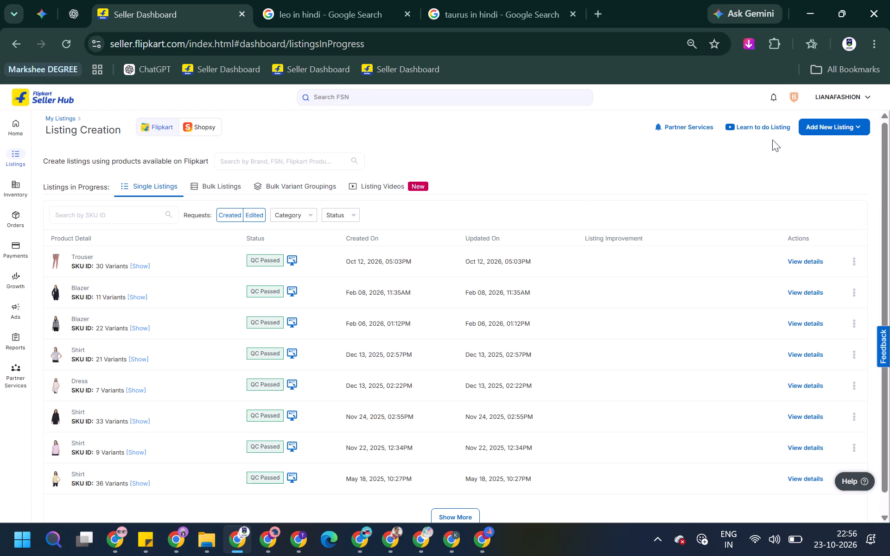
pyautogui.click(861, 125)
pyautogui.click(828, 155)
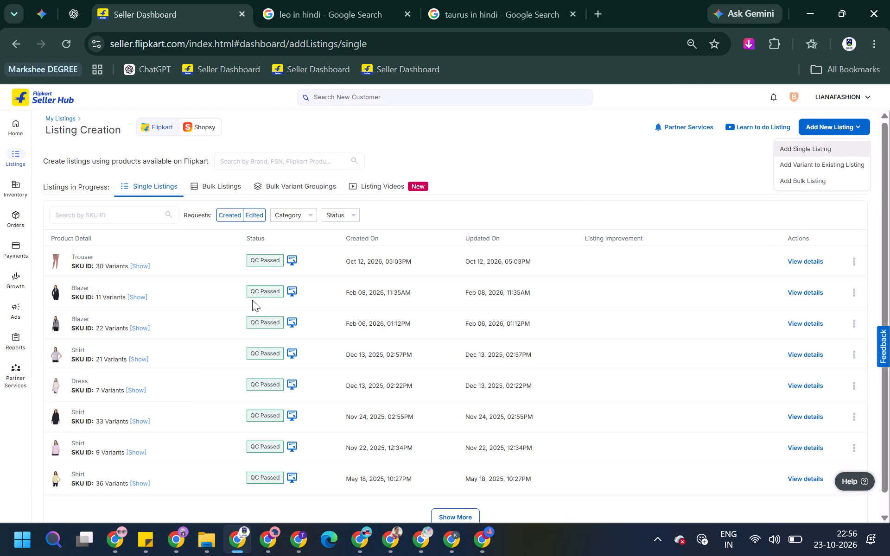
pyautogui.hotkey('alt', 'Tab')
pyautogui.hotkey('alt', 'Tab')
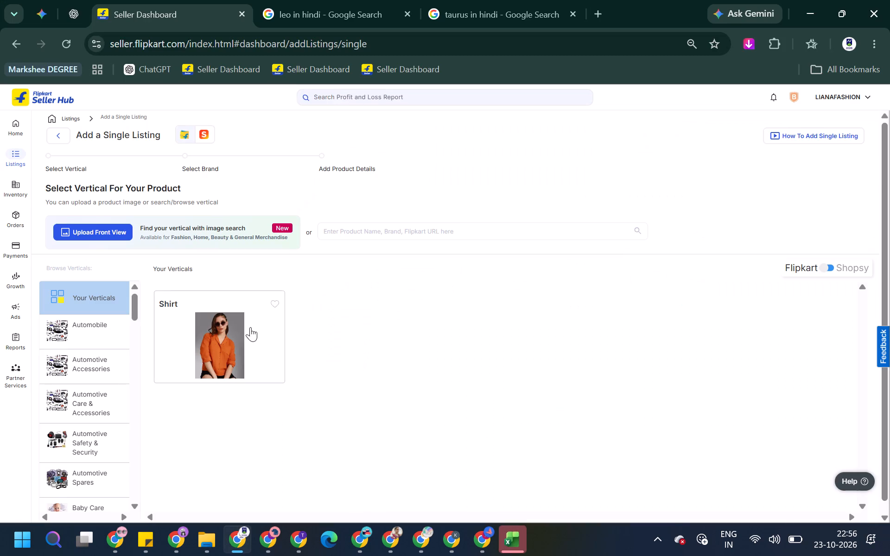
pyautogui.click(258, 329)
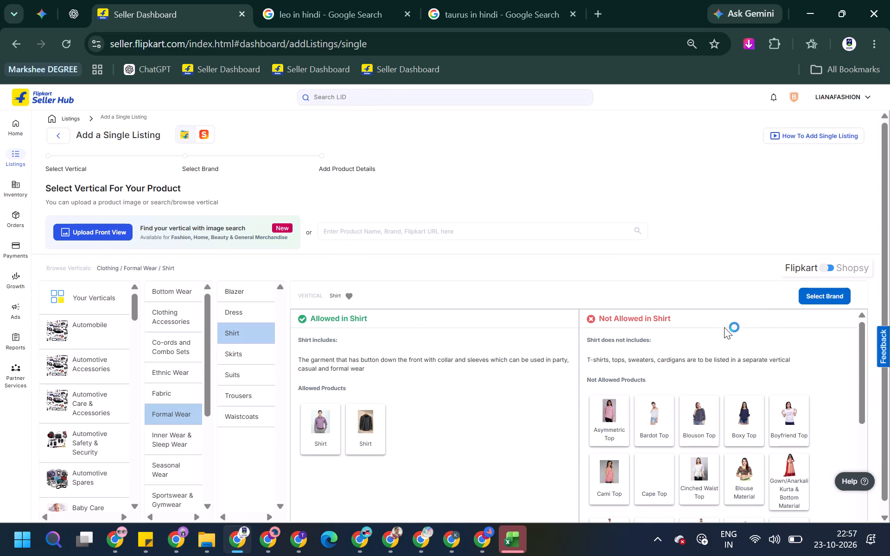
pyautogui.click(817, 297)
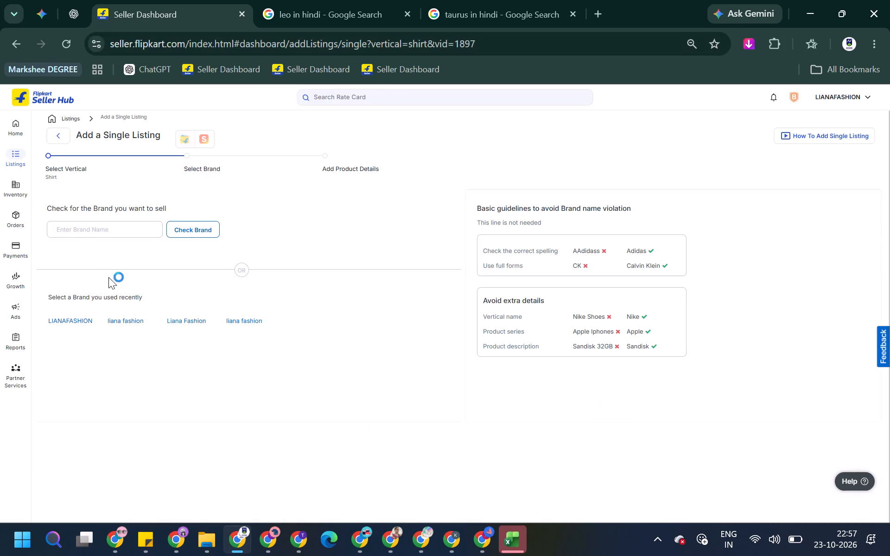
# Open Track Approval Requests in a new tab and place that tab before the listing tab.
pyautogui.rightClick(83, 190)
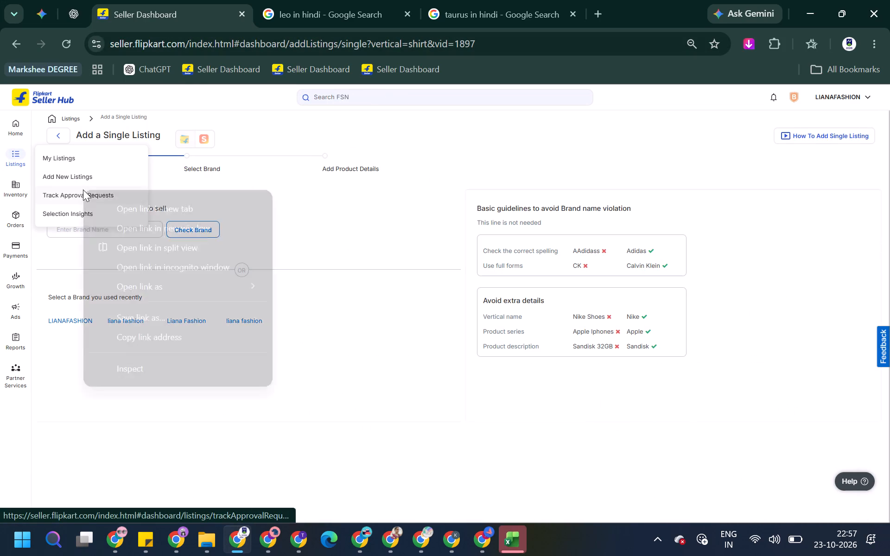
pyautogui.click(140, 202)
pyautogui.click(330, 0)
pyautogui.moveTo(330, 0); pyautogui.dragTo(226, 0)
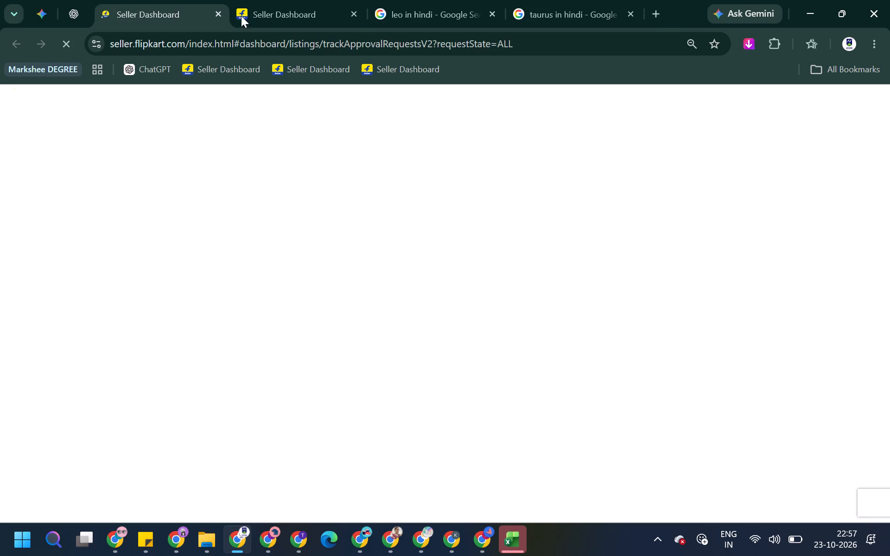
# Copy the brand name RHINESTONE from the approved Shirt request, check it as the listing's brand, and start the listing.
pyautogui.hotkey('alt', 'Tab')
pyautogui.hotkey('alt', 'Tab')
pyautogui.click(512, 549)
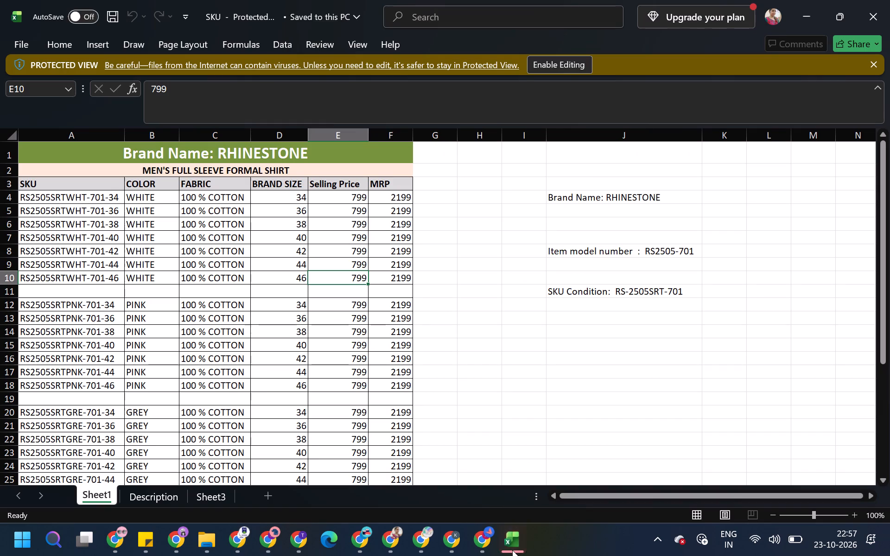
pyautogui.click(512, 550)
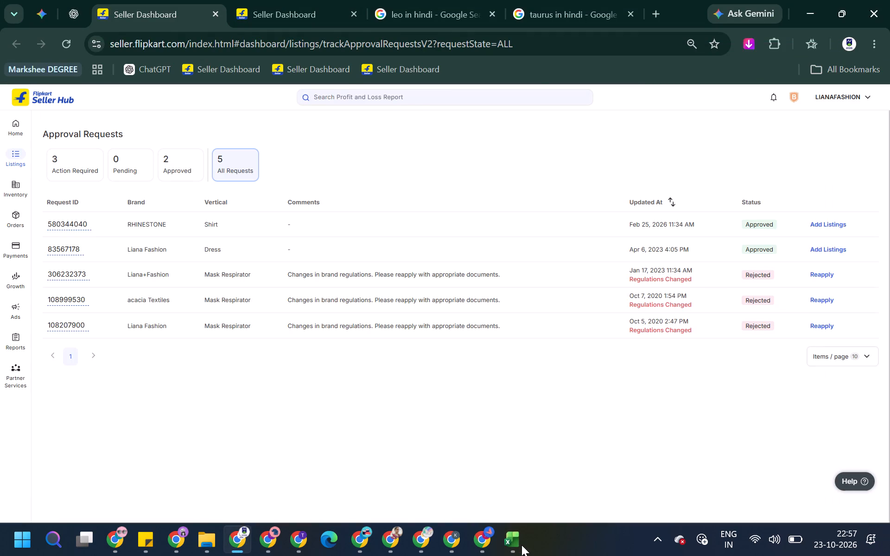
pyautogui.doubleClick(145, 221)
pyautogui.hotkey('ctrl', 'c')
pyautogui.doubleClick(146, 225)
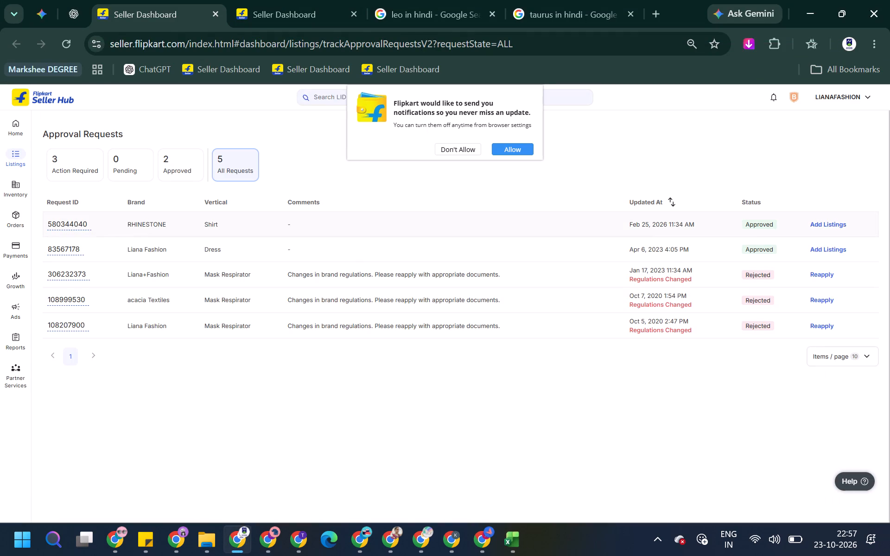
pyautogui.hotkey('ctrl', 'c')
pyautogui.click(315, 0)
pyautogui.hotkey('ctrl', 'v')
pyautogui.click(147, 222)
pyautogui.hotkey('ctrl', 'v')
pyautogui.click(194, 226)
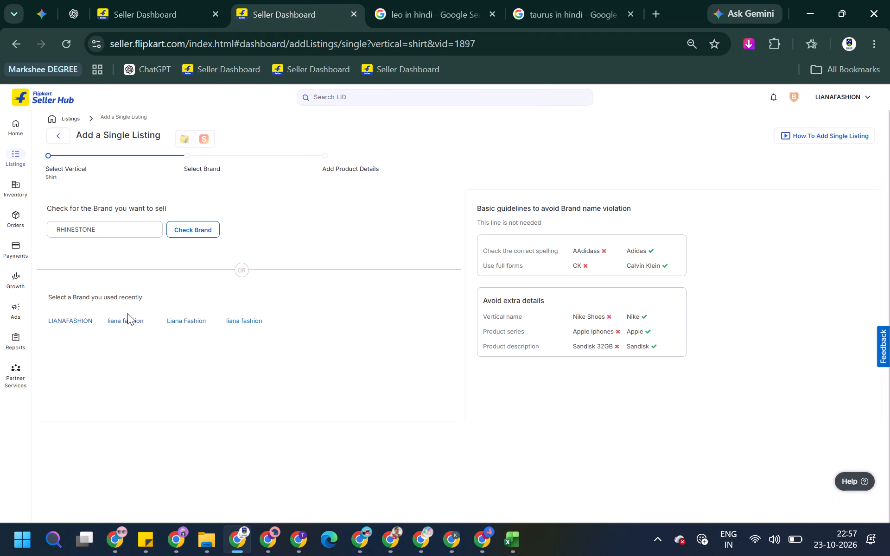
pyautogui.click(109, 276)
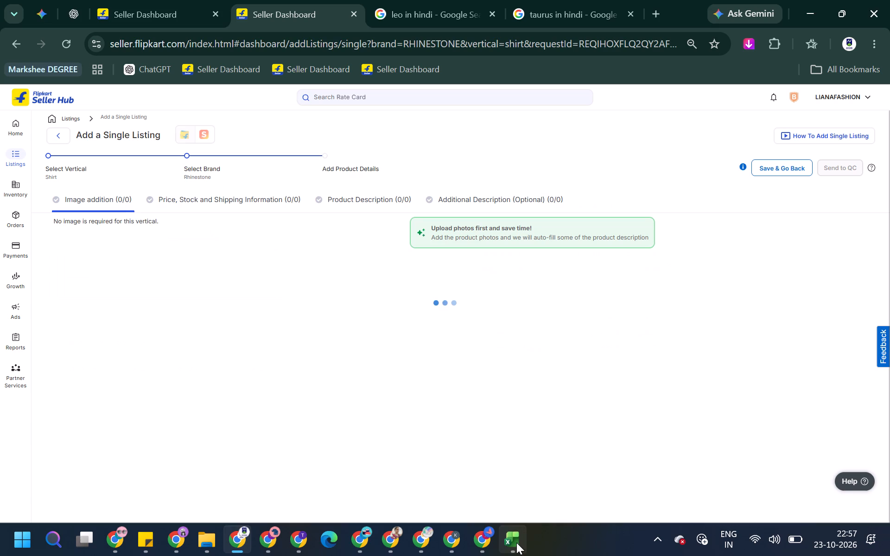
# Place Excel beside File Explorer on the taskbar and enable editing in the SKU workbook.
pyautogui.moveTo(516, 543); pyautogui.dragTo(259, 540)
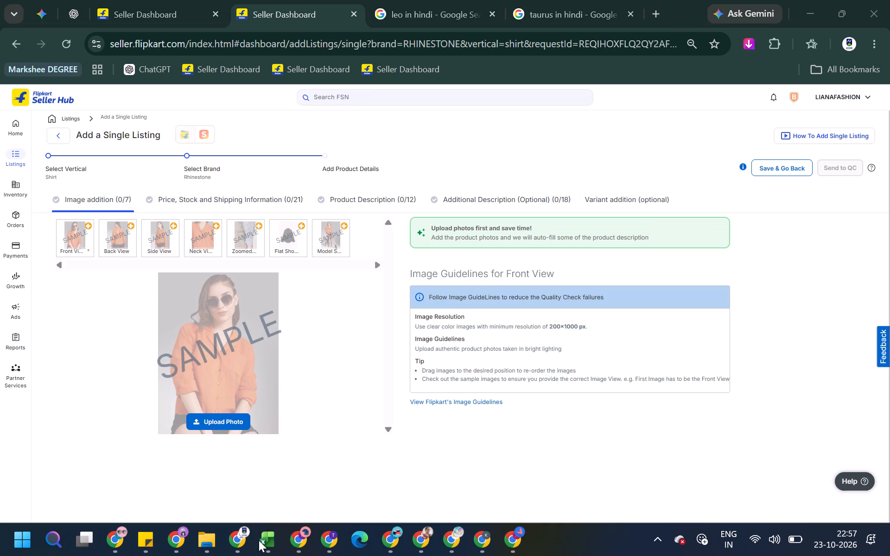
pyautogui.moveTo(259, 540); pyautogui.dragTo(215, 540)
pyautogui.click(225, 534)
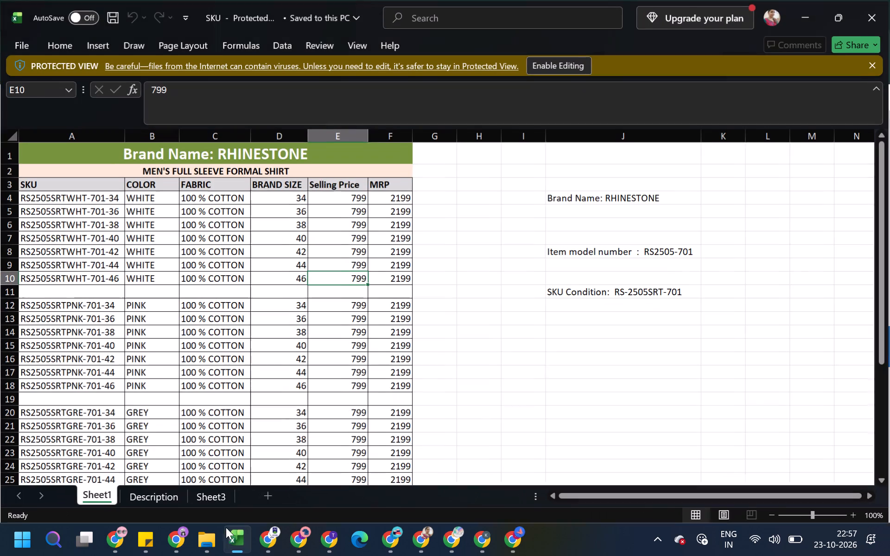
pyautogui.click(551, 62)
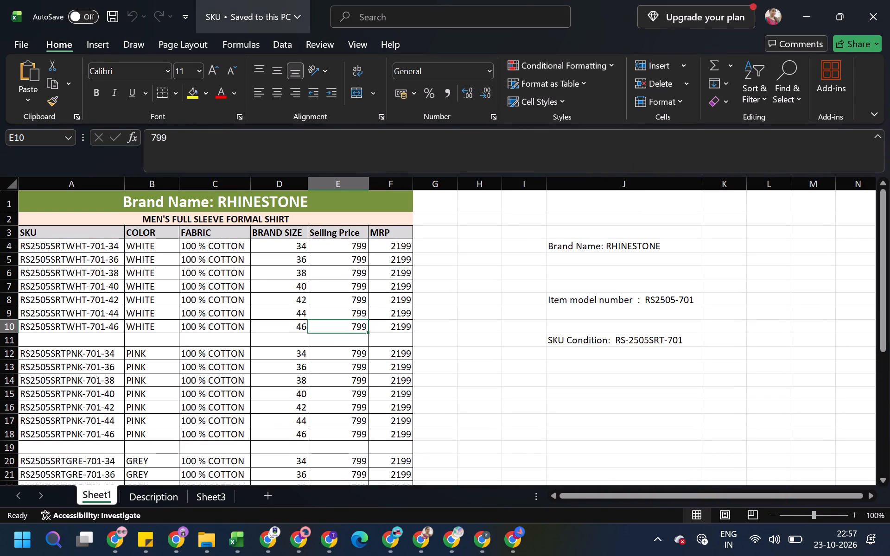
# Examine Sheet1 of the SKU workbook for the shirt's SKUs, colours, fabric, sizes, prices and contact details.
pyautogui.click(167, 271)
pyautogui.scroll(4, 197, 261)
pyautogui.hotkey('alt', 'Tab')
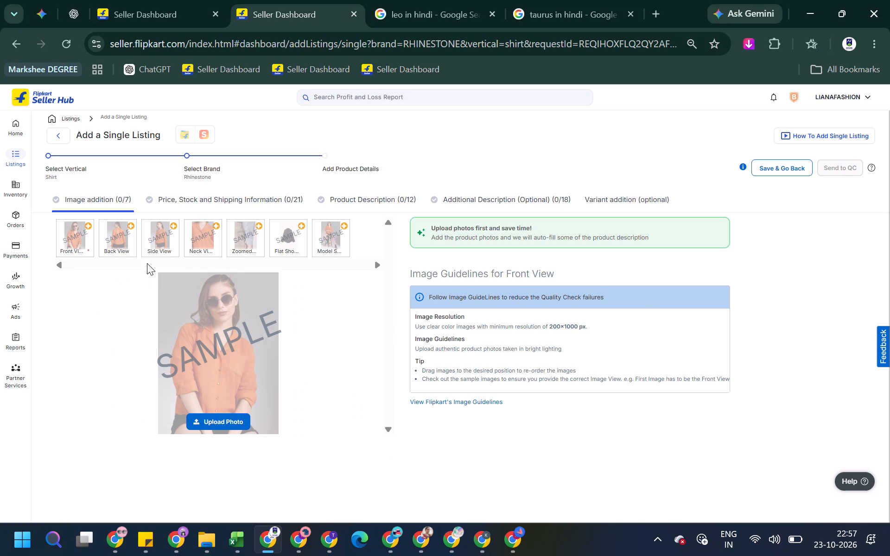
pyautogui.hotkey('alt', 'Tab')
pyautogui.click(85, 249)
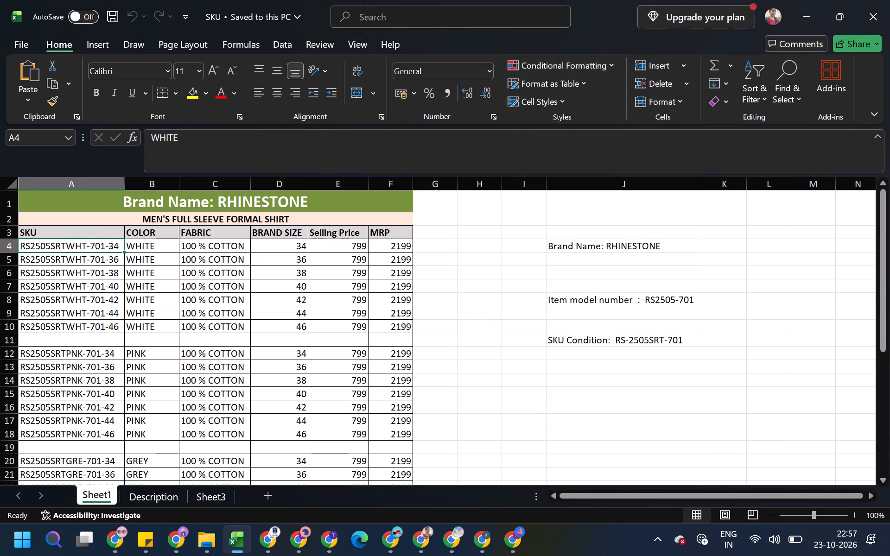
pyautogui.scroll(-5, 189, 273)
pyautogui.scroll(2, 187, 283)
pyautogui.scroll(-2, 187, 283)
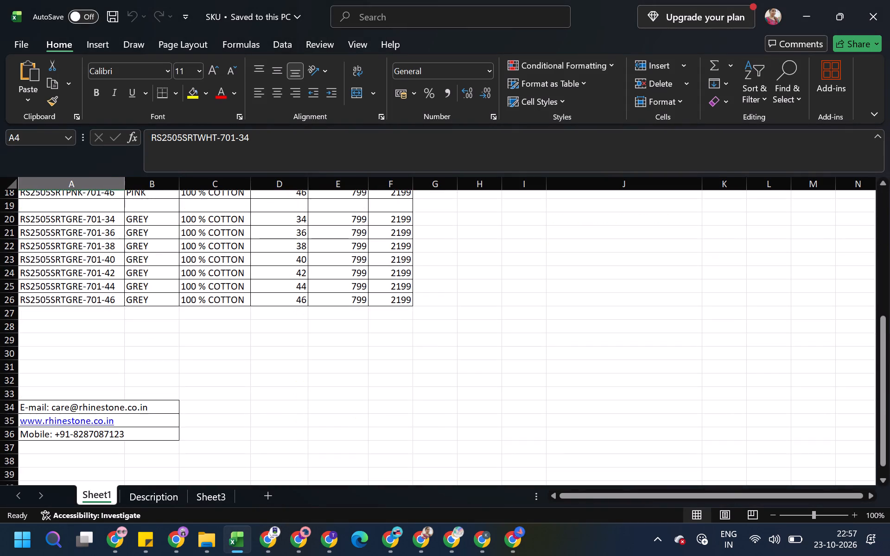
pyautogui.scroll(-3, 186, 288)
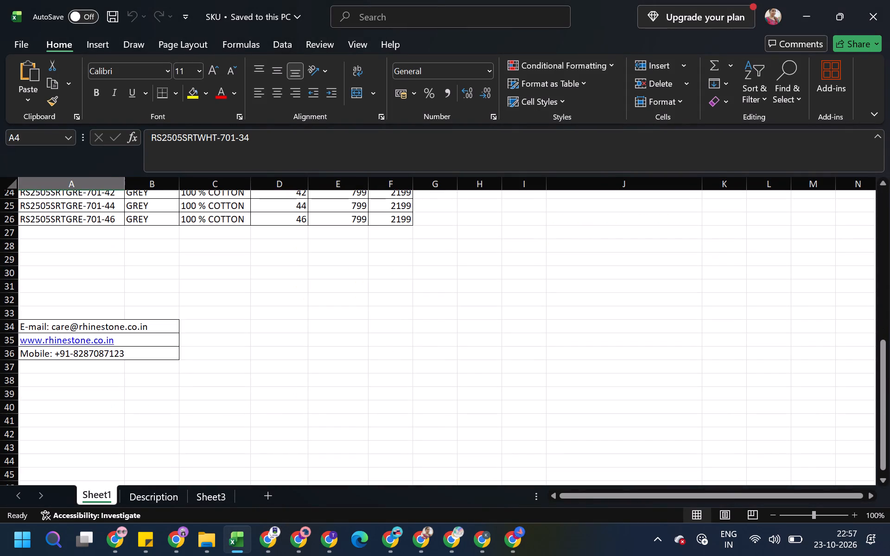
pyautogui.scroll(15, 172, 324)
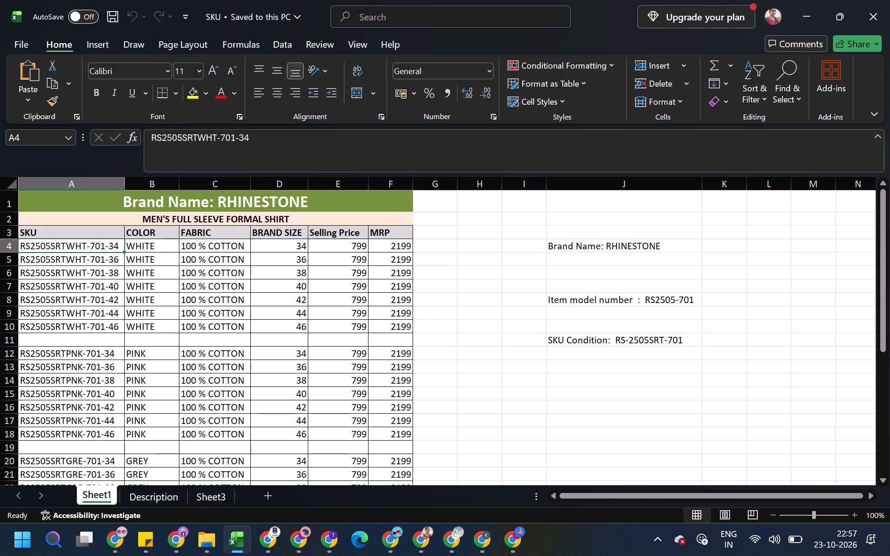
# Upload image 1 from the liana fashion RHINESTONE shirt's Photoshoot > White folder on drive W: as the listing's Front View photo.
pyautogui.hotkey('alt', 'Tab')
pyautogui.click(234, 423)
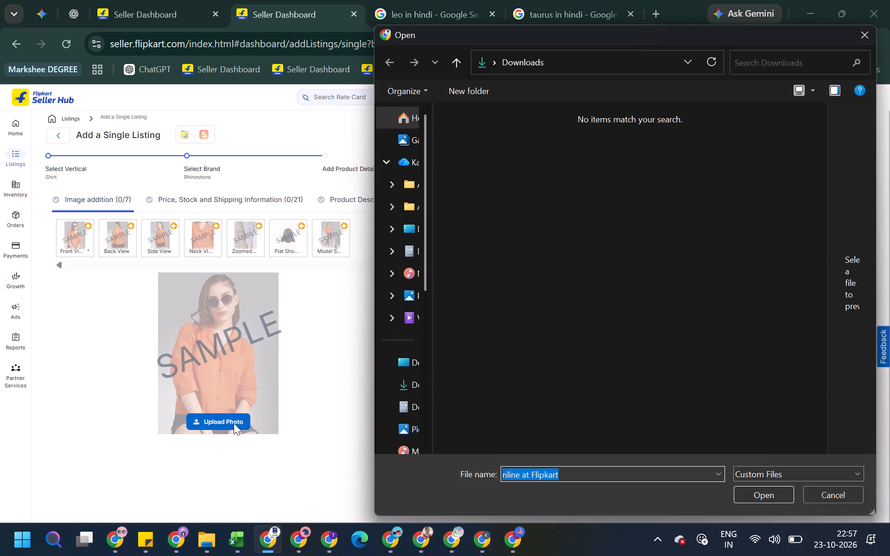
pyautogui.scroll(-1, 413, 369)
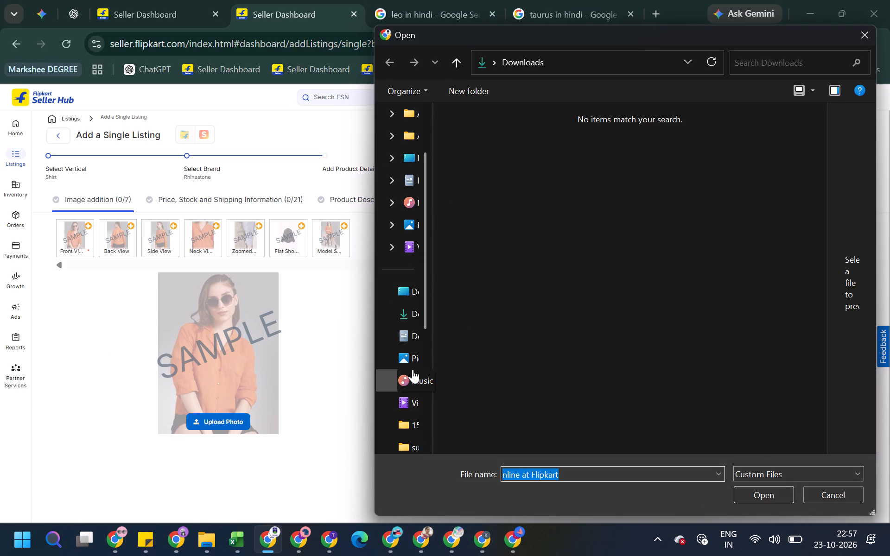
pyautogui.scroll(-5, 413, 371)
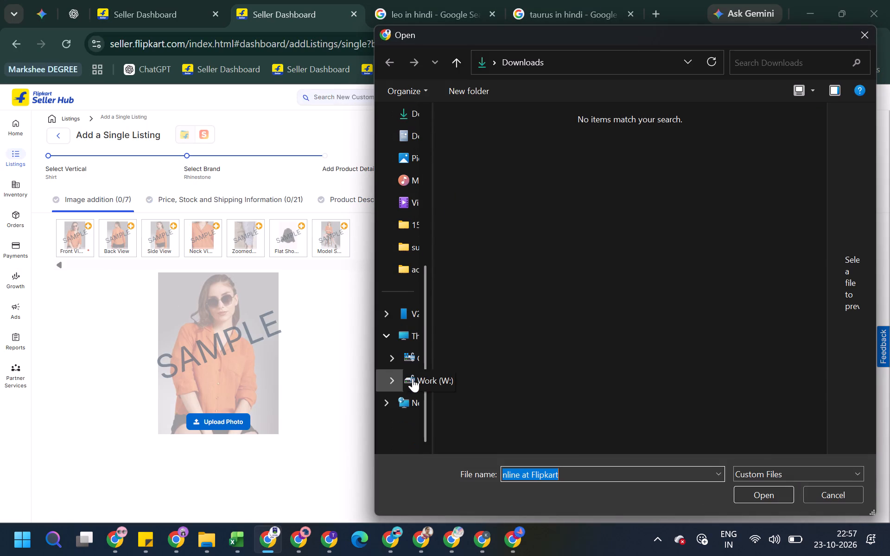
pyautogui.click(411, 380)
pyautogui.doubleClick(585, 165)
pyautogui.doubleClick(489, 284)
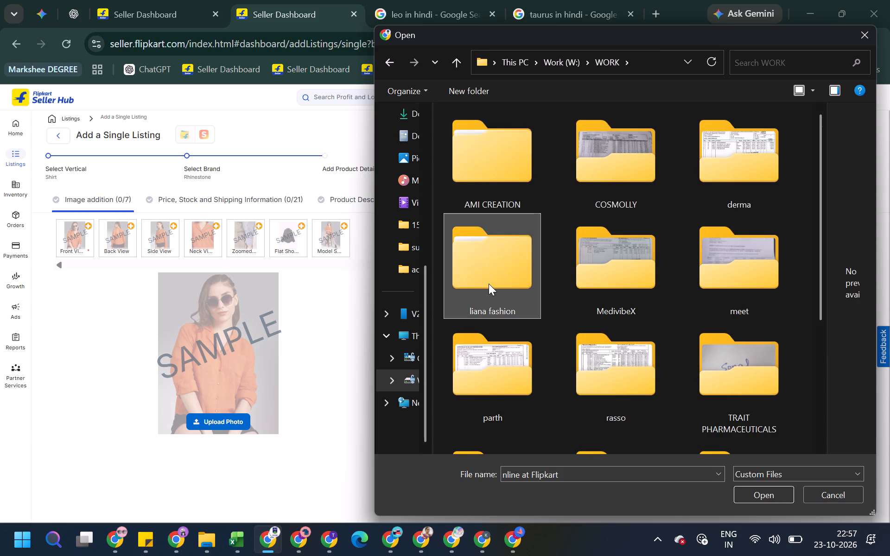
pyautogui.tripleClick(491, 138)
pyautogui.doubleClick(490, 138)
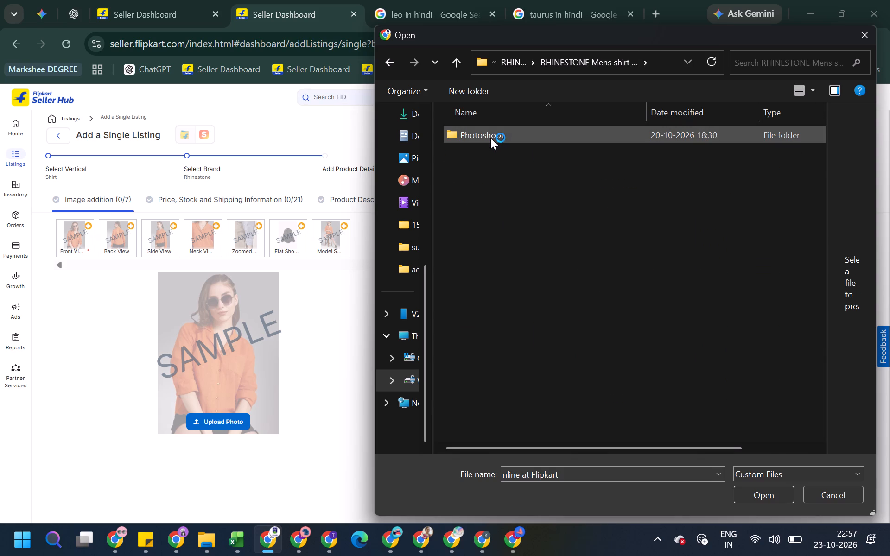
pyautogui.doubleClick(490, 138)
pyautogui.click(485, 141)
pyautogui.doubleClick(493, 175)
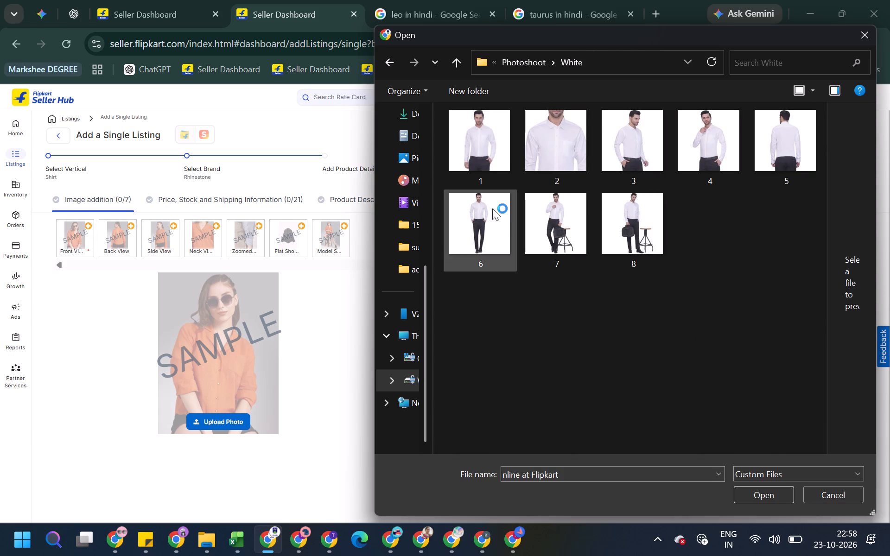
pyautogui.click(518, 316)
pyautogui.click(464, 155)
pyautogui.doubleClick(464, 155)
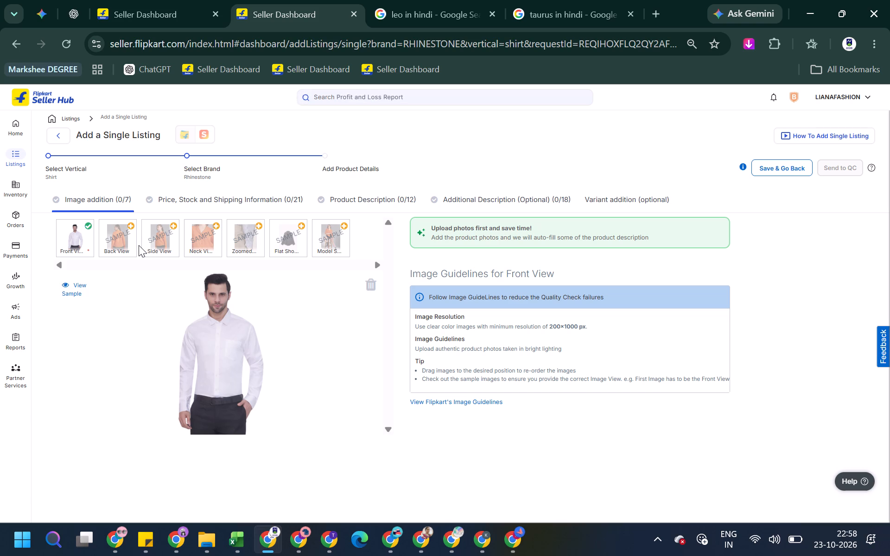
# Upload White folder image 2 as the Back View photo and image 3 as the Side View photo.
pyautogui.click(114, 244)
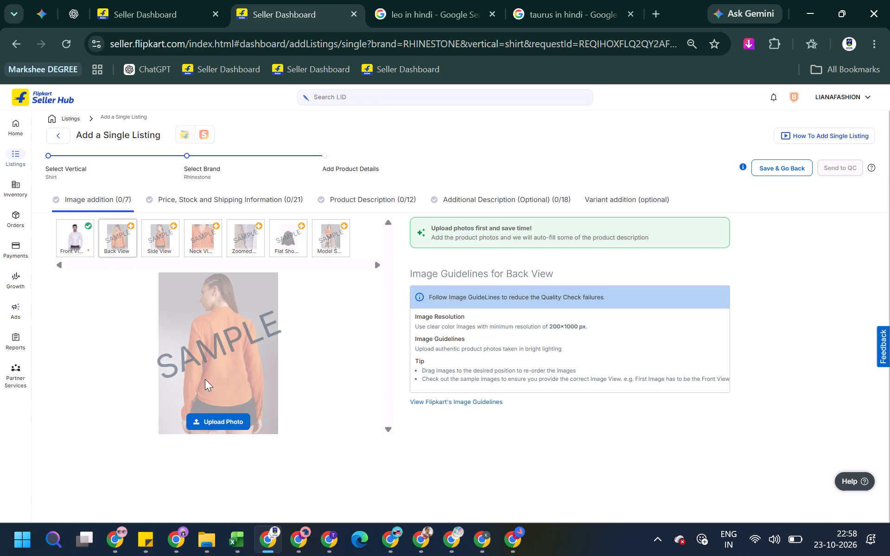
pyautogui.click(221, 420)
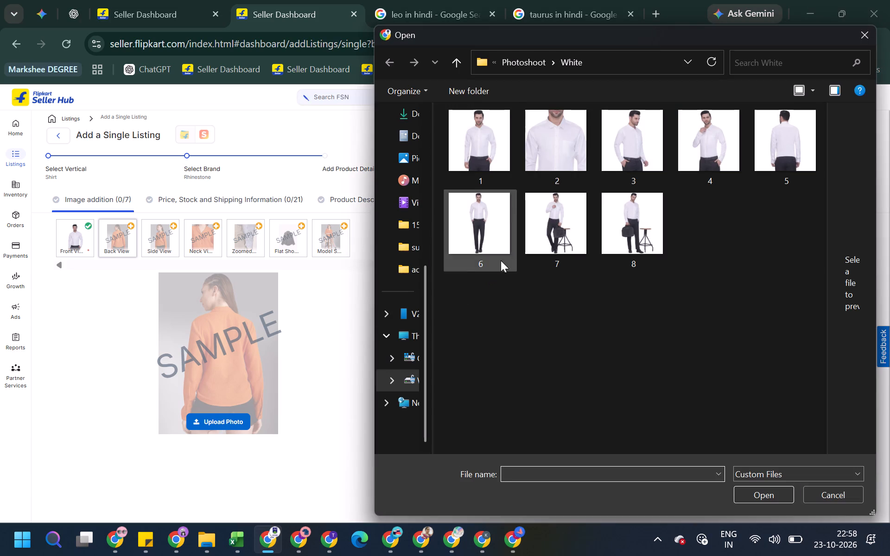
pyautogui.doubleClick(561, 158)
pyautogui.click(159, 242)
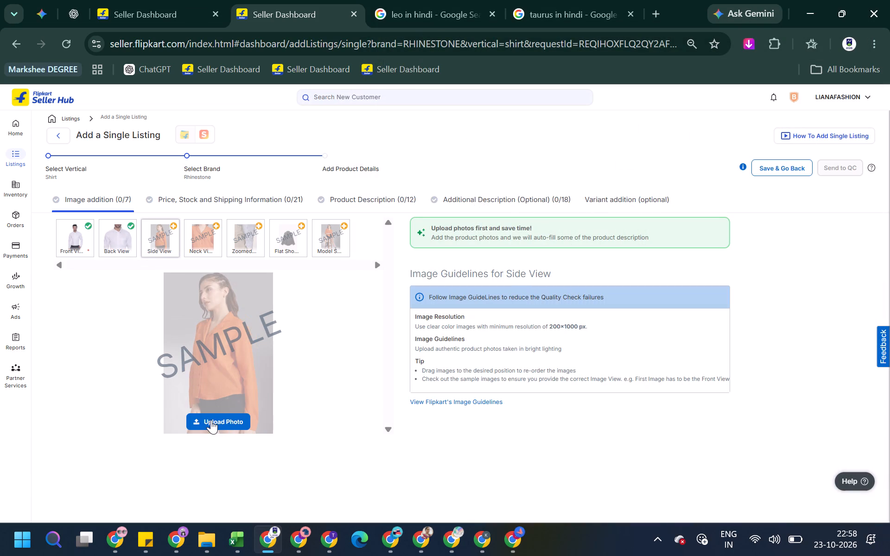
pyautogui.click(211, 420)
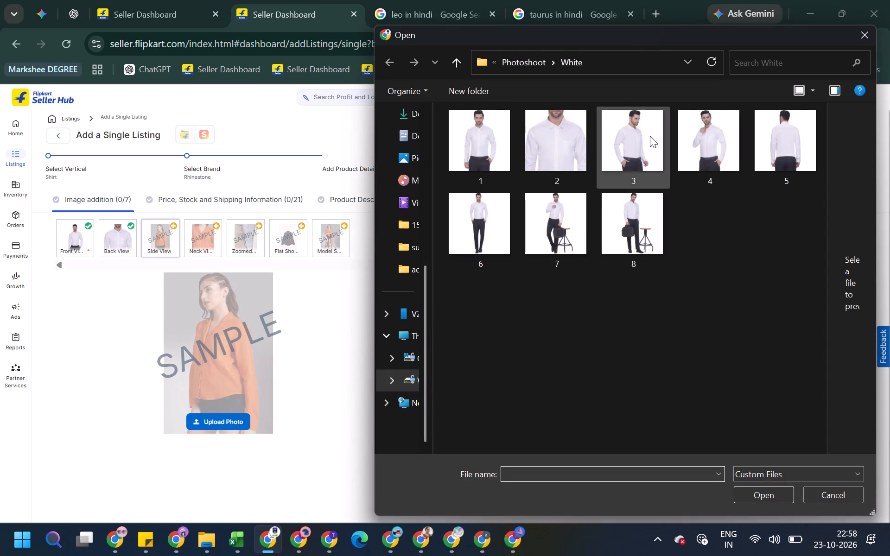
pyautogui.doubleClick(651, 136)
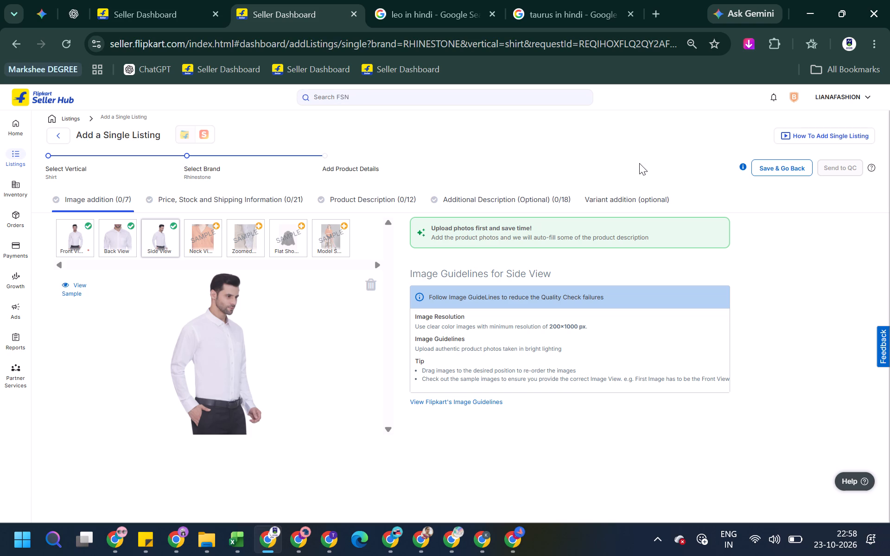
# Upload White folder image 4 as the Neck View photo and image 5 as the Zoomed View photo.
pyautogui.click(193, 253)
pyautogui.click(219, 430)
pyautogui.click(221, 423)
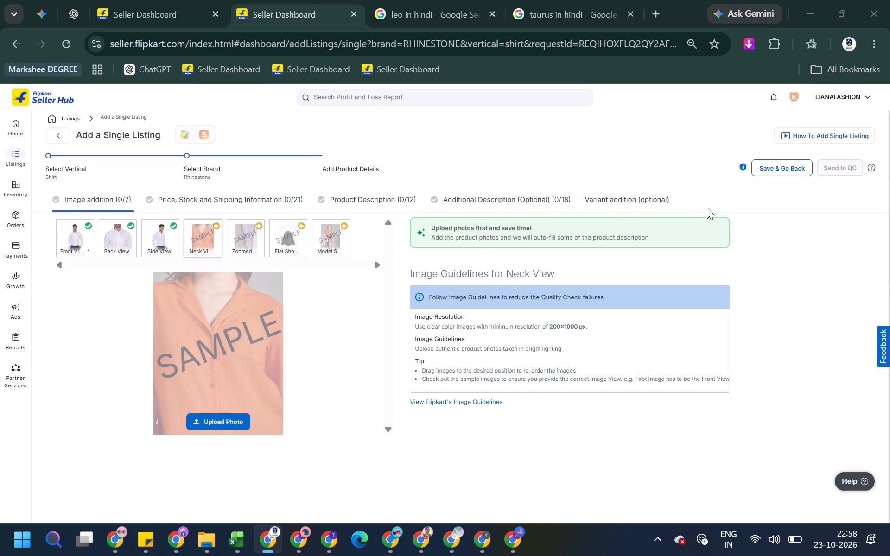
pyautogui.doubleClick(706, 150)
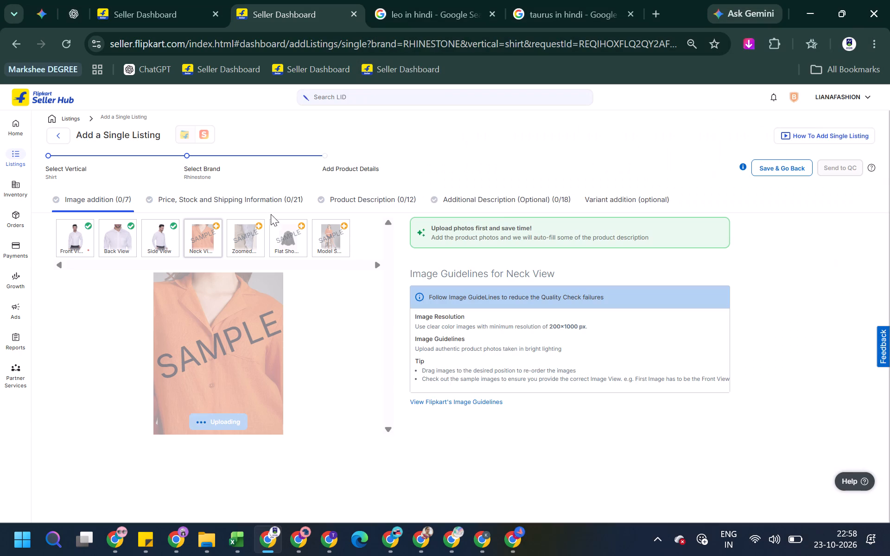
pyautogui.click(236, 241)
pyautogui.click(207, 415)
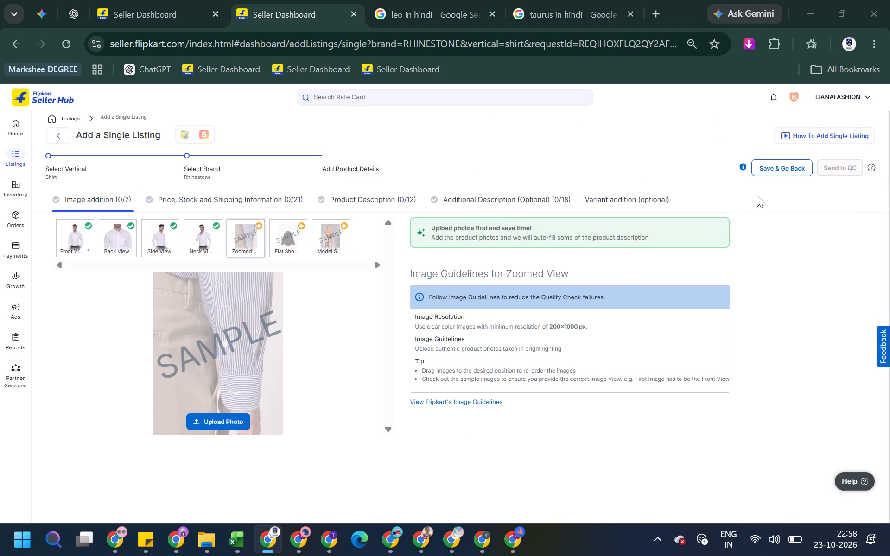
pyautogui.doubleClick(792, 156)
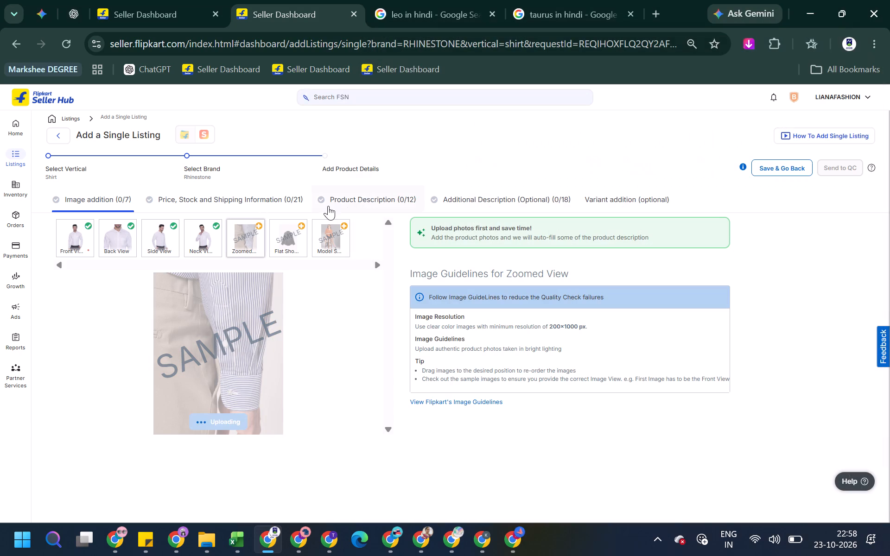
# Upload White folder image 6 as the Flat Shot View photo and image 7 as the Model Shot View photo.
pyautogui.click(290, 243)
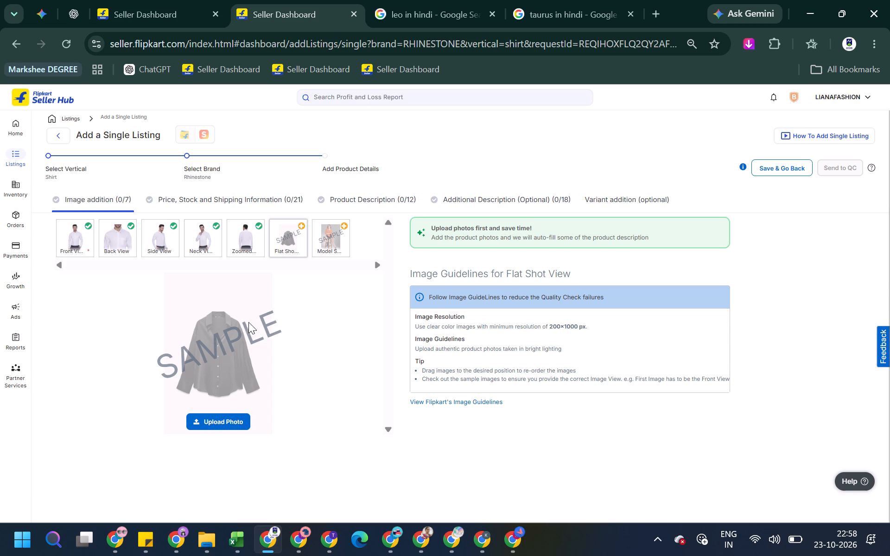
pyautogui.click(209, 421)
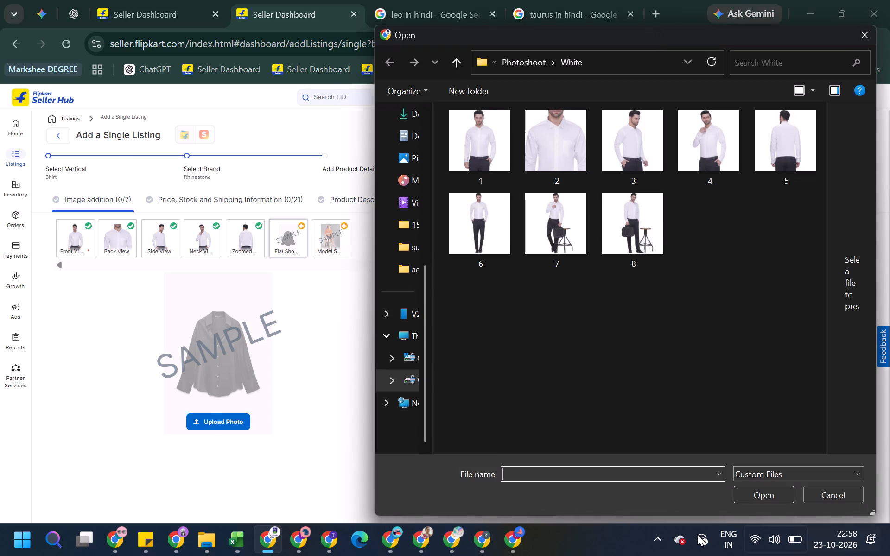
pyautogui.doubleClick(482, 242)
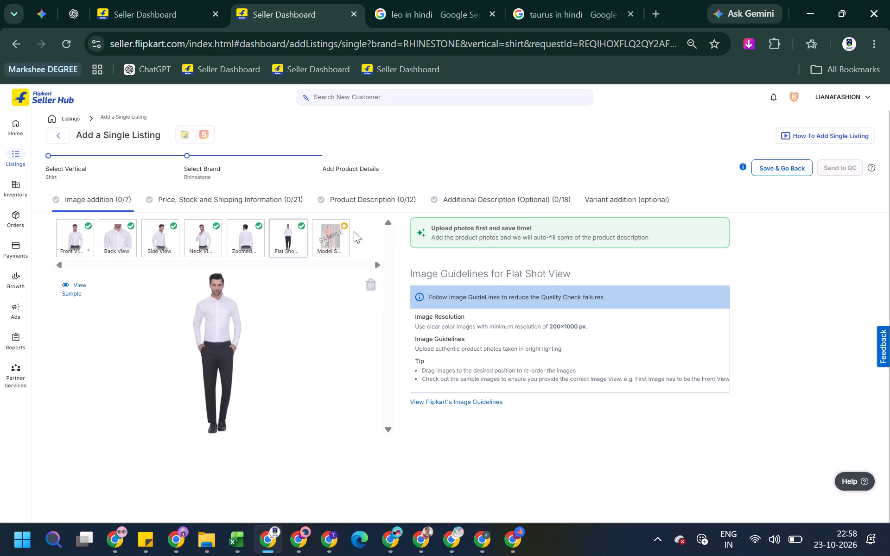
pyautogui.click(334, 235)
pyautogui.click(235, 401)
pyautogui.click(229, 415)
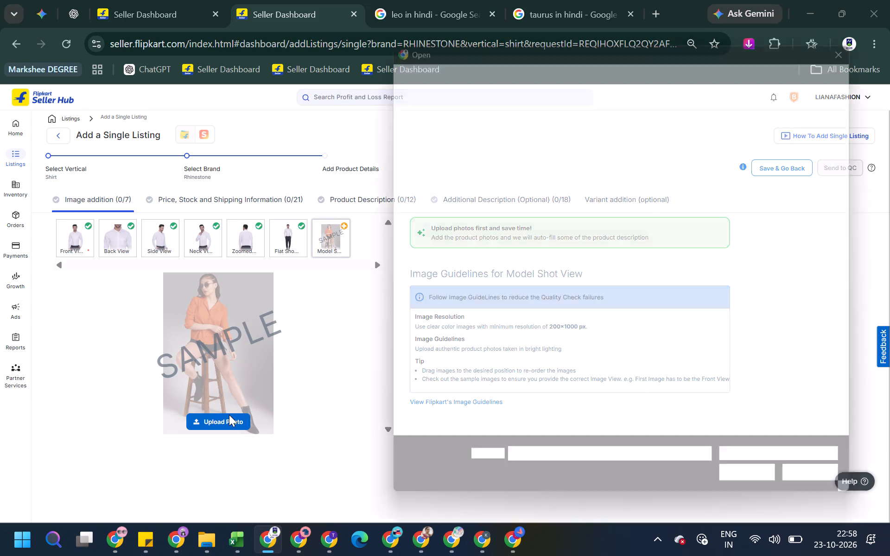
pyautogui.click(607, 253)
pyautogui.click(549, 248)
pyautogui.doubleClick(568, 238)
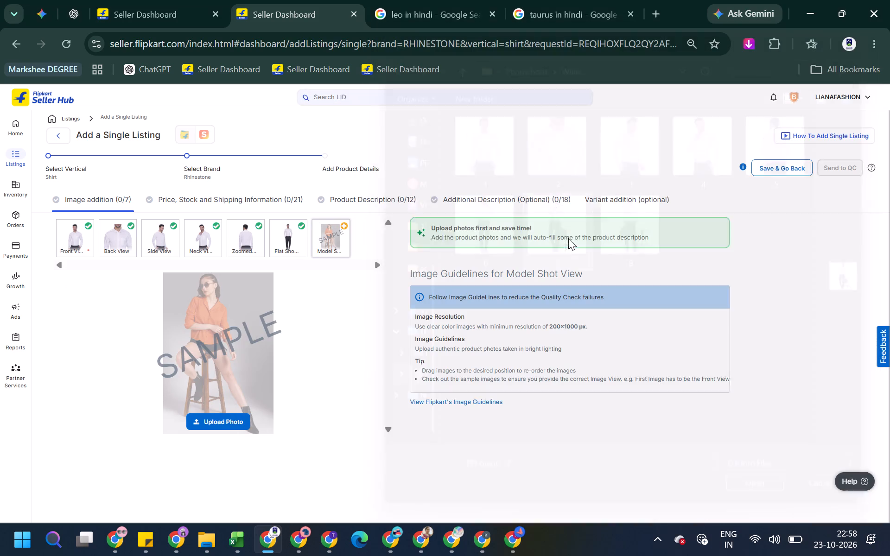
# In Price, Stock and Shipping Information, fill the Seller SKU ID with RS2505SRTWHT-701-34 copied from the SKU workbook.
pyautogui.click(256, 201)
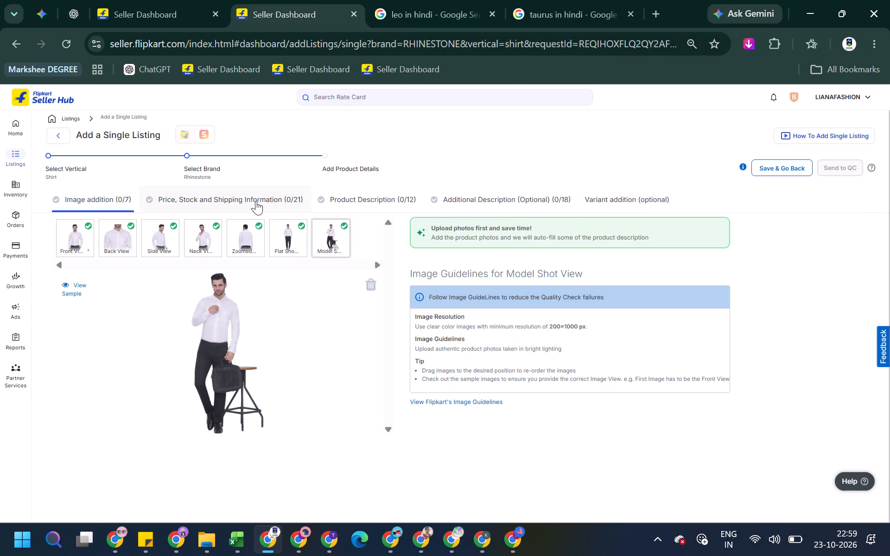
pyautogui.click(209, 327)
pyautogui.hotkey('alt', 'Tab')
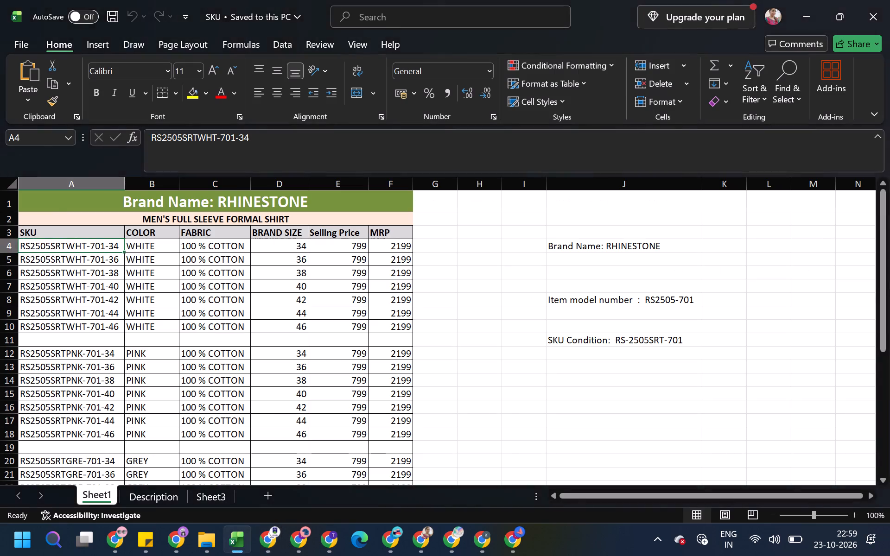
pyautogui.hotkey('alt', 'Tab')
pyautogui.click(201, 313)
pyautogui.hotkey('alt', 'Tab')
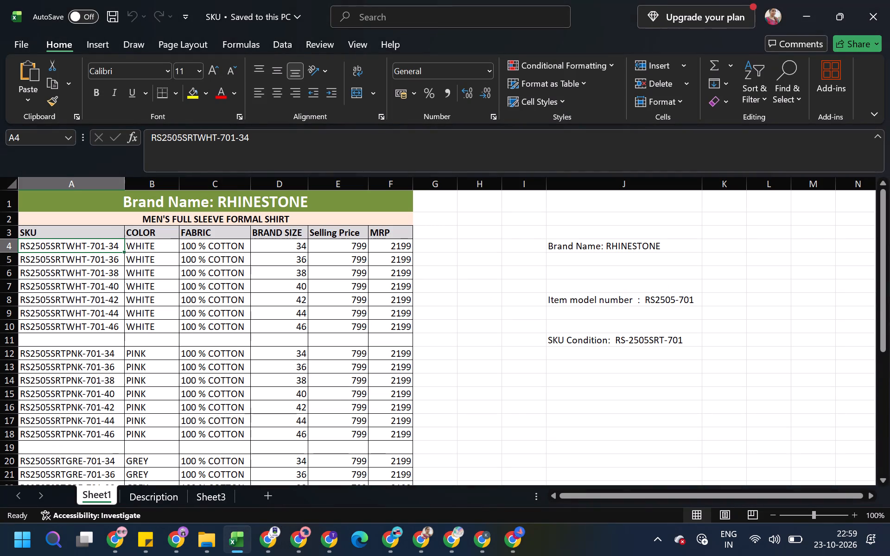
pyautogui.click(98, 248)
pyautogui.click(139, 270)
pyautogui.click(102, 244)
pyautogui.hotkey('ctrl', 'c')
pyautogui.hotkey('alt', 'Tab')
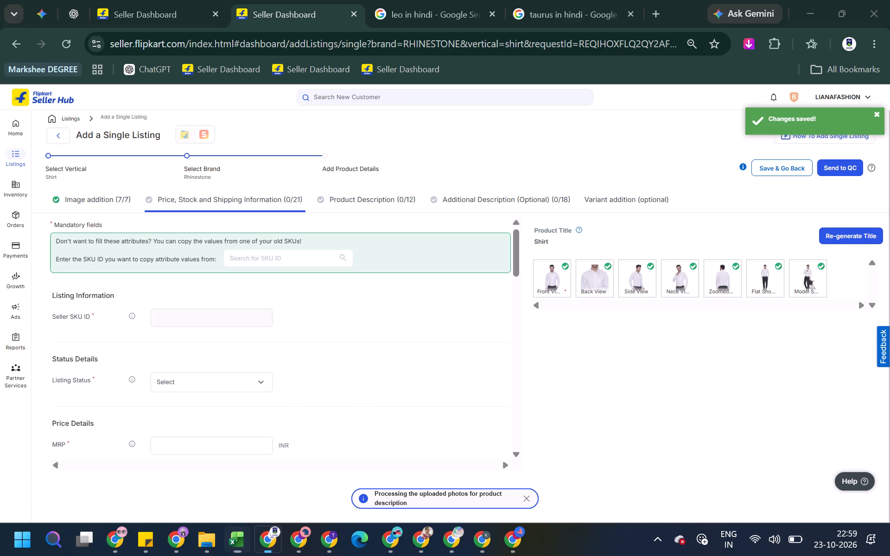
pyautogui.hotkey('ctrl', 'v')
# Choose the Listing Status under Status Details.
pyautogui.press('Tab')
pyautogui.press('Down')
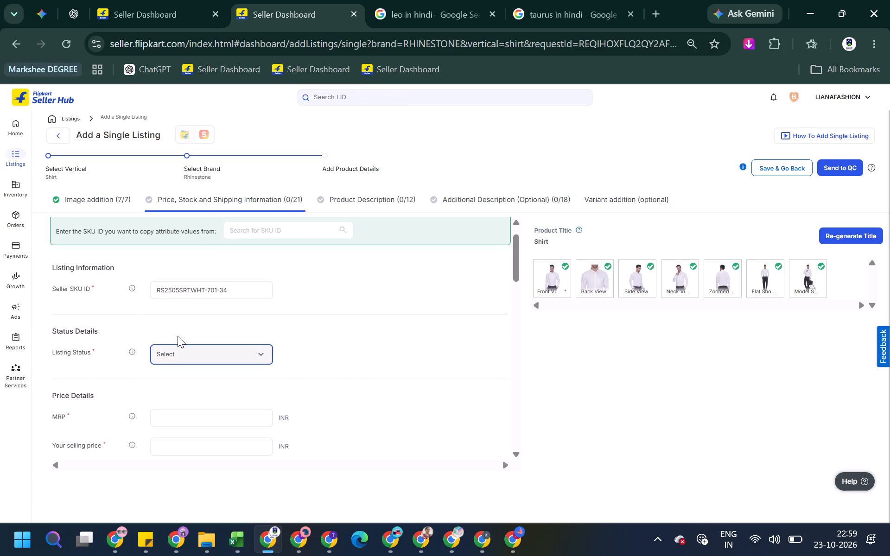
pyautogui.click(188, 356)
pyautogui.click(176, 413)
# Look up the white size 34 shirt's MRP in the SKU workbook for the listing's Price Details.
pyautogui.press('Tab')
pyautogui.hotkey('alt', 'Tab')
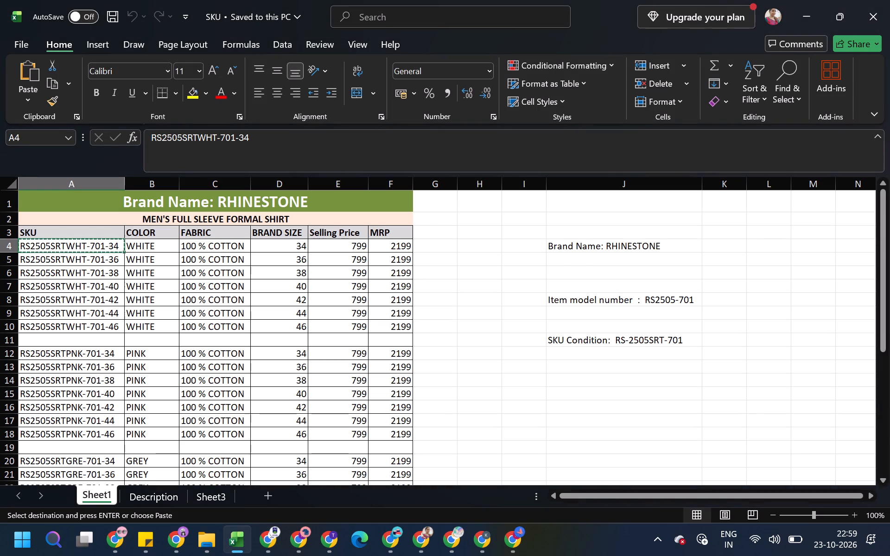
pyautogui.scroll(-4, 355, 403)
pyautogui.scroll(6, 365, 399)
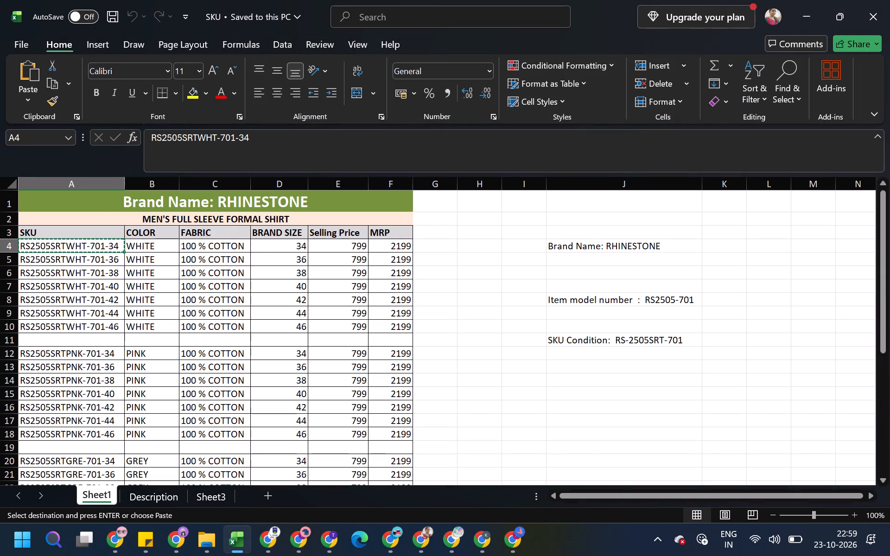
# In Price Details, set the MRP to 2199 copied from the SKU workbook and the selling price to 799.
pyautogui.click(350, 250)
pyautogui.hotkey('alt', 'Tab')
pyautogui.hotkey('alt', 'Tab')
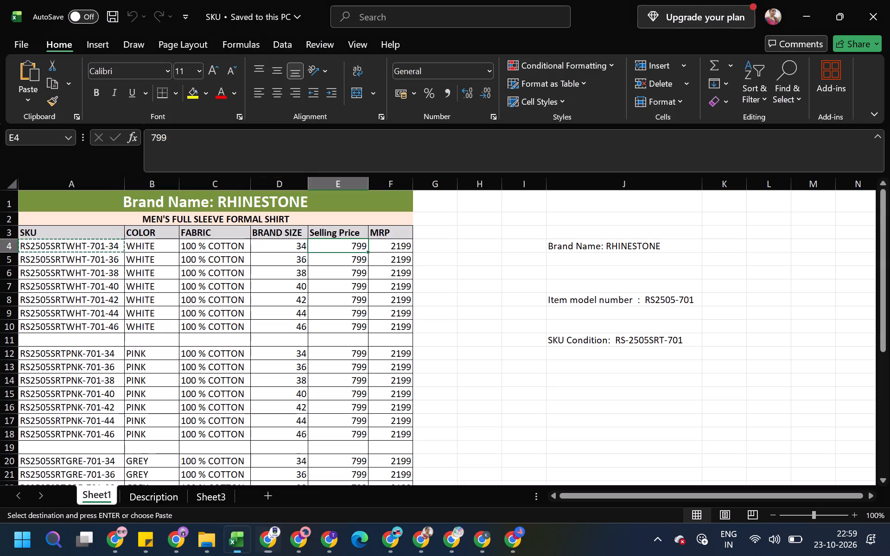
pyautogui.press('Right')
pyautogui.hotkey('ctrl', 'c')
pyautogui.hotkey('alt', 'Tab')
pyautogui.hotkey('ctrl', 'v')
pyautogui.press('Tab')
pyautogui.hotkey('alt', 'Tab')
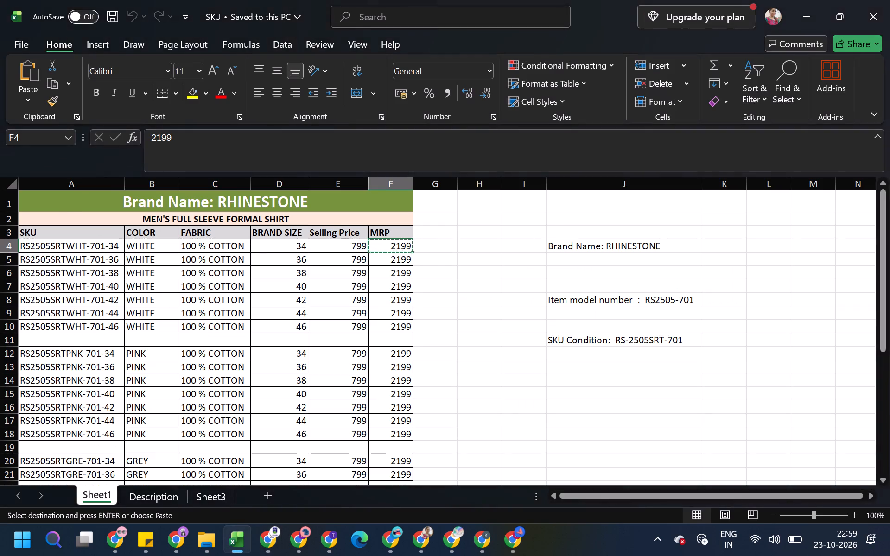
pyautogui.hotkey('alt', 'Tab')
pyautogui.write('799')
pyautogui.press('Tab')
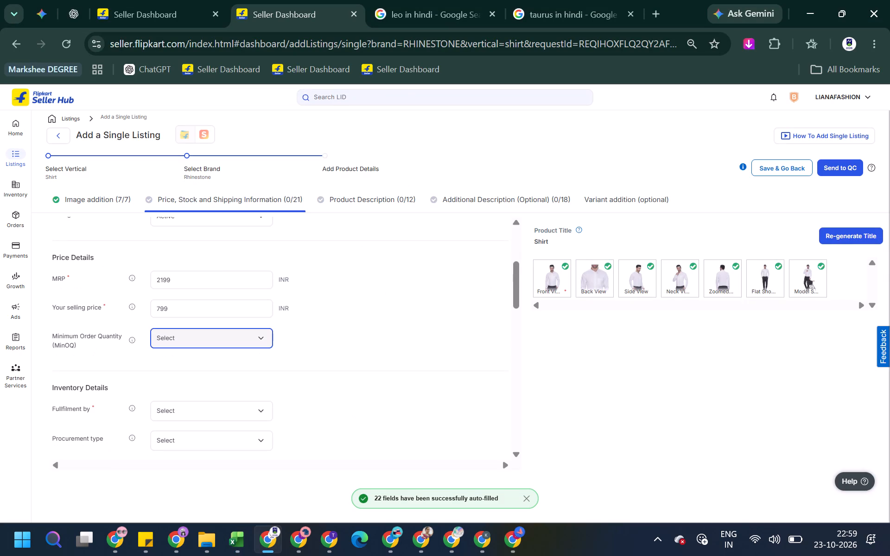
# Fill Inventory Details with fulfilment by Seller, procurement type instock, a procurement SLA of 1 day and stock of 1.
pyautogui.scroll(-2, 200, 398)
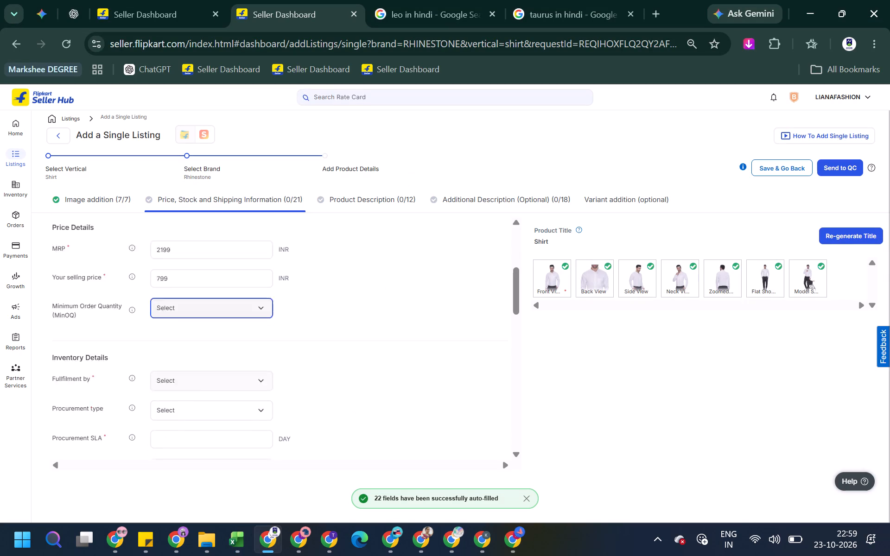
pyautogui.click(186, 276)
pyautogui.click(184, 332)
pyautogui.click(188, 302)
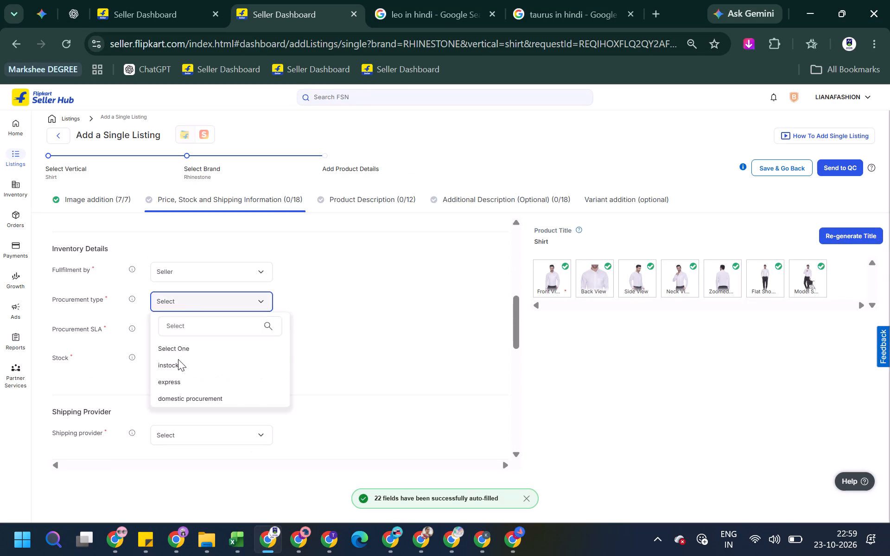
pyautogui.click(178, 362)
pyautogui.click(194, 329)
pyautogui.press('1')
pyautogui.press('Tab')
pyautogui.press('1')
pyautogui.press('Tab')
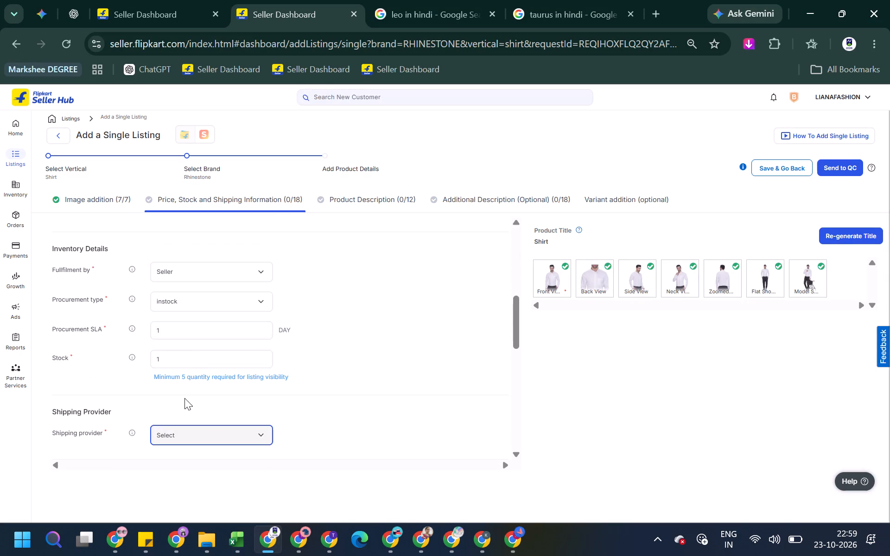
# Set the shipping provider to Flipkart.
pyautogui.scroll(-2, 184, 399)
pyautogui.click(171, 286)
pyautogui.click(174, 354)
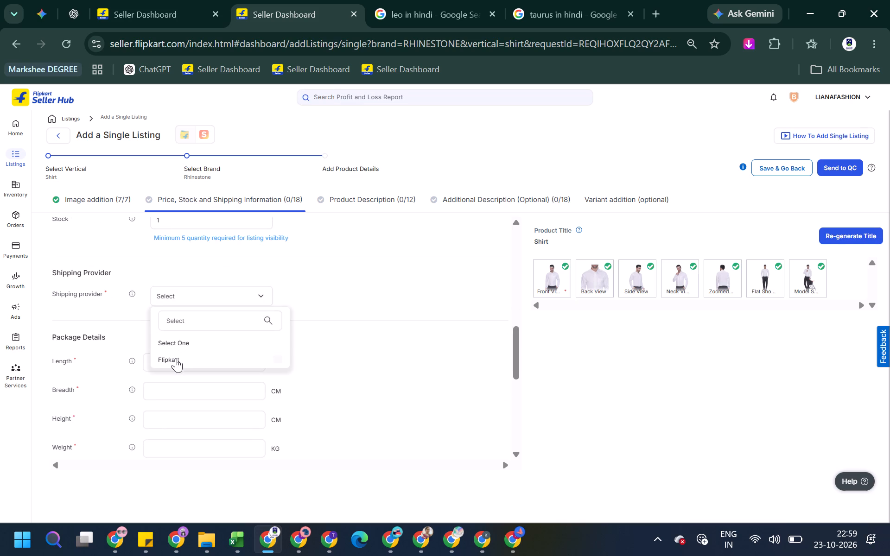
pyautogui.doubleClick(176, 358)
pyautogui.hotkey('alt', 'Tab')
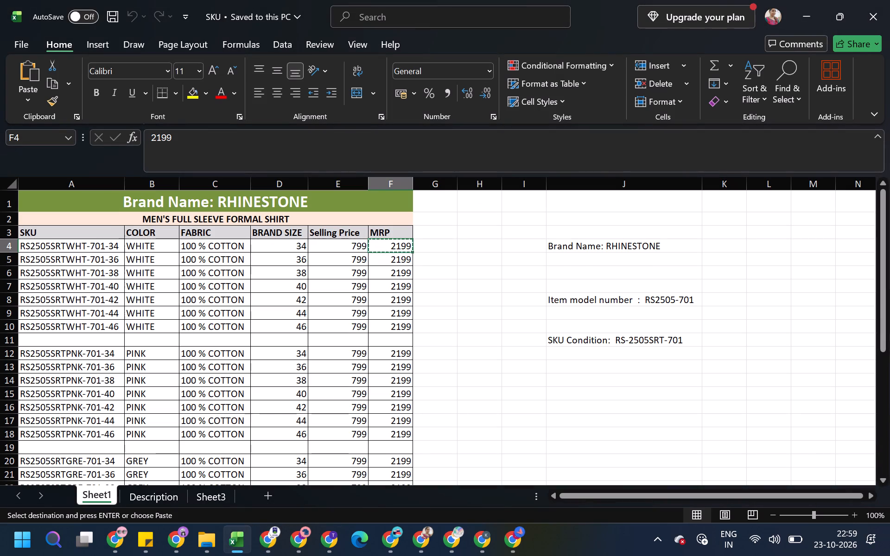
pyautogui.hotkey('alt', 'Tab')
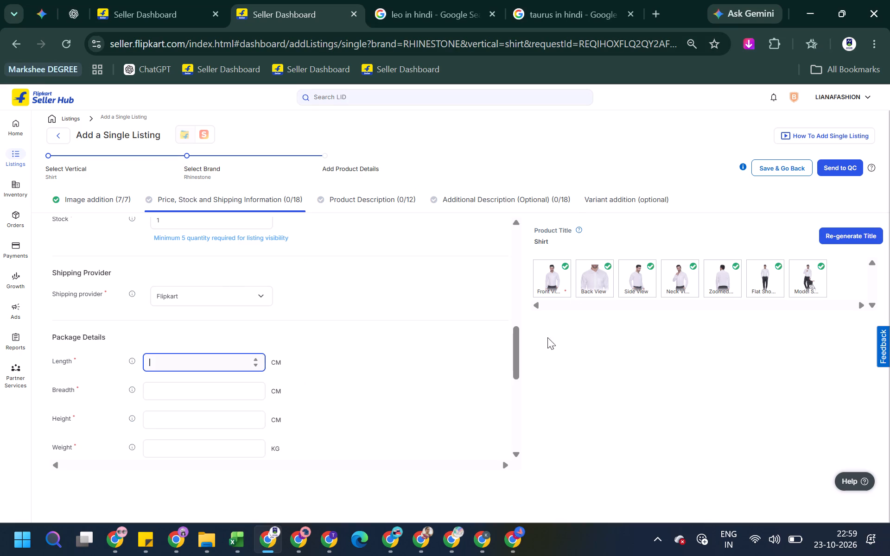
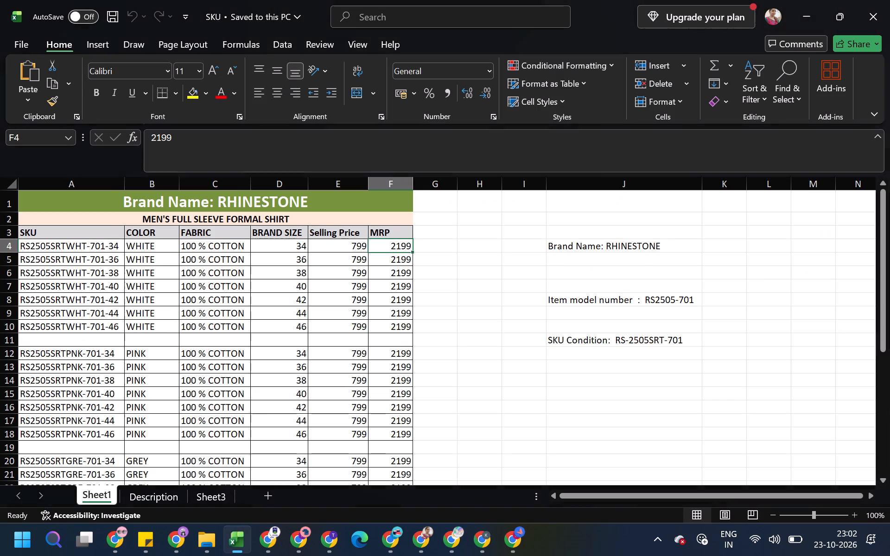
pyautogui.click(142, 256)
pyautogui.click(106, 251)
pyautogui.hotkey('alt', 'Tab')
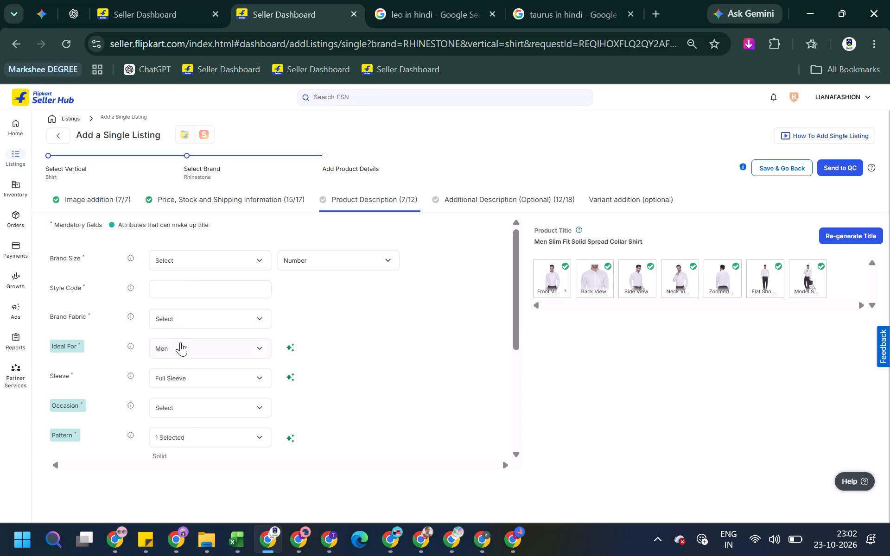
pyautogui.hotkey('alt', 'Tab')
pyautogui.hotkey('alt', 'Tab')
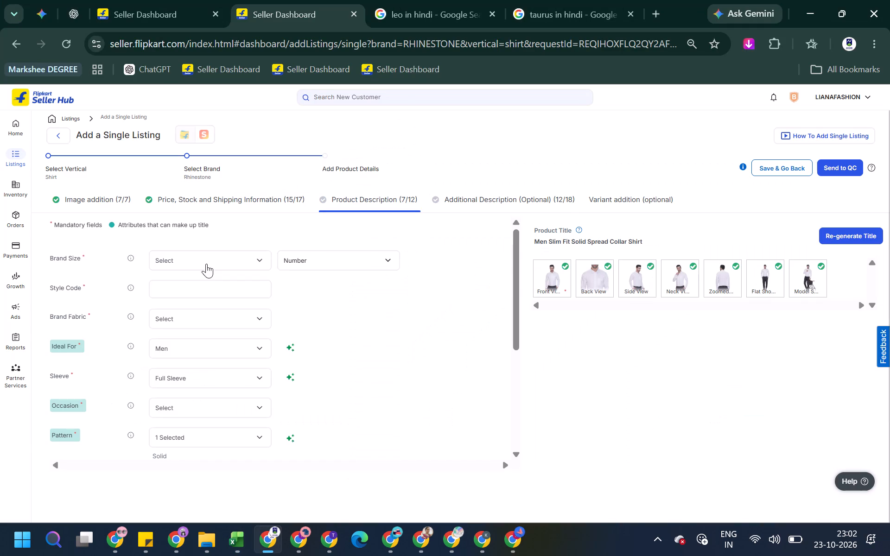
pyautogui.click(206, 264)
pyautogui.click(194, 288)
pyautogui.write('34')
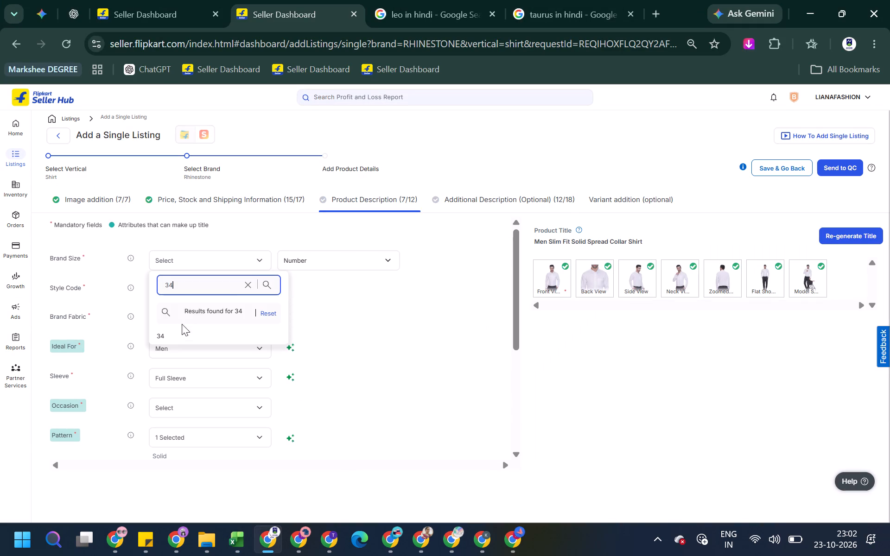
pyautogui.click(177, 336)
pyautogui.press('Tab')
# Copy the SKU RS2505SRTWHT-701-34 from the SKU workbook into the listing's Style Code.
pyautogui.click(183, 289)
pyautogui.hotkey('alt', 'Tab')
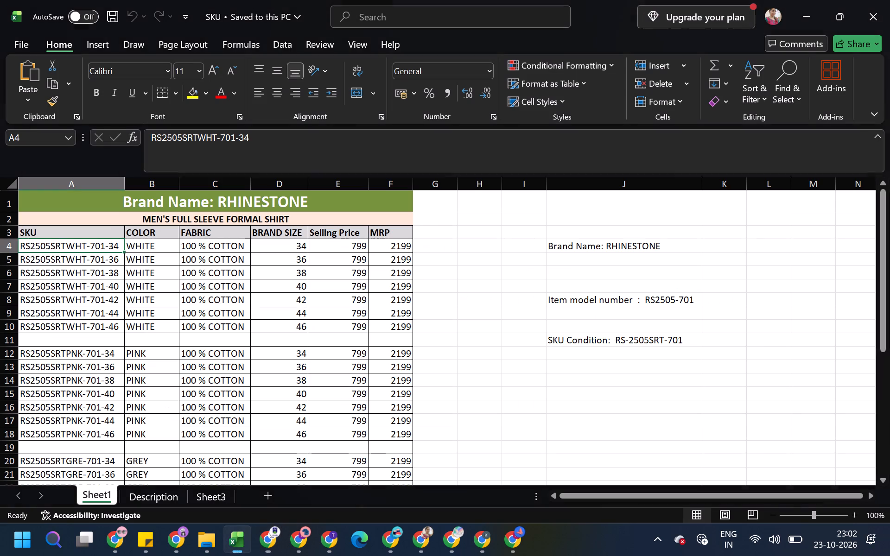
pyautogui.hotkey('ctrl', 'c')
pyautogui.hotkey('alt', 'Tab')
pyautogui.hotkey('ctrl', 'v')
pyautogui.press('Tab')
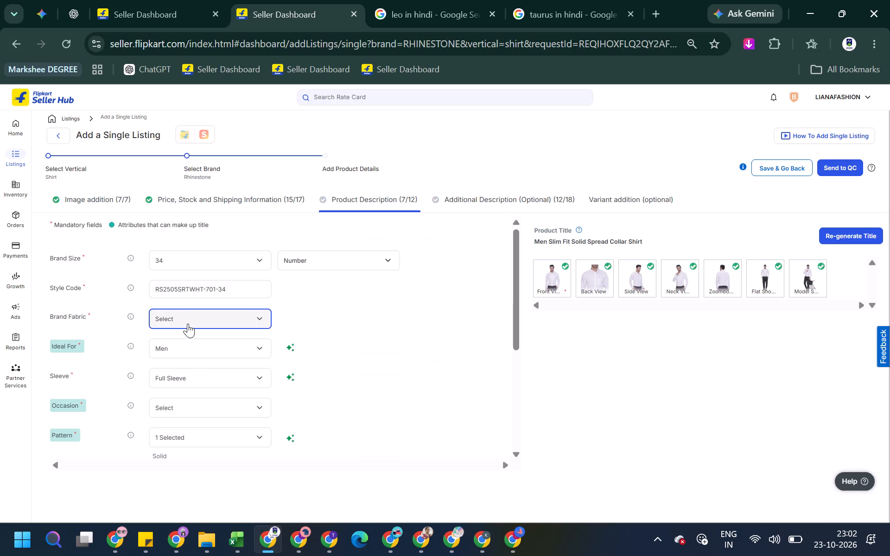
# Set the Brand Fabric to Pure Cotton, checking the fabric against the SKU workbook.
pyautogui.click(188, 323)
pyautogui.hotkey('alt', 'Tab')
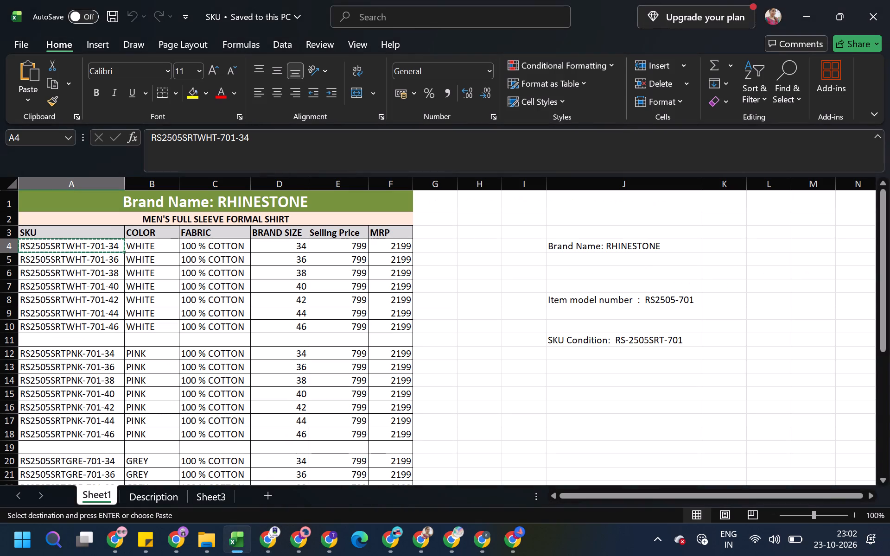
pyautogui.hotkey('alt', 'Tab')
pyautogui.scroll(-1, 186, 404)
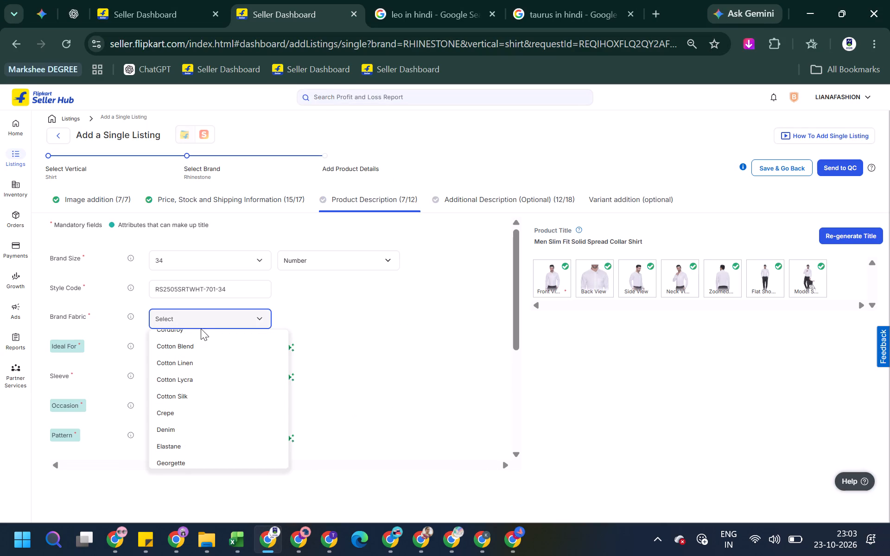
pyautogui.scroll(3, 201, 372)
pyautogui.click(199, 348)
pyautogui.write('cott')
pyautogui.scroll(-1, 190, 447)
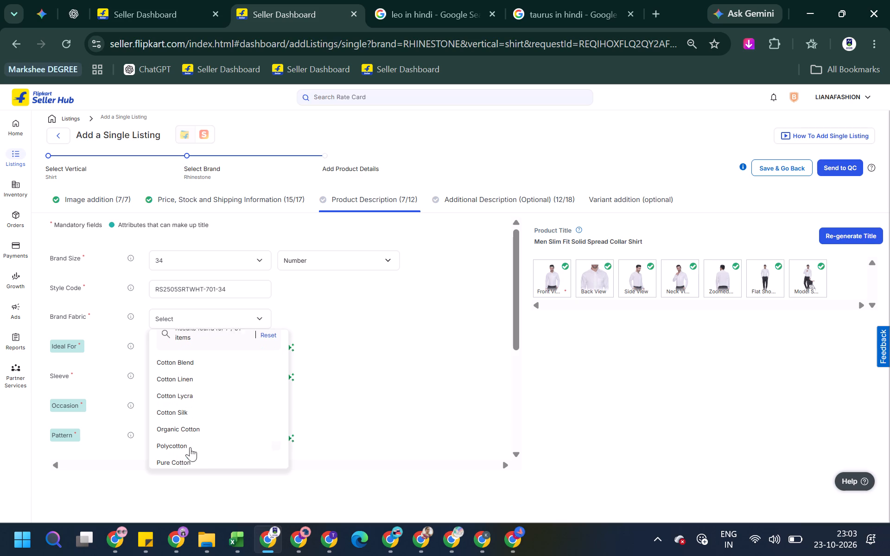
pyautogui.click(190, 456)
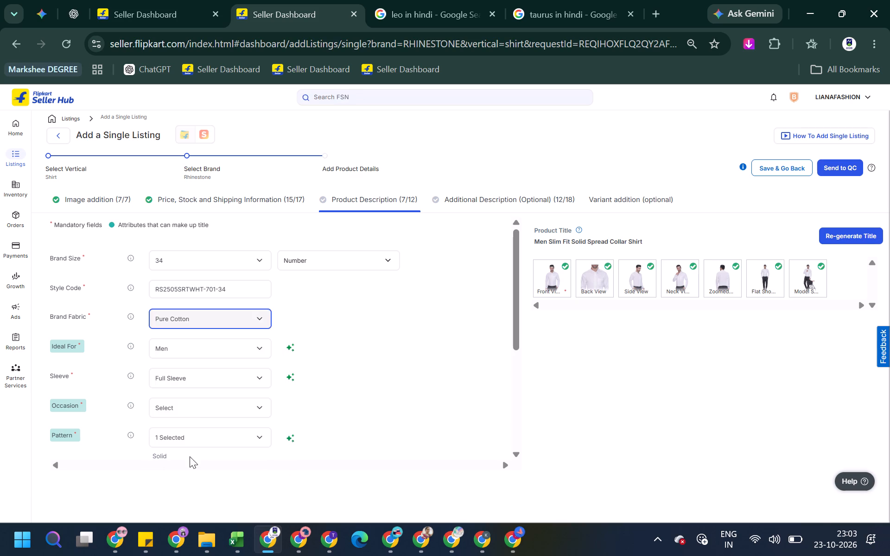
pyautogui.hotkey('alt', 'Tab')
pyautogui.hotkey('alt', 'Tab')
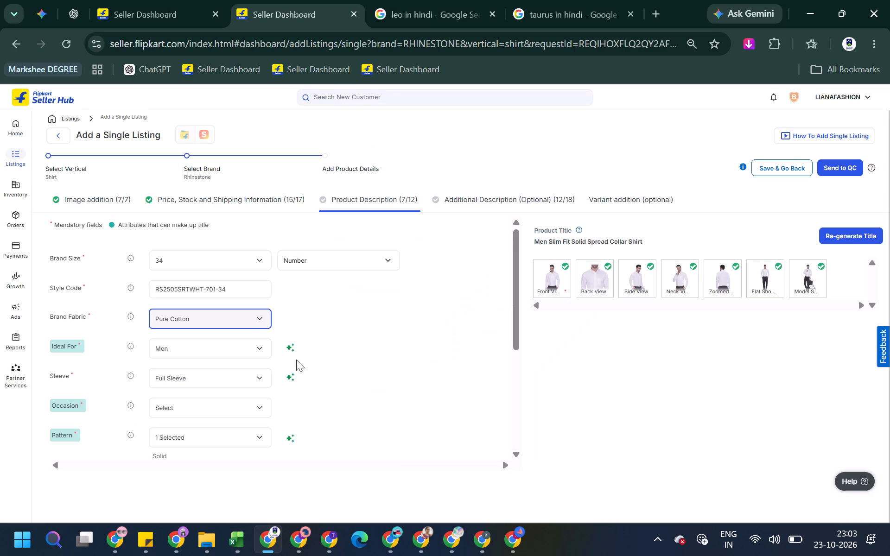
# Set the shirt's Occasion to Casual.
pyautogui.scroll(-1, 147, 392)
pyautogui.click(178, 337)
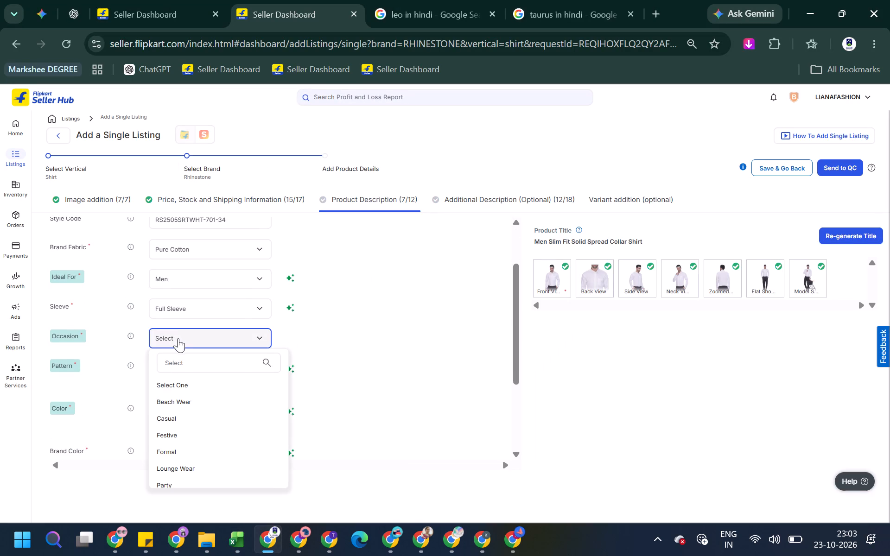
pyautogui.click(181, 420)
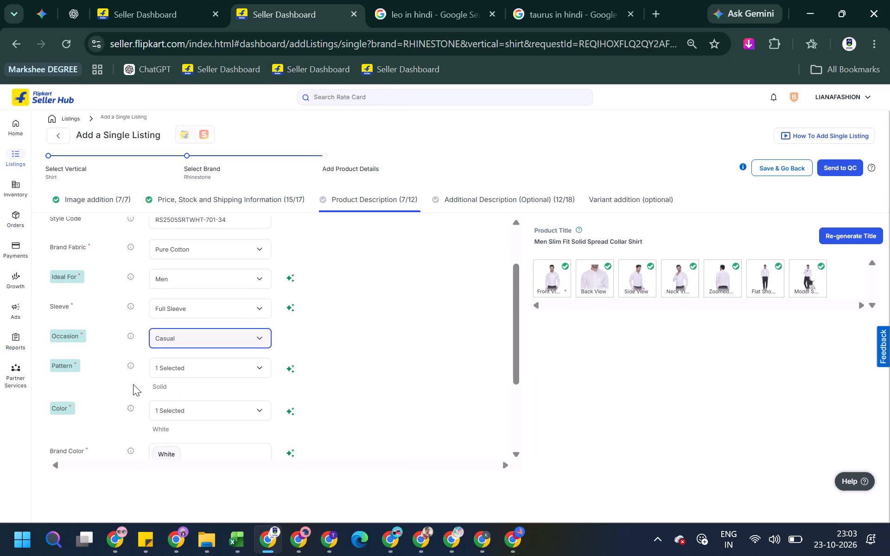
# Review the filled product description attributes, including Brand Fabric, Ideal For, Sleeve, Occasion, Color and Fit.
pyautogui.scroll(-1, 133, 384)
pyautogui.scroll(2, 153, 316)
pyautogui.click(221, 313)
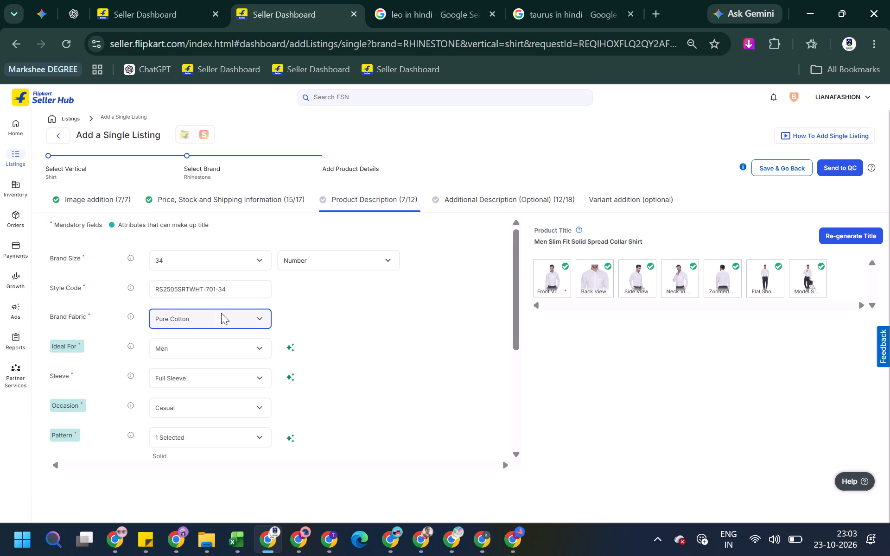
pyautogui.click(144, 338)
pyautogui.click(185, 354)
pyautogui.click(141, 373)
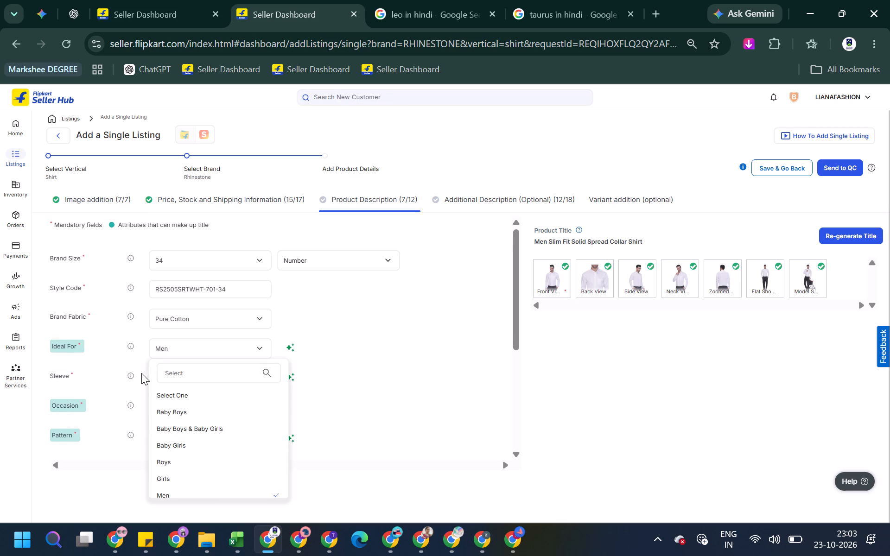
pyautogui.scroll(-1, 141, 373)
pyautogui.click(186, 310)
pyautogui.click(133, 343)
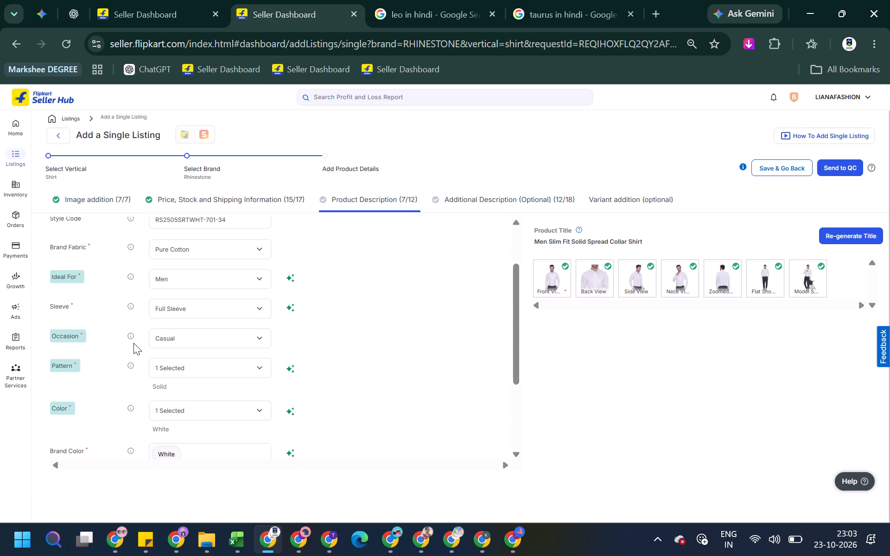
pyautogui.scroll(-1, 133, 343)
pyautogui.click(202, 282)
pyautogui.click(204, 274)
pyautogui.click(136, 360)
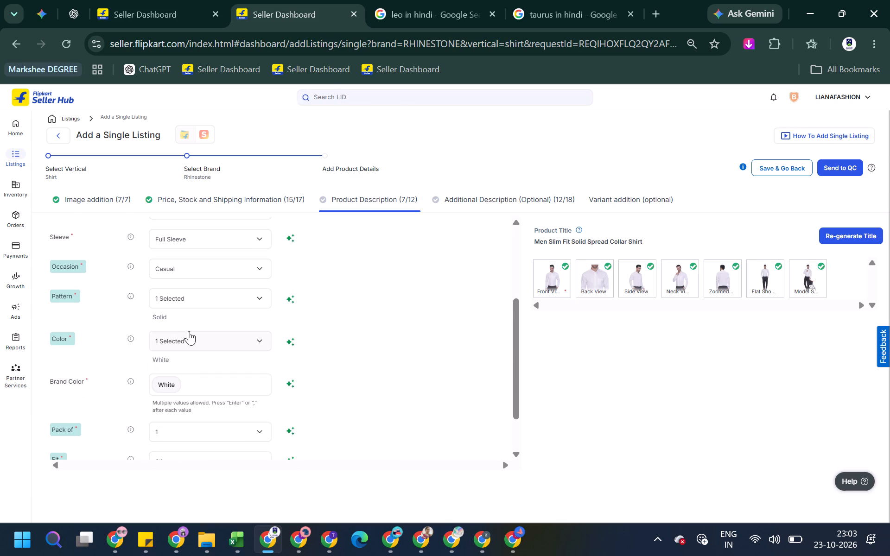
pyautogui.click(203, 335)
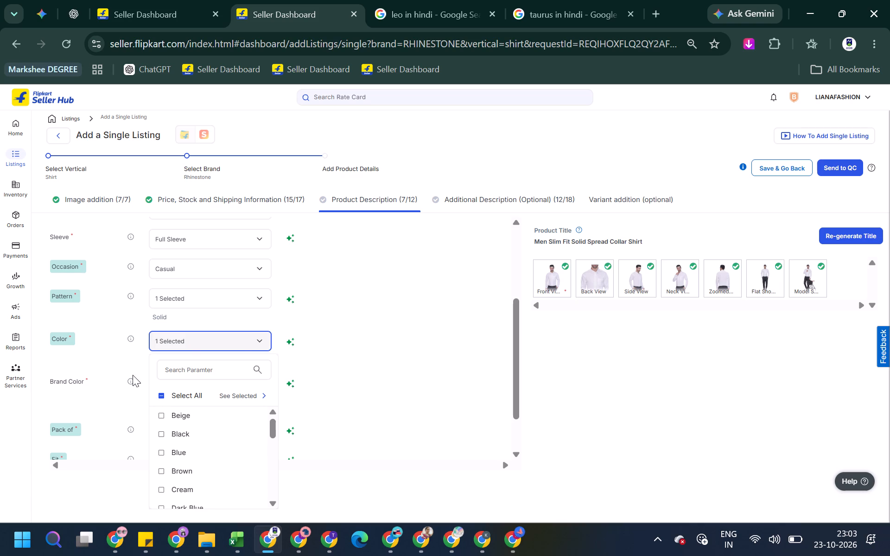
pyautogui.click(367, 333)
pyautogui.scroll(-1, 132, 386)
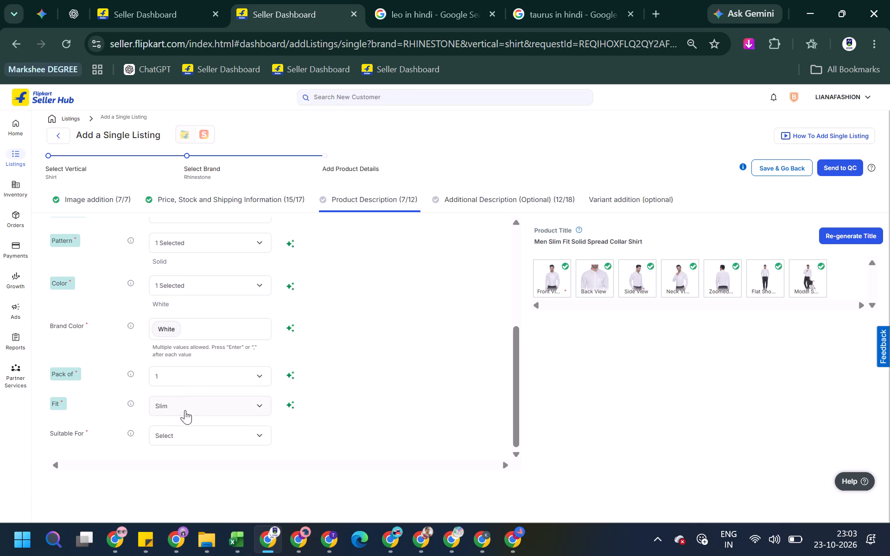
pyautogui.click(189, 412)
pyautogui.click(139, 405)
# Set Suitable For to Western Wear and look back over the product description fields.
pyautogui.click(191, 438)
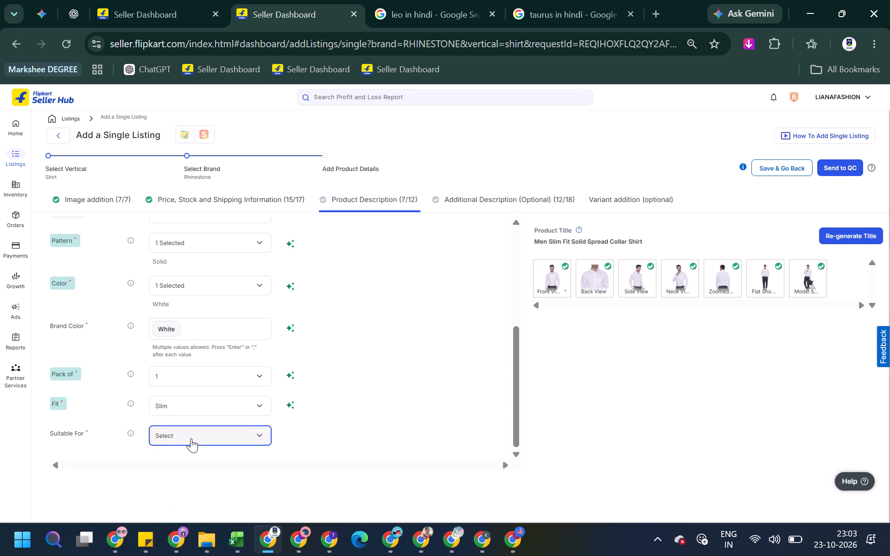
pyautogui.scroll(-1, 357, 399)
pyautogui.scroll(-1, 308, 420)
pyautogui.scroll(-4, 227, 489)
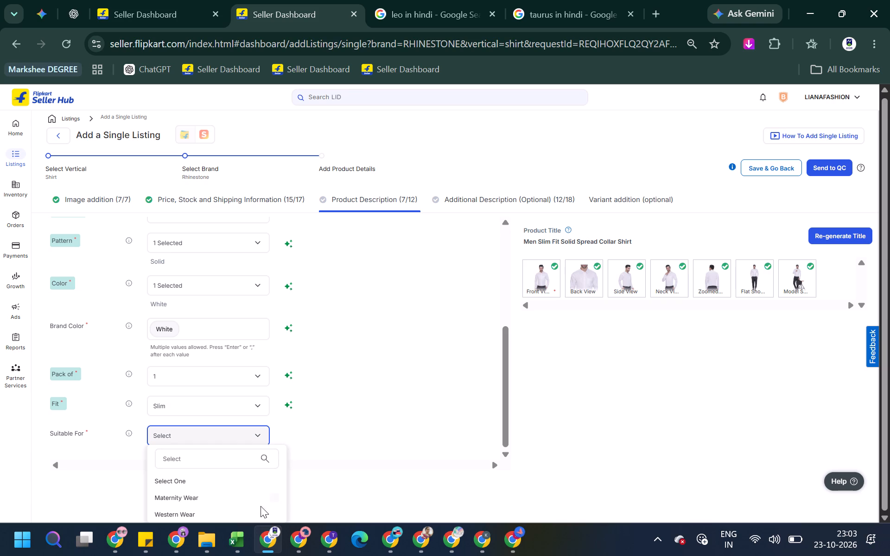
pyautogui.scroll(-3, 329, 363)
pyautogui.click(380, 375)
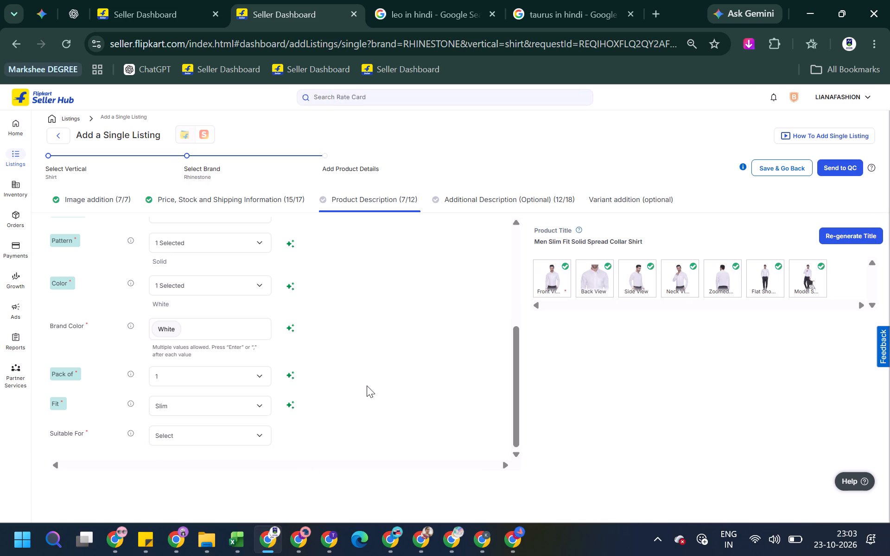
pyautogui.click(246, 436)
pyautogui.scroll(-14, 237, 480)
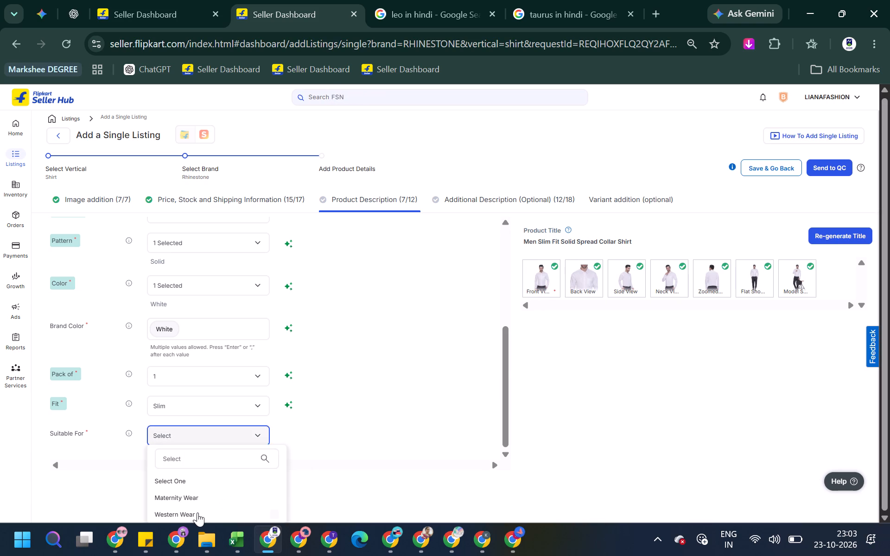
pyautogui.click(197, 512)
pyautogui.click(310, 449)
pyautogui.scroll(-2, 360, 307)
pyautogui.scroll(2, 358, 307)
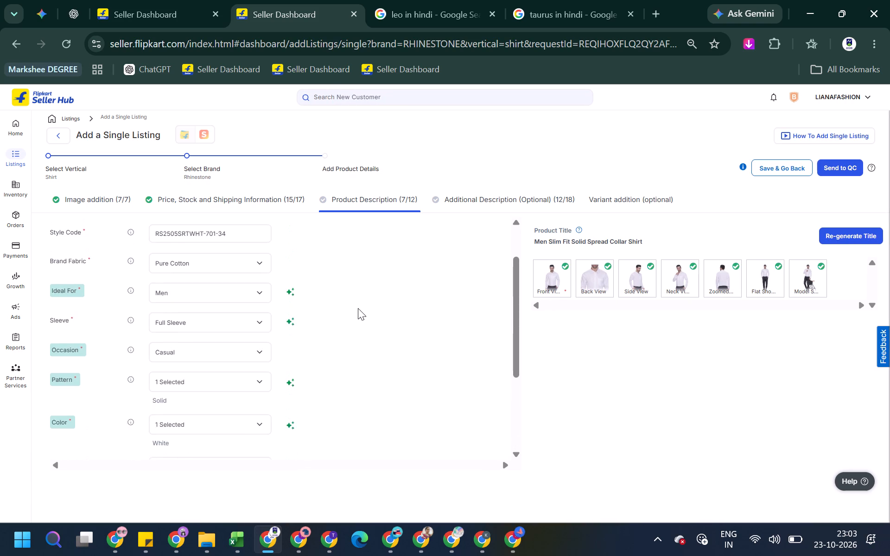
pyautogui.scroll(4, 358, 308)
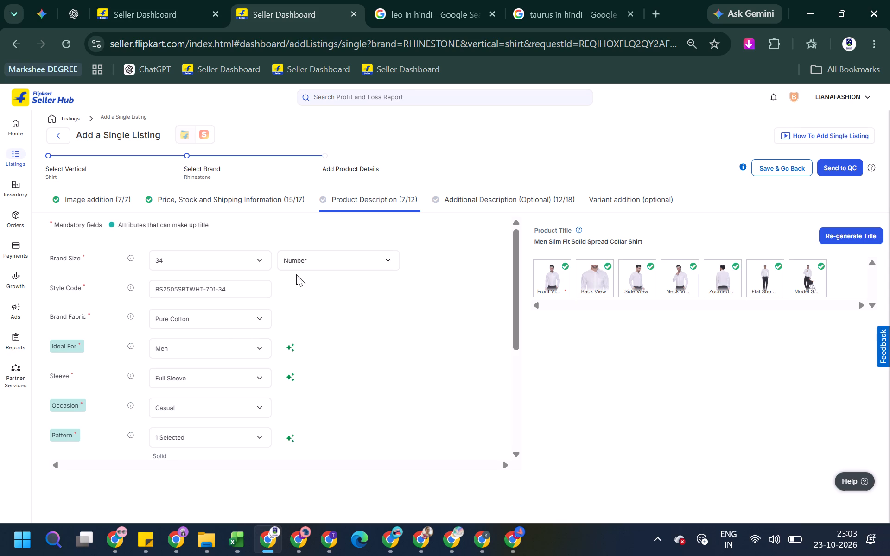
pyautogui.click(445, 208)
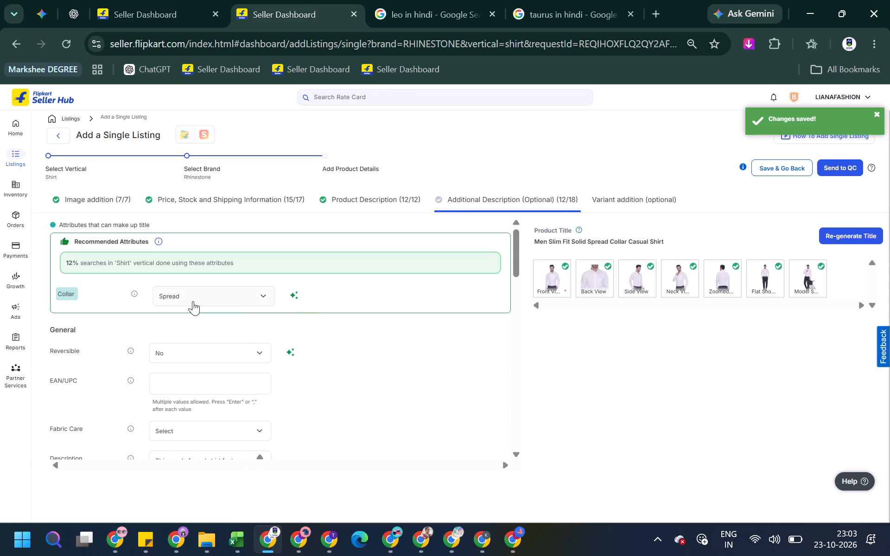
pyautogui.scroll(-1, 134, 378)
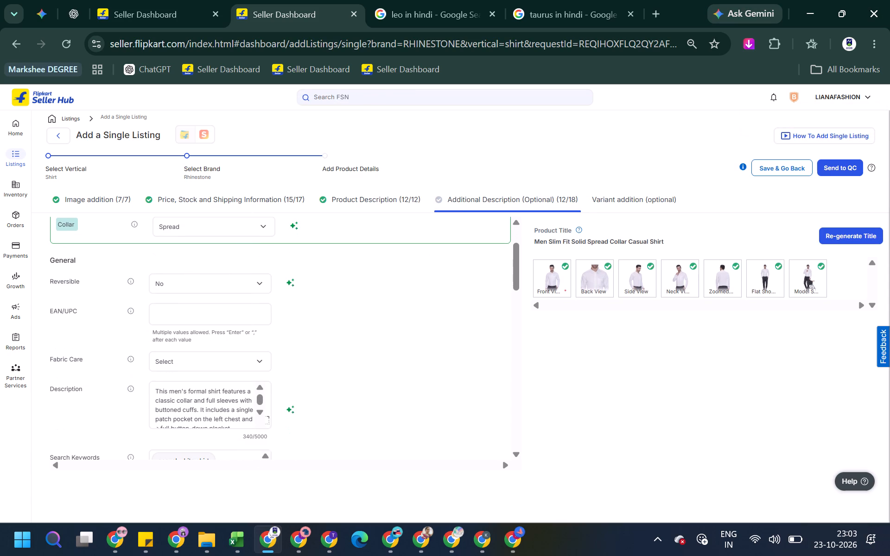
pyautogui.scroll(-1, 133, 379)
pyautogui.click(173, 292)
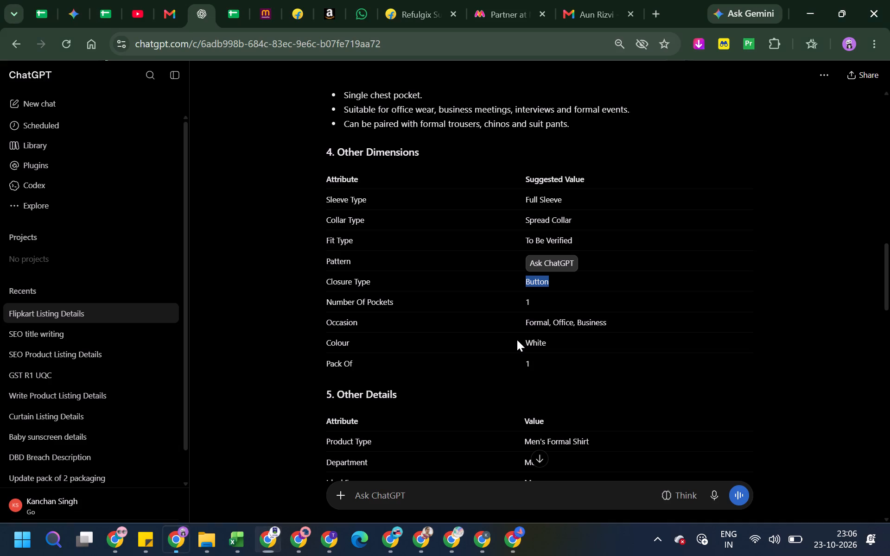
pyautogui.moveTo(525, 326); pyautogui.dragTo(610, 321)
pyautogui.hotkey('ctrl', 'c')
pyautogui.hotkey('alt', 'Tab')
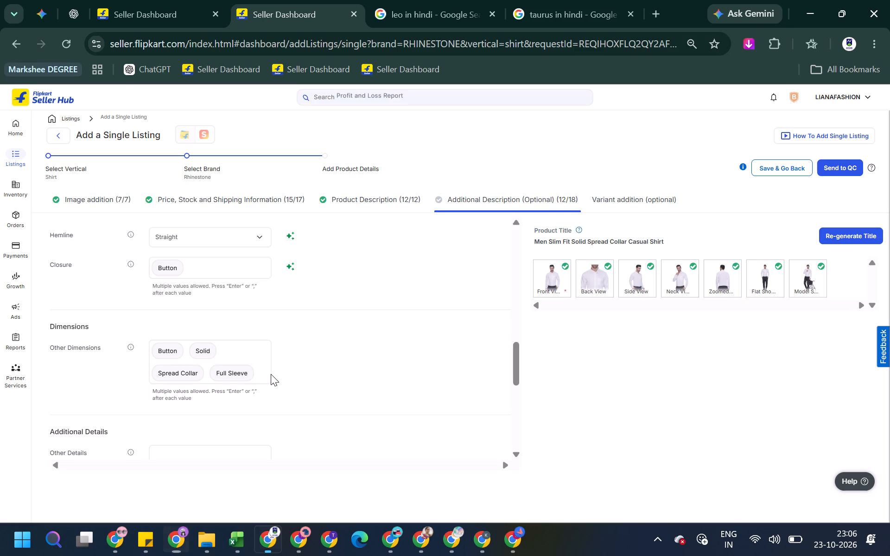
pyautogui.click(236, 372)
pyautogui.click(251, 343)
pyautogui.hotkey('ctrl', 'v')
# Add the colour White from ChatGPT's table to the listing's Other Dimensions.
pyautogui.hotkey('alt', 'Tab')
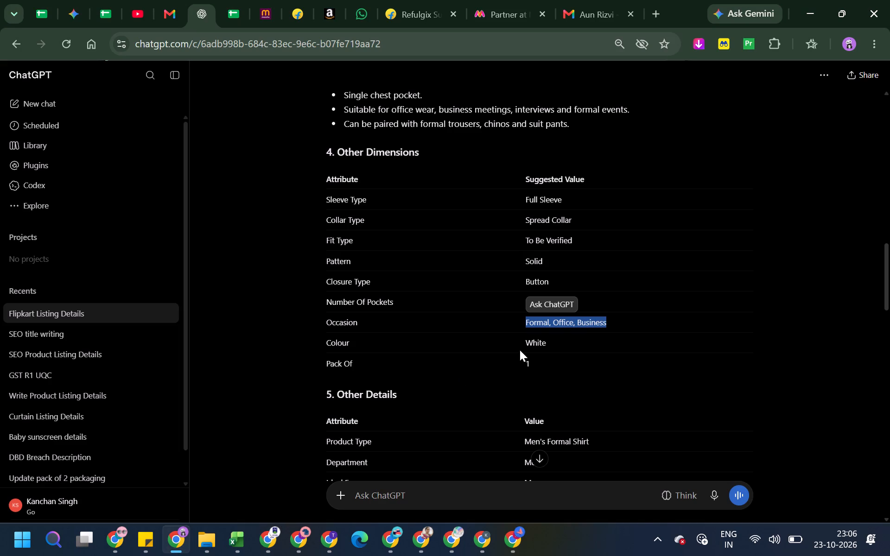
pyautogui.doubleClick(524, 345)
pyautogui.hotkey('ctrl', 'c')
pyautogui.hotkey('alt', 'Tab')
pyautogui.click(242, 371)
pyautogui.hotkey('ctrl', 'v')
pyautogui.click(316, 357)
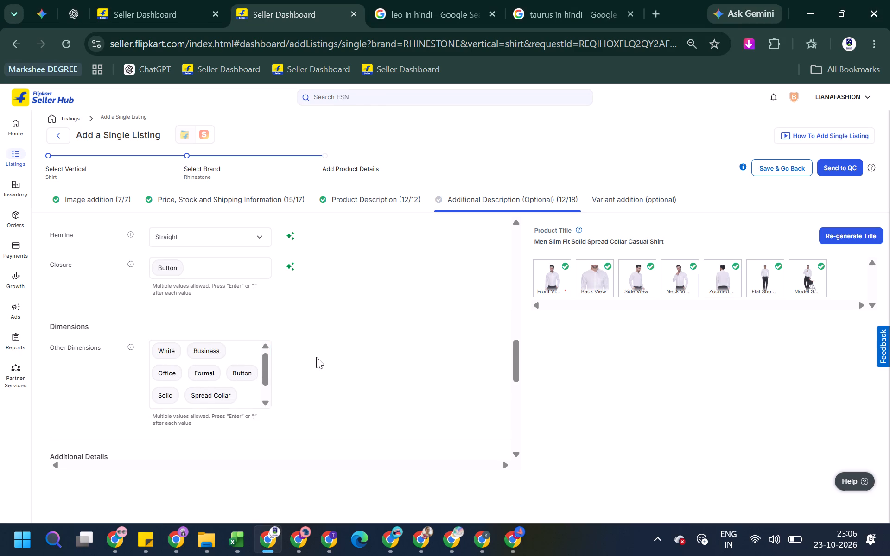
# Copy the product type Men's Formal Shirt from ChatGPT's Other Details table into the listing's Other Details.
pyautogui.scroll(-2, 316, 356)
pyautogui.click(188, 325)
pyautogui.click(193, 334)
pyautogui.hotkey('alt', 'Tab')
pyautogui.scroll(-1, 340, 290)
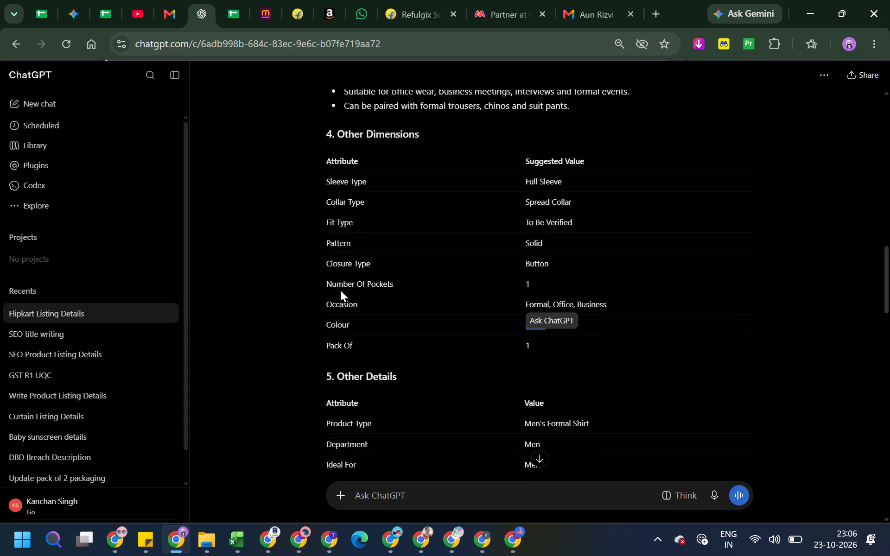
pyautogui.scroll(-1, 320, 340)
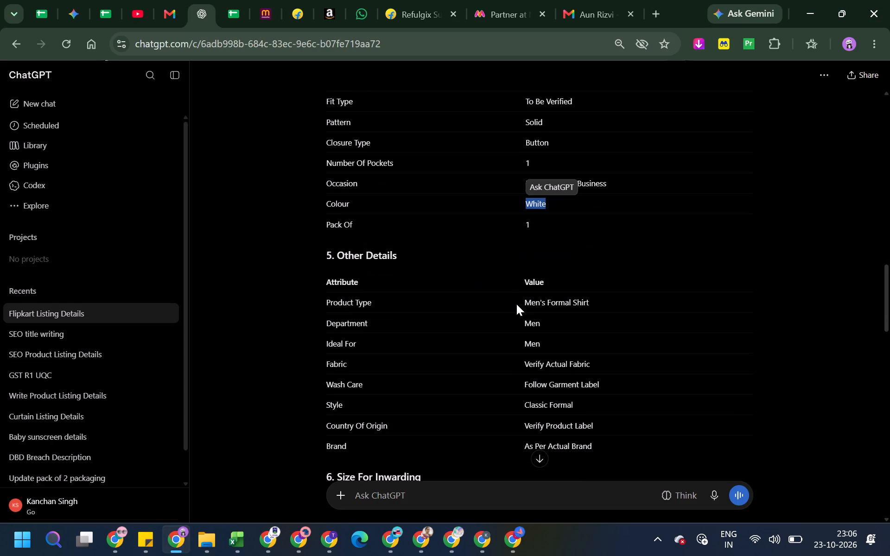
pyautogui.tripleClick(560, 302)
pyautogui.hotkey('ctrl', 'c')
pyautogui.hotkey('alt', 'Tab')
pyautogui.hotkey('ctrl', 'v')
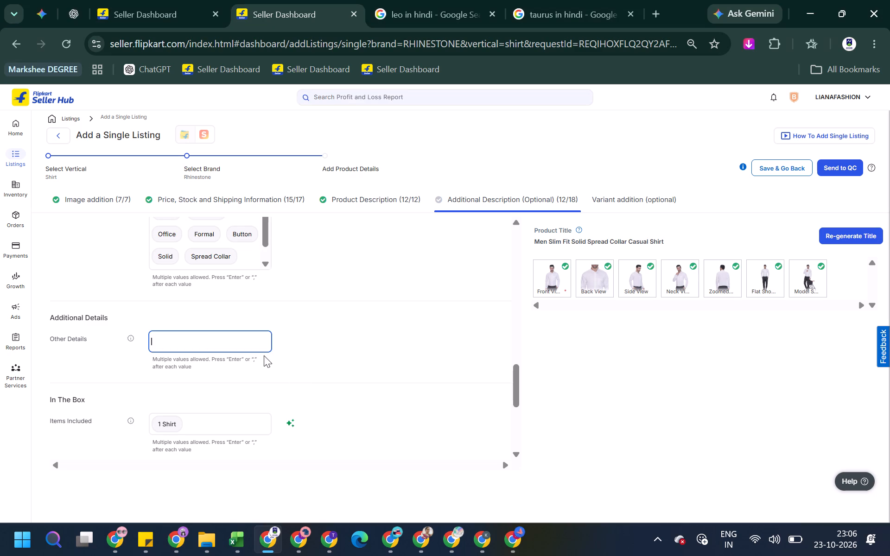
# Add the fabric entry Verify Actual Fabric and the style Classic Formal from ChatGPT's table to the listing's Other Details.
pyautogui.hotkey('alt', 'Tab')
pyautogui.tripleClick(530, 360)
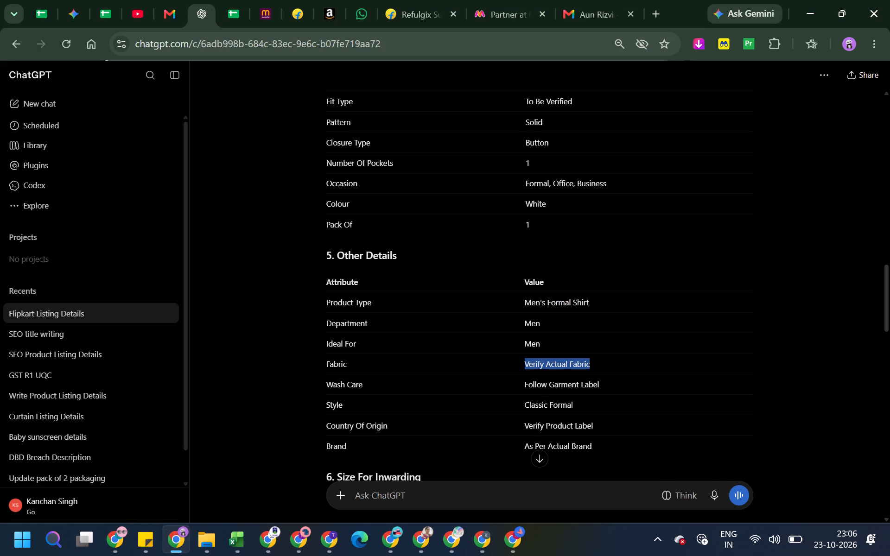
pyautogui.hotkey('ctrl', 'c')
pyautogui.hotkey('alt', 'Tab')
pyautogui.click(256, 342)
pyautogui.hotkey('ctrl', 'v')
pyautogui.hotkey('alt', 'Tab')
pyautogui.scroll(-1, 441, 370)
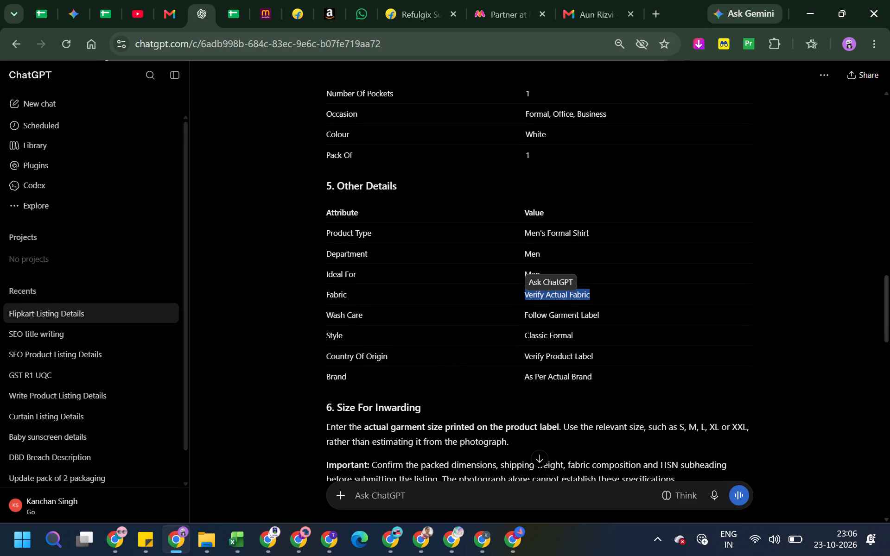
pyautogui.tripleClick(535, 331)
pyautogui.hotkey('ctrl', 'c')
pyautogui.hotkey('alt', 'Tab')
pyautogui.click(251, 354)
pyautogui.hotkey('ctrl', 'v')
pyautogui.hotkey('alt', 'Tab')
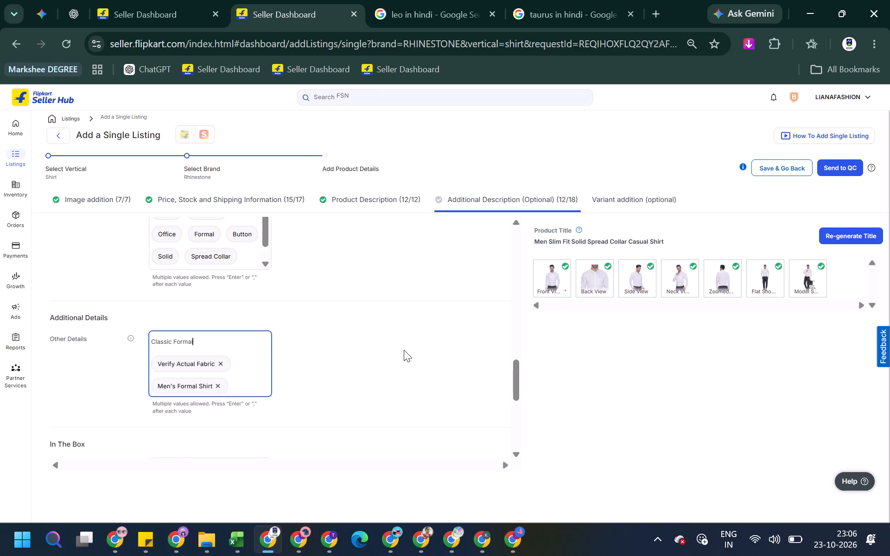
pyautogui.scroll(-2, 468, 368)
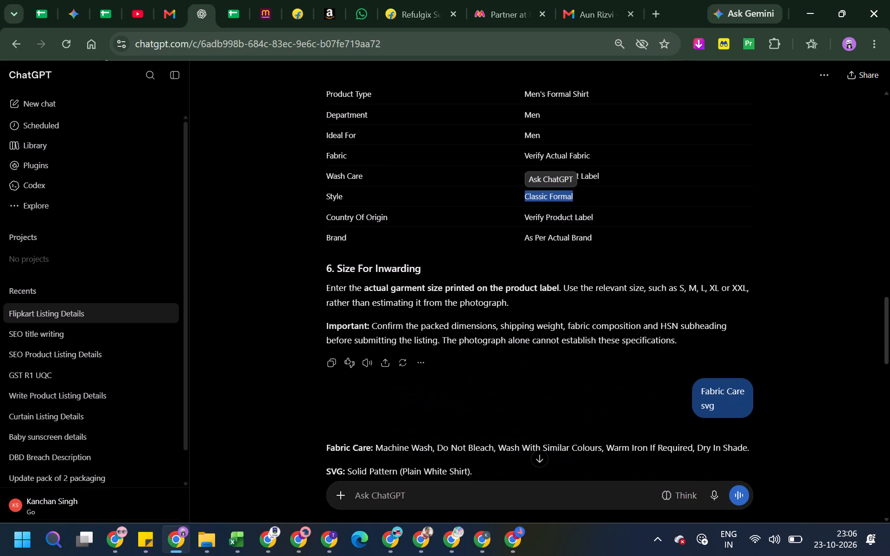
# Set Size For Inwarding to 34 in the listing's Default Attributes, checking the brand size in the SKU workbook.
pyautogui.hotkey('alt', 'Tab')
pyautogui.scroll(-2, 352, 311)
pyautogui.scroll(-1, 198, 372)
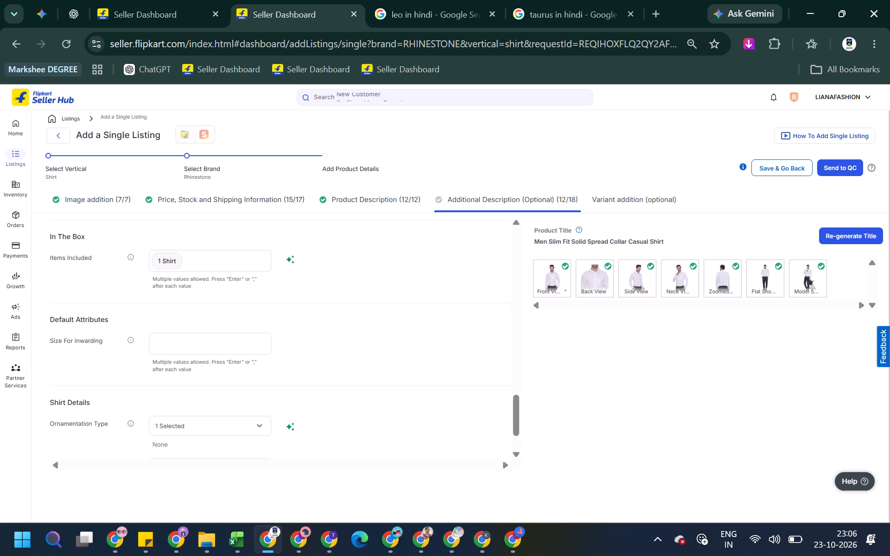
pyautogui.click(197, 335)
pyautogui.hotkey('alt', 'Tab')
pyautogui.hotkey('alt', 'Tab')
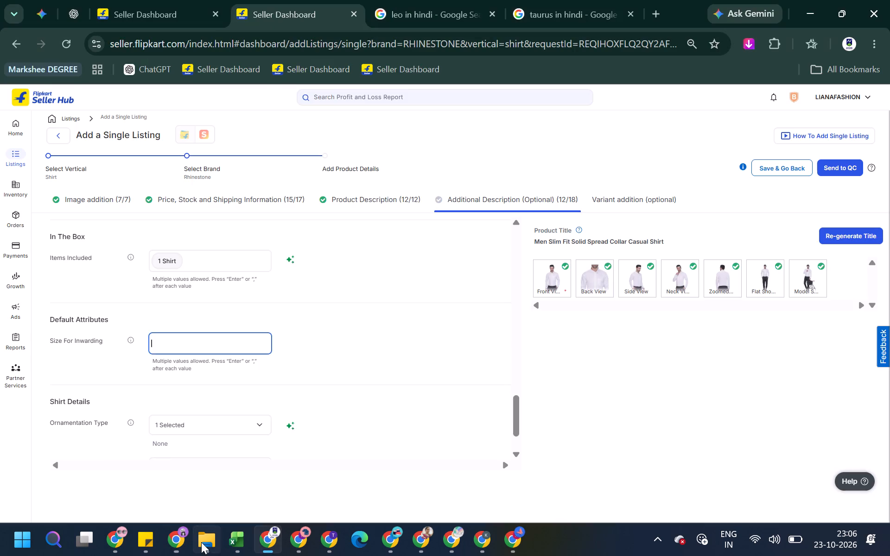
pyautogui.click(245, 534)
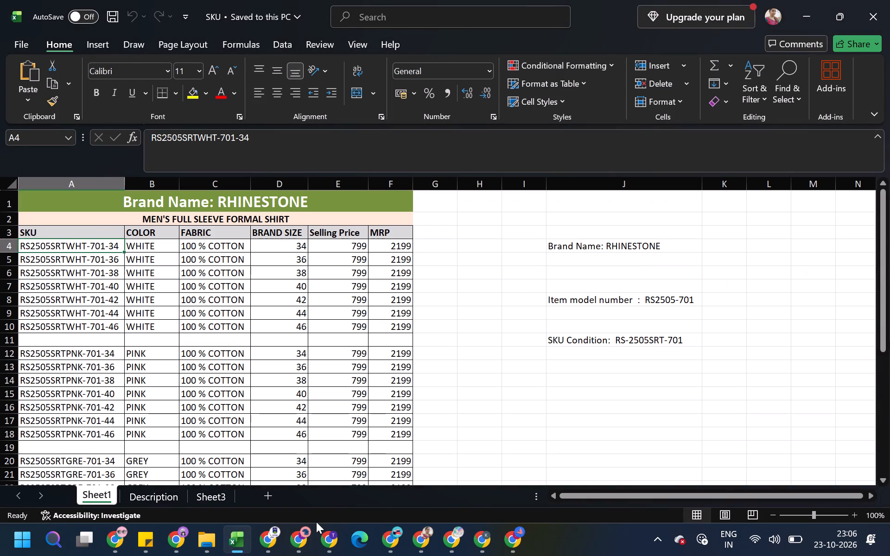
pyautogui.hotkey('alt', 'Tab')
pyautogui.hotkey('alt', 'Tab')
pyautogui.scroll(-3, 100, 303)
pyautogui.scroll(6, 128, 325)
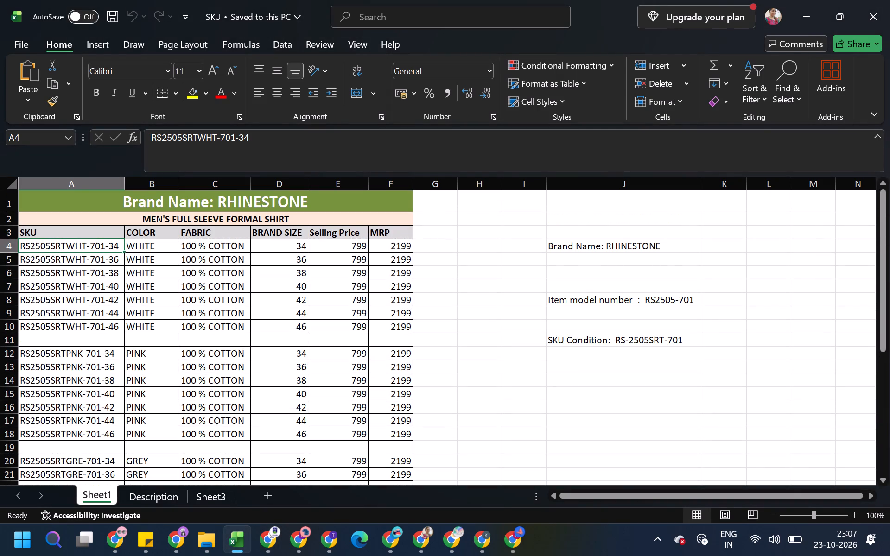
pyautogui.hotkey('alt', 'Tab')
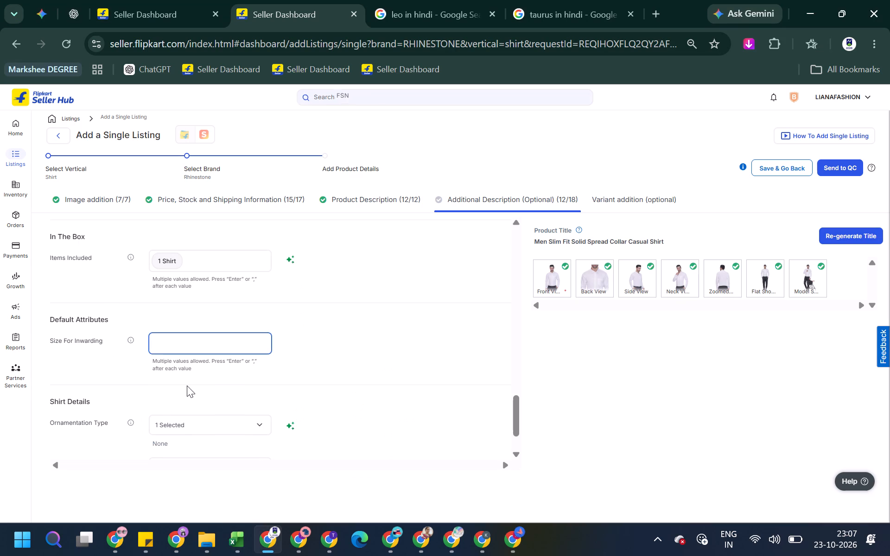
pyautogui.write('34')
pyautogui.press('Tab')
pyautogui.scroll(-2, 330, 339)
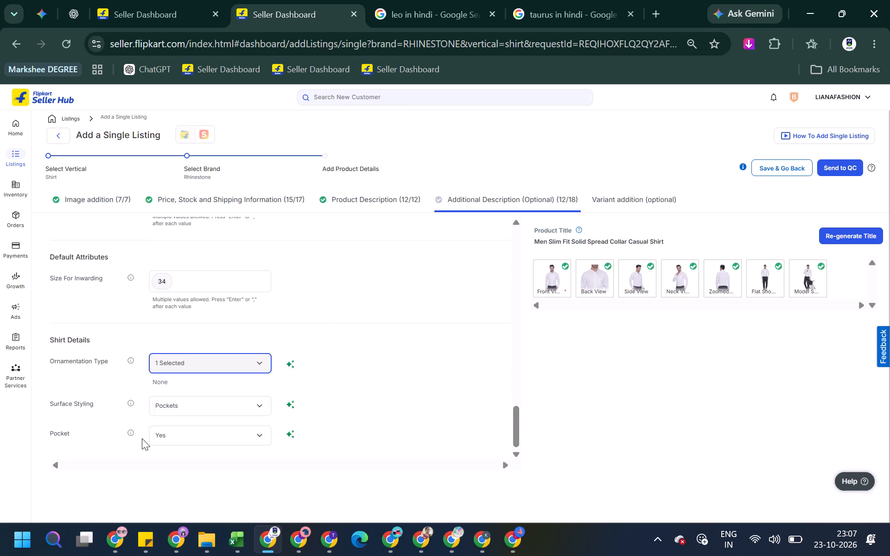
# Create a brand size variant with unit Number and size 36 in the listing's variant addition section.
pyautogui.click(396, 201)
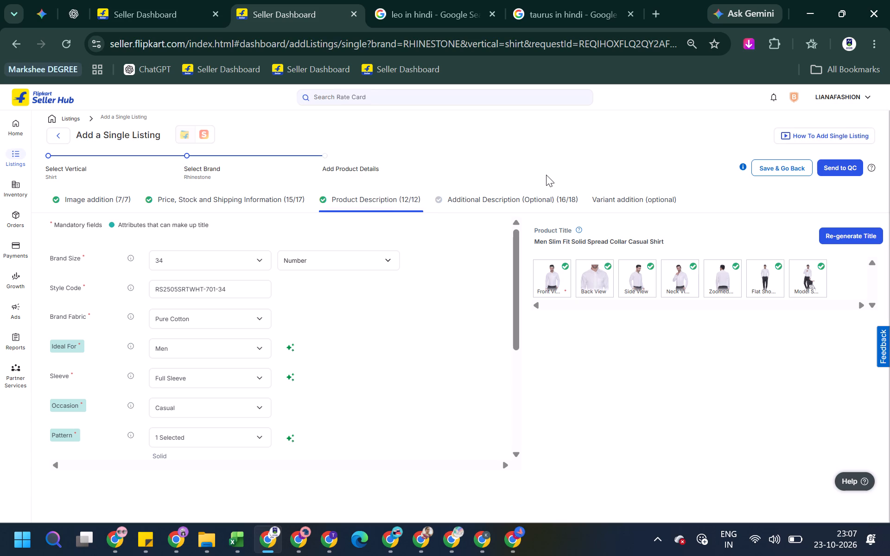
pyautogui.click(626, 202)
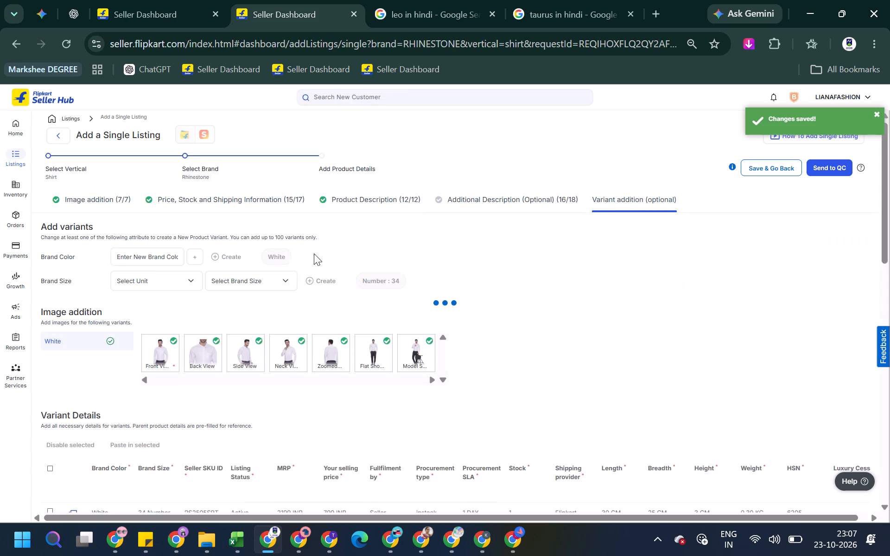
pyautogui.click(171, 279)
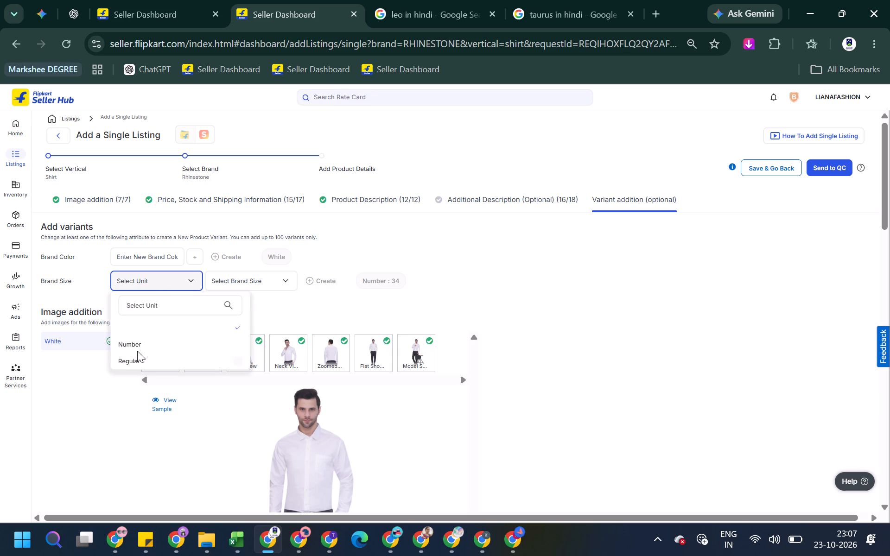
pyautogui.click(142, 343)
pyautogui.click(226, 275)
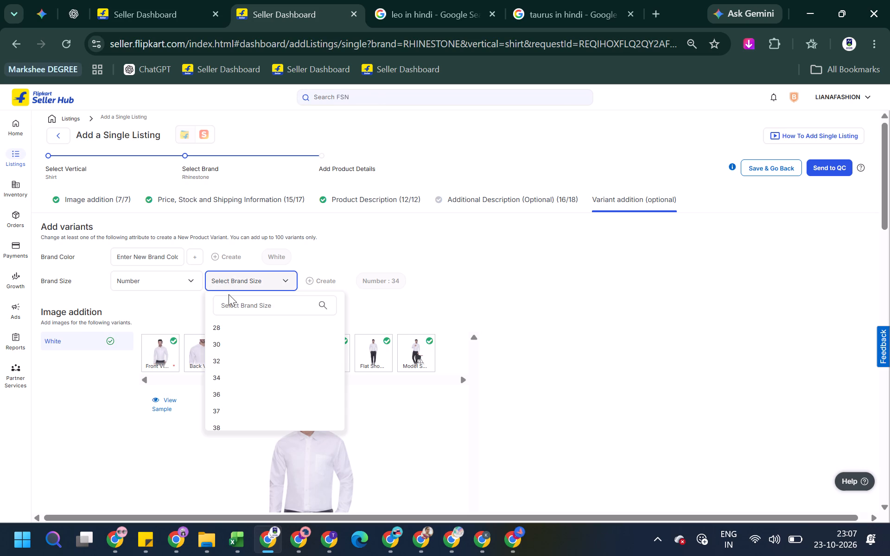
pyautogui.hotkey('alt', 'Tab')
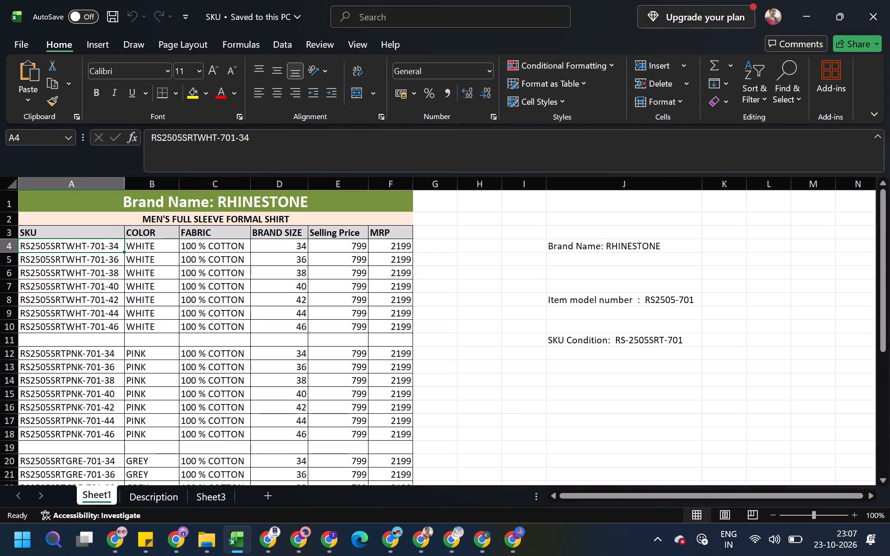
pyautogui.hotkey('alt', 'Tab')
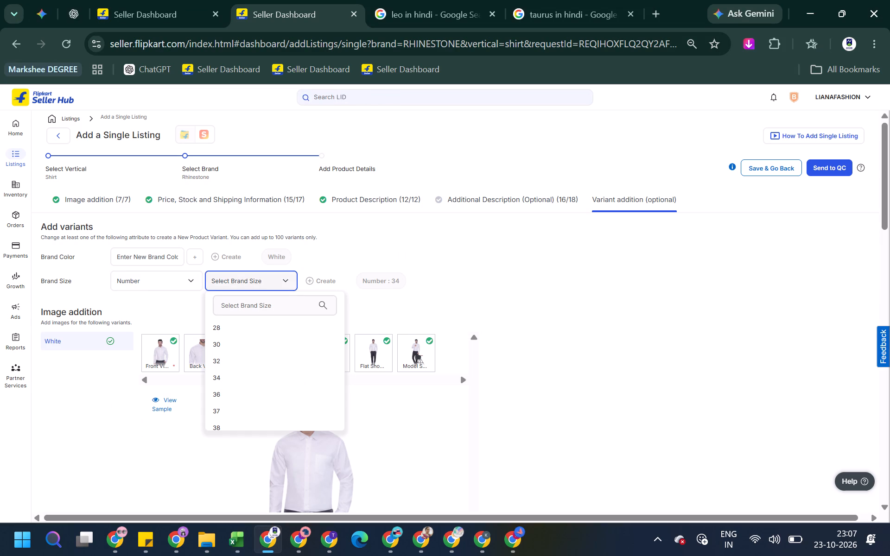
pyautogui.click(235, 310)
pyautogui.write('36')
pyautogui.click(223, 357)
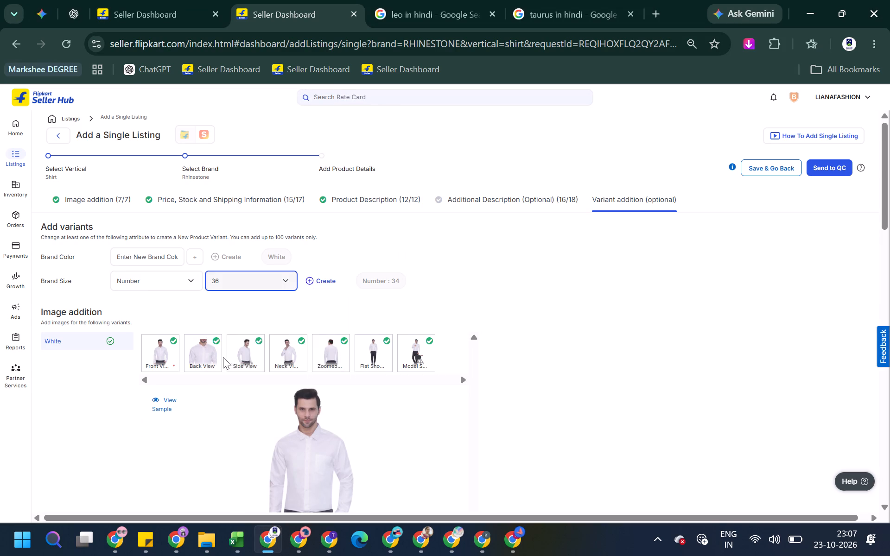
pyautogui.hotkey('alt', 'Tab')
pyautogui.hotkey('alt', 'Tab')
pyautogui.click(310, 281)
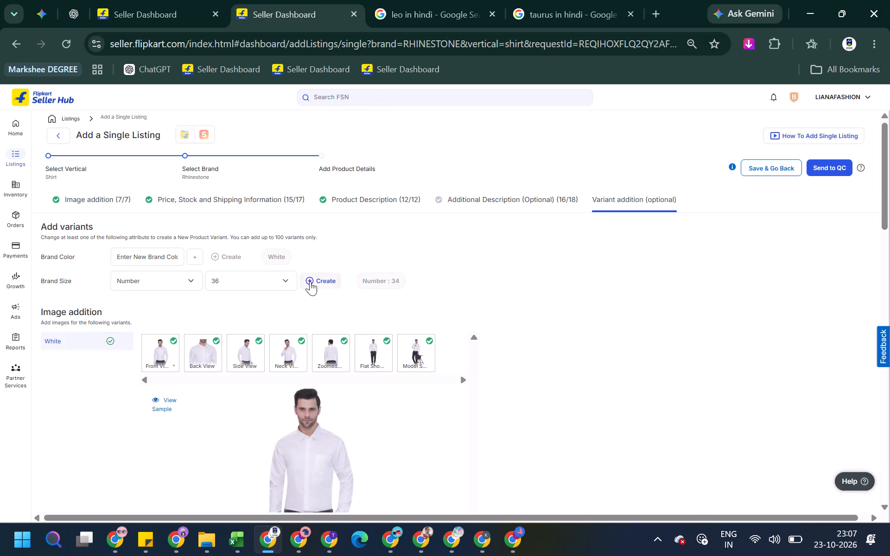
# Create a brand size variant with unit Number and size 38.
pyautogui.click(267, 282)
pyautogui.click(254, 306)
pyautogui.press('3')
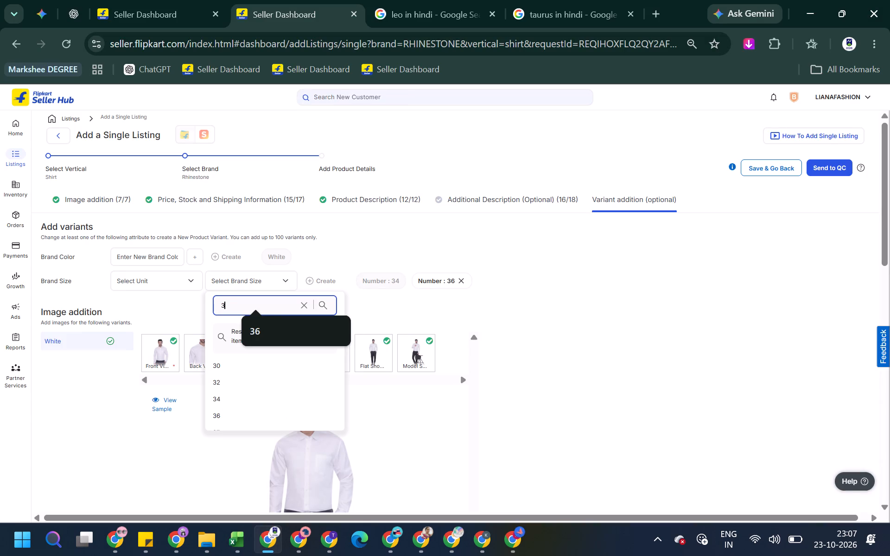
pyautogui.press('8')
pyautogui.click(231, 358)
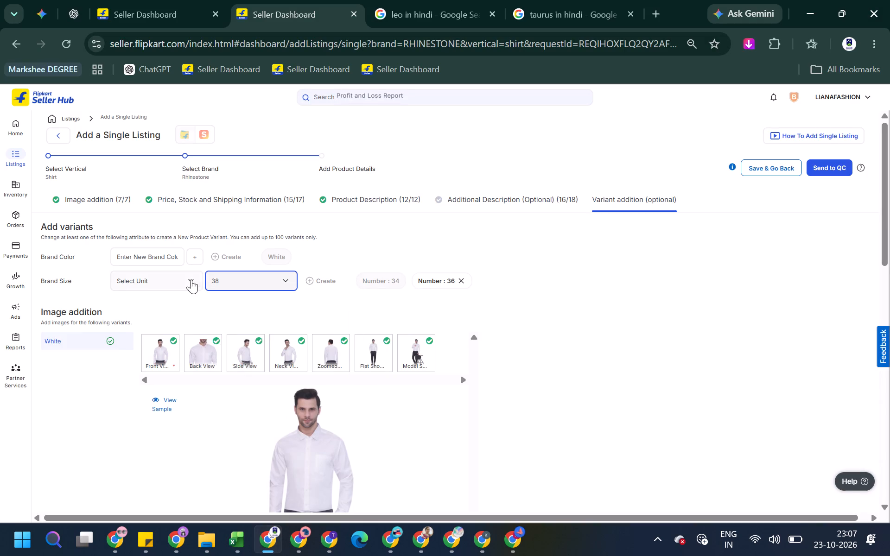
pyautogui.click(191, 279)
pyautogui.click(158, 347)
pyautogui.click(264, 283)
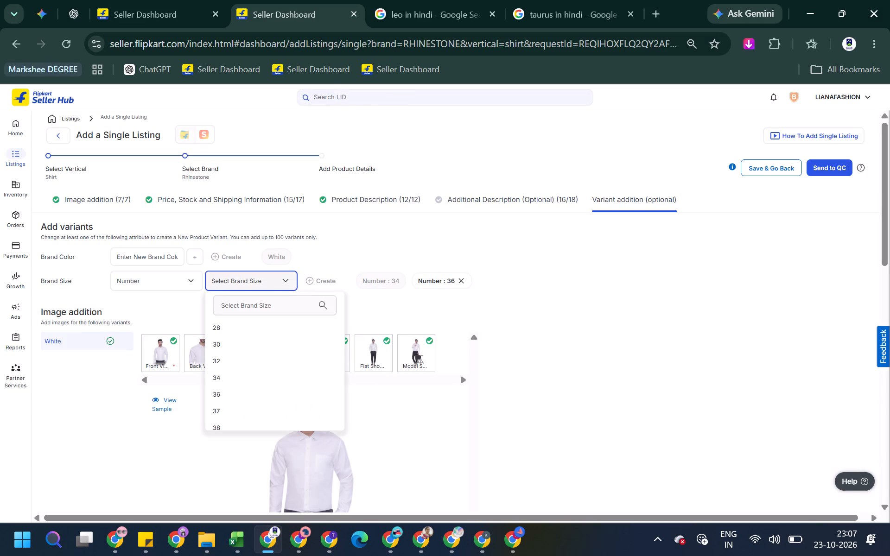
pyautogui.click(258, 306)
pyautogui.write('38')
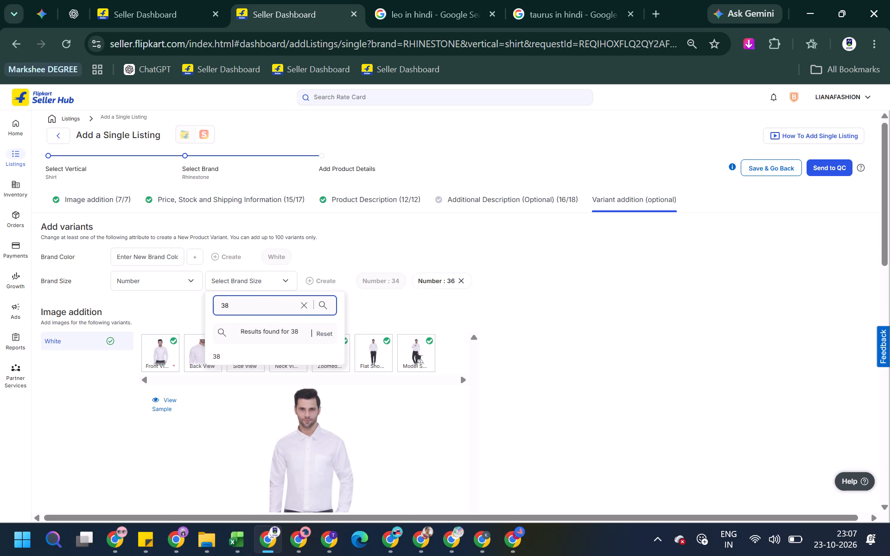
pyautogui.click(250, 353)
pyautogui.click(321, 281)
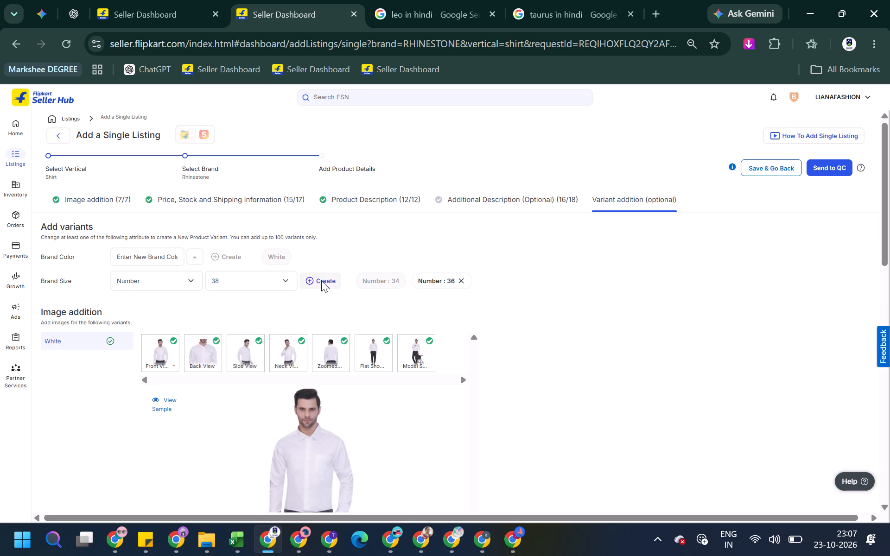
# Check the white shirt sizes in the SKU workbook and create a Number 40 brand size variant.
pyautogui.hotkey('alt', 'Tab')
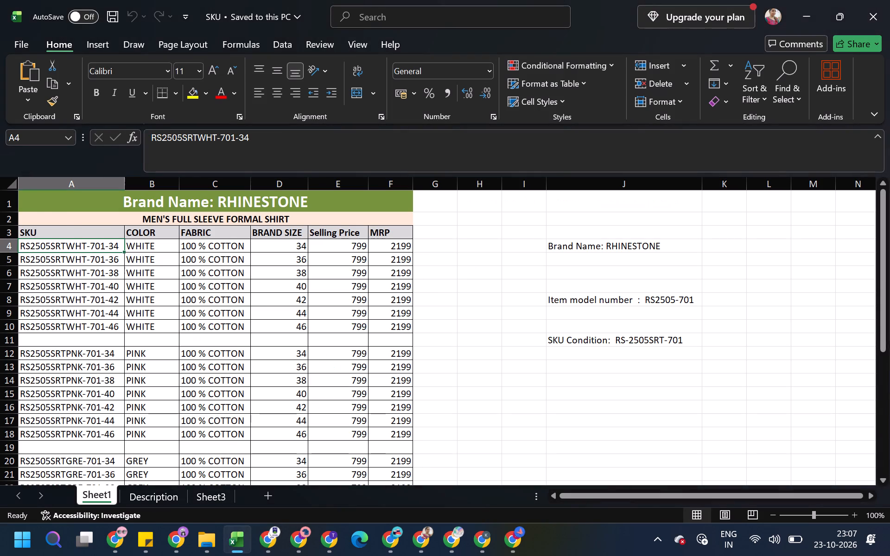
pyautogui.hotkey('alt', 'Tab')
pyautogui.hotkey('alt', 'Tab')
pyautogui.hotkey('alt', 'Tab')
pyautogui.hotkey('alt', 'Tab')
pyautogui.hotkey('alt', 'Tab')
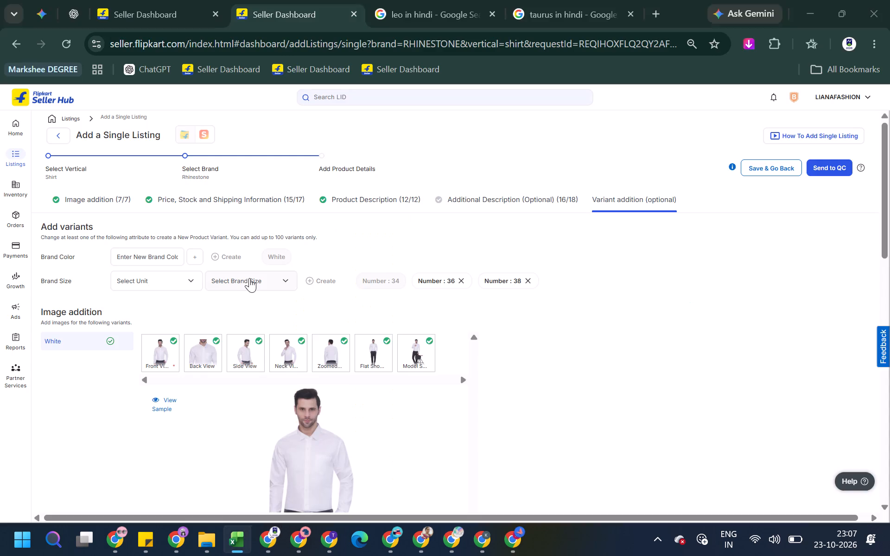
pyautogui.click(248, 277)
pyautogui.click(151, 291)
pyautogui.click(157, 280)
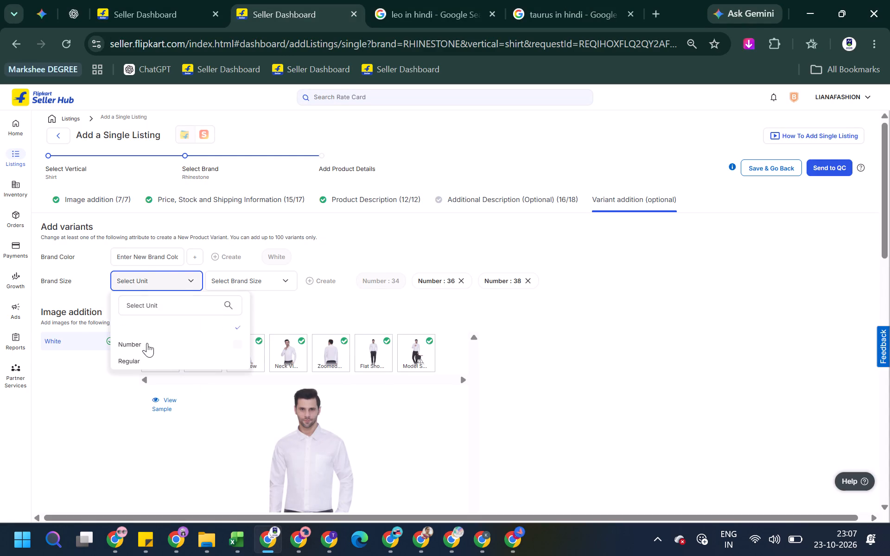
pyautogui.click(147, 343)
pyautogui.click(286, 271)
pyautogui.click(277, 304)
pyautogui.write('40')
pyautogui.click(234, 350)
pyautogui.click(238, 356)
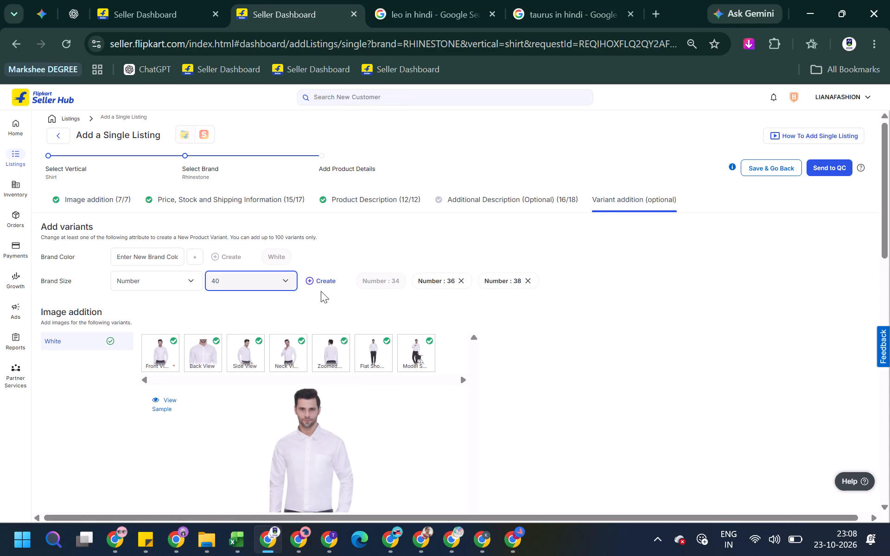
pyautogui.click(321, 284)
# Create a brand size variant with unit Number and size 42.
pyautogui.click(167, 283)
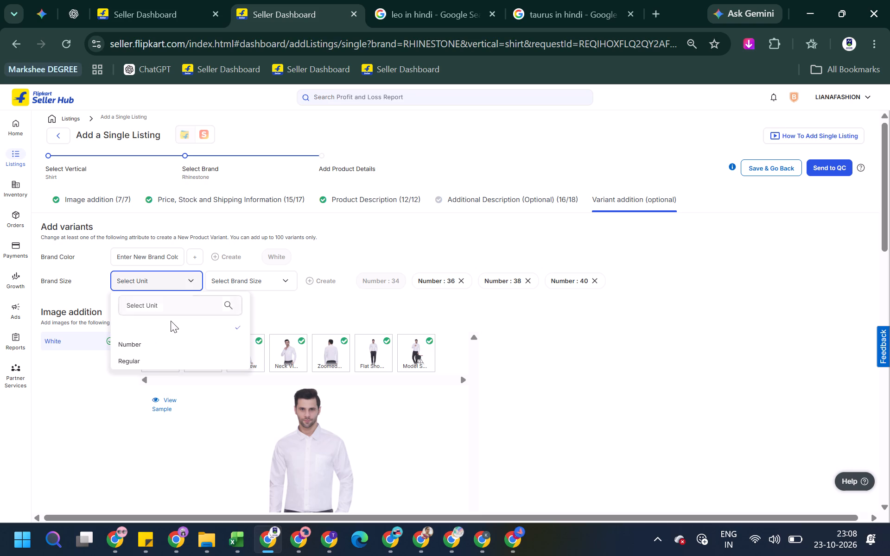
pyautogui.click(145, 347)
pyautogui.click(277, 276)
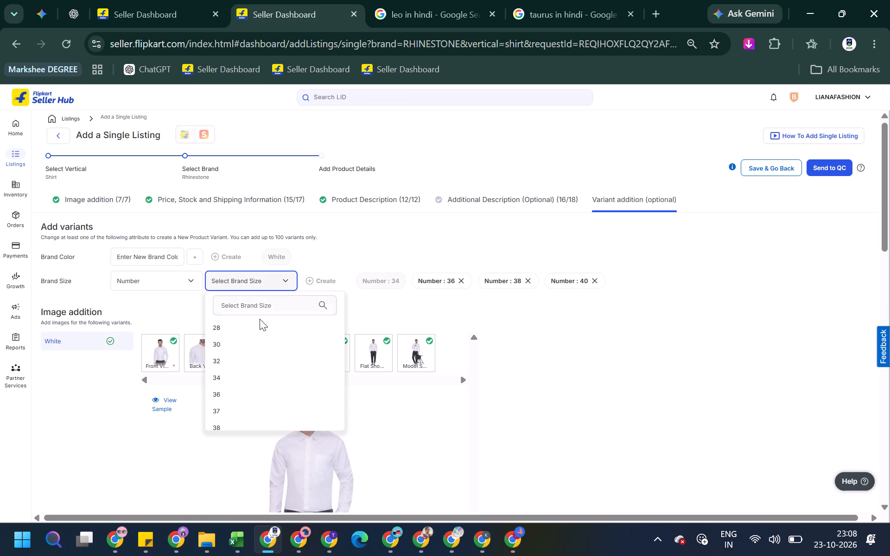
pyautogui.click(258, 308)
pyautogui.write('42')
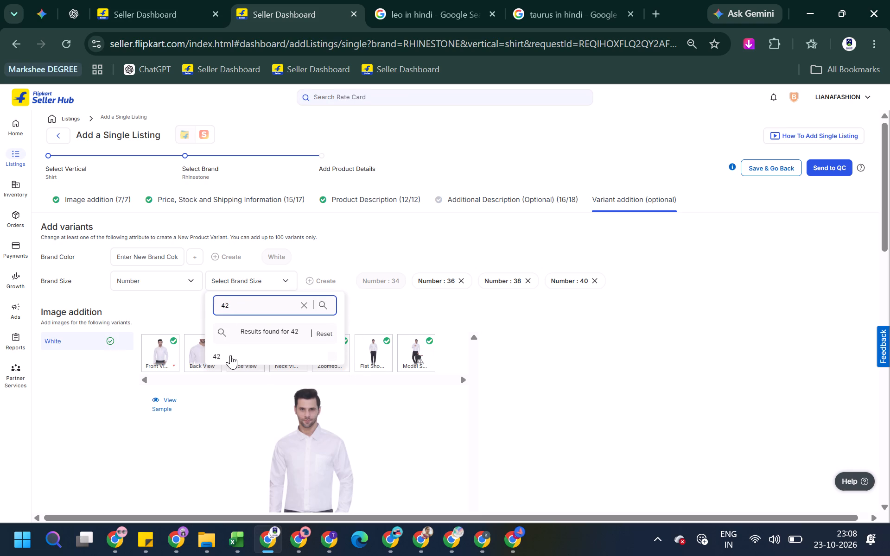
pyautogui.click(230, 355)
pyautogui.click(321, 280)
# Consult the white shirt rows in the SKU workbook and create a Number 44 brand size variant.
pyautogui.hotkey('alt', 'Tab')
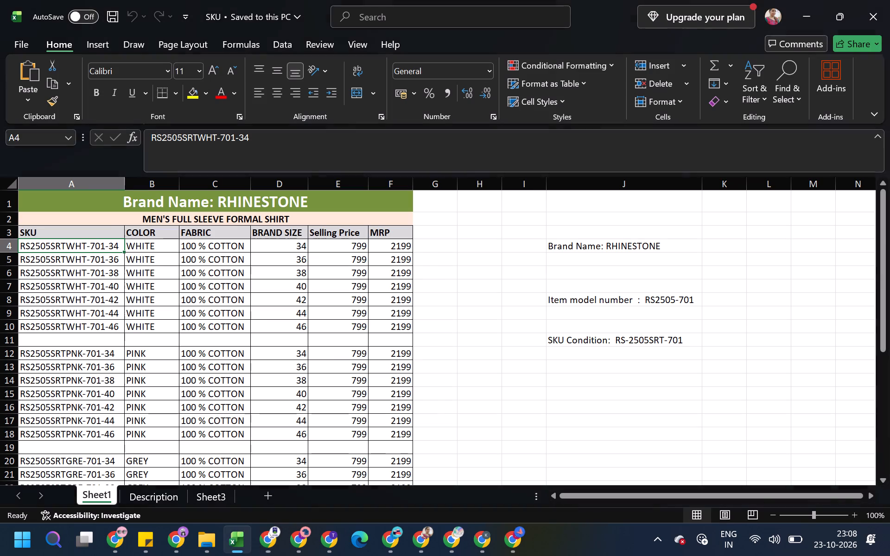
pyautogui.click(117, 308)
pyautogui.hotkey('alt', 'Tab')
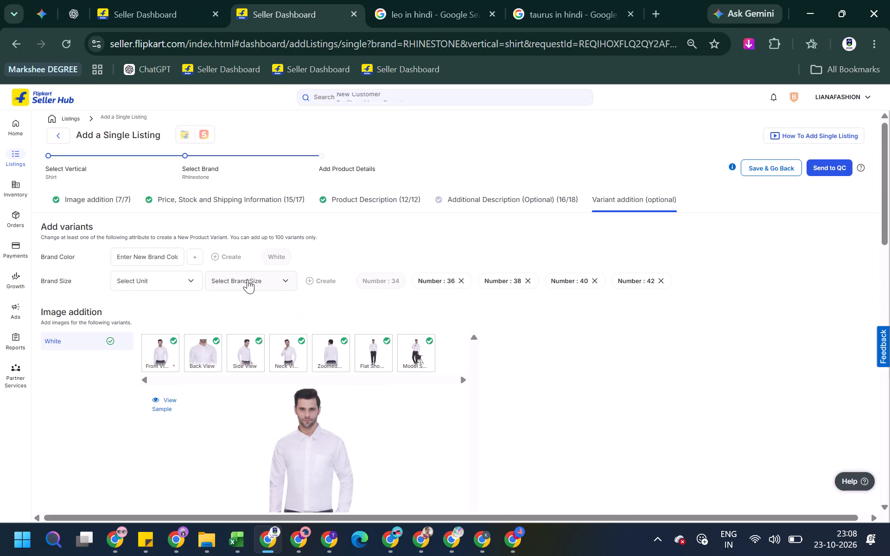
pyautogui.click(178, 284)
pyautogui.click(152, 344)
pyautogui.click(271, 275)
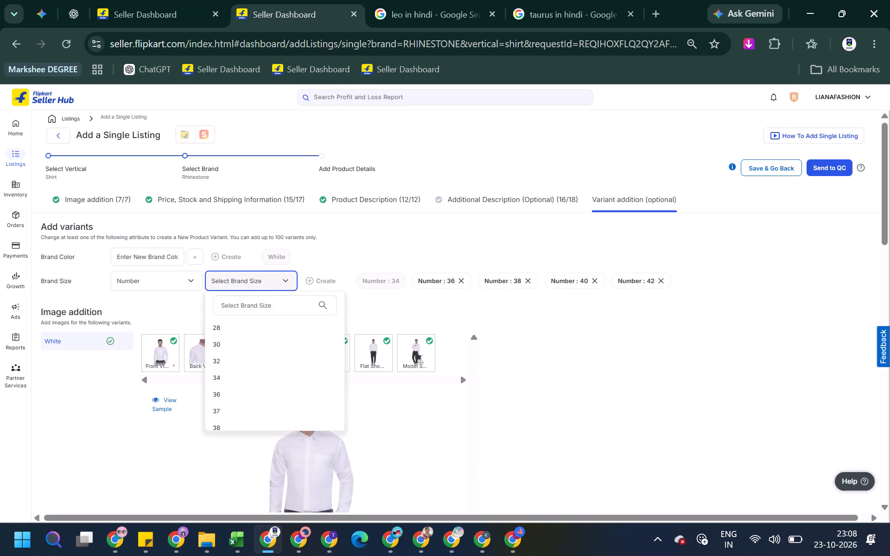
pyautogui.click(261, 308)
pyautogui.write('44')
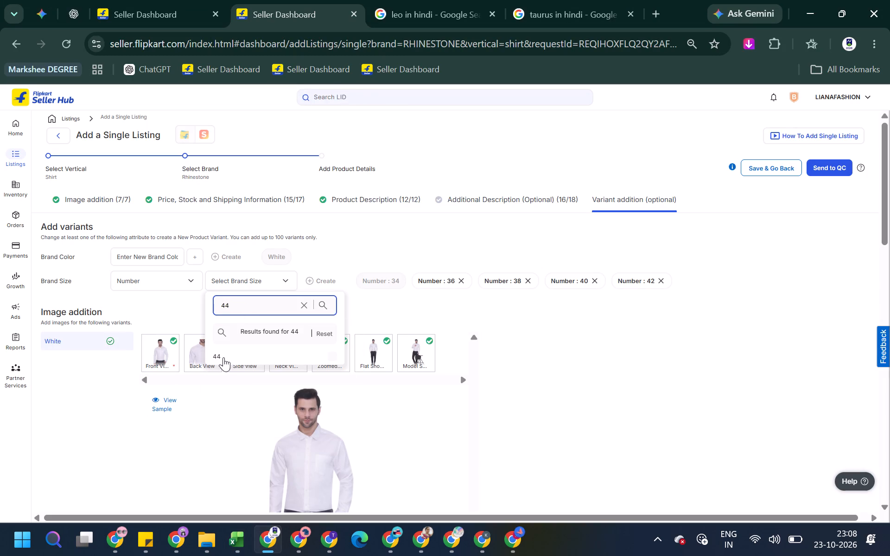
pyautogui.click(223, 358)
pyautogui.click(332, 280)
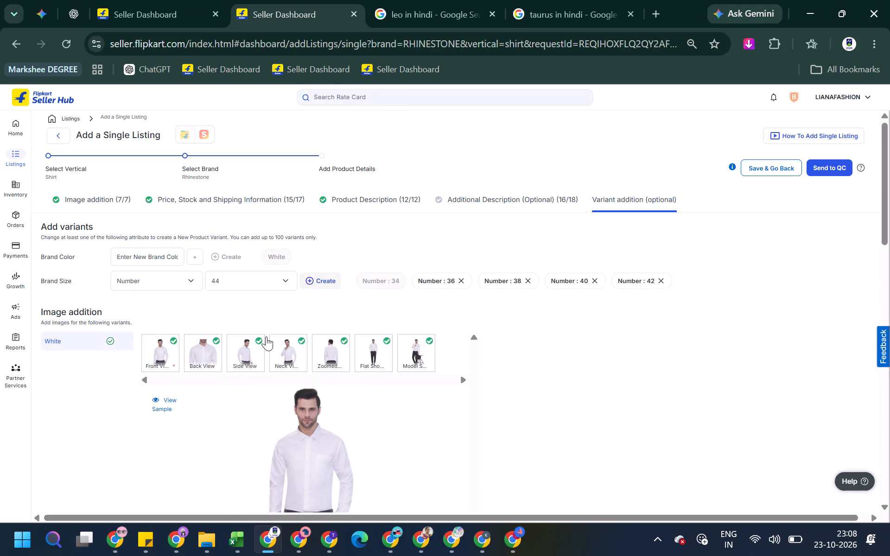
# Consult the white shirt sizes in the SKU workbook and create a Number 46 brand size variant.
pyautogui.hotkey('alt', 'Tab')
pyautogui.hotkey('alt', 'Tab')
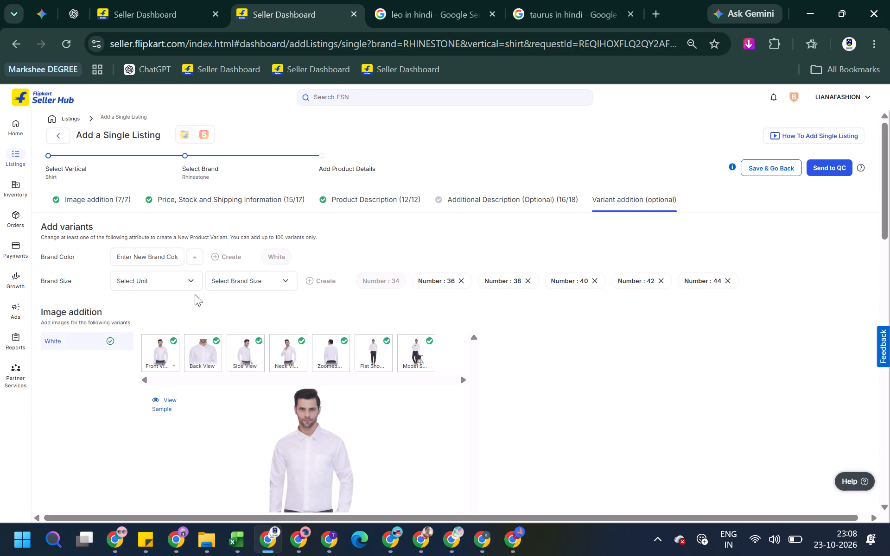
pyautogui.click(187, 292)
pyautogui.click(165, 286)
pyautogui.click(134, 355)
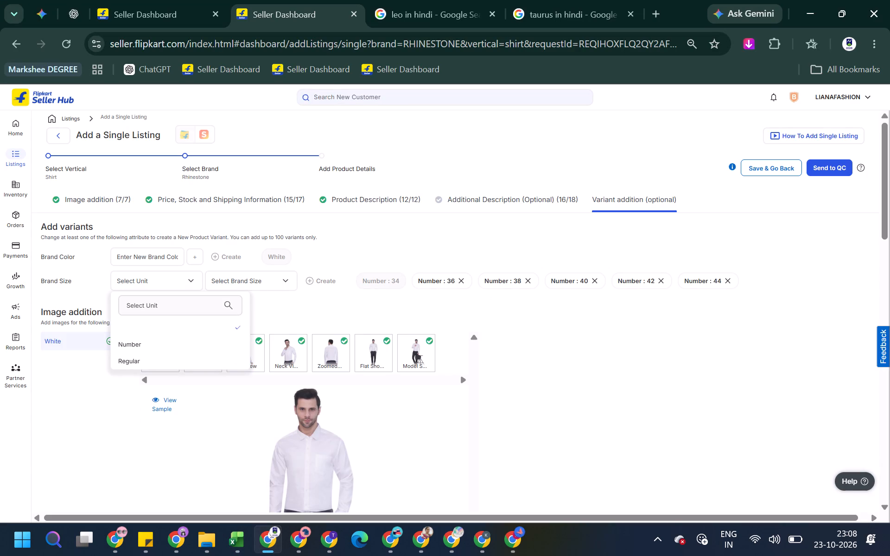
pyautogui.click(139, 344)
pyautogui.click(248, 278)
pyautogui.click(252, 310)
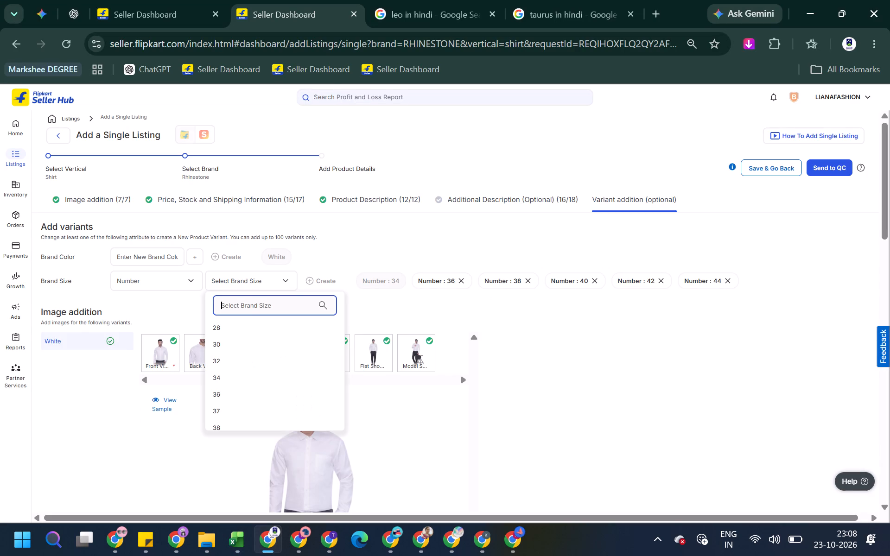
pyautogui.write('46')
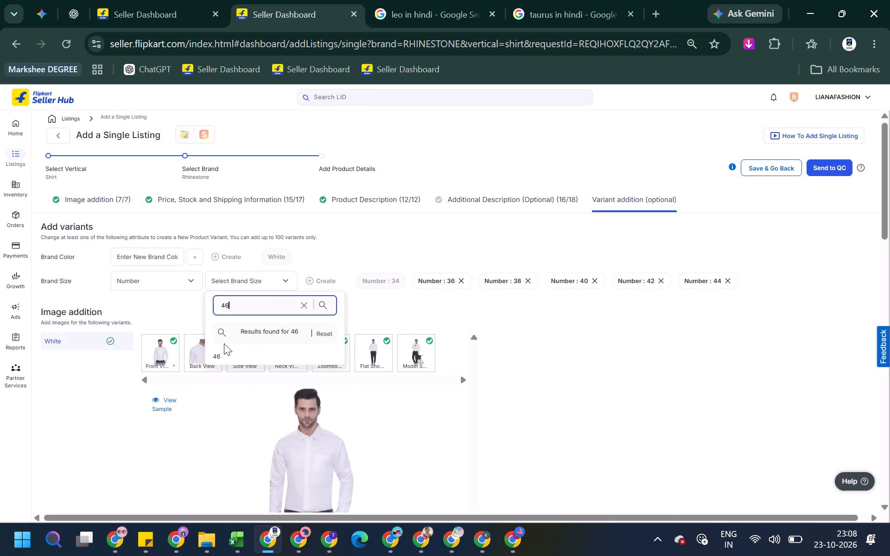
pyautogui.click(222, 354)
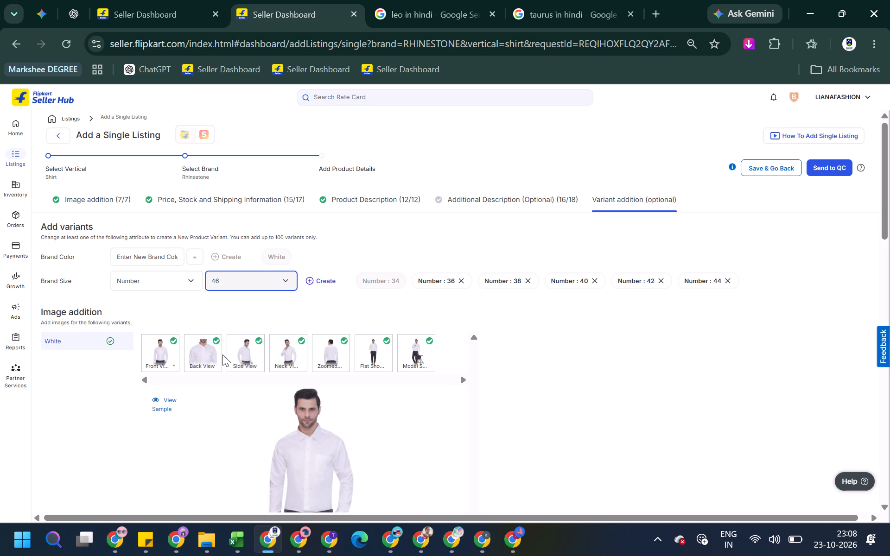
pyautogui.click(307, 276)
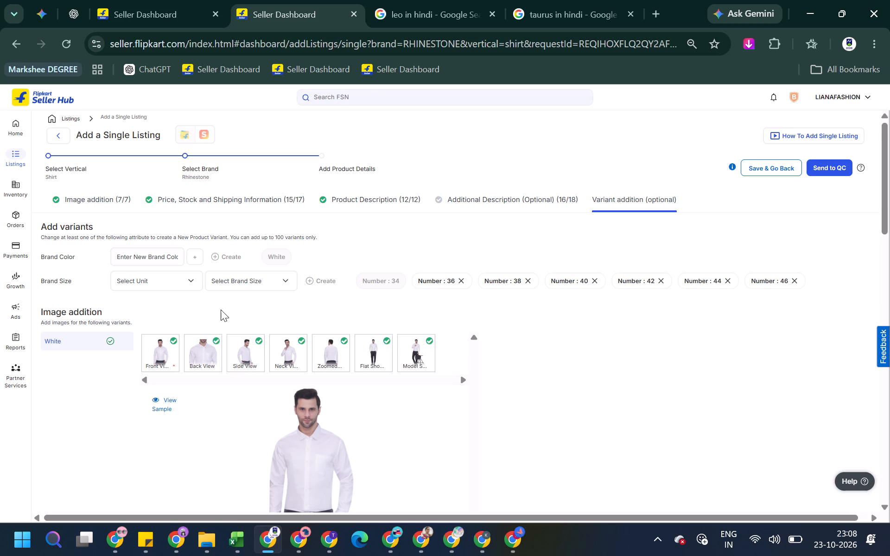
# Check the SKU workbook for the colour after white and create a brand color variant named Pink.
pyautogui.click(153, 259)
pyautogui.hotkey('alt', 'Tab')
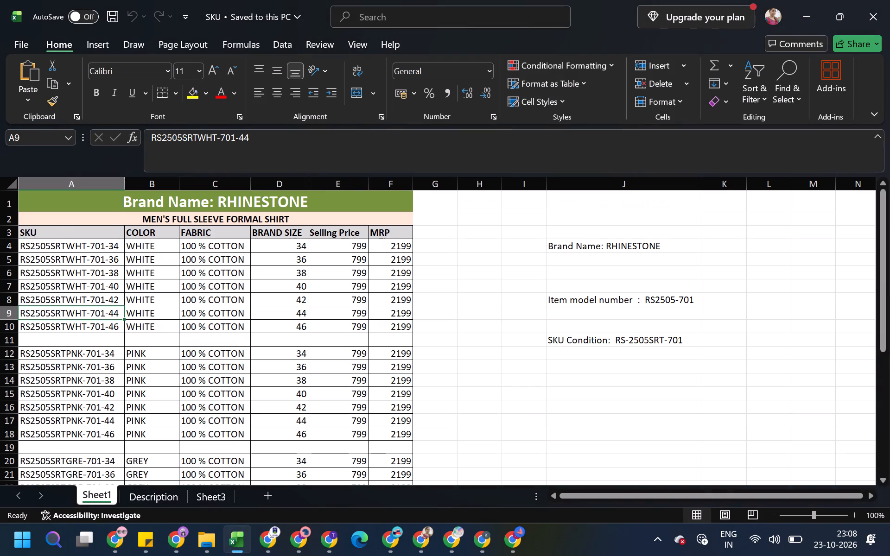
pyautogui.hotkey('alt', 'Tab')
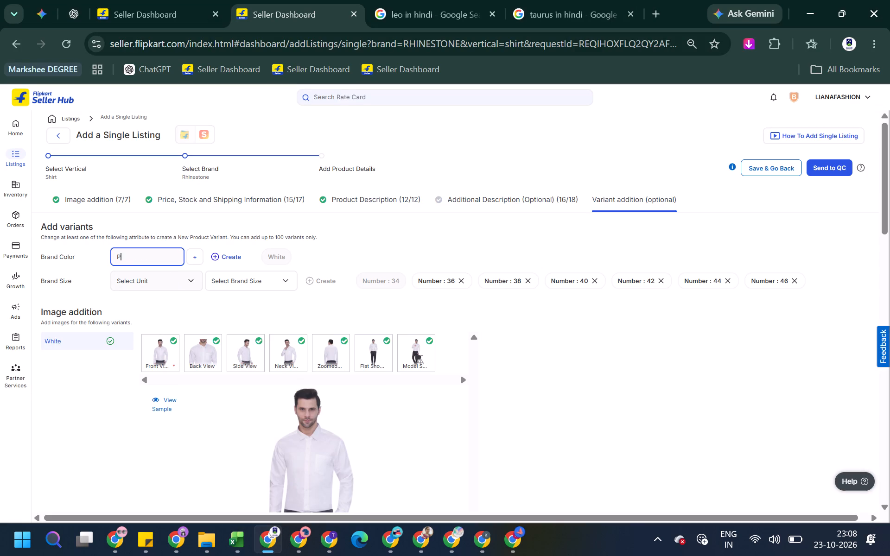
pyautogui.click(225, 255)
# Look up the colour after pink in the SKU workbook and create a brand color variant named Grey.
pyautogui.hotkey('alt', 'Tab')
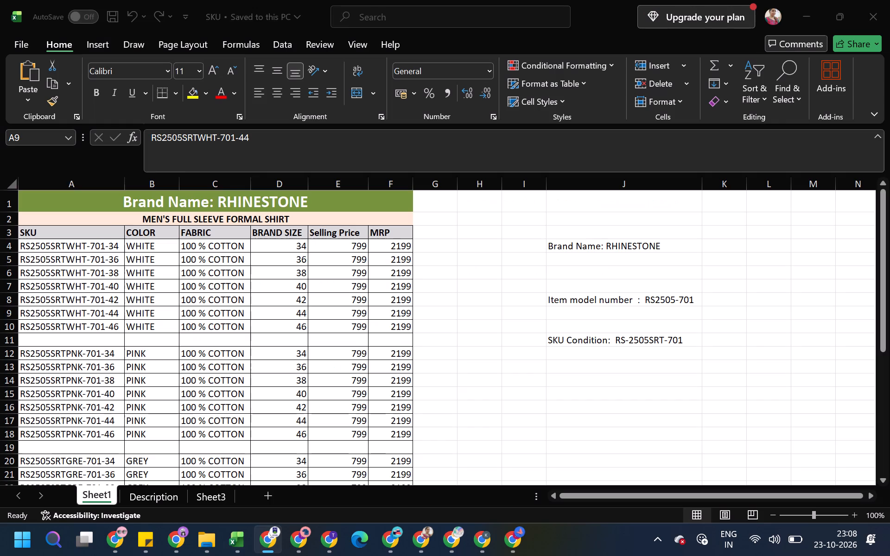
pyautogui.scroll(-3, 191, 321)
pyautogui.hotkey('alt', 'Tab')
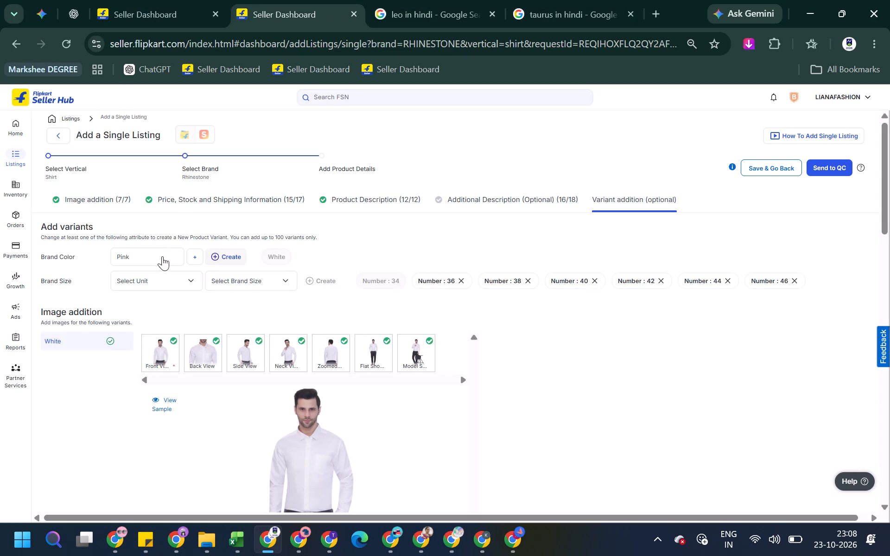
pyautogui.click(162, 256)
pyautogui.write('rey')
pyautogui.click(222, 257)
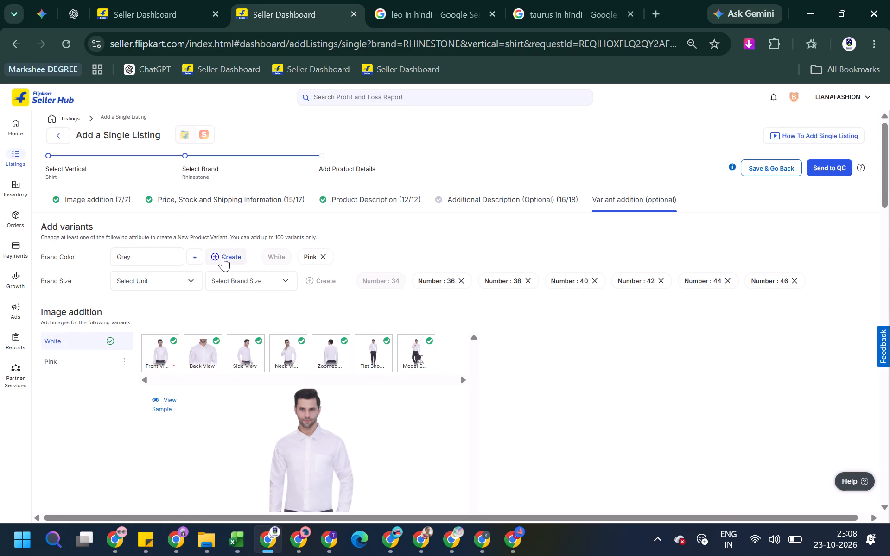
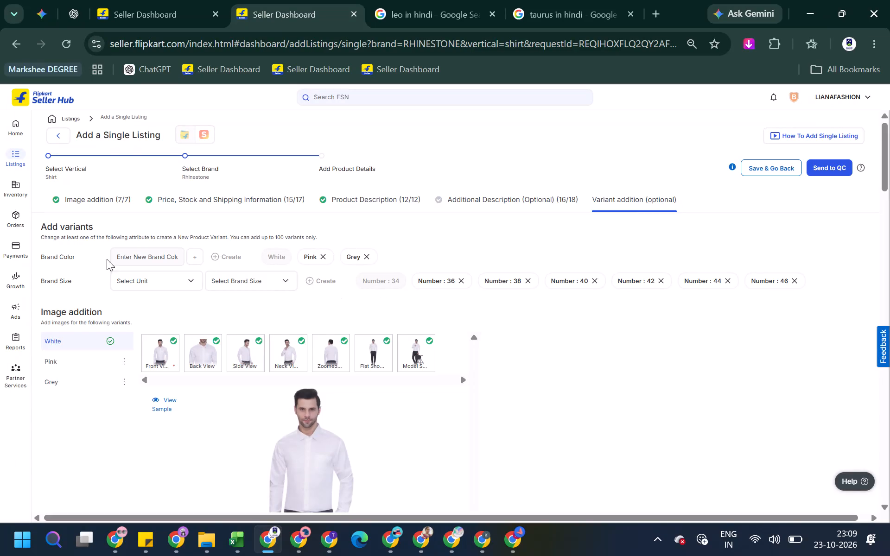
# Review the variant details table from the header row through the White, Pink and Grey size rows.
pyautogui.scroll(-3, 404, 303)
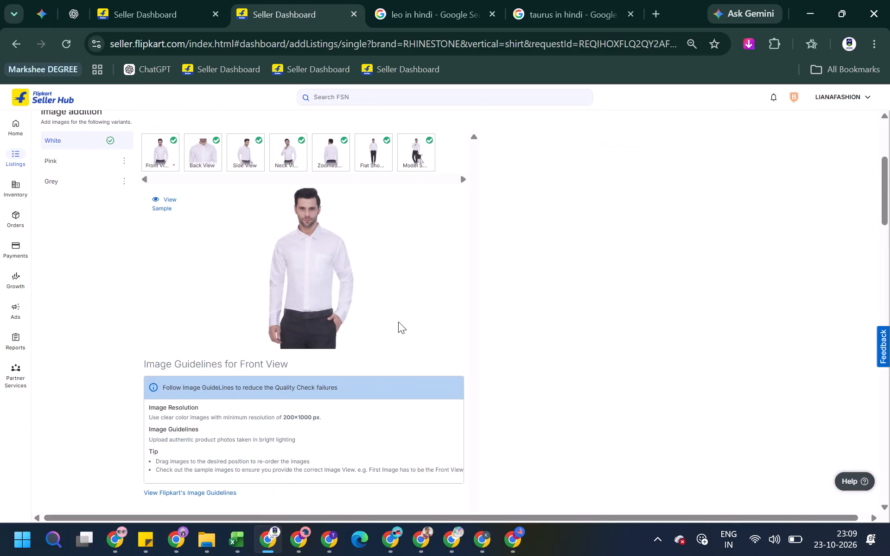
pyautogui.scroll(-5, 267, 396)
pyautogui.scroll(-13, 231, 341)
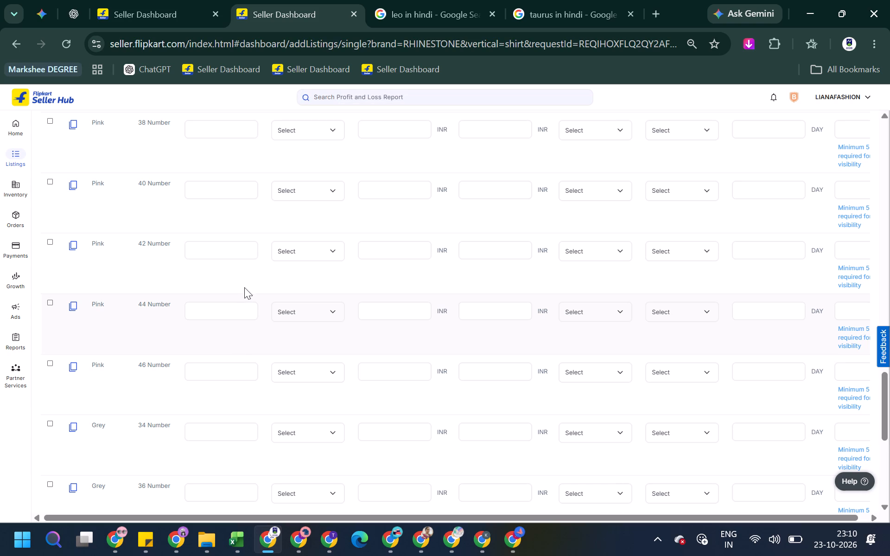
pyautogui.scroll(4, 244, 286)
pyautogui.scroll(-15, 244, 287)
pyautogui.scroll(1, 254, 304)
pyautogui.scroll(-1, 264, 305)
pyautogui.scroll(11, 231, 341)
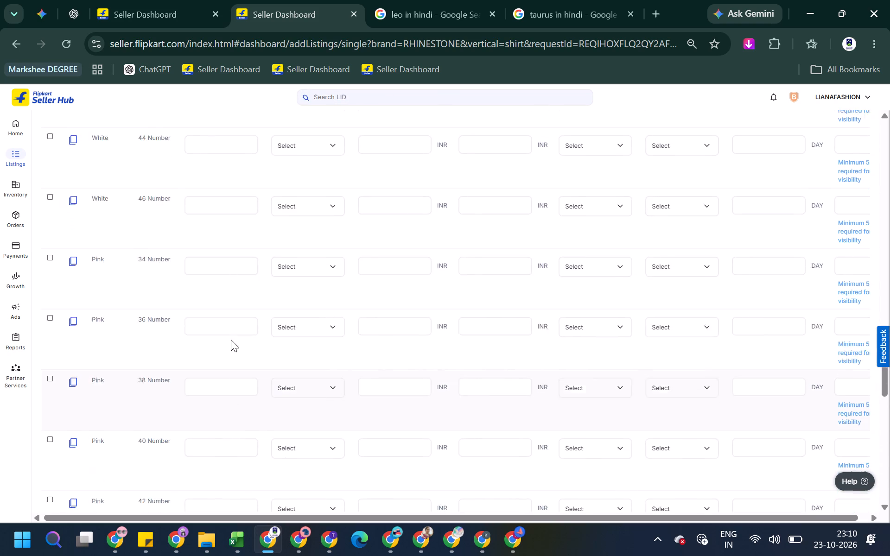
pyautogui.scroll(6, 231, 340)
pyautogui.scroll(-4, 237, 348)
pyautogui.scroll(2, 203, 228)
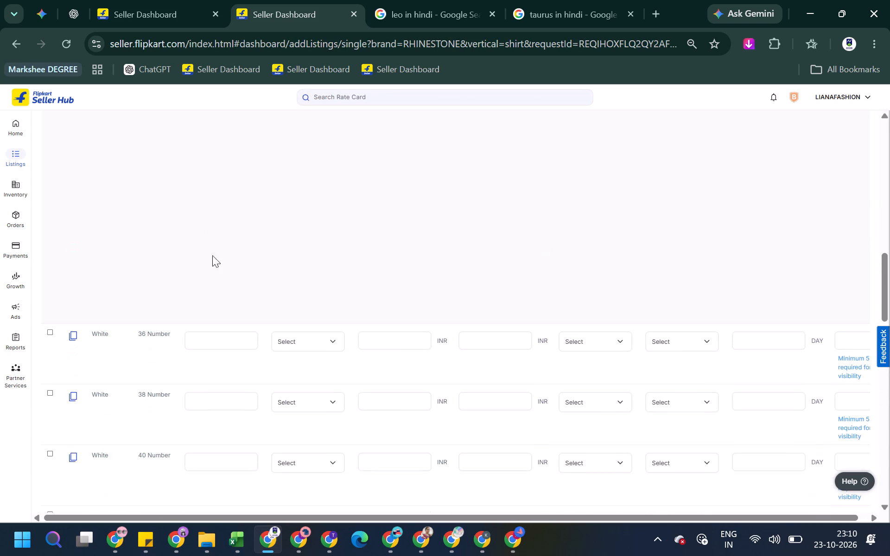
pyautogui.scroll(2, 211, 264)
pyautogui.scroll(-3, 211, 264)
pyautogui.scroll(4, 213, 259)
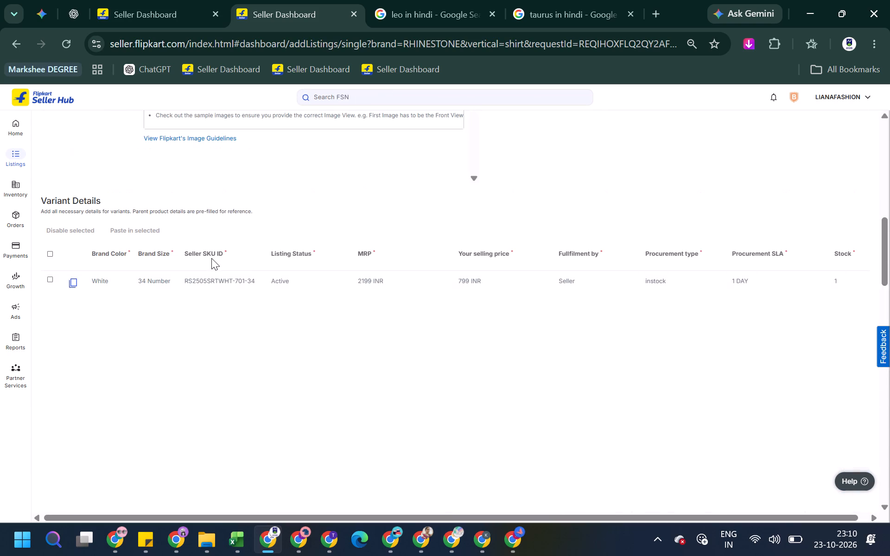
# Copy SKU RS2505SRTWHT-701-36 from the SKU workbook into the Seller SKU ID of the White 36 Number variant.
pyautogui.scroll(-5, 210, 261)
pyautogui.click(221, 202)
pyautogui.hotkey('alt', 'Tab')
pyautogui.hotkey('alt', 'Tab')
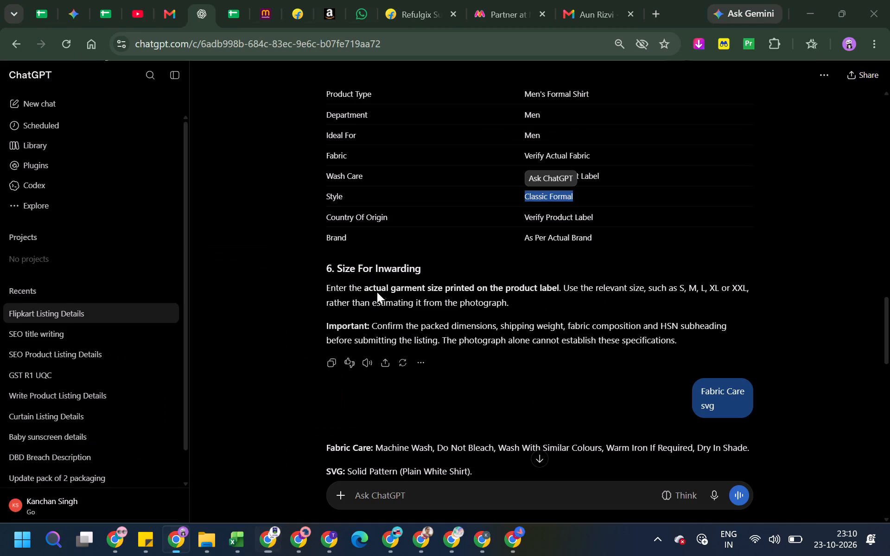
pyautogui.click(242, 540)
pyautogui.click(277, 538)
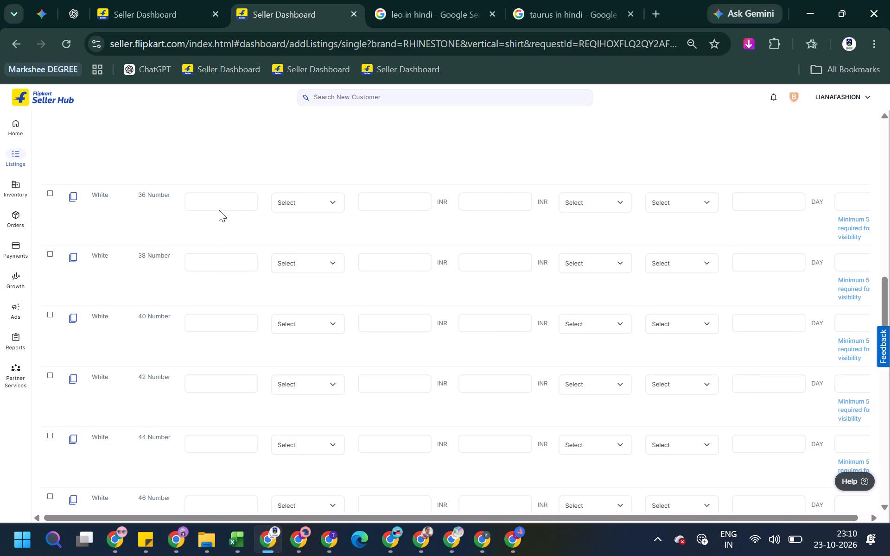
pyautogui.click(221, 205)
pyautogui.hotkey('alt', 'Tab')
pyautogui.scroll(9, 214, 279)
pyautogui.click(100, 257)
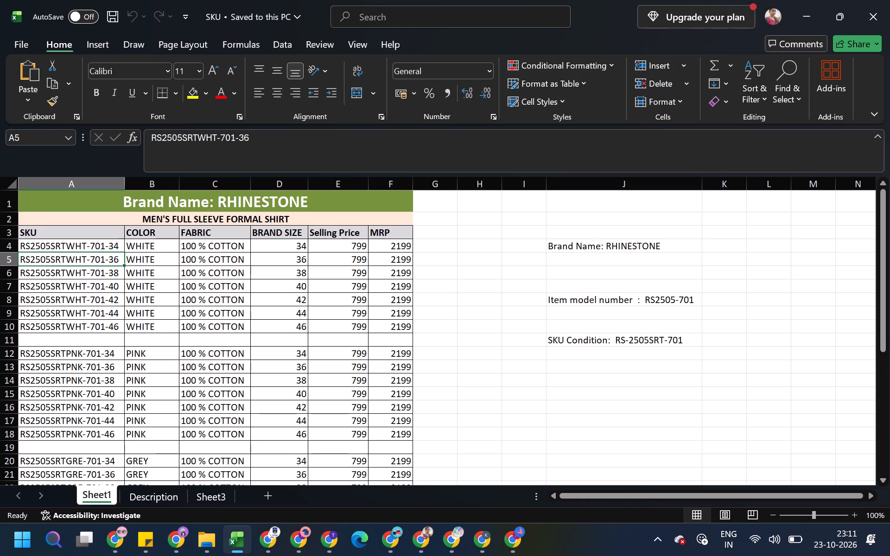
pyautogui.hotkey('alt', 'Tab')
pyautogui.click(201, 197)
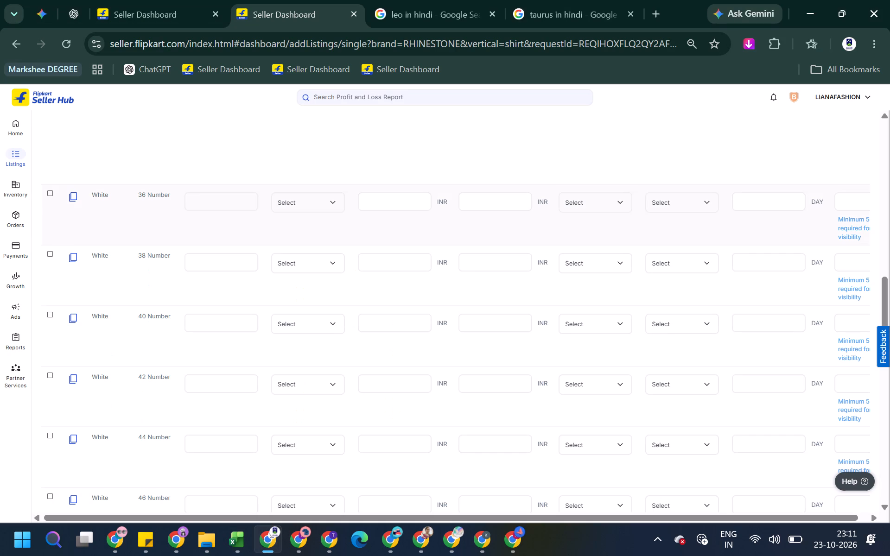
pyautogui.hotkey('alt', 'Tab')
pyautogui.hotkey('ctrl', 'c')
pyautogui.hotkey('alt', 'Tab')
pyautogui.hotkey('ctrl', 'v')
pyautogui.click(269, 181)
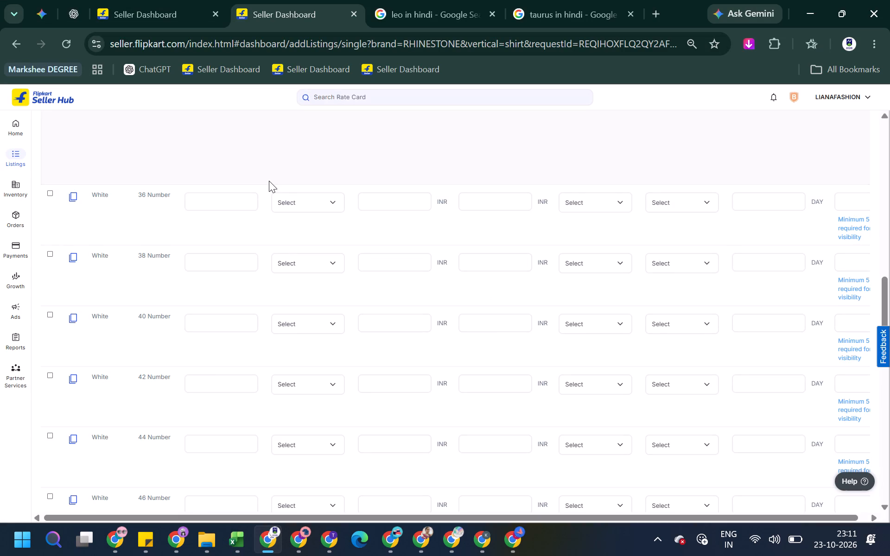
pyautogui.click(210, 209)
pyautogui.hotkey('ctrl', 'v')
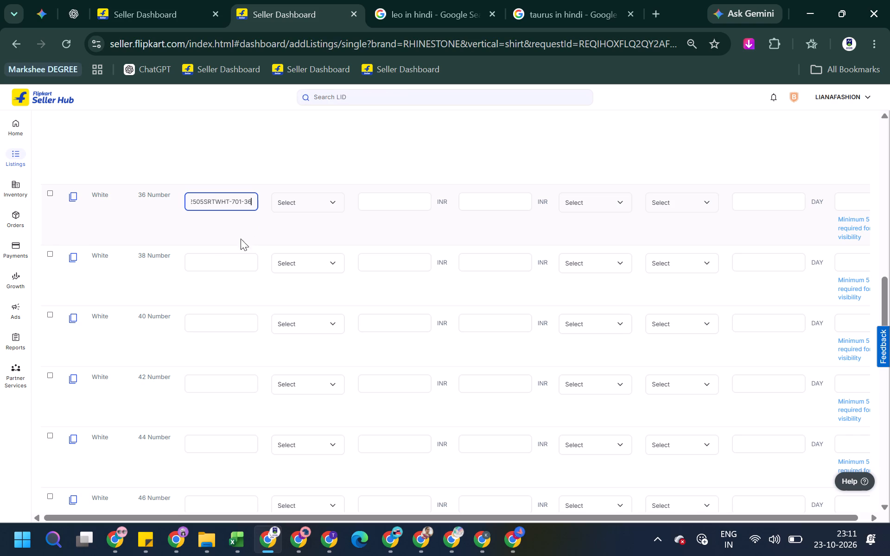
# Check the Seller SKU ID entered for the White 36 Number variant.
pyautogui.click(209, 243)
pyautogui.click(218, 202)
pyautogui.tripleClick(221, 199)
pyautogui.click(222, 197)
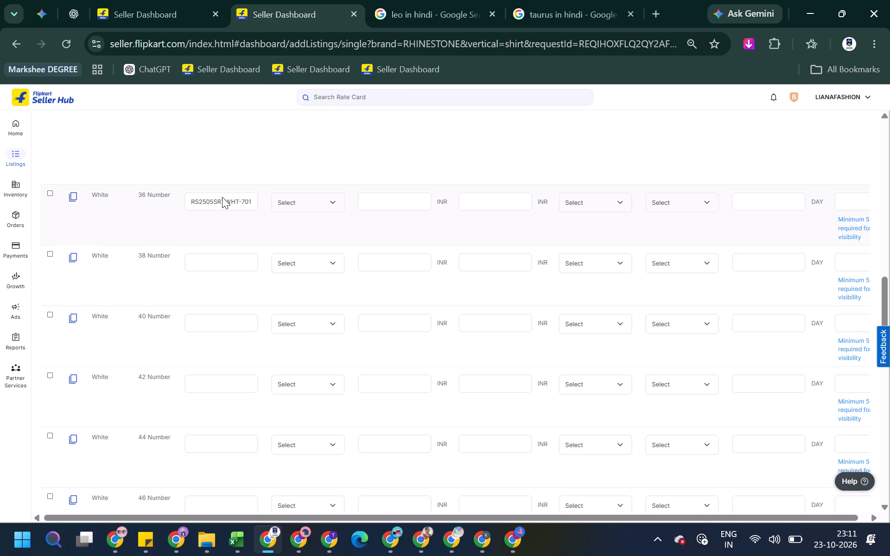
pyautogui.tripleClick(222, 199)
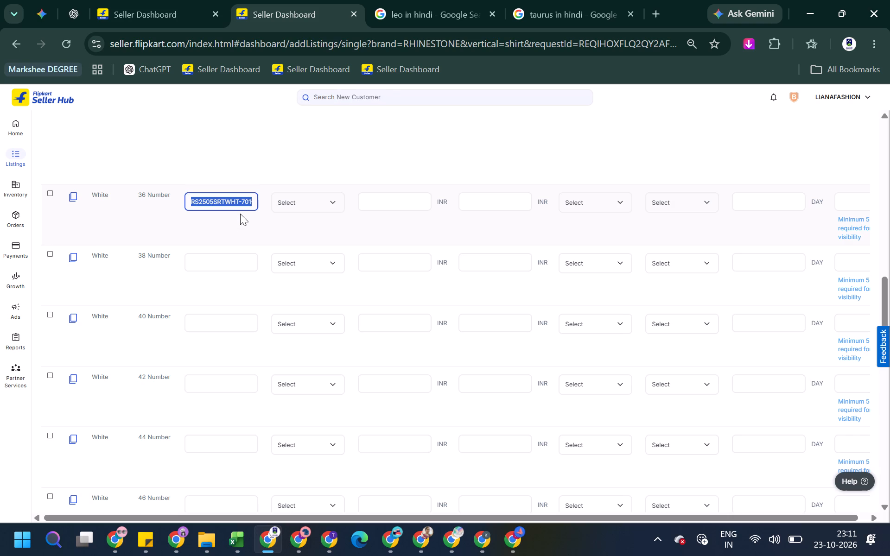
pyautogui.click(240, 214)
# Set the White 36 Number variant's listing status to Active.
pyautogui.click(303, 201)
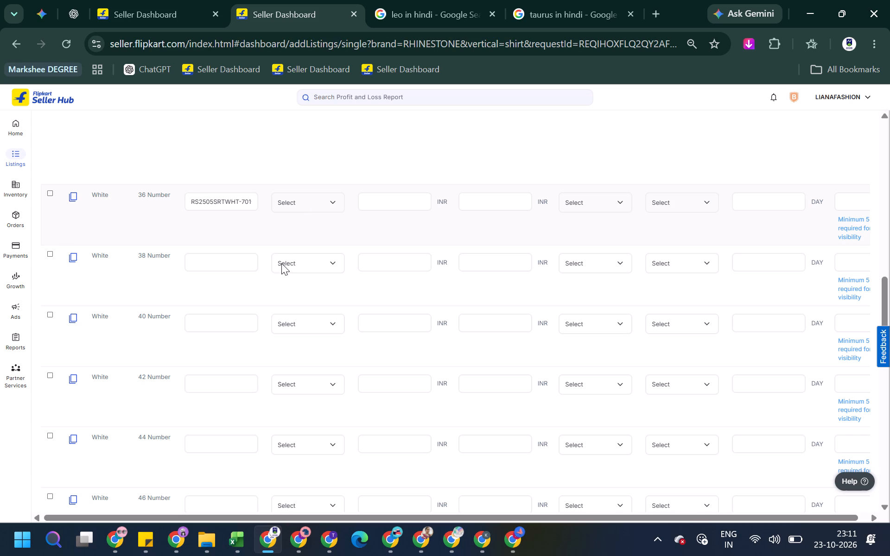
pyautogui.scroll(3, 335, 259)
pyautogui.scroll(-3, 340, 249)
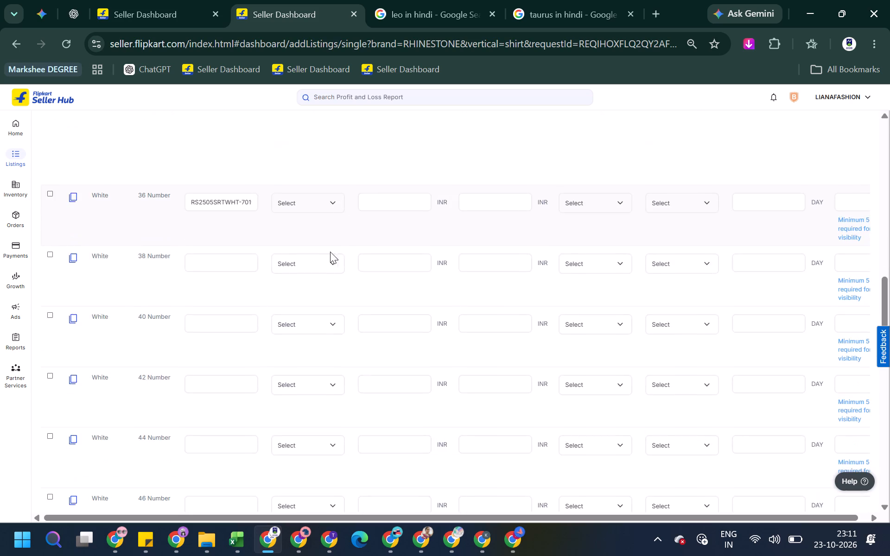
pyautogui.scroll(2, 320, 251)
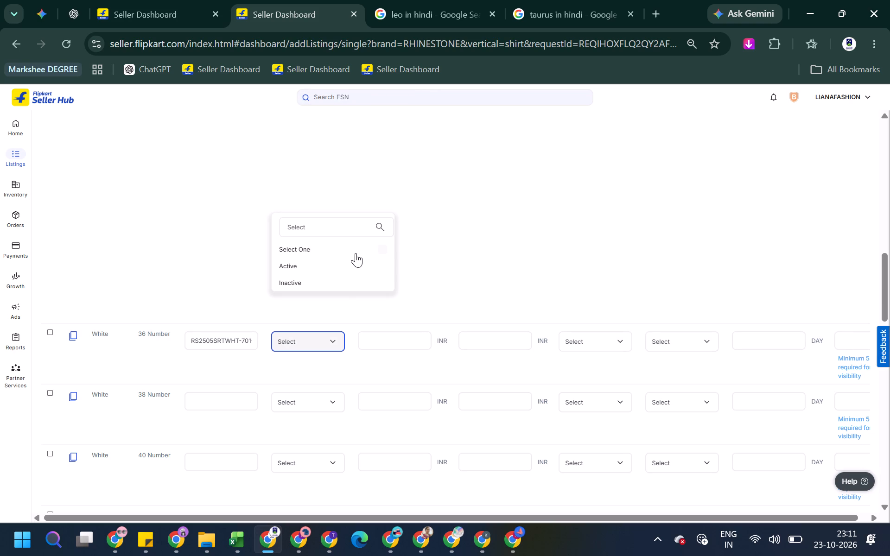
pyautogui.click(330, 268)
# Consult the SKU workbook and set the White 36 Number variant's MRP to 2199 INR and selling price to 799 INR.
pyautogui.click(391, 338)
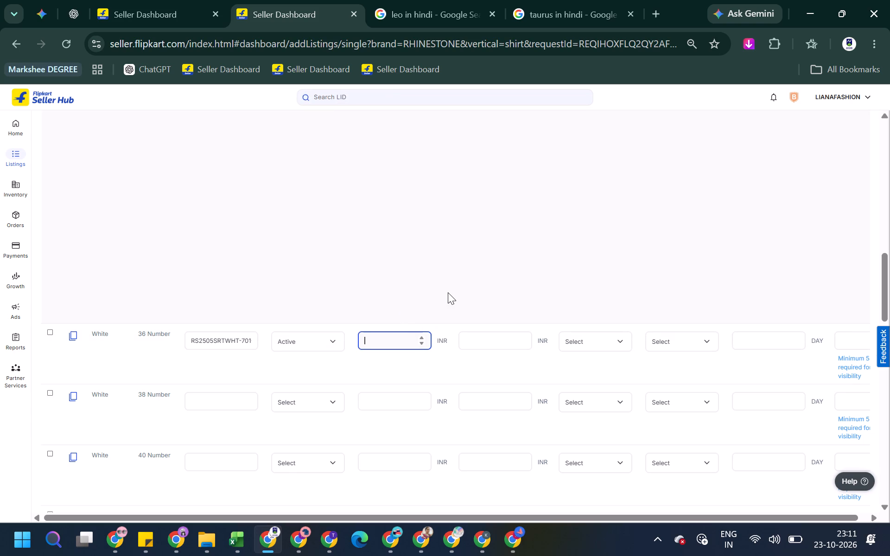
pyautogui.hotkey('alt', 'Tab')
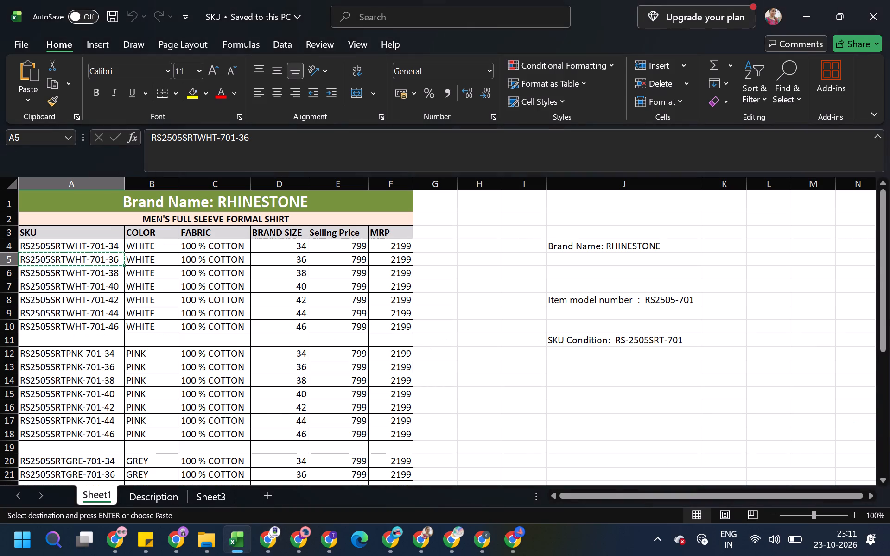
pyautogui.hotkey('alt', 'Tab')
pyautogui.write('21')
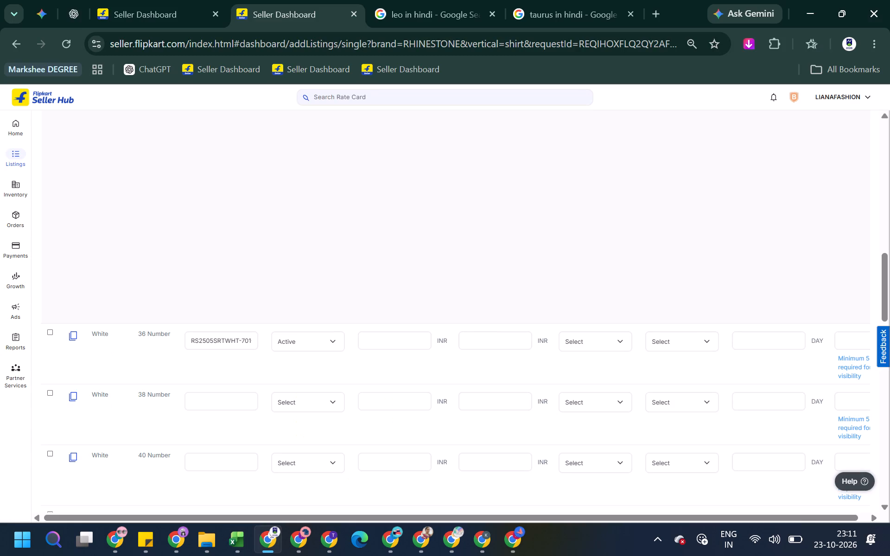
pyautogui.click(377, 336)
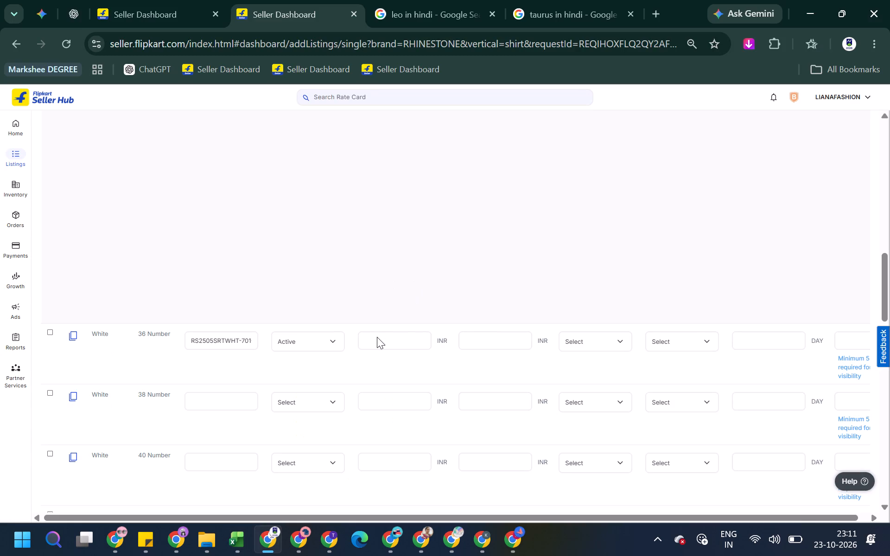
pyautogui.click(377, 337)
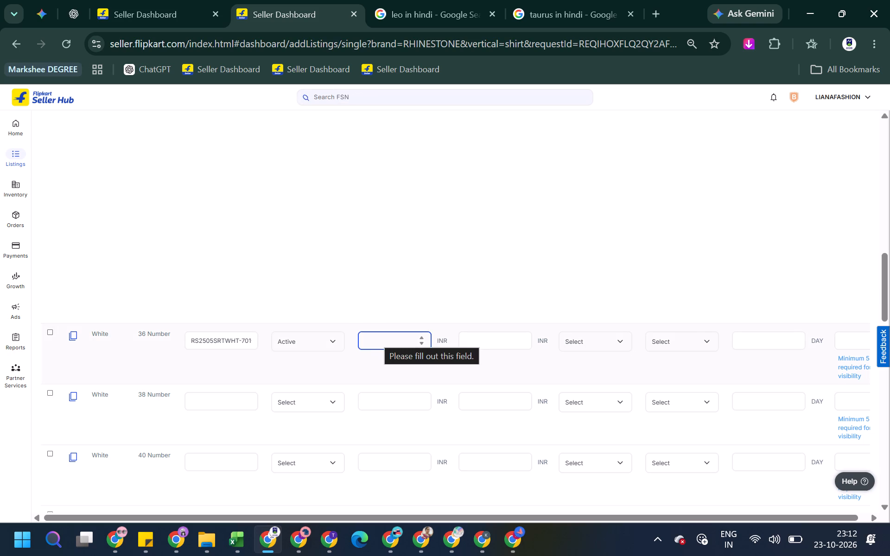
pyautogui.write('2199')
pyautogui.press('Tab')
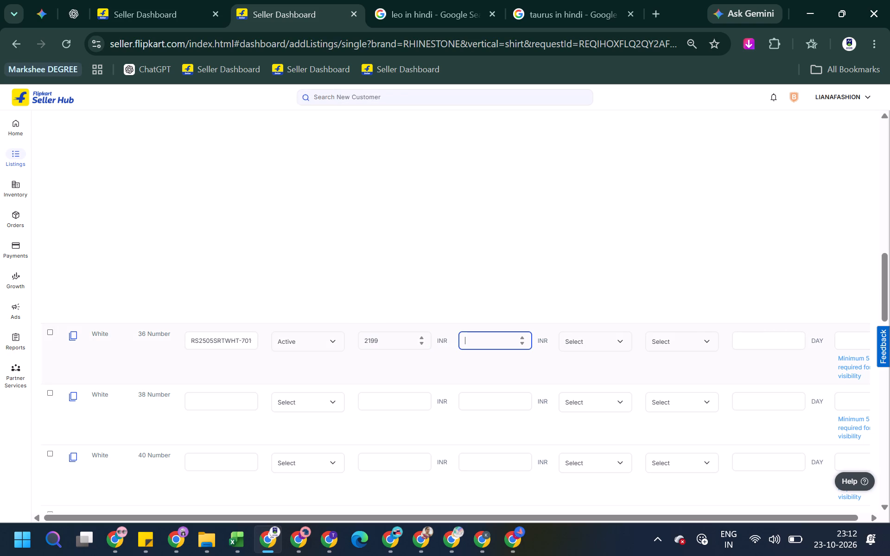
pyautogui.write('799')
pyautogui.press('Tab')
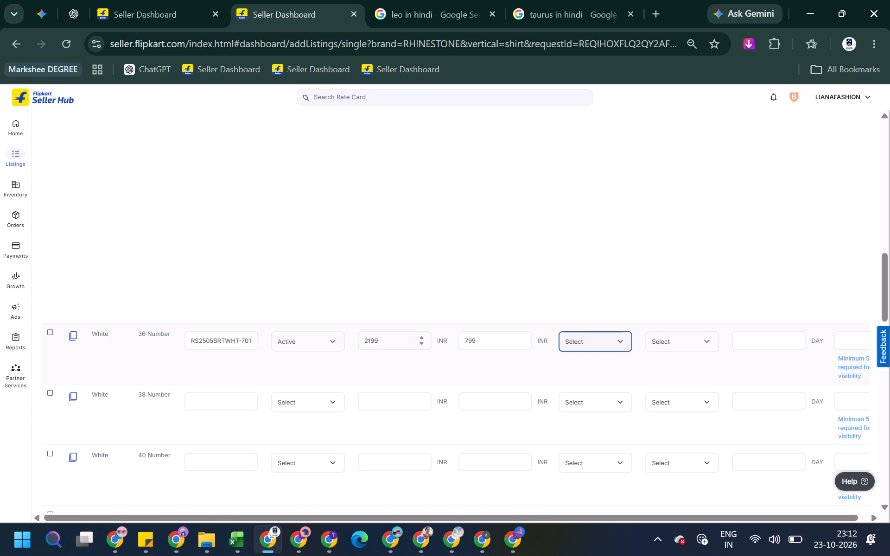
# Set the White 36 Number variant's fulfilment to Seller.
pyautogui.hotkey('alt', 'Tab')
pyautogui.hotkey('alt', 'Tab')
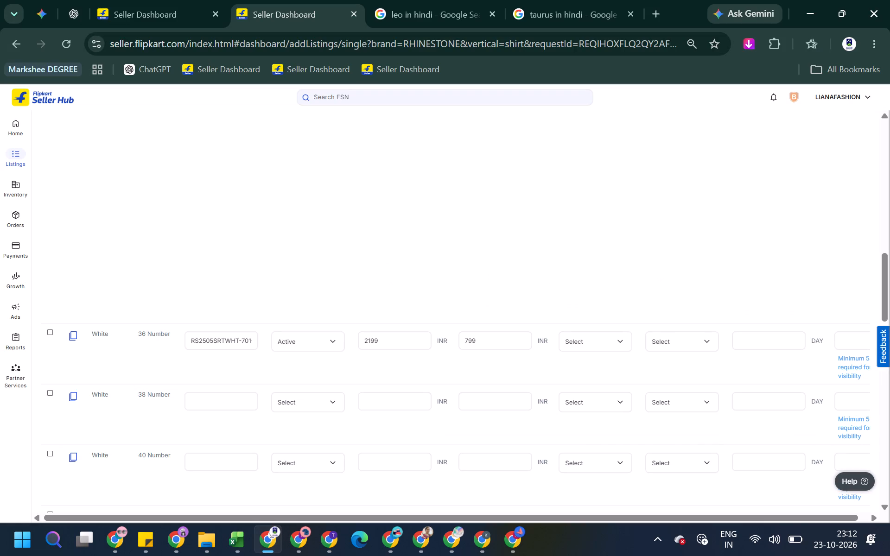
pyautogui.click(599, 343)
pyautogui.click(599, 347)
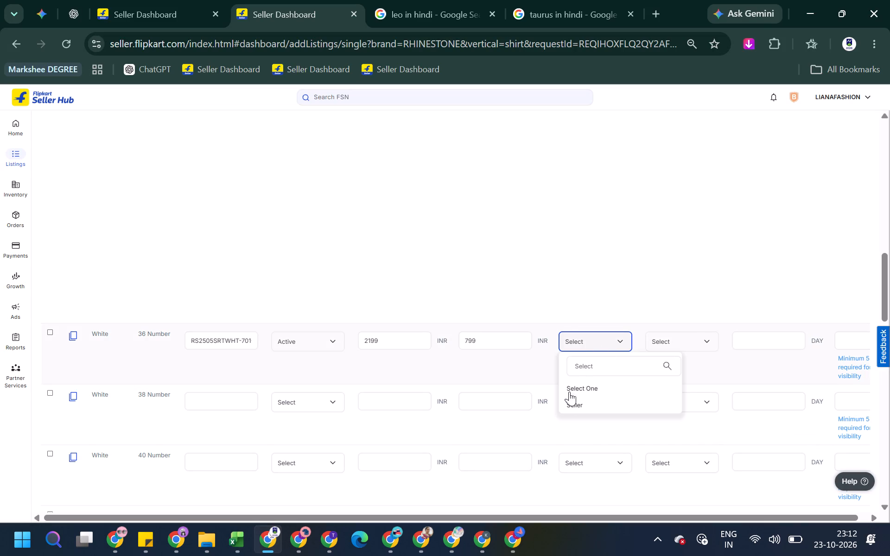
pyautogui.click(569, 400)
# Choose instock as the procurement type for the White 36 Number variant.
pyautogui.click(663, 340)
pyautogui.click(659, 407)
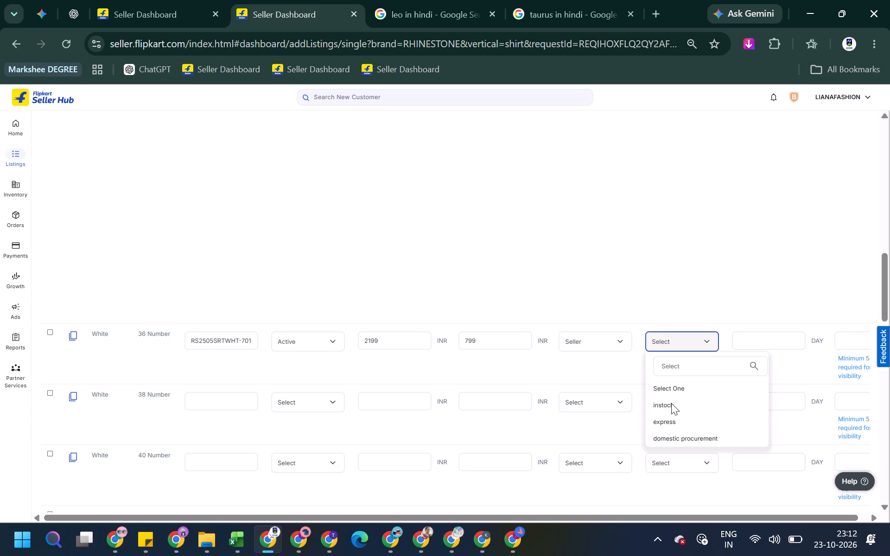
pyautogui.click(662, 403)
pyautogui.hotkey('alt', 'Tab')
pyautogui.hotkey('alt', 'Tab')
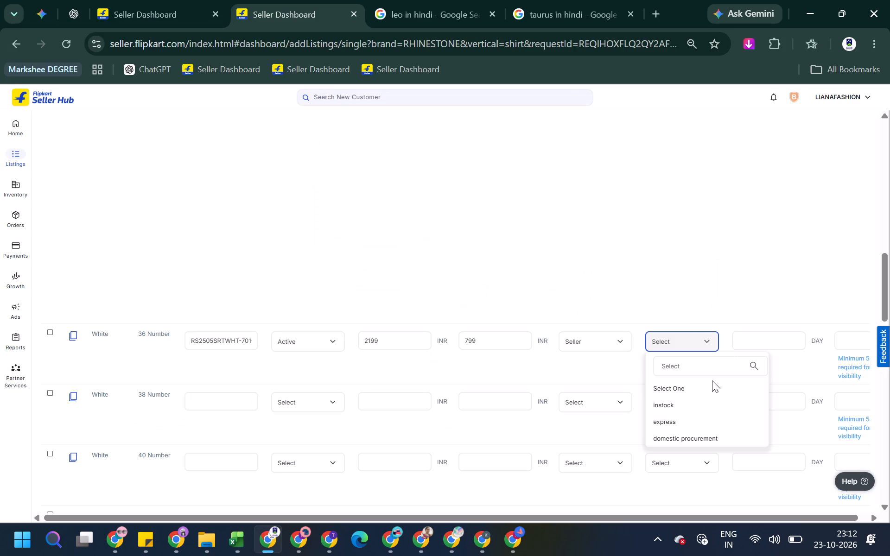
pyautogui.click(671, 406)
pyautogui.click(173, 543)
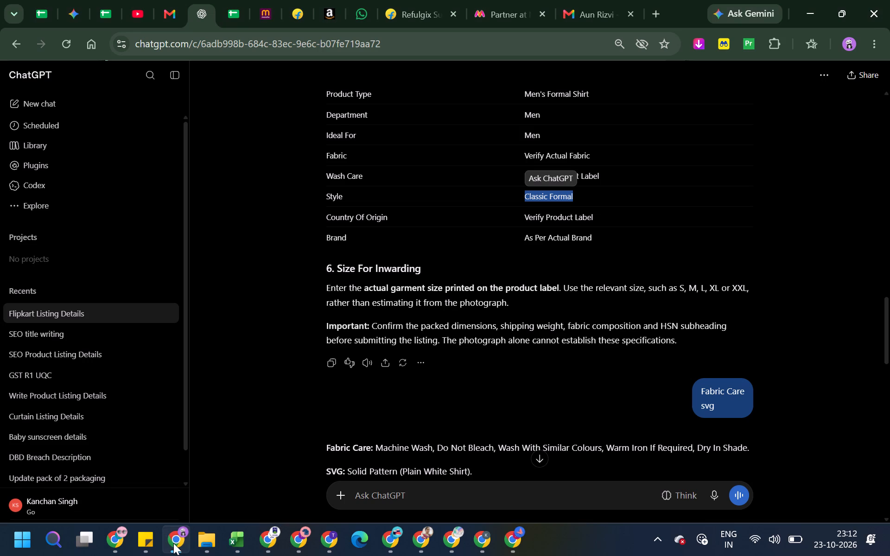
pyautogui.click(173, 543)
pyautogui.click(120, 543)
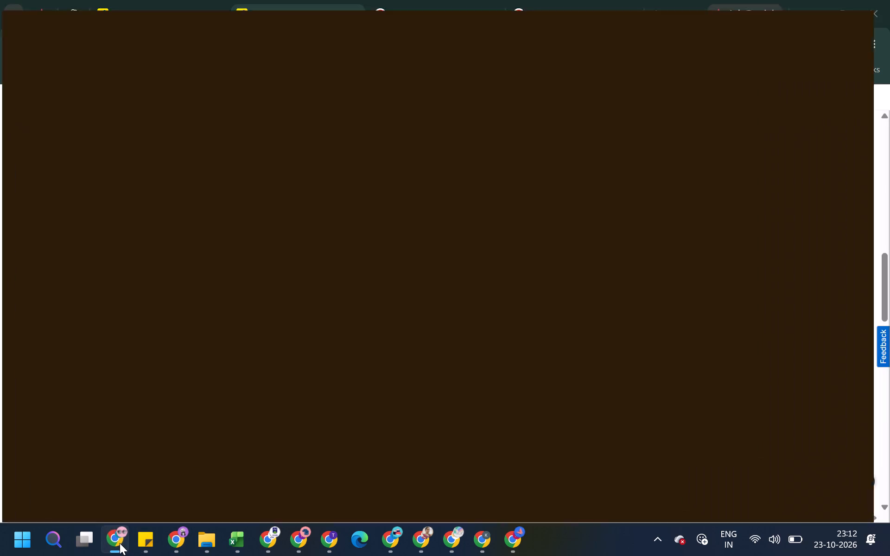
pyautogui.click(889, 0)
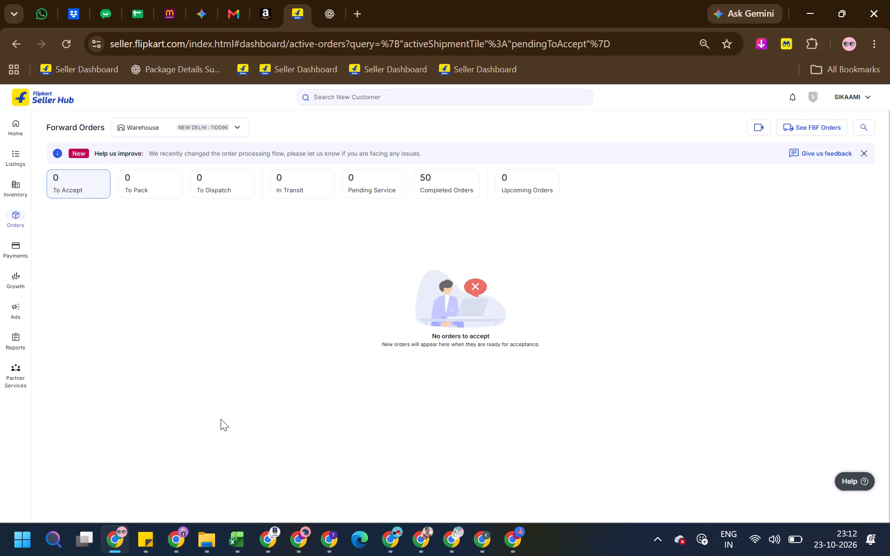
# Close the SIKAAMI seller account's browser window and the open sticky note, keeping the LIANAFASHION listing open.
pyautogui.click(242, 366)
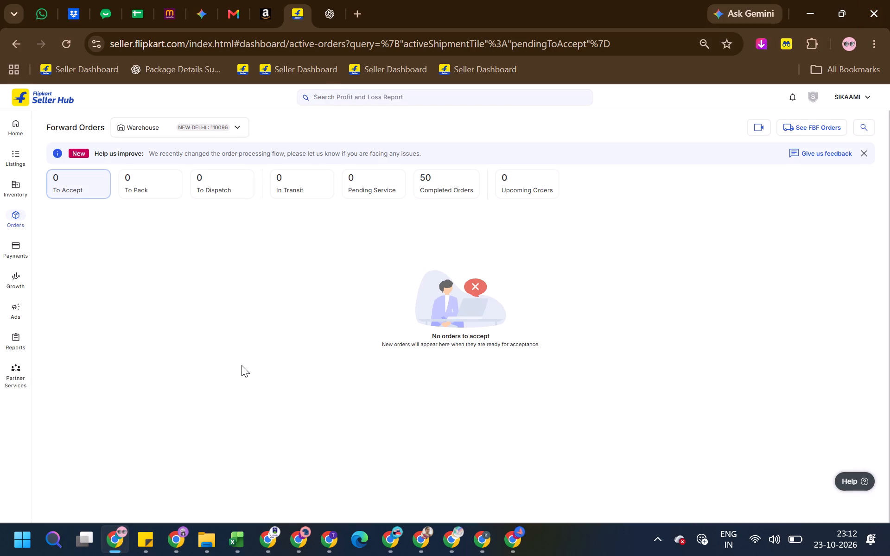
pyautogui.click(242, 365)
pyautogui.hotkey('ctrl', 'e')
pyautogui.hotkey('ctrl', 'r')
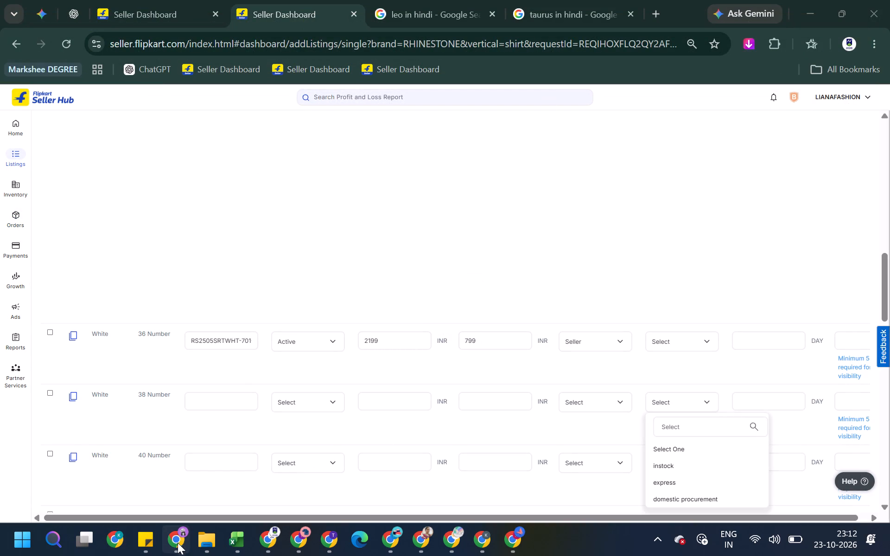
pyautogui.click(151, 540)
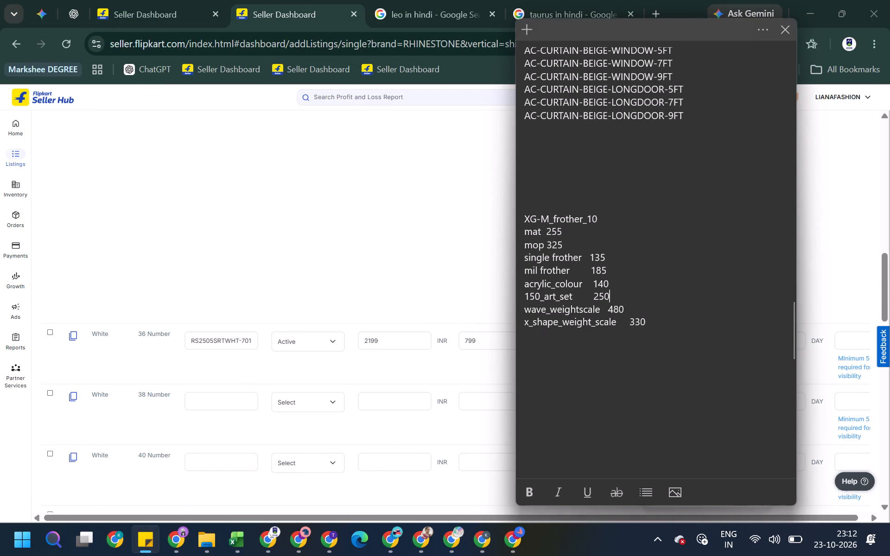
pyautogui.click(785, 37)
pyautogui.click(273, 539)
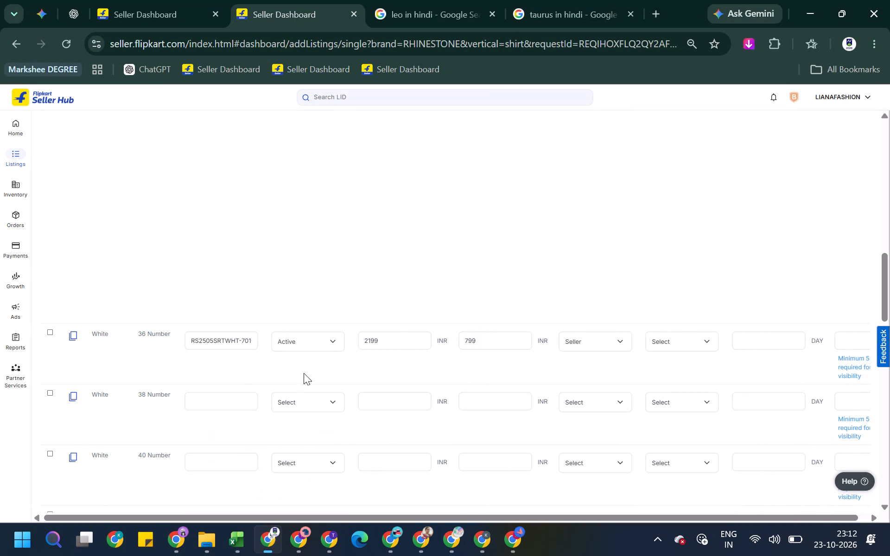
pyautogui.click(260, 548)
pyautogui.click(290, 544)
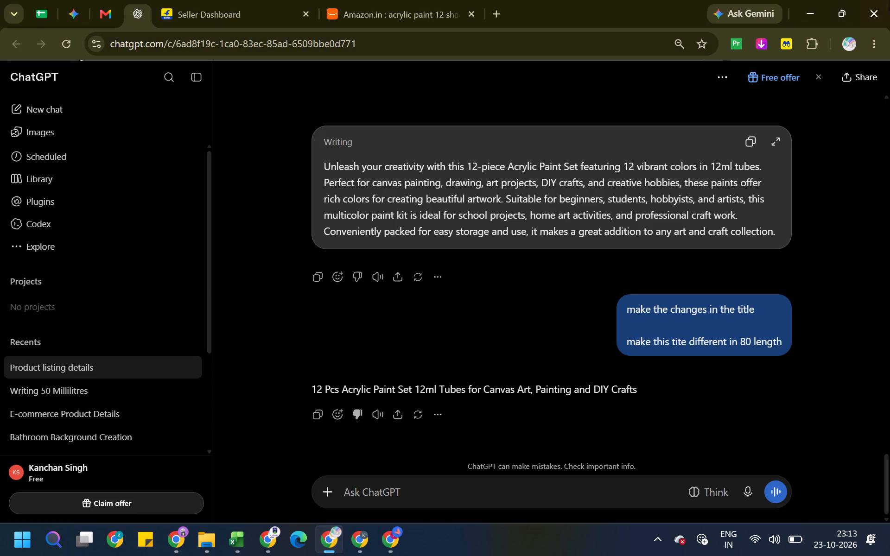
pyautogui.click(889, 0)
pyautogui.click(360, 549)
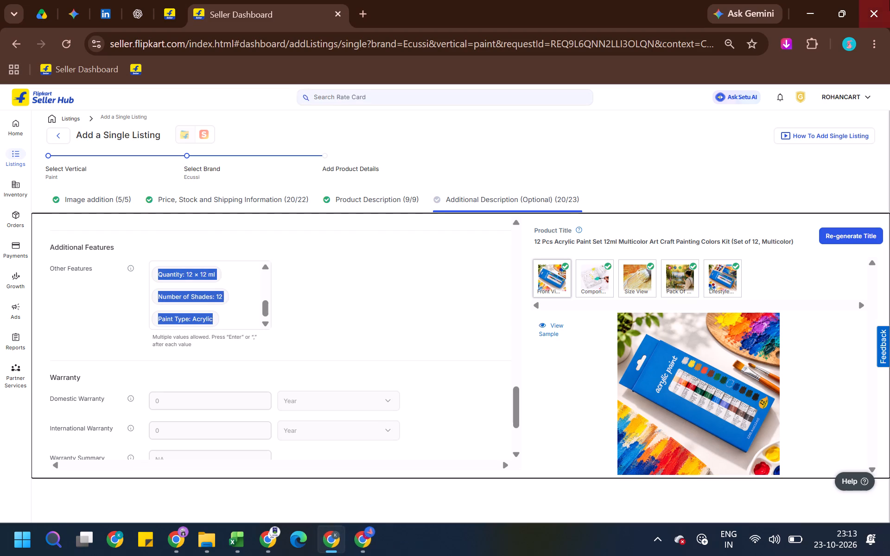
pyautogui.click(889, 0)
pyautogui.click(357, 549)
pyautogui.click(340, 549)
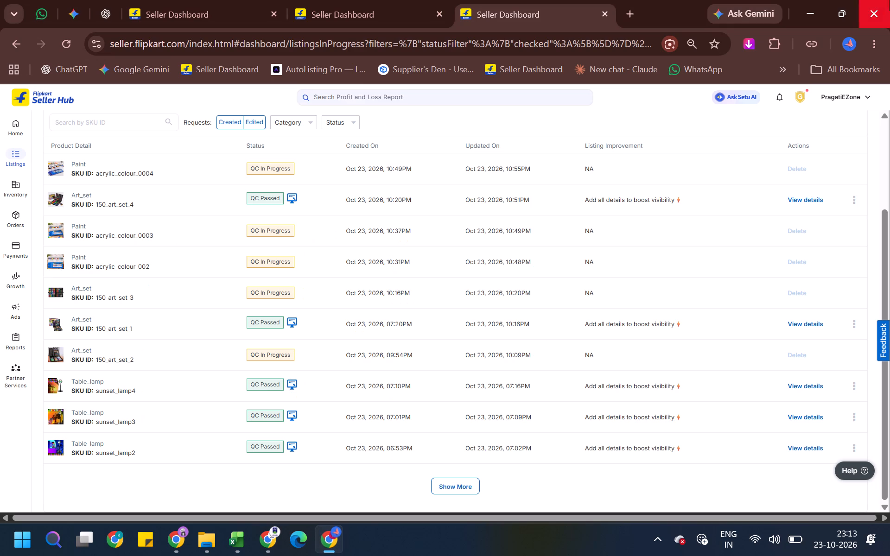
# Close the browser window holding the PragatiEZone seller account.
pyautogui.click(889, 0)
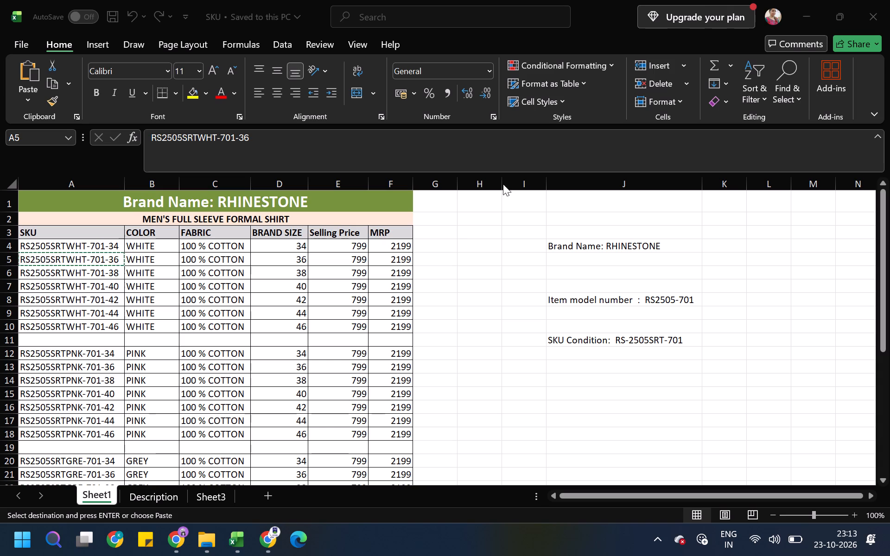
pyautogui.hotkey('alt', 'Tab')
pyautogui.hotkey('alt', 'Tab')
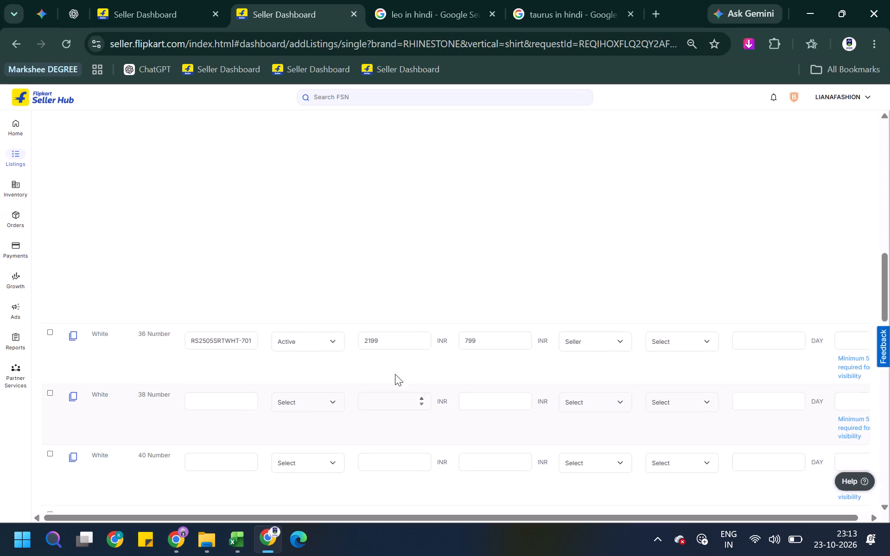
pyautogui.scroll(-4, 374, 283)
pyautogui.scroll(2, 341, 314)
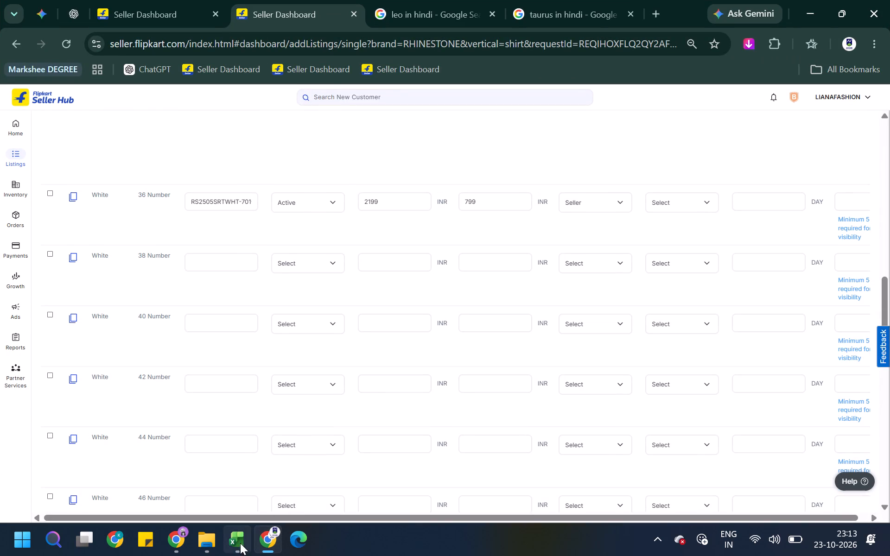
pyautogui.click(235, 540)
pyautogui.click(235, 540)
# Close the Partner and last Gmail tabs in the ChatGPT Flipkart Listing Details window, and go to the Refulgix Sunset Lamp tab.
pyautogui.click(172, 544)
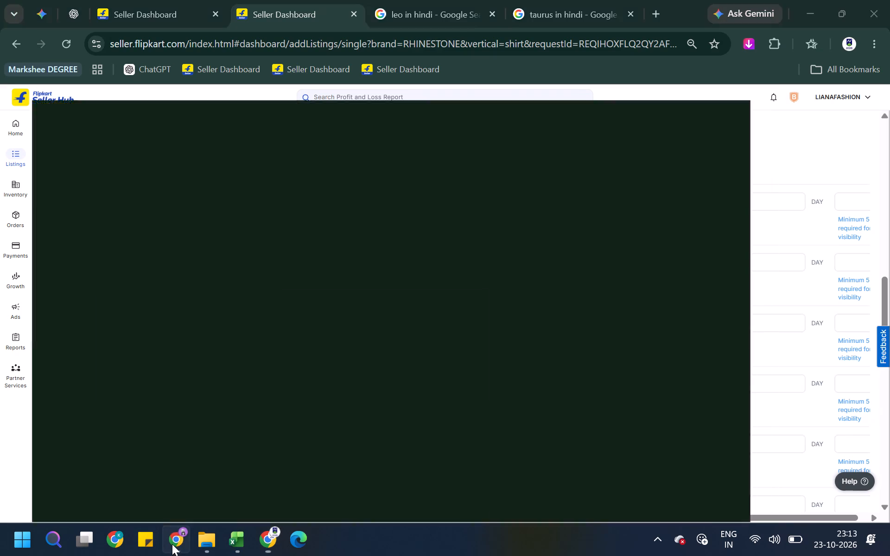
pyautogui.click(172, 544)
pyautogui.click(172, 544)
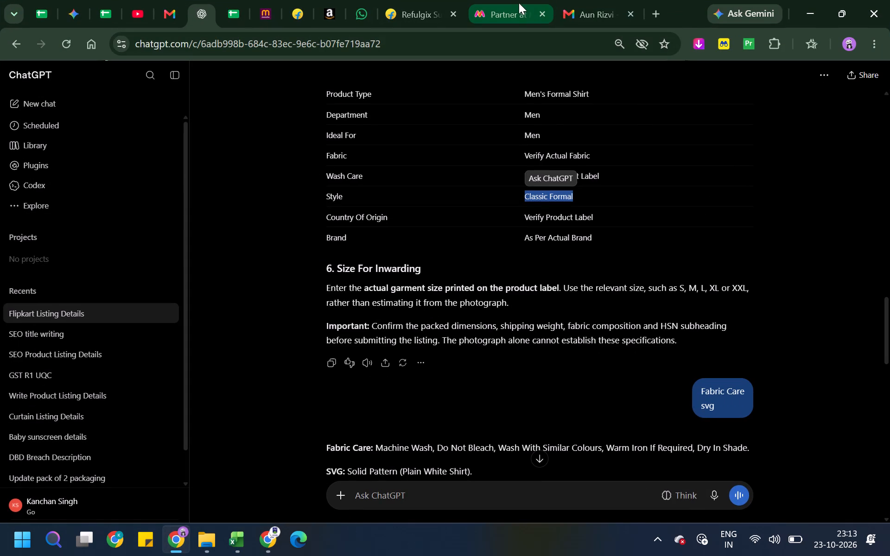
pyautogui.click(546, 13)
pyautogui.click(546, 13)
pyautogui.click(437, 3)
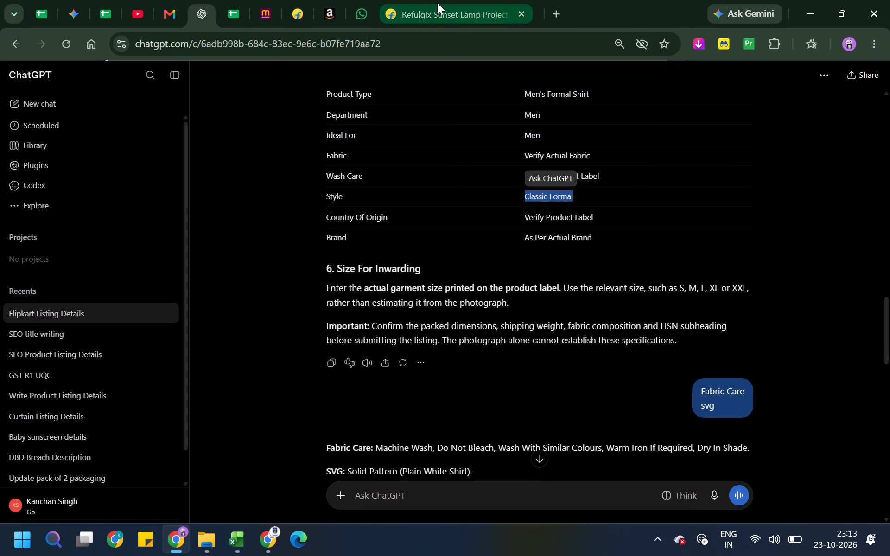
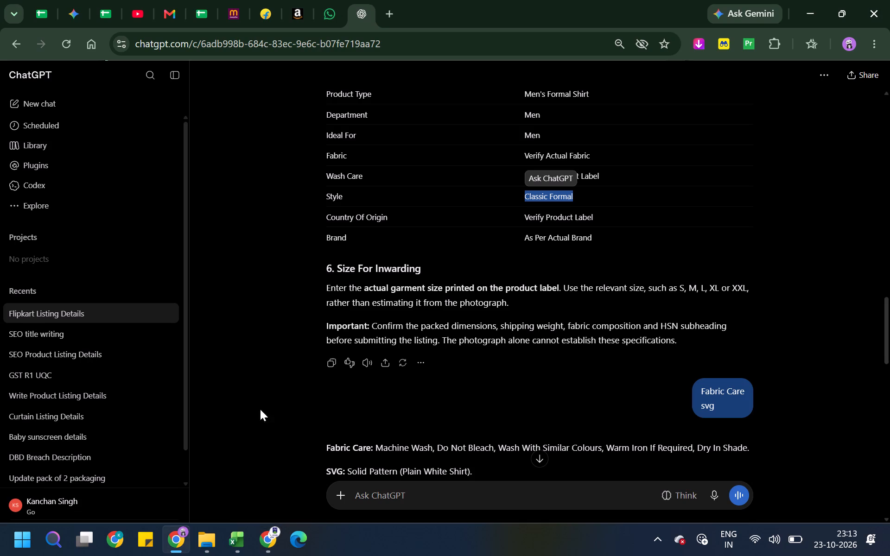
# Copy SKU RS2505SRTWHT-701-38 from the SKU workbook into the White 38 Number variant's SKU field in the LIANAFASHION listing.
pyautogui.hotkey('alt', 'Tab')
pyautogui.click(239, 523)
pyautogui.press('Down')
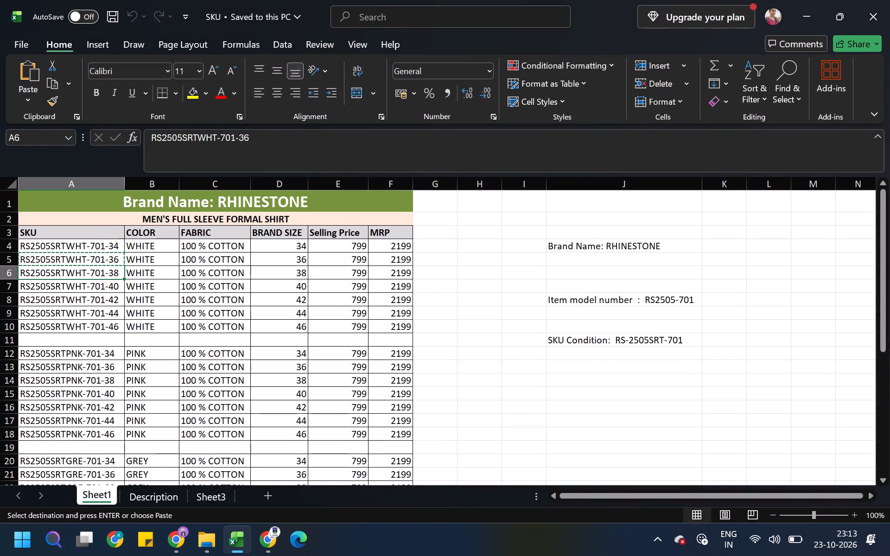
pyautogui.hotkey('ctrl', 'c')
pyautogui.hotkey('alt', 'Tab')
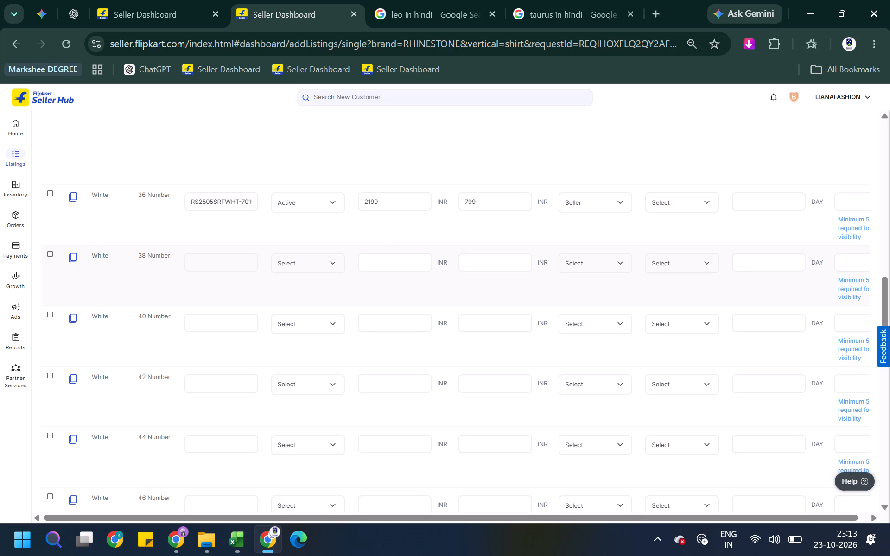
pyautogui.click(215, 266)
pyautogui.hotkey('ctrl', 'v')
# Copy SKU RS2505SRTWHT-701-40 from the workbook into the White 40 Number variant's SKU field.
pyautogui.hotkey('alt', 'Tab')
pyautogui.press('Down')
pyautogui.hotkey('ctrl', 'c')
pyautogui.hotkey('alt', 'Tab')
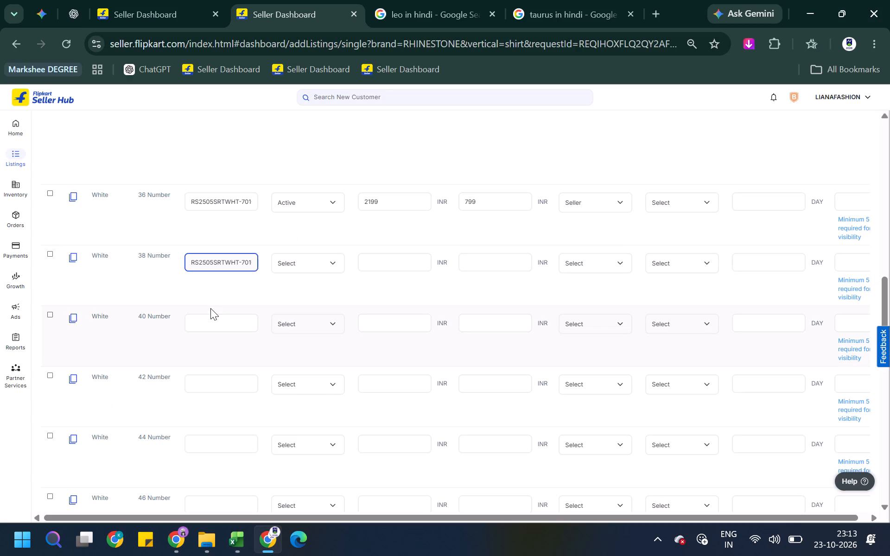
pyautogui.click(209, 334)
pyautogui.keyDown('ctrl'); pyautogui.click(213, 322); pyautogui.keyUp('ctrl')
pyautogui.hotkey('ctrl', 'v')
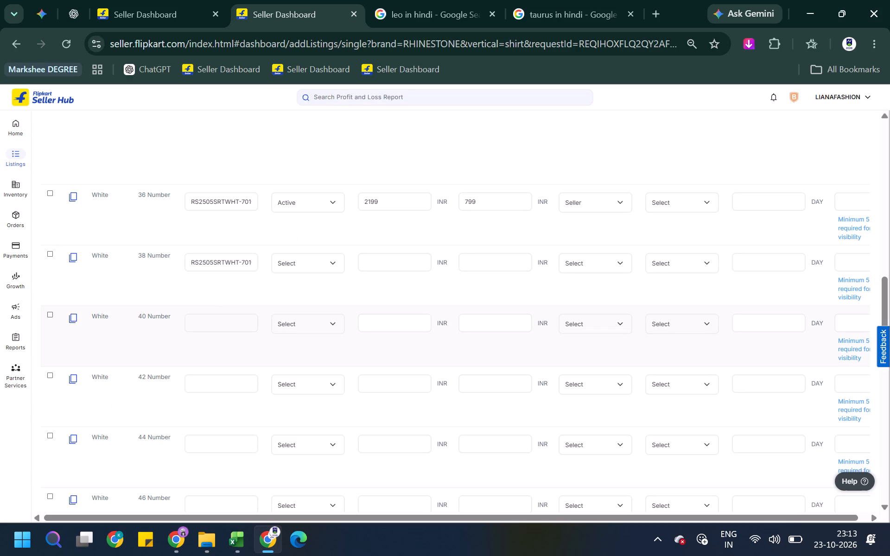
# Copy SKU RS2505SRTWHT-701-42 from the workbook into the White 42 Number variant and check how the entry ends.
pyautogui.click(206, 376)
pyautogui.hotkey('alt', 'Tab')
pyautogui.press('Down')
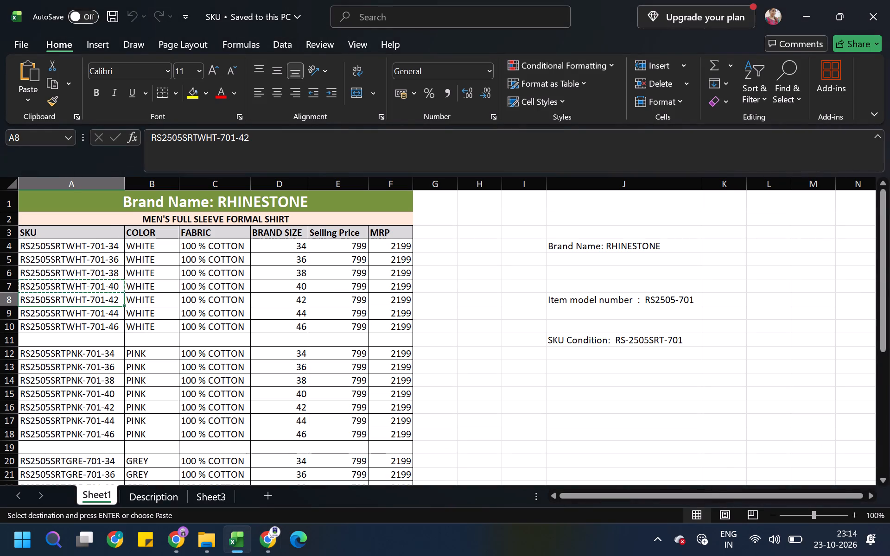
pyautogui.hotkey('ctrl', 'c')
pyautogui.hotkey('alt', 'Tab')
pyautogui.click(219, 377)
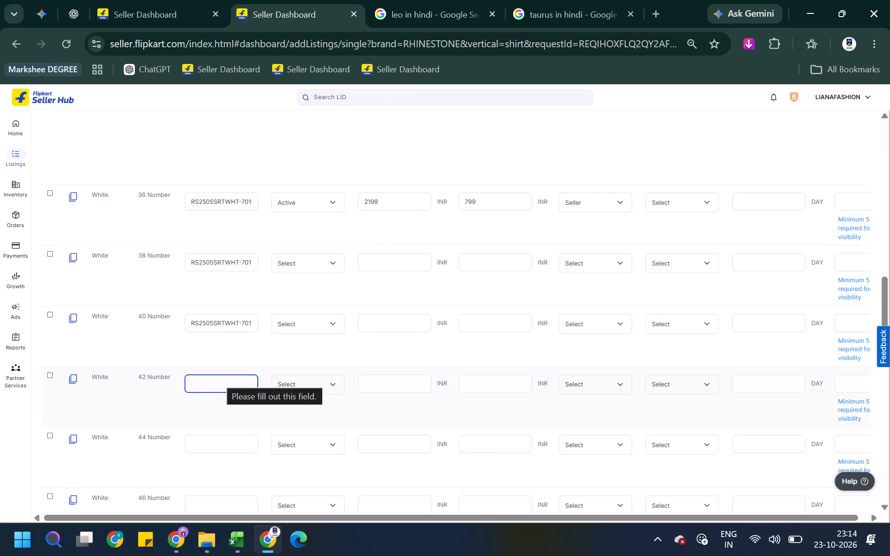
pyautogui.hotkey('ctrl', 'v')
pyautogui.moveTo(222, 316); pyautogui.dragTo(389, 341)
pyautogui.moveTo(226, 385); pyautogui.dragTo(377, 390)
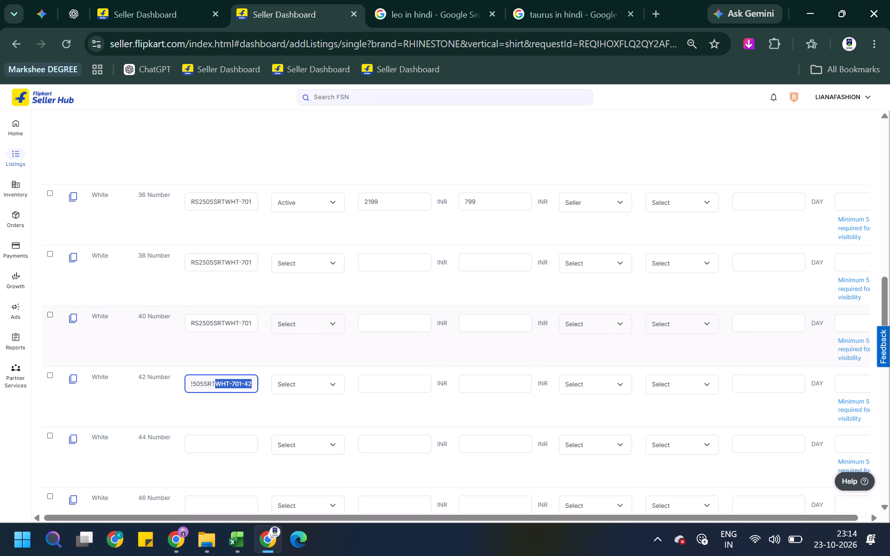
# Clear the White 40 Number variant's SKU and re-enter it as RS2505SRTWHT-701-40 from the workbook.
pyautogui.click(239, 329)
pyautogui.doubleClick(240, 324)
pyautogui.hotkey('ctrl', 'a')
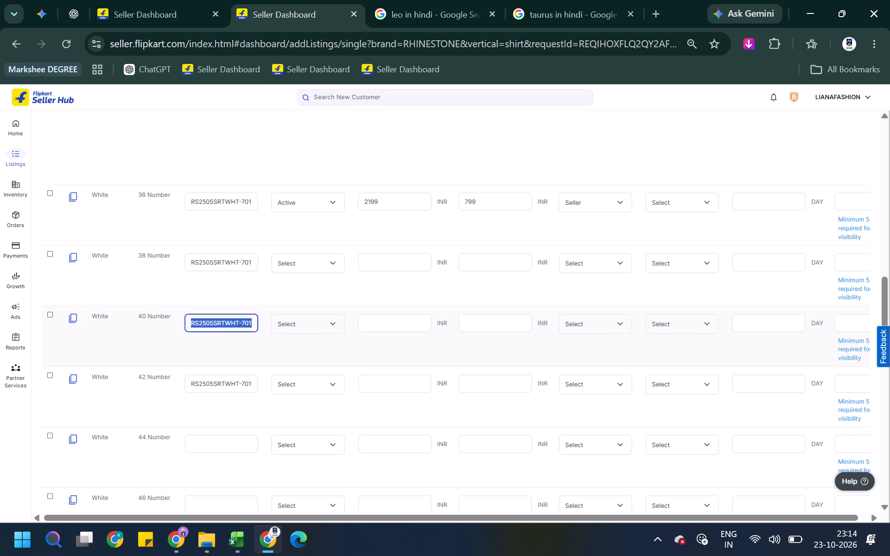
pyautogui.press('BackSpace')
pyautogui.hotkey('alt', 'Tab')
pyautogui.press('Up')
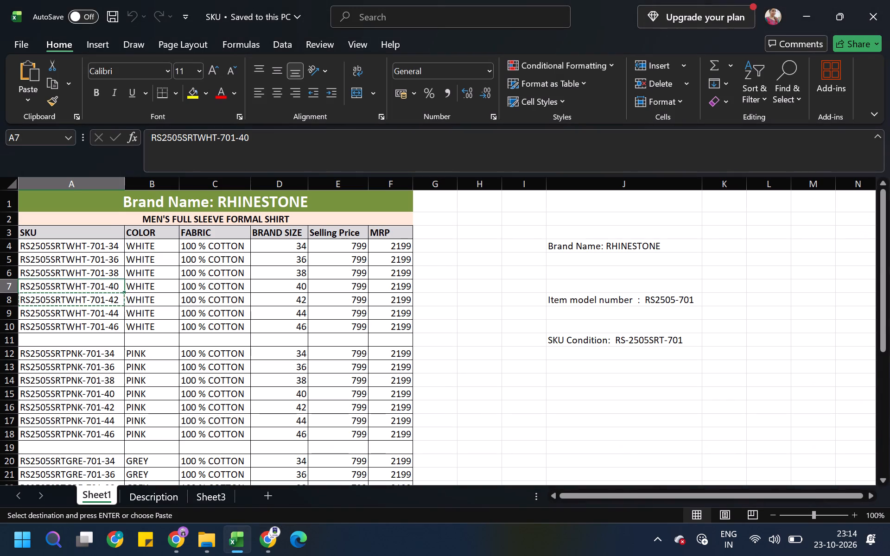
pyautogui.hotkey('ctrl', 'c')
pyautogui.hotkey('alt', 'Tab')
pyautogui.hotkey('ctrl', 'v')
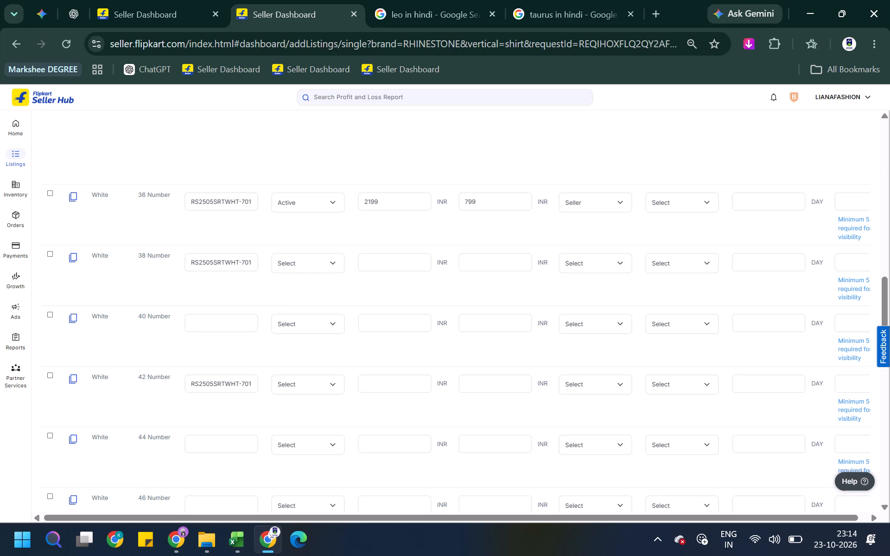
pyautogui.click(242, 324)
pyautogui.click(200, 361)
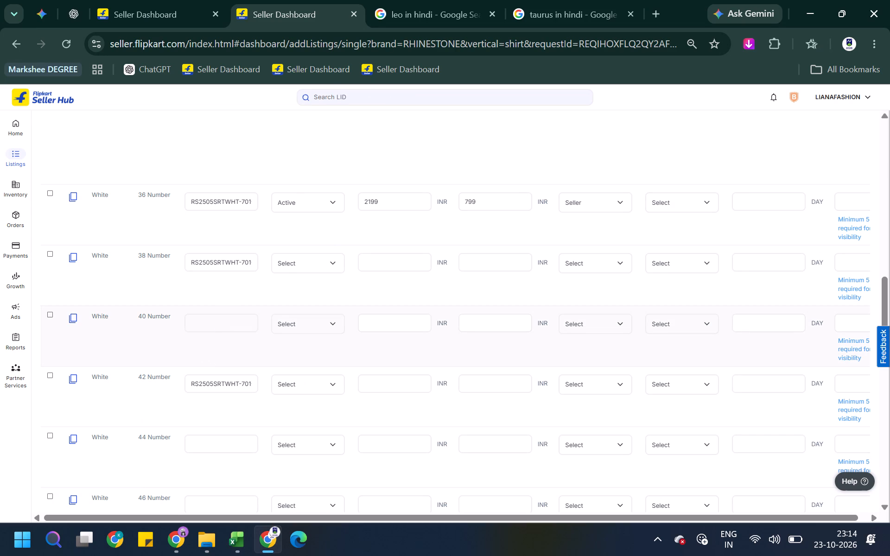
pyautogui.click(217, 322)
pyautogui.hotkey('ctrl', 'v')
# Copy SKU RS2505SRTWHT-701-44 from the workbook into the White 44 Number variant's SKU field.
pyautogui.hotkey('alt', 'Tab')
pyautogui.press('Down')
pyautogui.press('Down')
pyautogui.hotkey('ctrl', 'c')
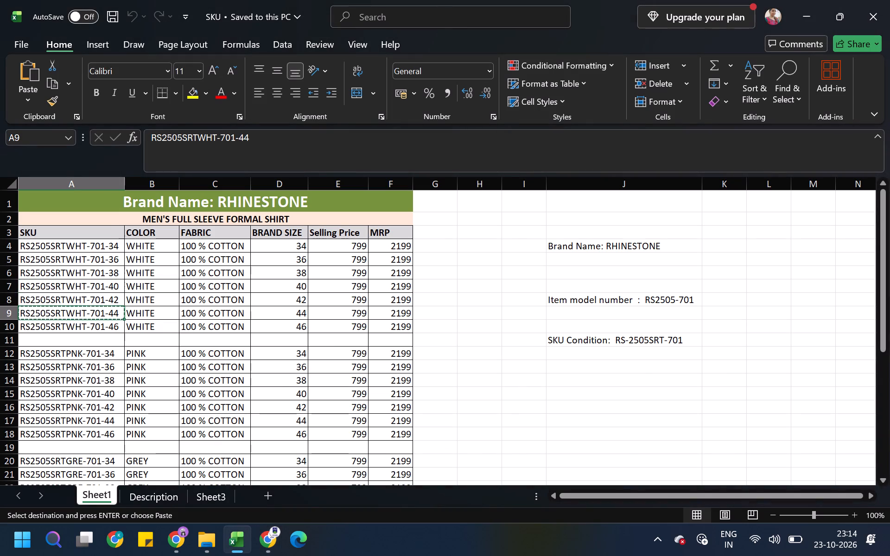
pyautogui.hotkey('alt', 'Tab')
pyautogui.click(225, 437)
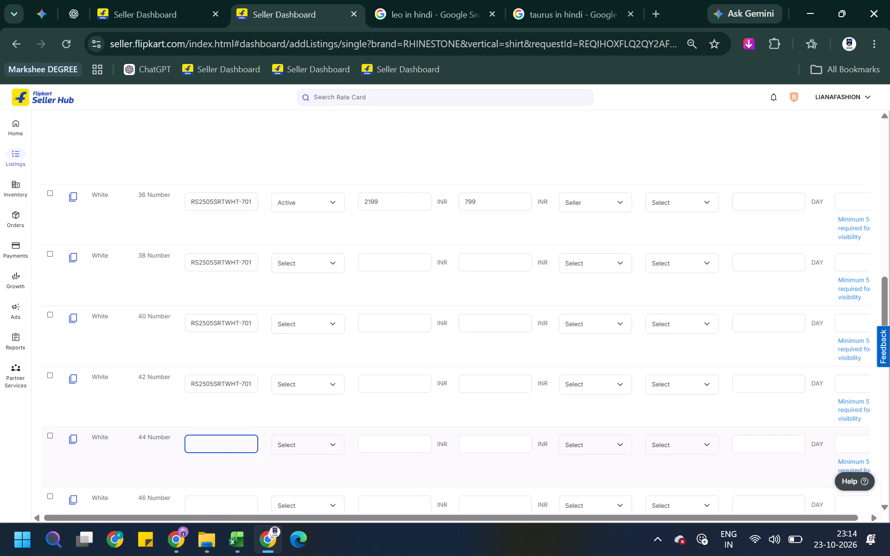
pyautogui.hotkey('ctrl', 'v')
# Copy SKU RS2505SRTWHT-701-46 from the workbook and return to the listing's variant table.
pyautogui.hotkey('alt', 'Tab')
pyautogui.press('Down')
pyautogui.hotkey('ctrl', 'c')
pyautogui.hotkey('alt', 'Tab')
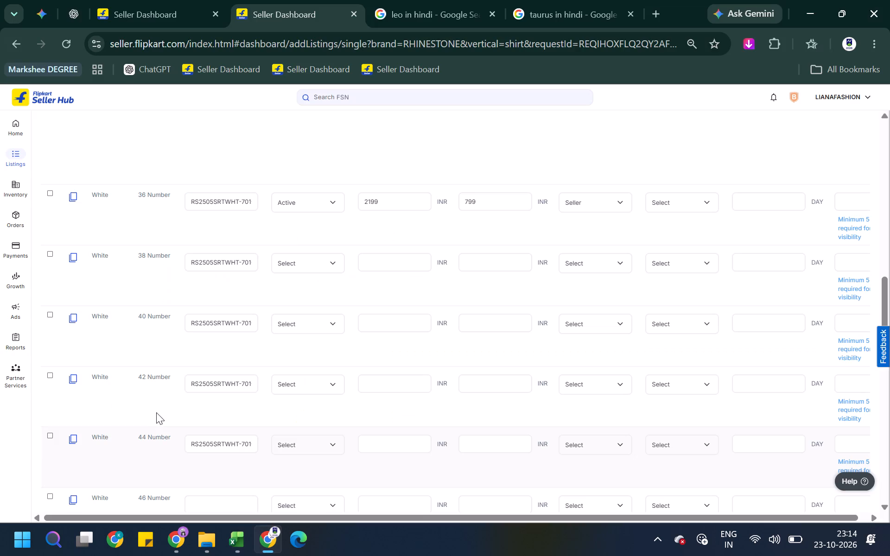
pyautogui.scroll(-2, 156, 412)
pyautogui.scroll(-3, 340, 345)
pyautogui.scroll(3, 339, 348)
pyautogui.scroll(-3, 339, 348)
# Close the "leo in hindi" and "taurus in hindi" Google search pages.
pyautogui.click(493, 19)
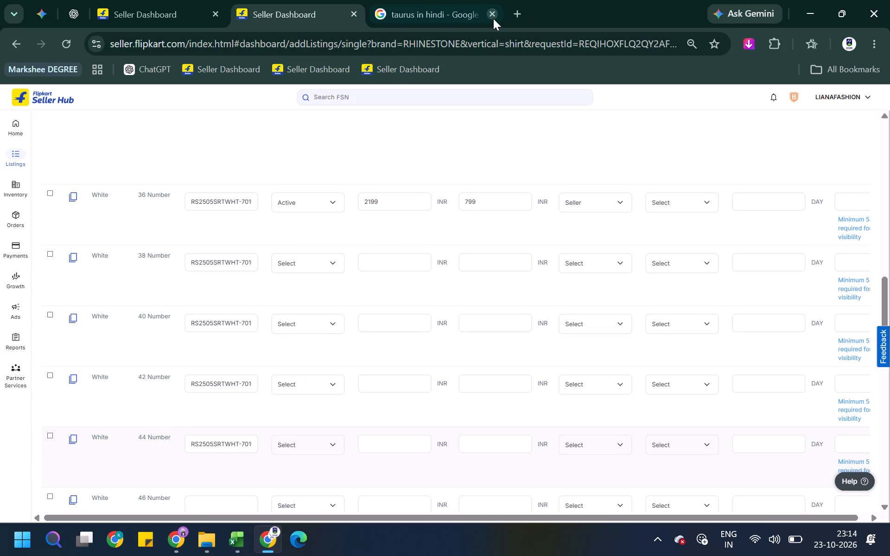
pyautogui.click(493, 19)
# Paste the copied SKU RS2505SRTWHT-701-46 into the White 46 Number variant, checking the White 44 Number entry first.
pyautogui.scroll(-6, 289, 424)
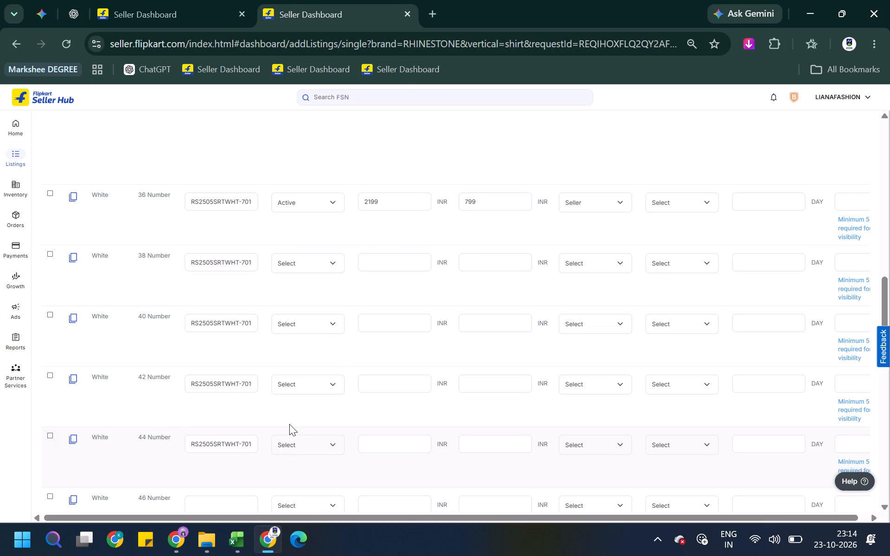
pyautogui.click(291, 418)
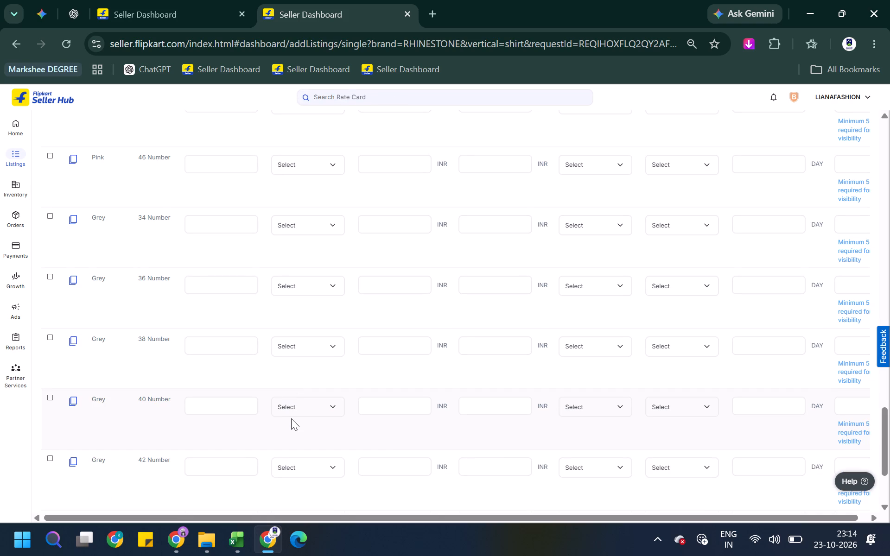
pyautogui.scroll(-2, 257, 345)
pyautogui.scroll(9, 259, 341)
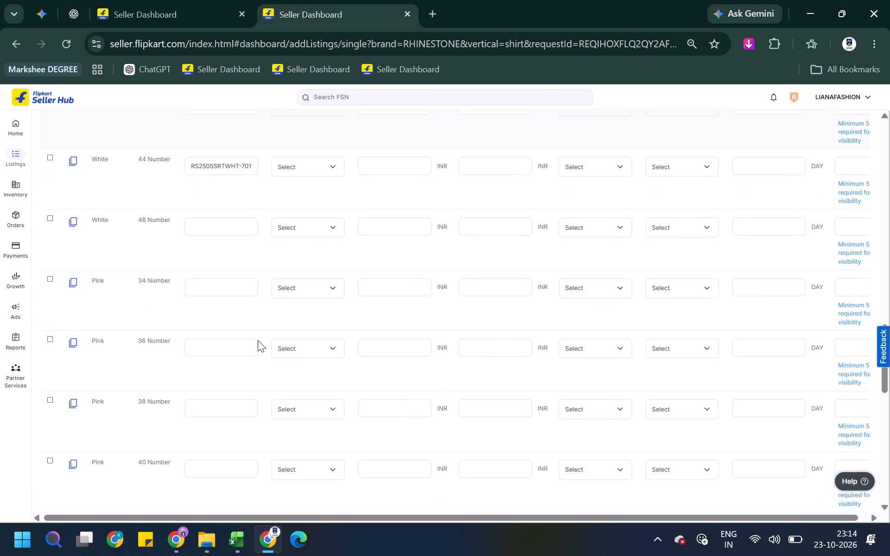
pyautogui.scroll(3, 248, 339)
pyautogui.click(215, 377)
pyautogui.moveTo(205, 374); pyautogui.dragTo(218, 374)
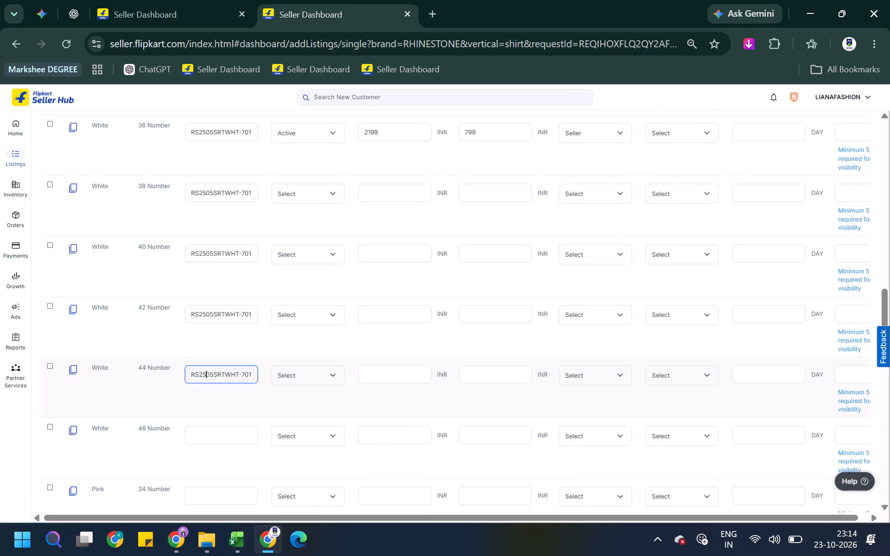
pyautogui.moveTo(218, 374); pyautogui.dragTo(297, 378)
pyautogui.click(223, 437)
pyautogui.hotkey('ctrl', 'v')
# Copy the pink size 34 SKU from the workbook into the Pink 34 Number variant's SKU field.
pyautogui.scroll(-2, 258, 404)
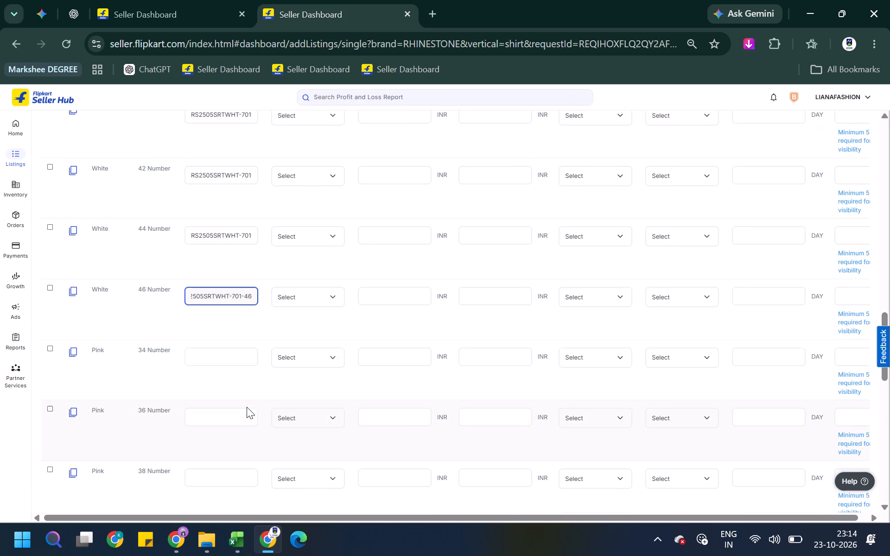
pyautogui.click(225, 354)
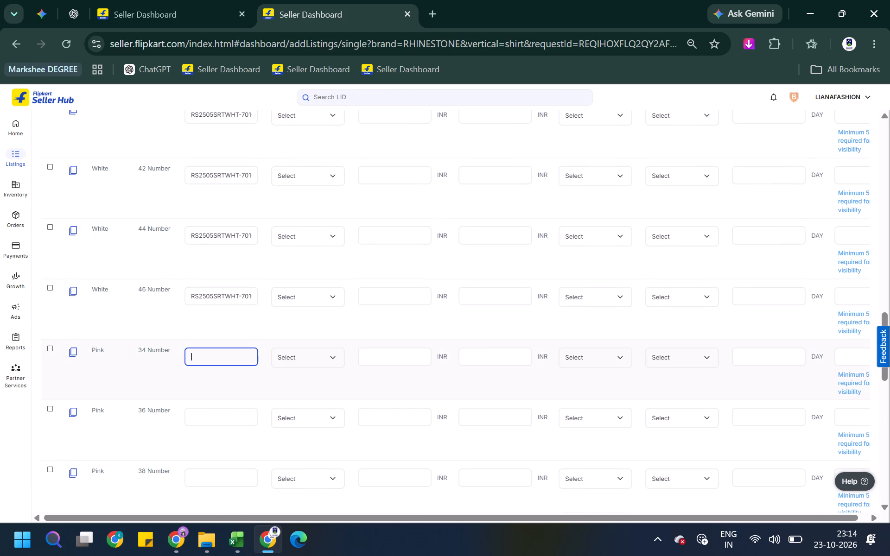
pyautogui.hotkey('alt', 'Tab')
pyautogui.hotkey('alt', 'Tab')
pyautogui.hotkey('alt', 'Tab')
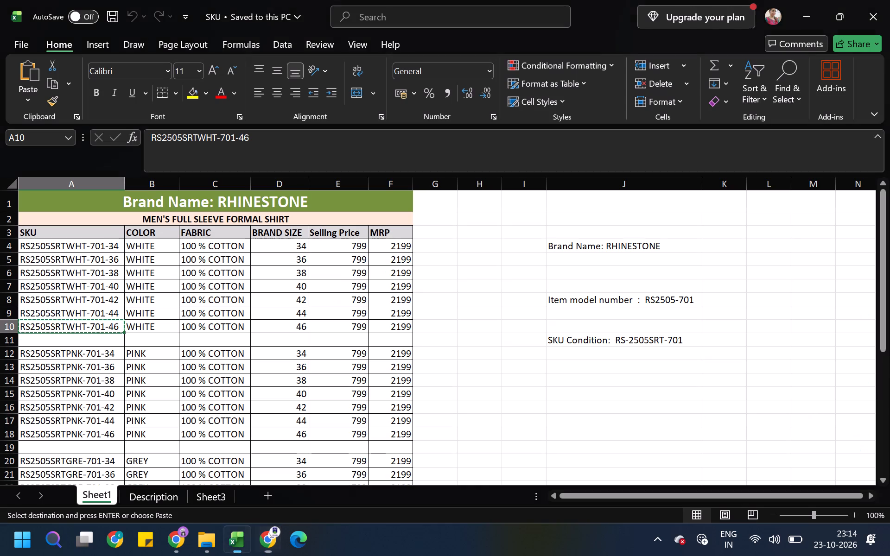
pyautogui.hotkey('alt', 'Tab')
pyautogui.hotkey('alt', 'Tab')
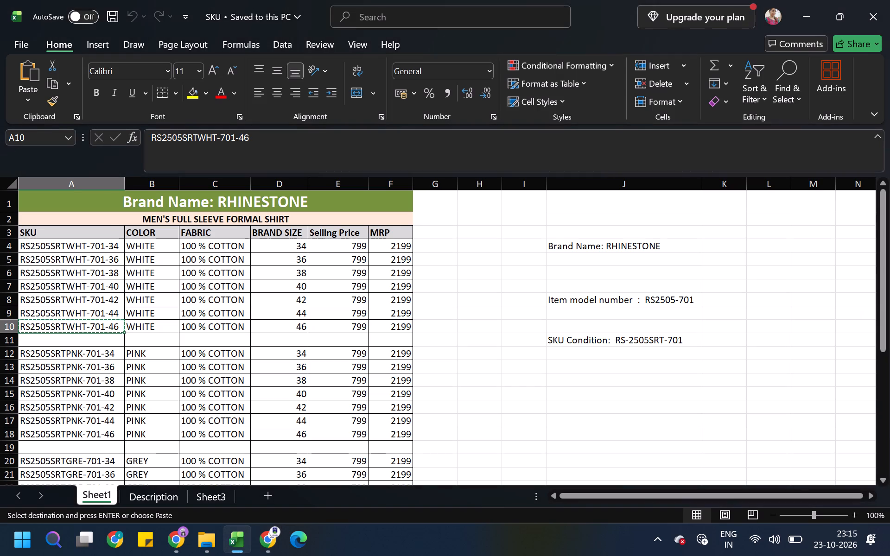
pyautogui.click(94, 364)
pyautogui.click(97, 357)
pyautogui.hotkey('ctrl', 'c')
pyautogui.hotkey('alt', 'Tab')
pyautogui.click(213, 358)
pyautogui.hotkey('ctrl', 'v')
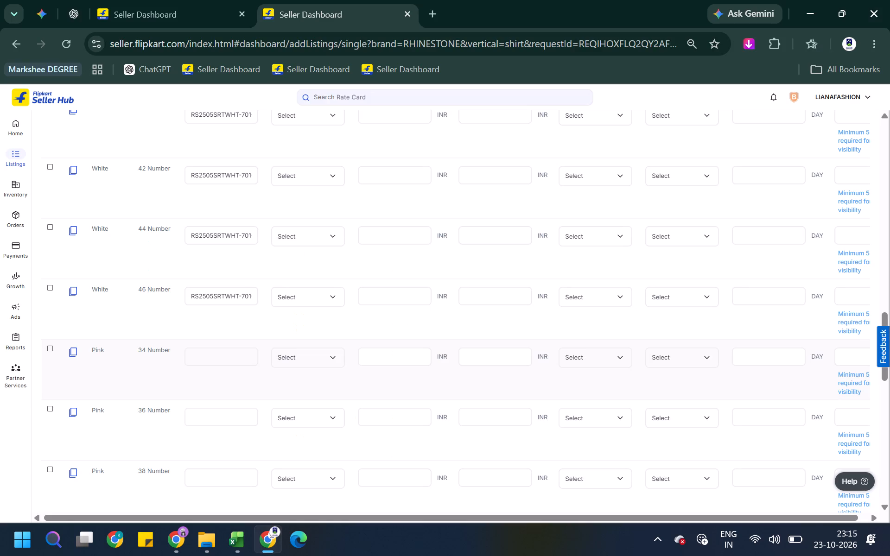
# Copy SKU RS2505SRTPNK-701-36 from the workbook into the Pink 36 Number variant's SKU field.
pyautogui.hotkey('alt', 'Tab')
pyautogui.click(97, 369)
pyautogui.hotkey('ctrl', 'c')
pyautogui.hotkey('alt', 'Tab')
pyautogui.click(208, 418)
pyautogui.hotkey('ctrl', 'v')
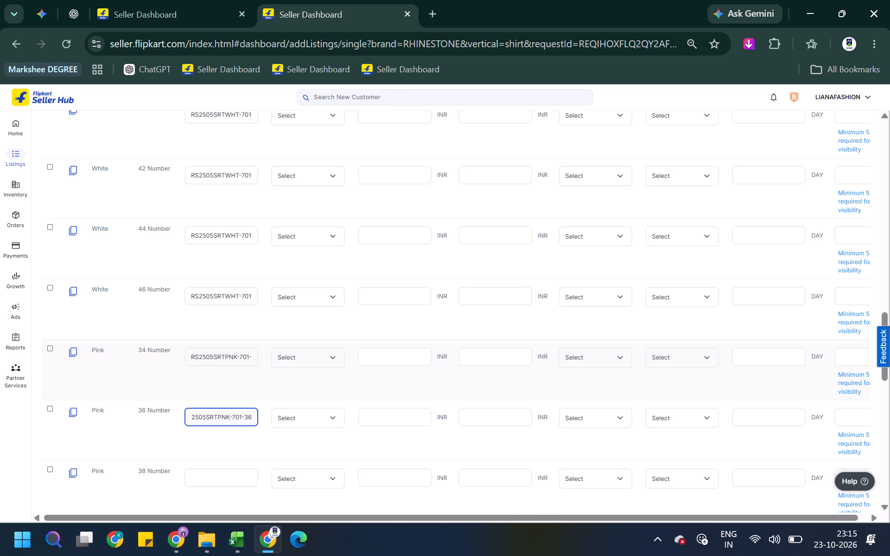
# Correct the Pink 34 Number variant's SKU so that it reads RS2505SRTPNK-701-34.
pyautogui.moveTo(227, 359); pyautogui.dragTo(350, 358)
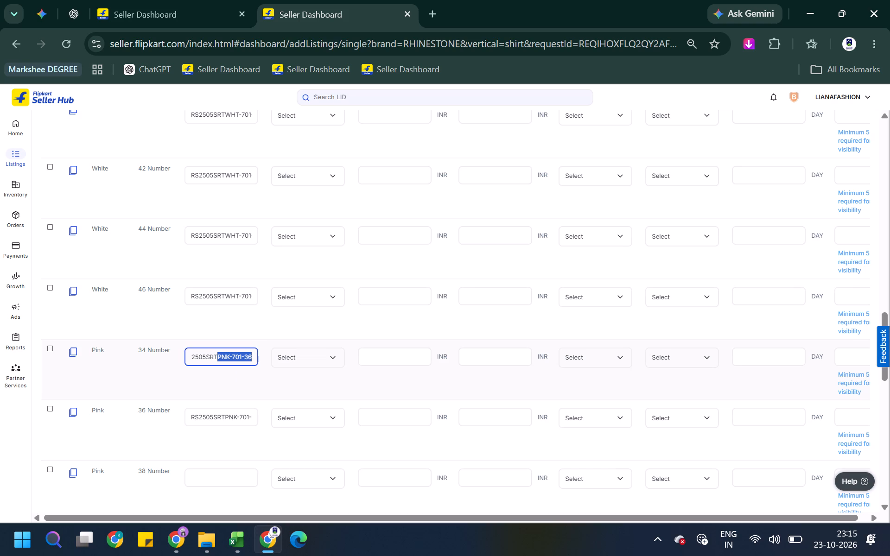
pyautogui.press('Right')
pyautogui.press('BackSpace')
pyautogui.press('4')
# Check the endings of the SKUs entered for the White 46 Number and Pink 34 Number variants.
pyautogui.moveTo(209, 291); pyautogui.dragTo(437, 291)
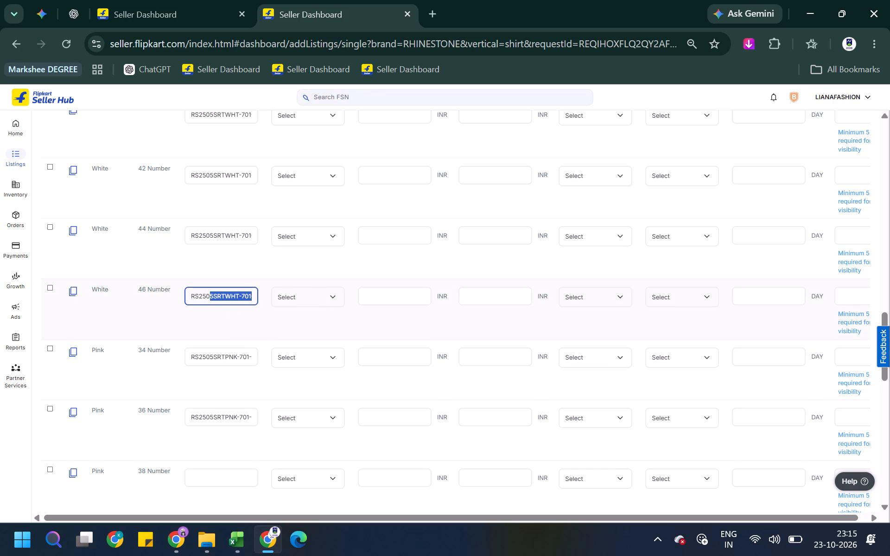
pyautogui.click(221, 294)
pyautogui.click(216, 294)
pyautogui.moveTo(210, 297); pyautogui.dragTo(276, 297)
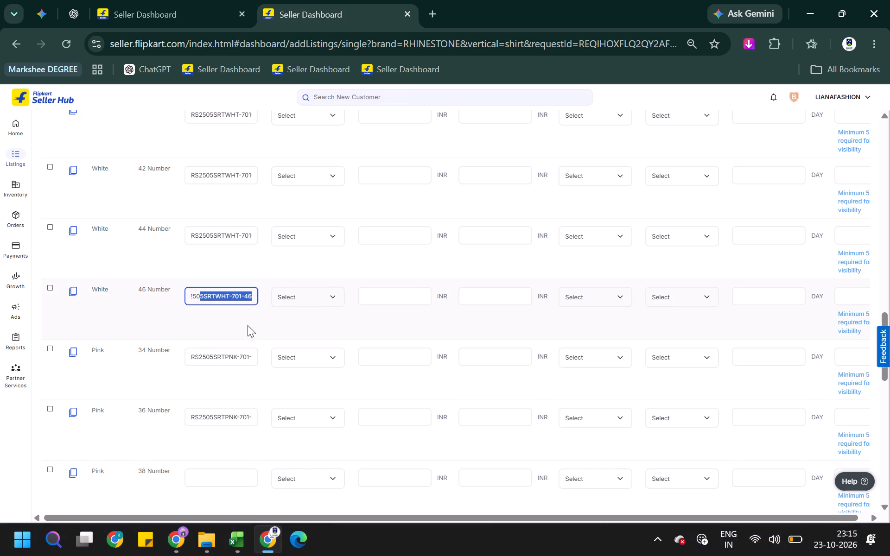
pyautogui.click(221, 363)
pyautogui.moveTo(209, 348); pyautogui.dragTo(267, 348)
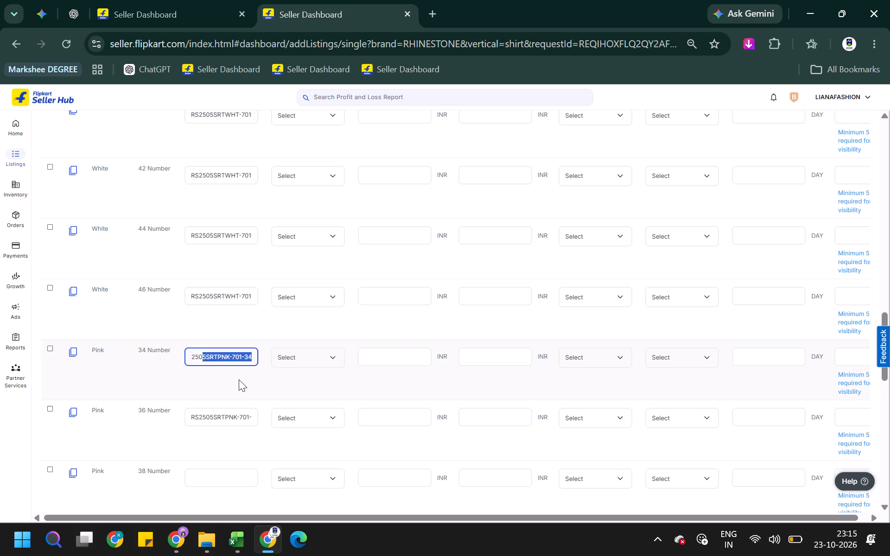
# Check the ending of the SKU entered for the Pink 36 Number variant.
pyautogui.click(220, 397)
pyautogui.moveTo(208, 417); pyautogui.dragTo(317, 417)
pyautogui.click(199, 422)
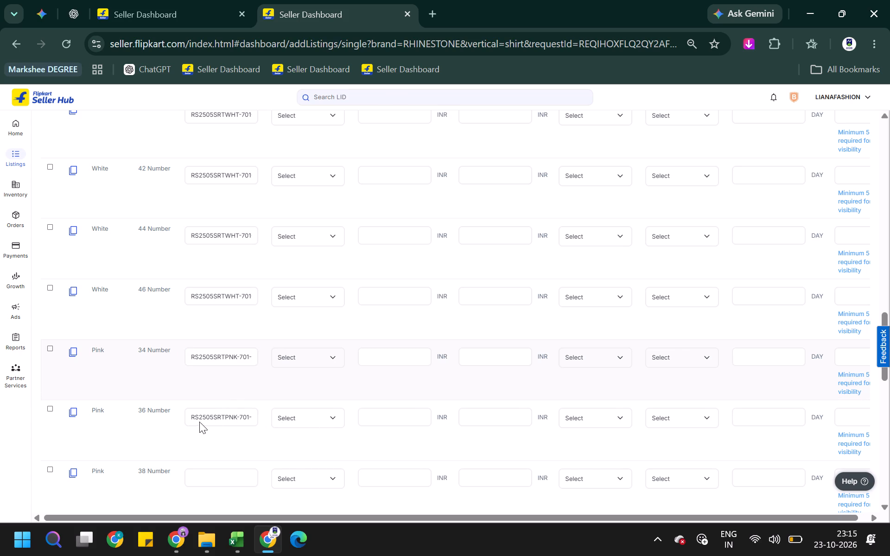
pyautogui.moveTo(205, 414); pyautogui.dragTo(264, 415)
# Close the other Seller Dashboard tab, which holds the active listings page, keeping the add-listing page open.
pyautogui.click(211, 6)
pyautogui.click(238, 15)
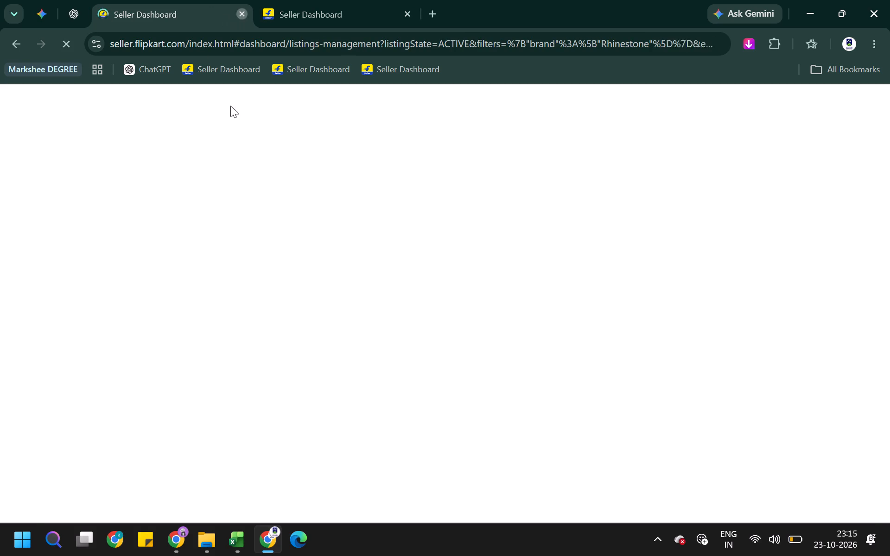
# Check the full SKU text of the Pink 36 Number variant again.
pyautogui.click(233, 435)
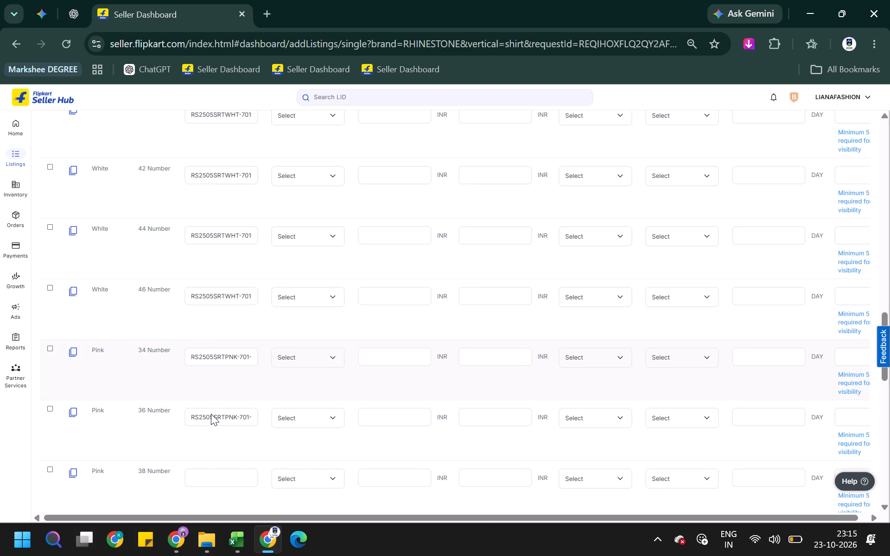
pyautogui.moveTo(211, 412); pyautogui.dragTo(331, 417)
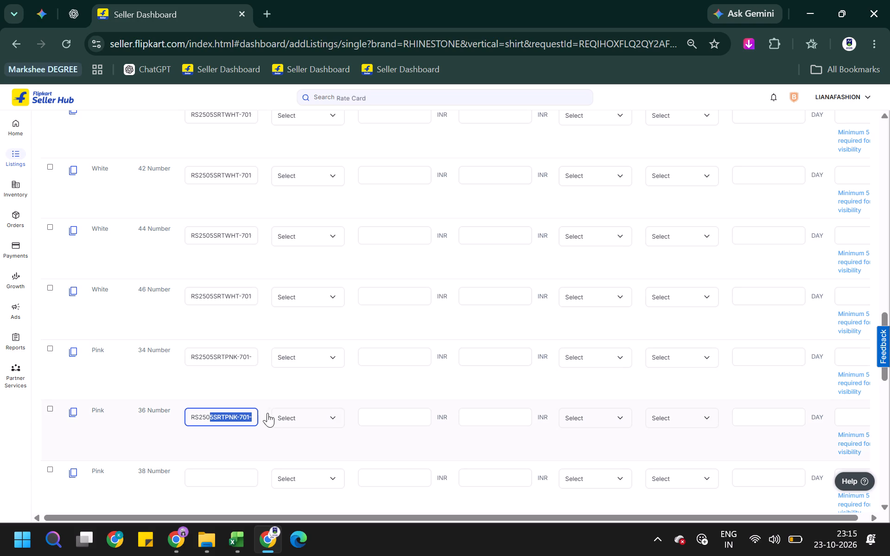
pyautogui.click(216, 415)
pyautogui.moveTo(213, 415); pyautogui.dragTo(313, 417)
# Copy SKU RS2505SRTPNK-701-38 from the workbook into the Pink 38 Number variant's SKU field.
pyautogui.click(208, 475)
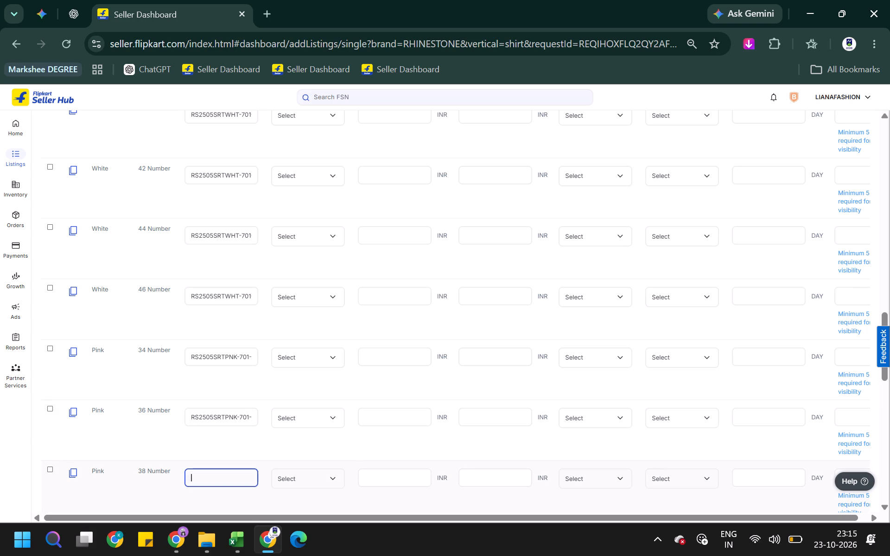
pyautogui.hotkey('alt', 'Tab')
pyautogui.press('Down')
pyautogui.hotkey('ctrl', 'c')
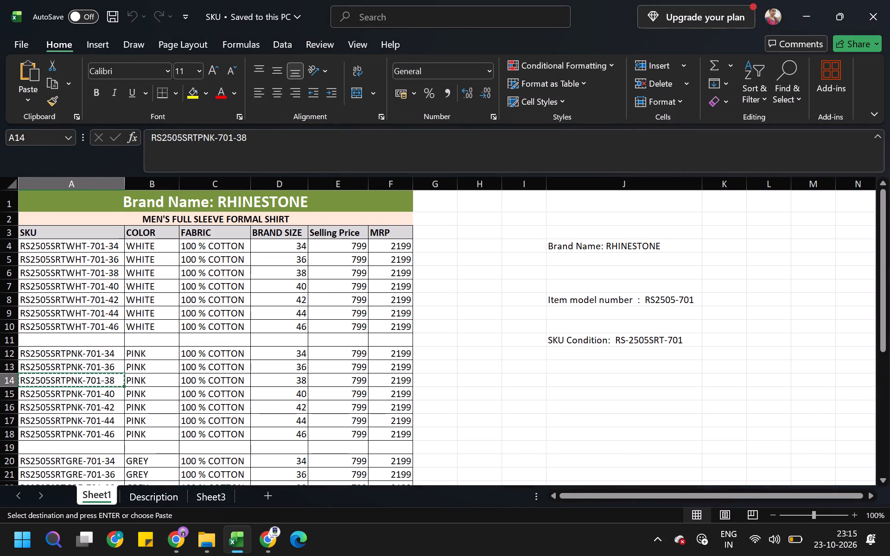
pyautogui.hotkey('alt', 'Tab')
pyautogui.click(198, 471)
pyautogui.hotkey('ctrl', 'v')
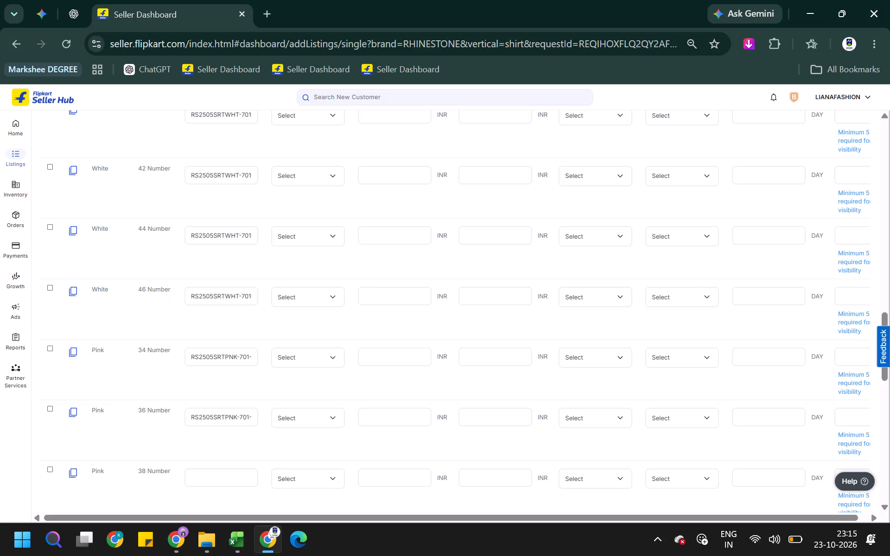
pyautogui.scroll(-9, 236, 383)
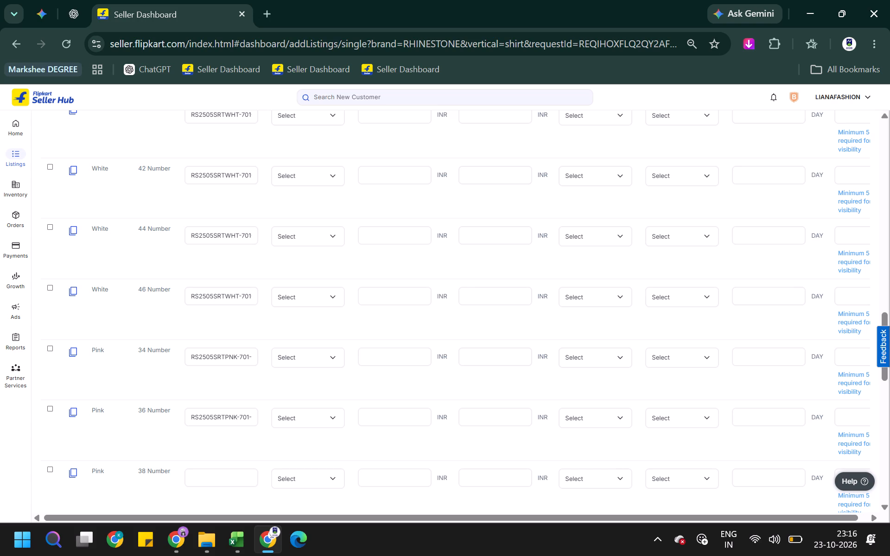
pyautogui.click(226, 479)
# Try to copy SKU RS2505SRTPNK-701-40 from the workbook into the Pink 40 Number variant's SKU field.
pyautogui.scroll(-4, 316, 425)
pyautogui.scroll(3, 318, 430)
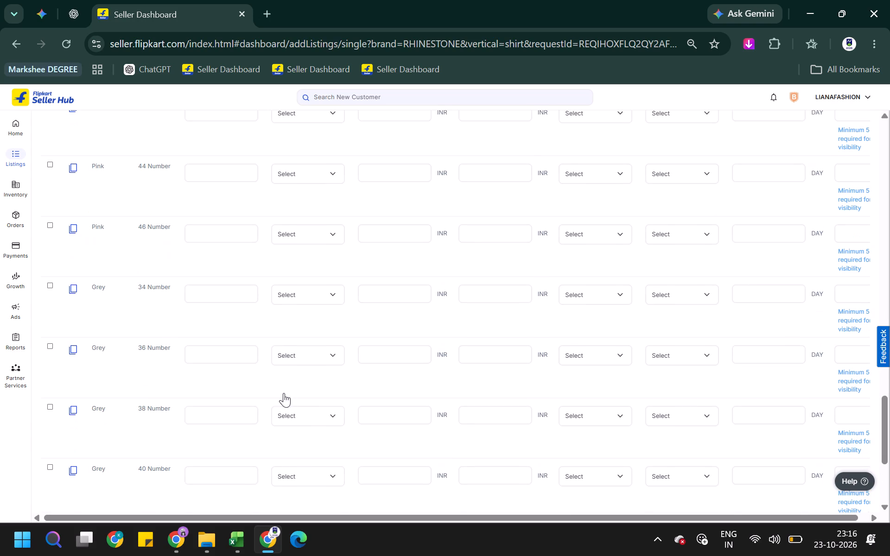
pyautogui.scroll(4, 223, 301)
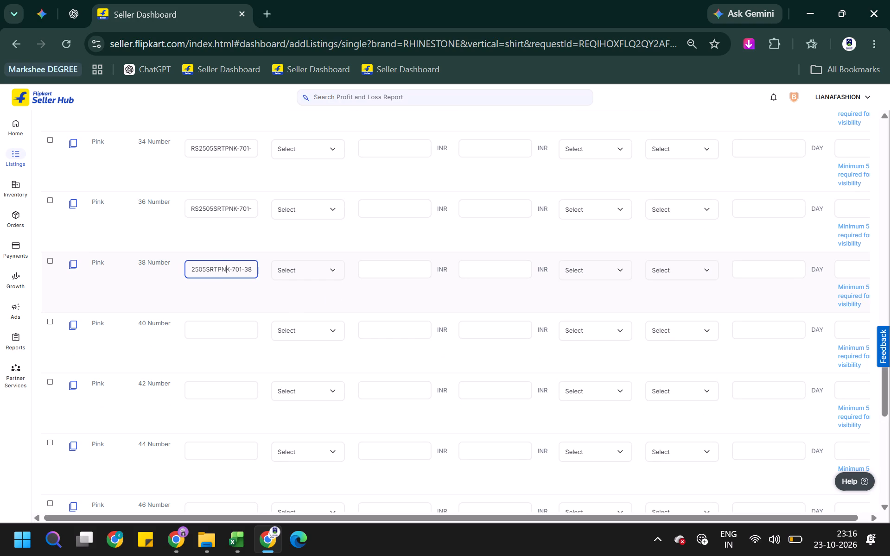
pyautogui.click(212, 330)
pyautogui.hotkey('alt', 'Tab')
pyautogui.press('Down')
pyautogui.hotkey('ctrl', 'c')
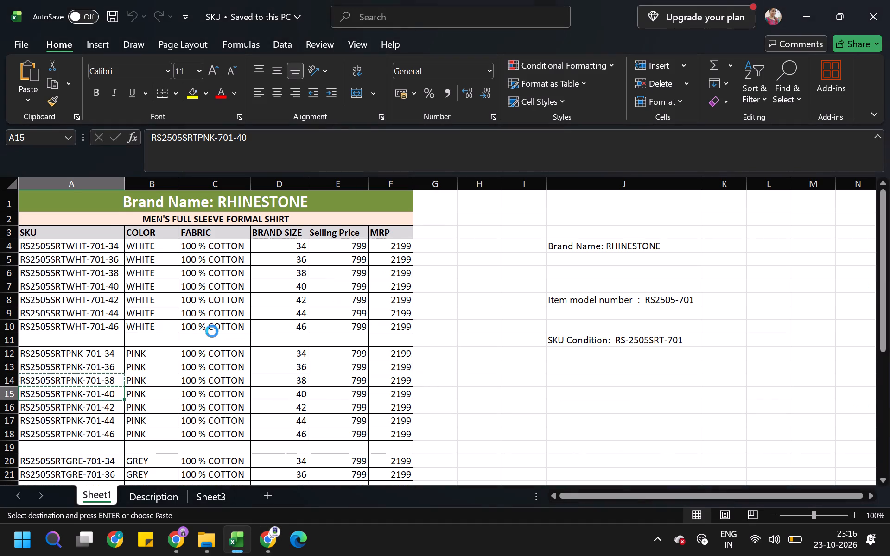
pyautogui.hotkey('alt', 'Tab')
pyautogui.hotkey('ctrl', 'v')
# Copy SKU RS2505SRTPNK-701-42 from the workbook into the Pink 42 Number variant's SKU field.
pyautogui.hotkey('alt', 'Tab')
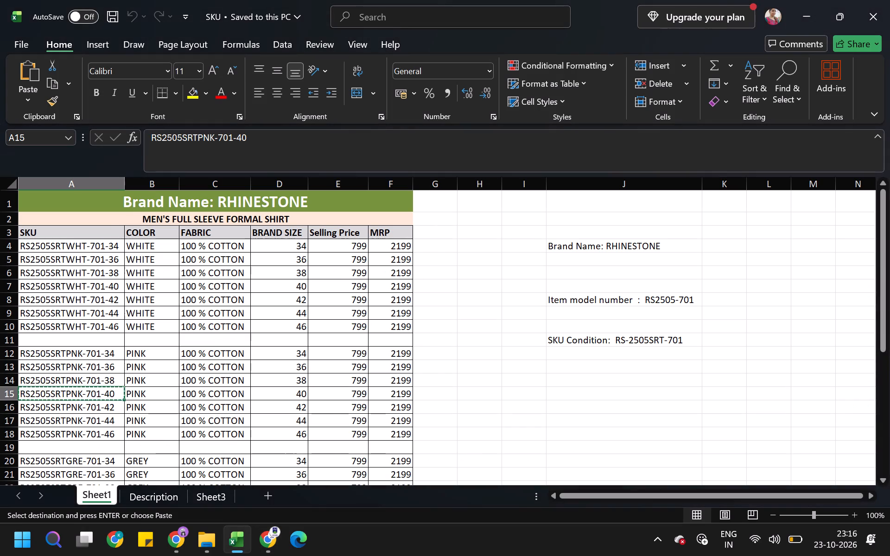
pyautogui.press('Down')
pyautogui.hotkey('ctrl', 'c')
pyautogui.hotkey('alt', 'Tab')
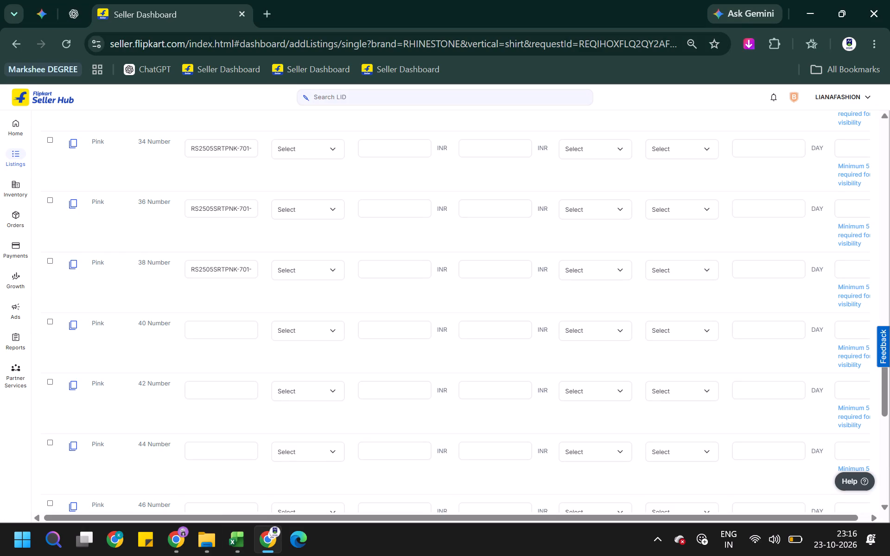
pyautogui.click(224, 390)
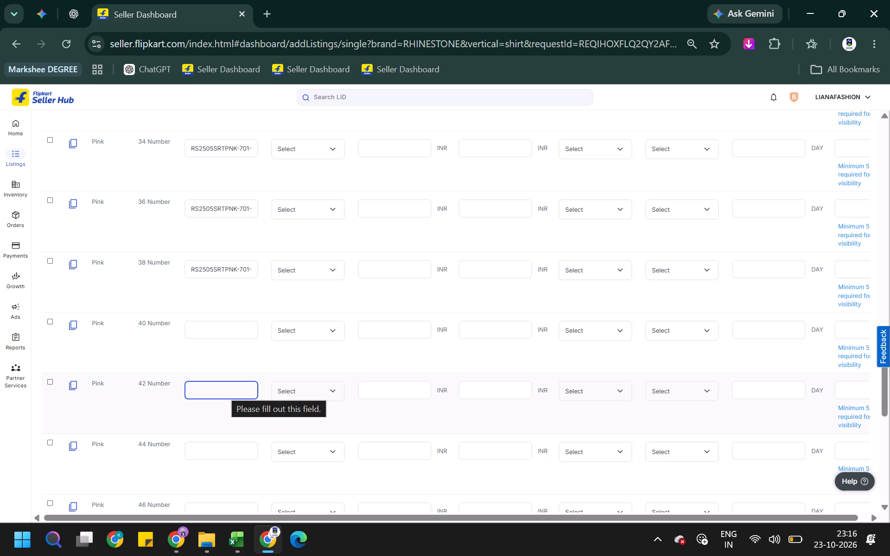
pyautogui.hotkey('ctrl', 'v')
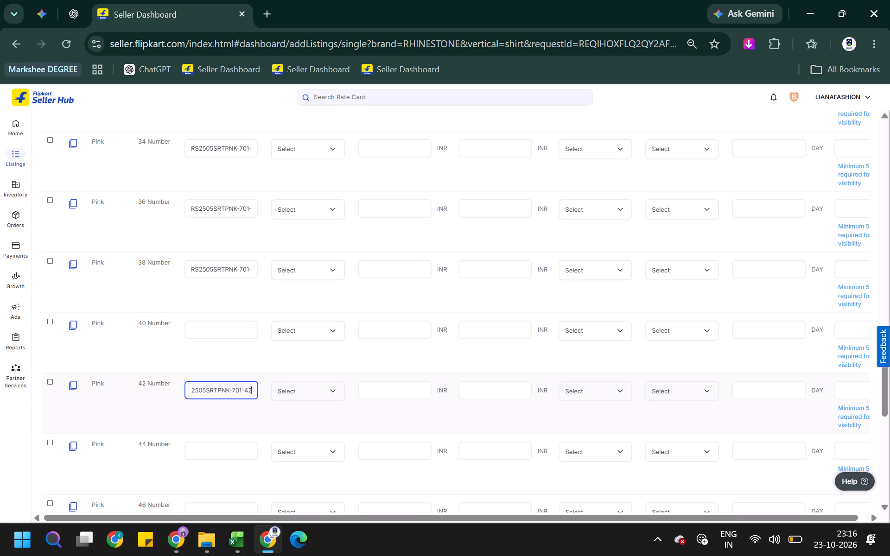
# Copy SKU RS2505SRTPNK-701-40 from the workbook into the empty Pink 40 Number variant's SKU field.
pyautogui.click(214, 326)
pyautogui.hotkey('alt', 'Tab')
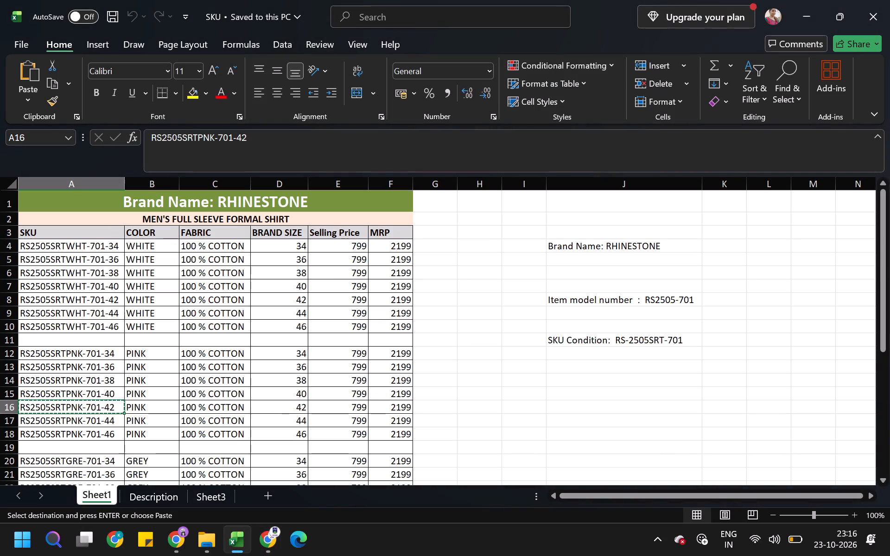
pyautogui.press('Up')
pyautogui.hotkey('ctrl', 'c')
pyautogui.hotkey('alt', 'Tab')
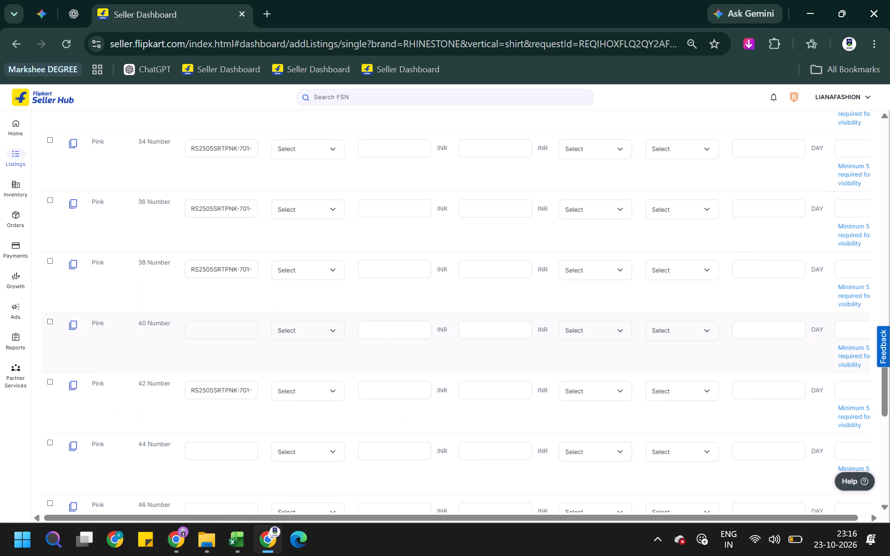
pyautogui.click(211, 331)
pyautogui.hotkey('ctrl', 'v')
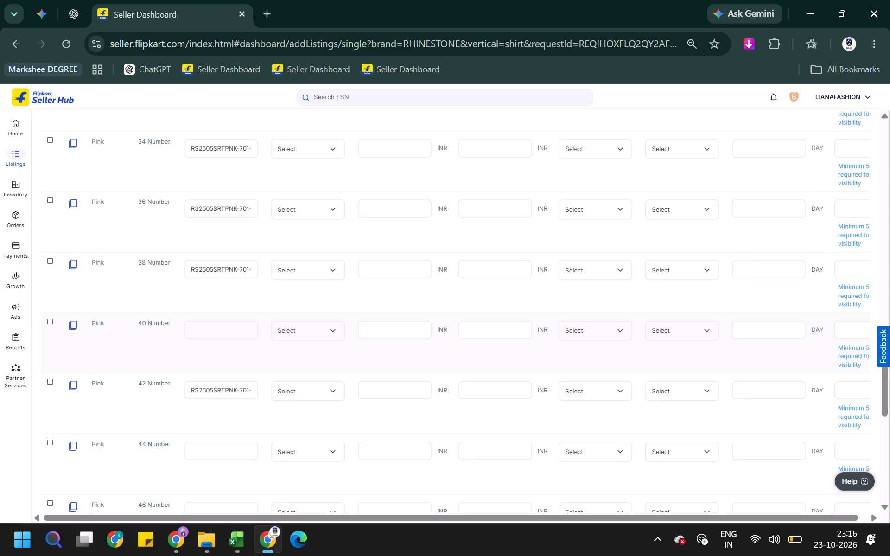
pyautogui.click(211, 331)
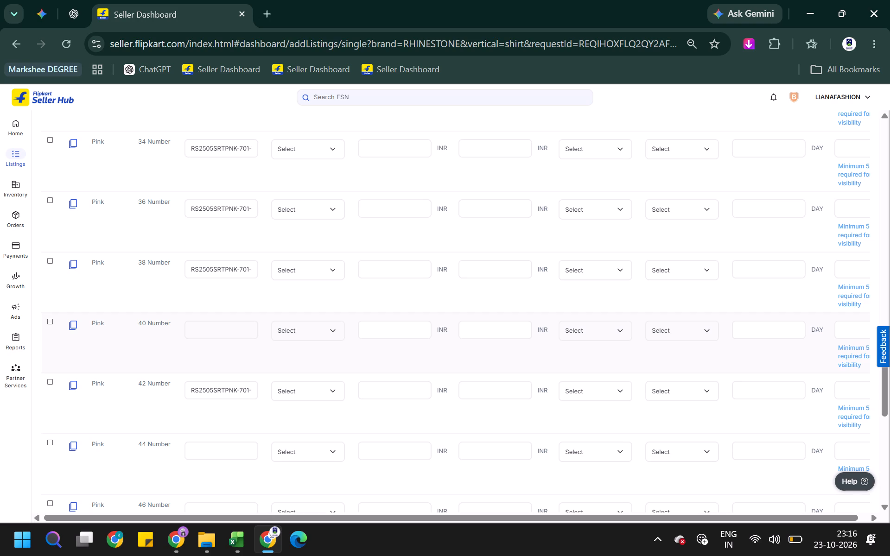
pyautogui.click(211, 331)
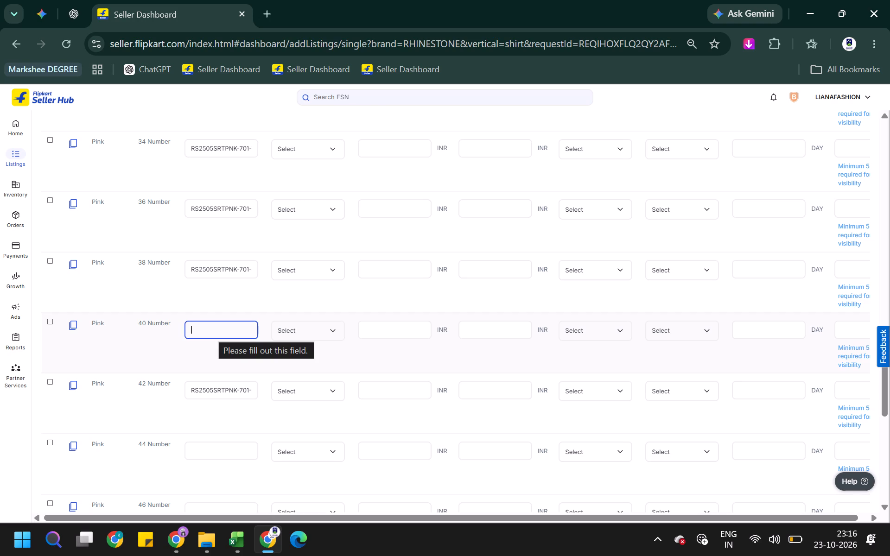
pyautogui.hotkey('ctrl', 'v')
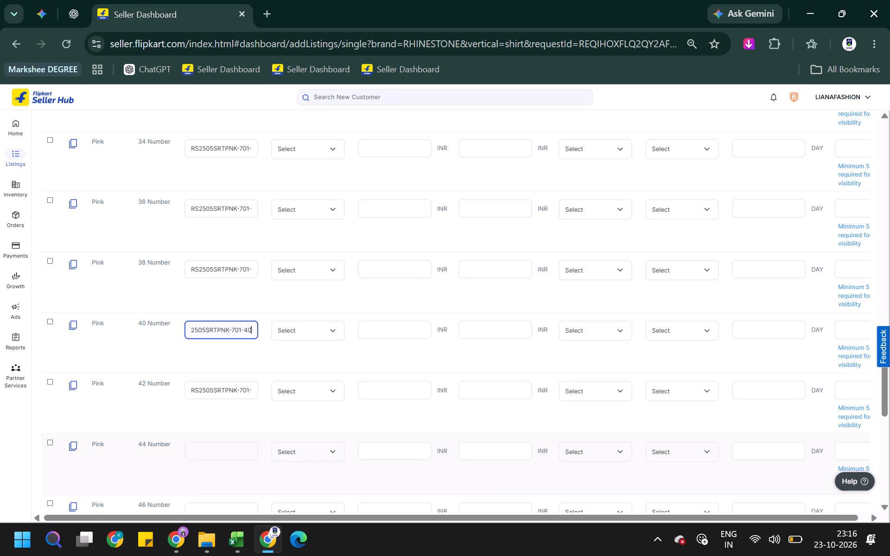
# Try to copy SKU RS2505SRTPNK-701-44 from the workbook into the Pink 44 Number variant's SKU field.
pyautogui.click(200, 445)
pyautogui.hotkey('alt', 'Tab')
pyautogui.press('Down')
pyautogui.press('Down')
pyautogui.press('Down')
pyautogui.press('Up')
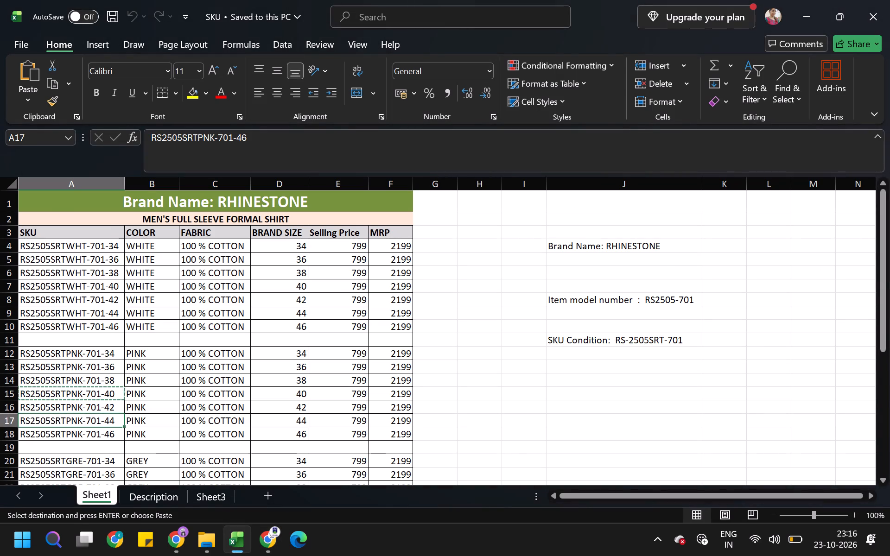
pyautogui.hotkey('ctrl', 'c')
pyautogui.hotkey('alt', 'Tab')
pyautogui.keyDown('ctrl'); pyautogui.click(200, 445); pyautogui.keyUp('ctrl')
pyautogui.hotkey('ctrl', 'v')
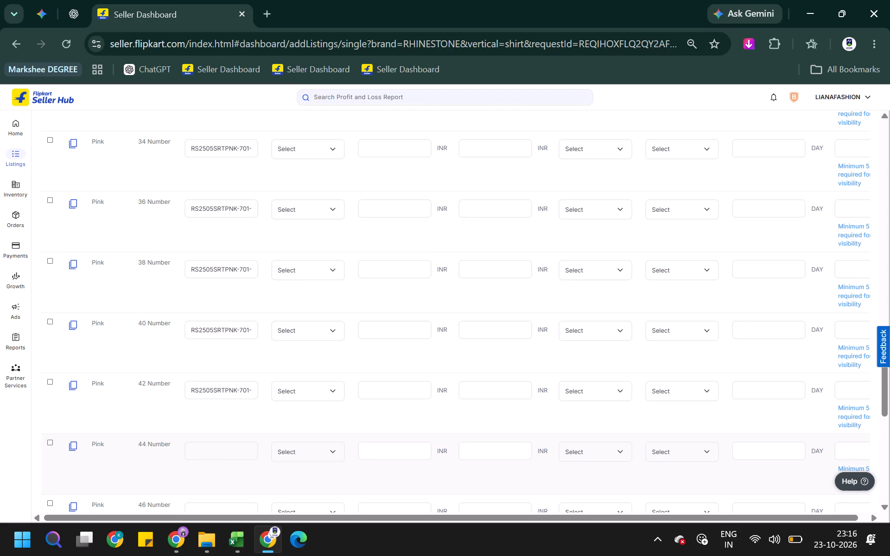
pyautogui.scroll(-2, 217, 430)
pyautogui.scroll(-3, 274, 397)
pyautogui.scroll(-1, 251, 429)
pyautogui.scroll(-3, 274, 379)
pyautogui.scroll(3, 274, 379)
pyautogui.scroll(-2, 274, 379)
# Copy SKU RS2505SRTPNK-701-46 from the workbook into the Pink 46 Number variant's SKU field.
pyautogui.hotkey('alt', 'Tab')
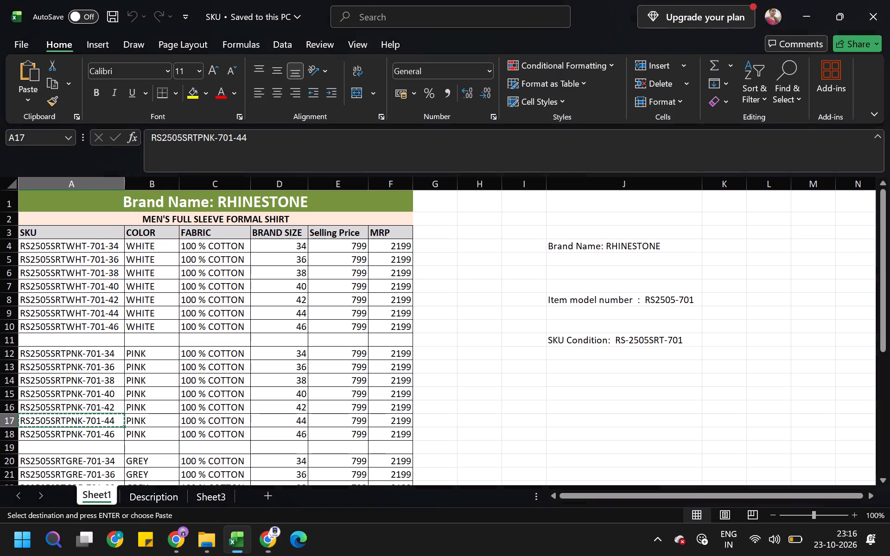
pyautogui.press('Down')
pyautogui.hotkey('ctrl', 'c')
pyautogui.hotkey('alt', 'Tab')
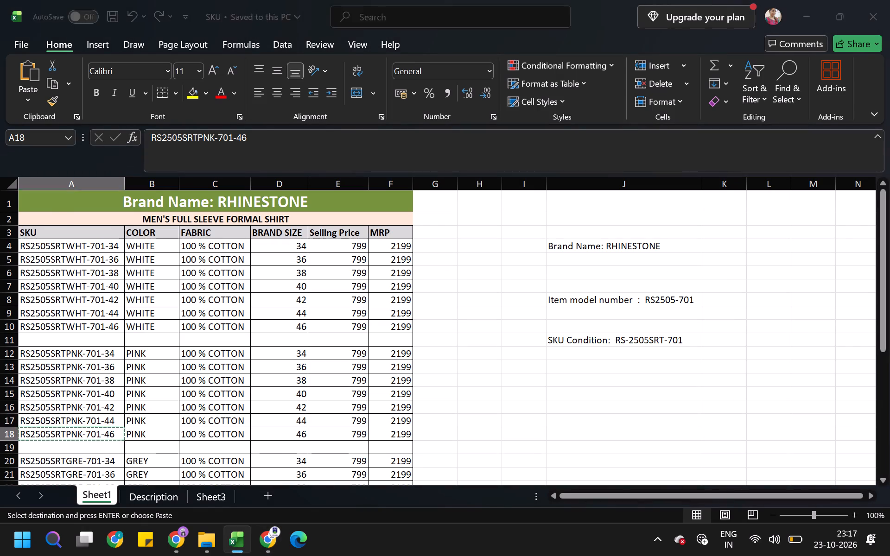
pyautogui.scroll(-2, 201, 422)
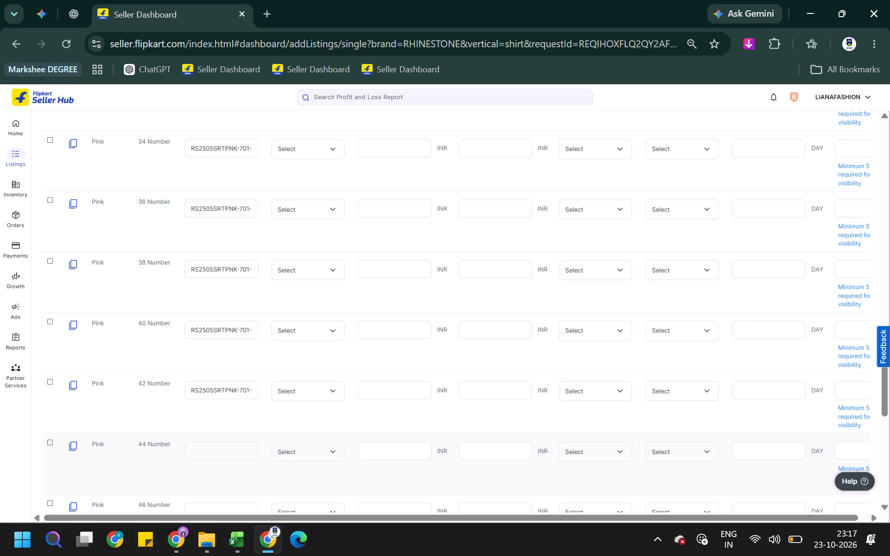
pyautogui.scroll(-1, 222, 434)
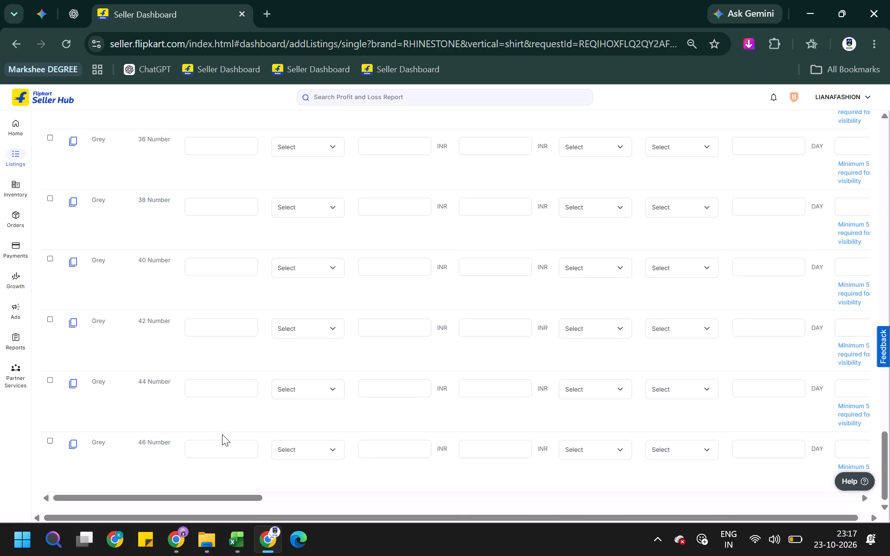
pyautogui.scroll(3, 222, 426)
pyautogui.scroll(2, 215, 337)
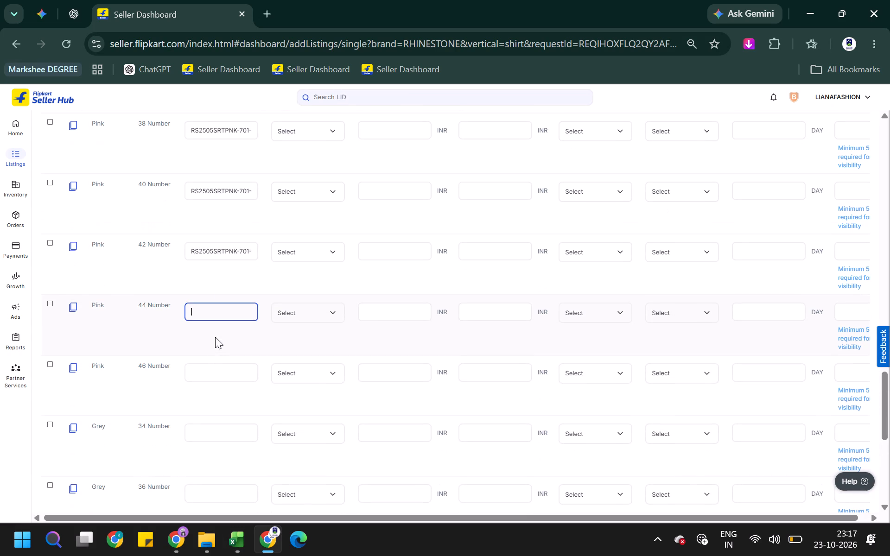
pyautogui.click(208, 365)
pyautogui.hotkey('alt', 'Tab')
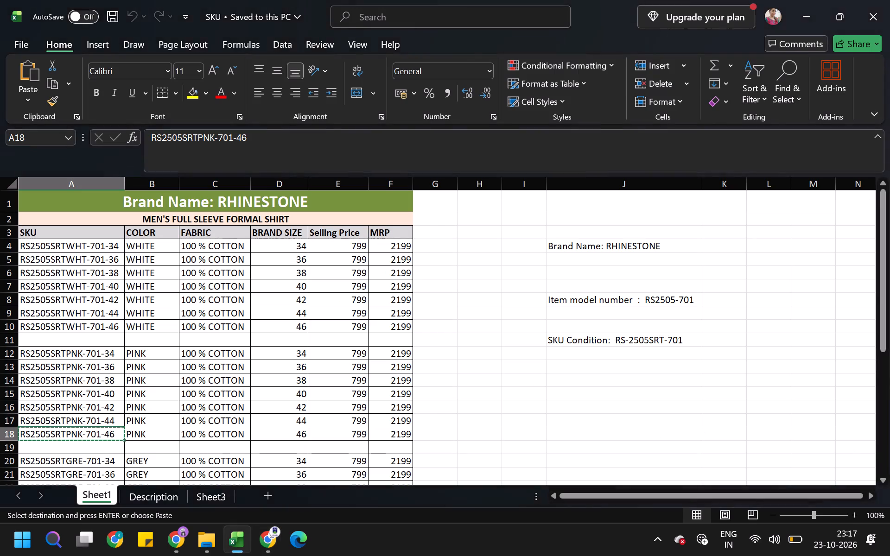
pyautogui.hotkey('alt', 'Tab')
pyautogui.hotkey('ctrl', 'v')
pyautogui.click(208, 365)
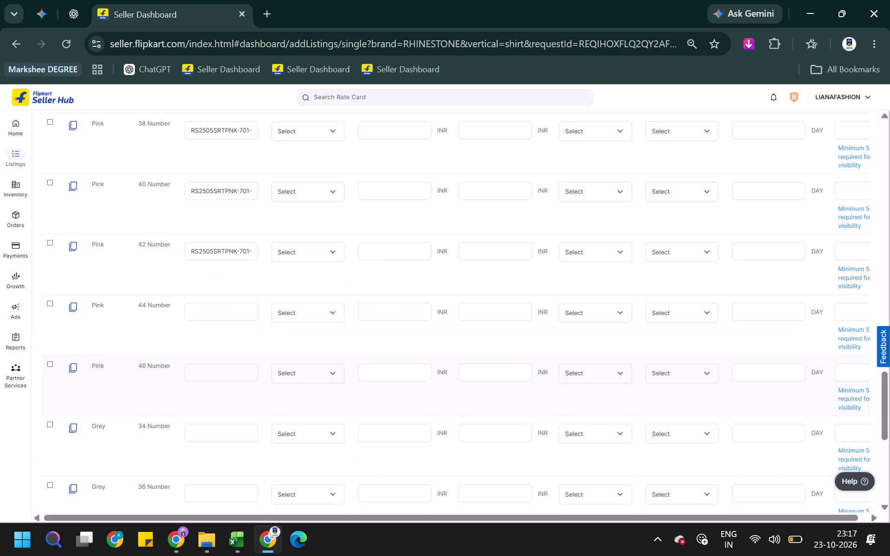
pyautogui.click(208, 365)
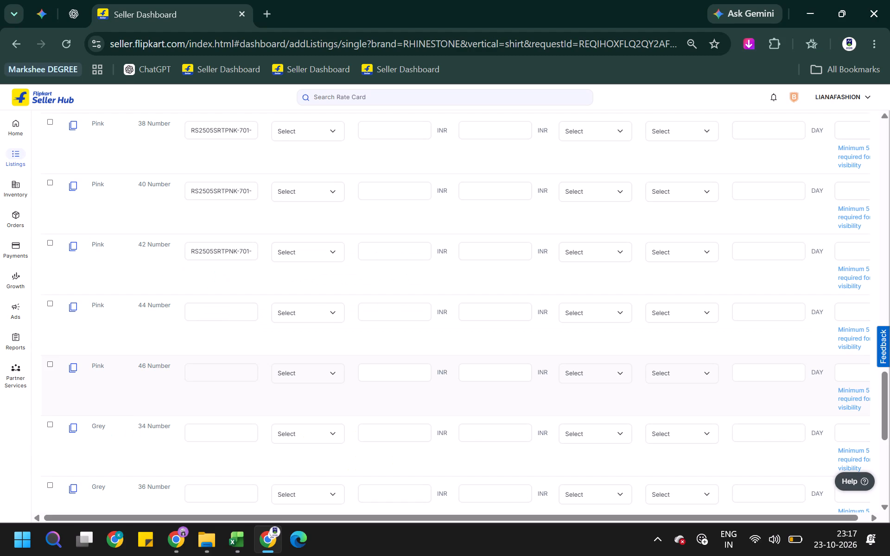
pyautogui.click(207, 366)
pyautogui.hotkey('ctrl', 'v')
# Fill the empty Pink 44 Number variant's SKU field with RS2505SRTPNK-701-44, adapting the copied Pink SKU.
pyautogui.click(215, 307)
pyautogui.hotkey('ctrl', 'v')
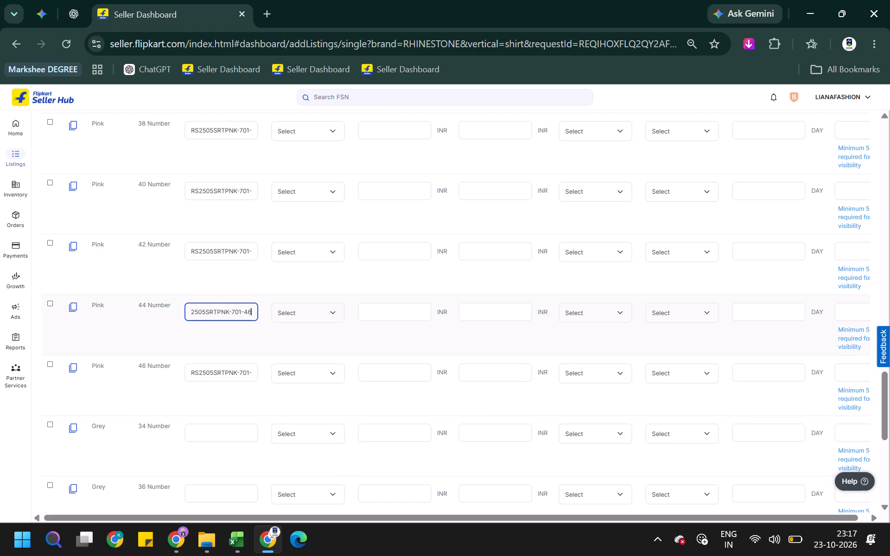
pyautogui.press('BackSpace')
pyautogui.press('4')
# Copy SKU RS2505SRTGRE-701-34 from the workbook into the Grey 34 Number variant's SKU field.
pyautogui.click(218, 427)
pyautogui.scroll(-1, 241, 386)
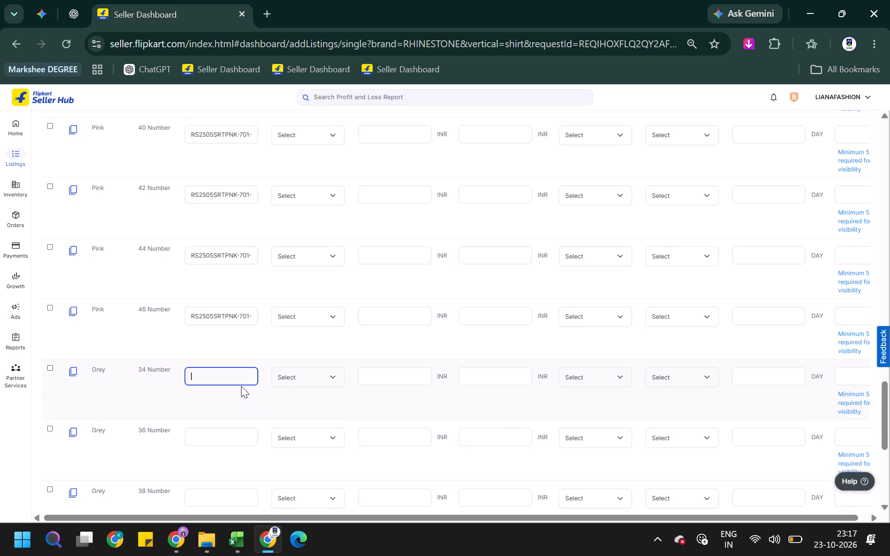
pyautogui.scroll(-1, 241, 386)
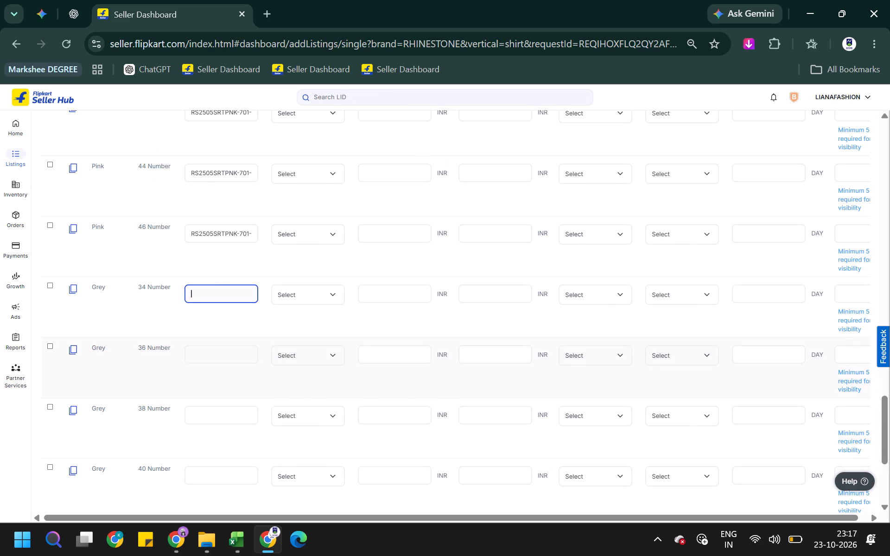
pyautogui.hotkey('alt', 'Tab')
pyautogui.press('Down')
pyautogui.press('Down')
pyautogui.press('Down')
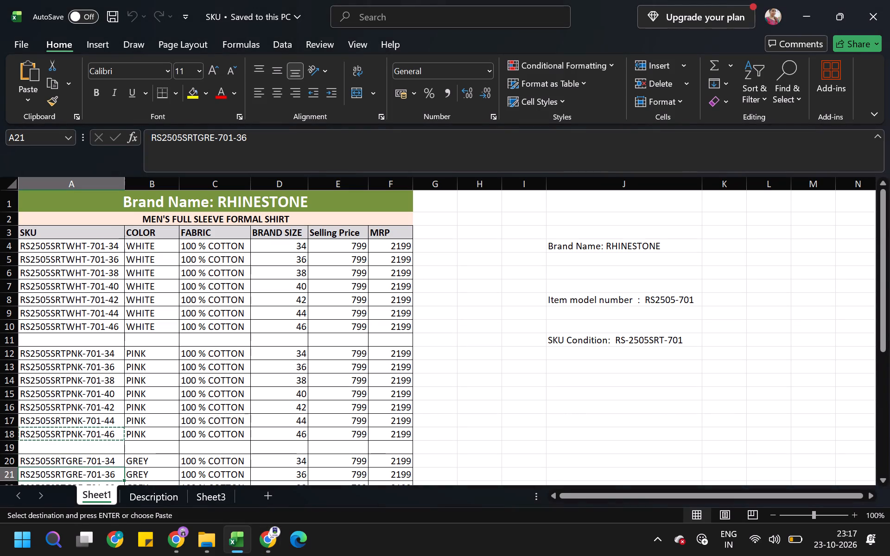
pyautogui.click(66, 463)
pyautogui.hotkey('ctrl', 'c')
pyautogui.hotkey('alt', 'Tab')
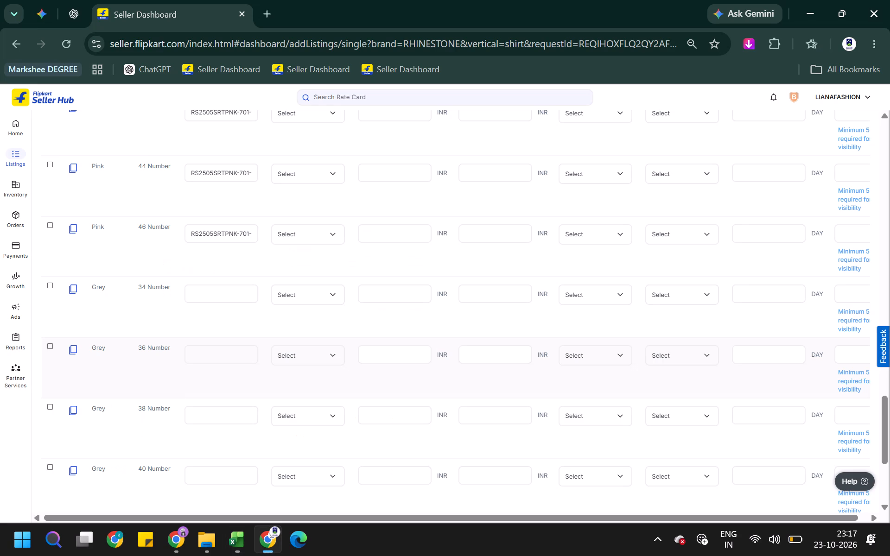
pyautogui.click(200, 297)
pyautogui.hotkey('ctrl', 'v')
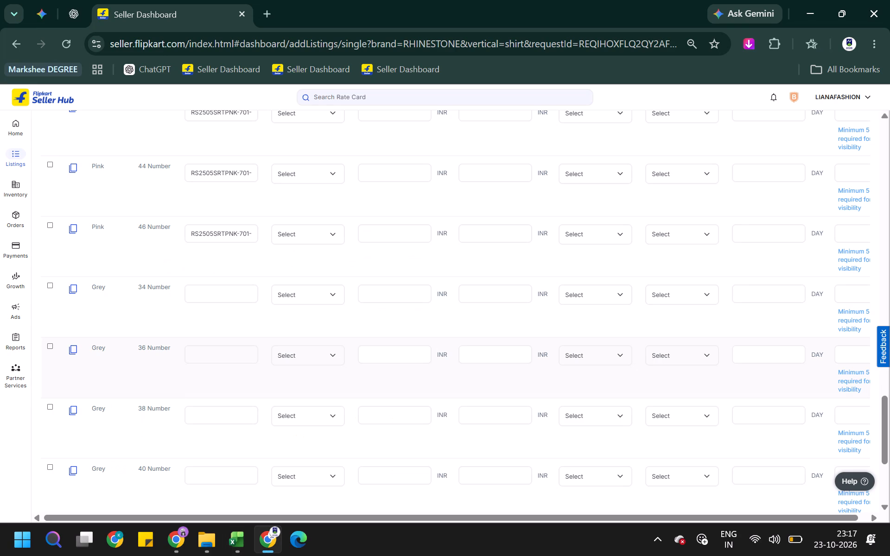
pyautogui.click(206, 297)
# Fill the Grey 36 Number variant's SKU field with RS2505SRTGRE-701-36, adapting the copied Grey SKU.
pyautogui.click(220, 349)
pyautogui.hotkey('ctrl', 'v')
pyautogui.press('BackSpace')
pyautogui.press('6')
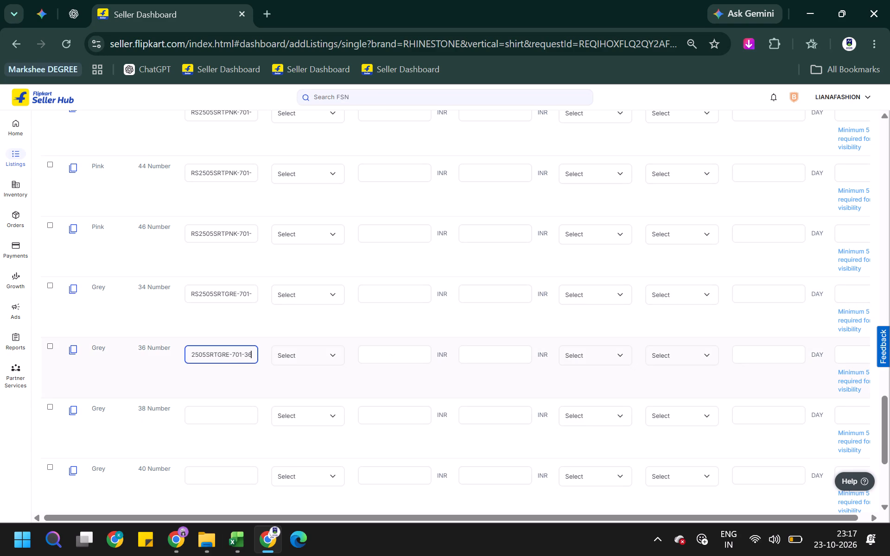
# Fill the Grey 38 Number variant's SKU field with RS2505SRTGRE-701-38, adapting the copied Grey SKU.
pyautogui.click(230, 413)
pyautogui.hotkey('ctrl', 'v')
pyautogui.press('BackSpace')
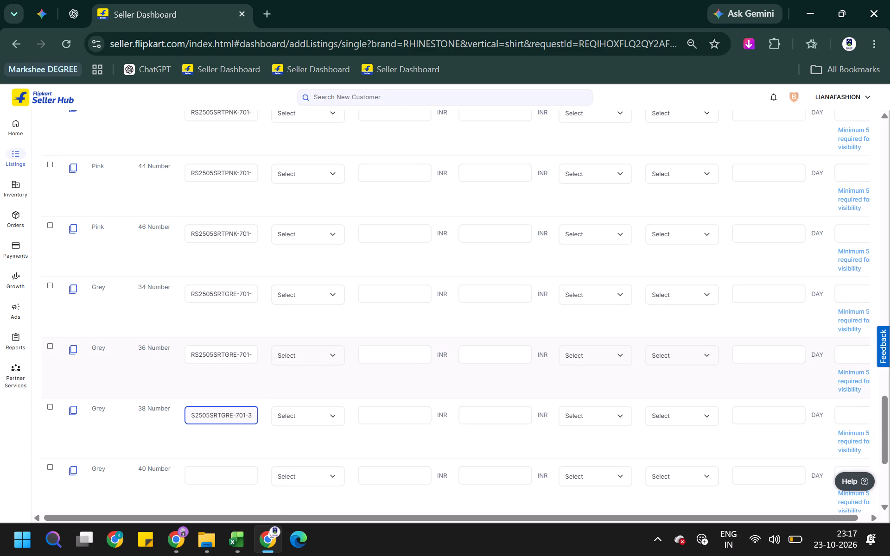
pyautogui.press('8')
# Fill the Grey 40 Number variant's SKU field with RS2505SRTGRE-701-40, adapting the copied Grey SKU.
pyautogui.click(236, 476)
pyautogui.hotkey('ctrl', 'v')
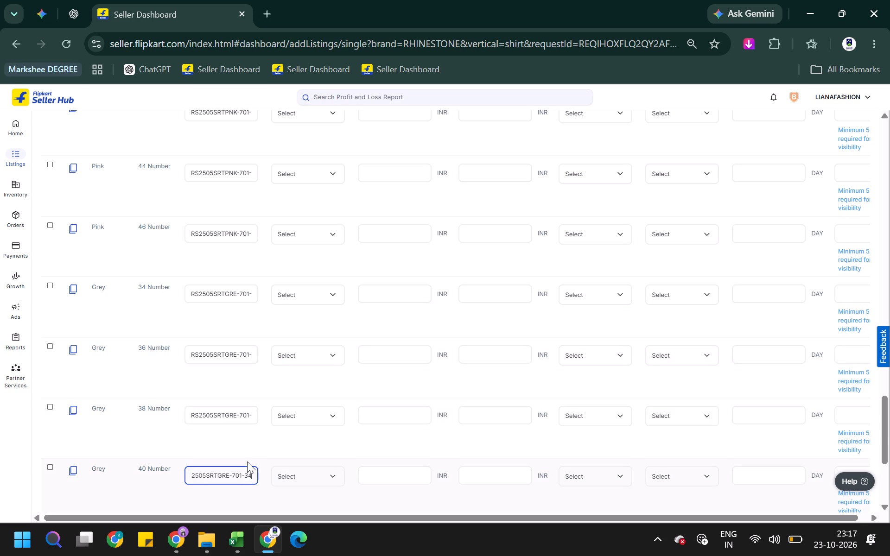
pyautogui.press('BackSpace')
pyautogui.press('BackSpace')
pyautogui.write('40')
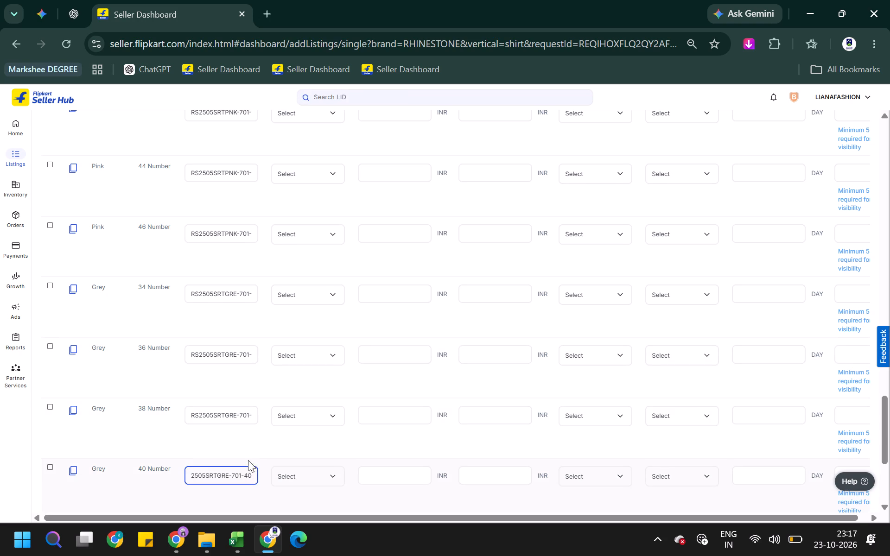
# Paste the copied SKU RS2505SRTGRE-701-34 into the Grey 42 Number variant's SKU field.
pyautogui.scroll(-2, 254, 455)
pyautogui.click(204, 380)
pyautogui.click(197, 398)
pyautogui.hotkey('ctrl', 'v')
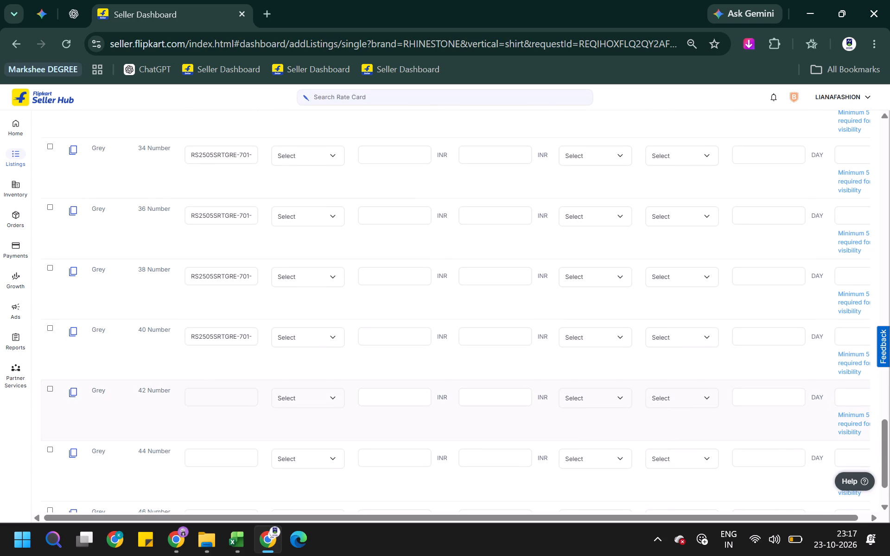
pyautogui.click(221, 397)
# Check the ending of the SKU entered for the Grey 40 Number variant.
pyautogui.scroll(-1, 364, 362)
pyautogui.click(202, 266)
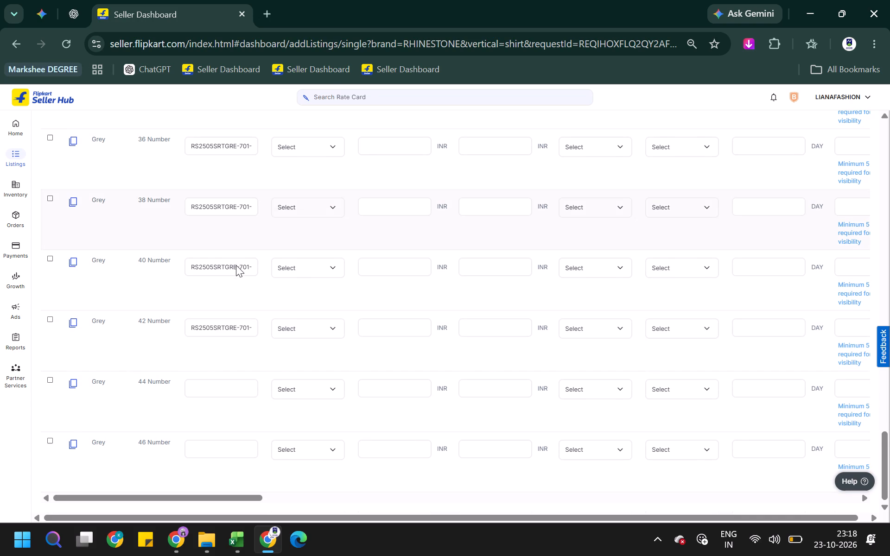
pyautogui.moveTo(227, 262); pyautogui.dragTo(336, 264)
pyautogui.click(207, 269)
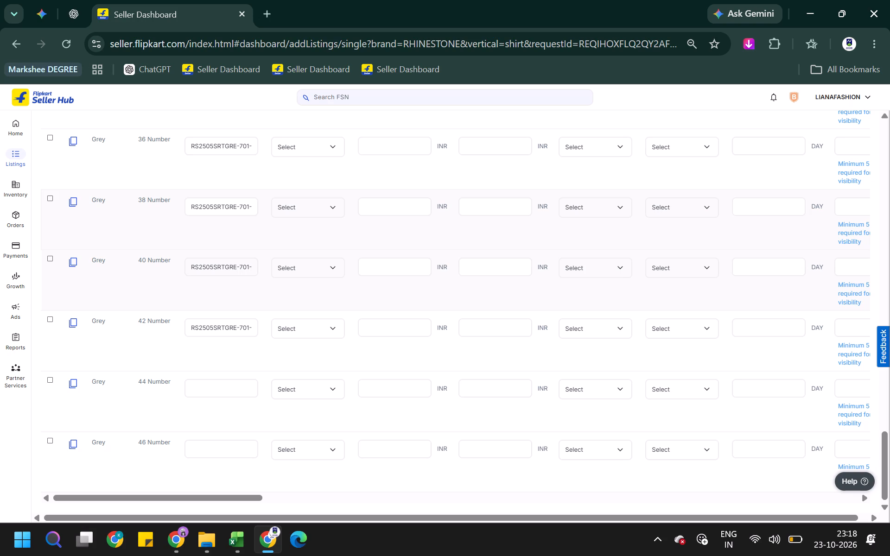
pyautogui.click(218, 266)
pyautogui.moveTo(210, 265); pyautogui.dragTo(241, 271)
pyautogui.moveTo(241, 271); pyautogui.dragTo(330, 273)
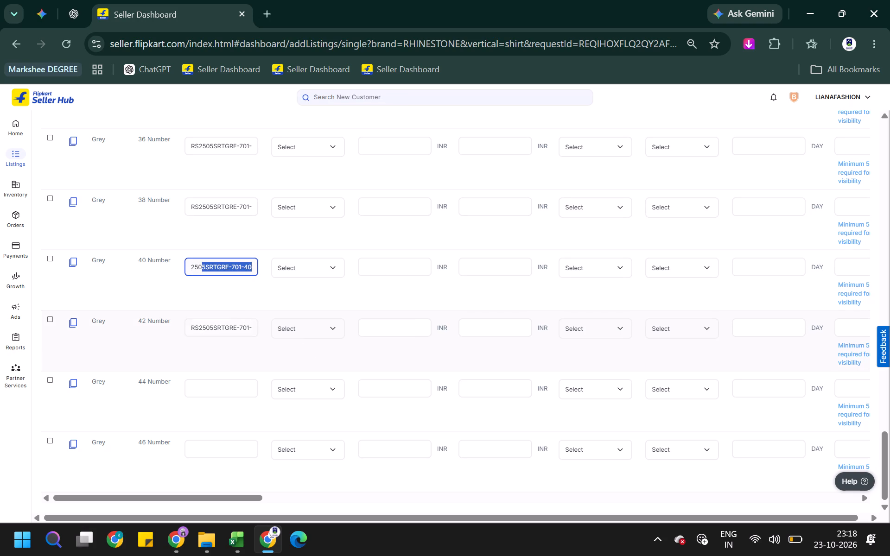
# Correct the size suffix of the Grey 42 Number variant's SKU so it reads RS2505SRTGRE-701-42.
pyautogui.click(224, 324)
pyautogui.moveTo(217, 326); pyautogui.dragTo(315, 331)
pyautogui.press('Right')
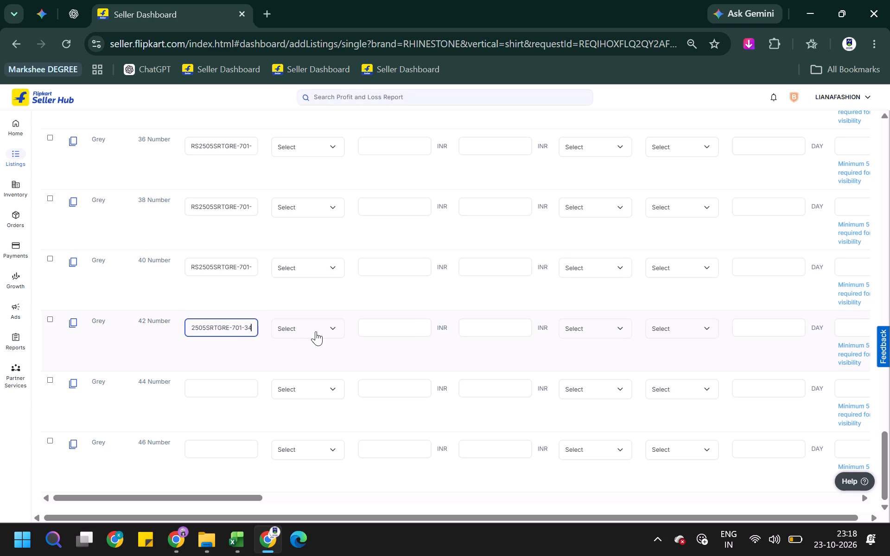
pyautogui.press('BackSpace')
pyautogui.press('BackSpace')
pyautogui.write('42')
# Fill the Grey 44 Number variant's SKU field with RS2505SRTGRE-701-44, adapting the copied Grey SKU.
pyautogui.click(228, 386)
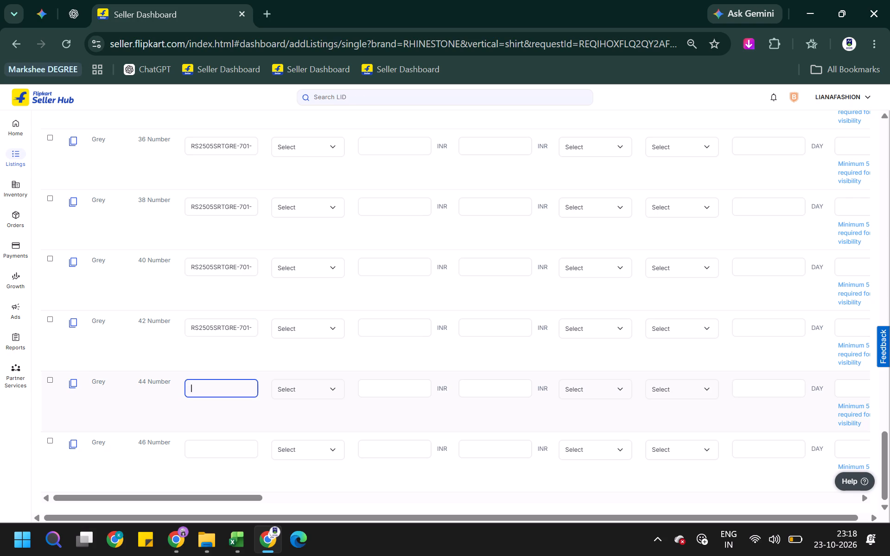
pyautogui.hotkey('ctrl', 'v')
pyautogui.press('BackSpace')
pyautogui.press('BackSpace')
pyautogui.write('44')
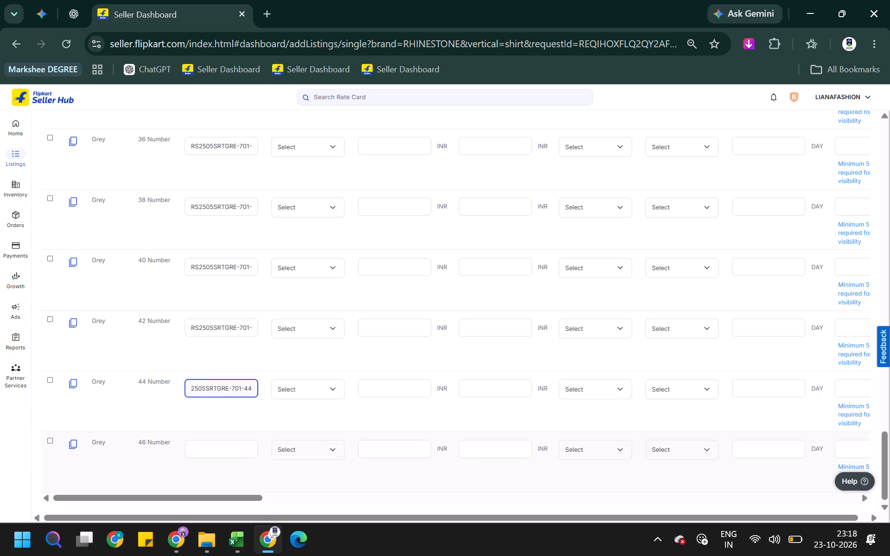
# Fill the Grey 46 Number variant's SKU field with RS2505SRTGRE-701-46, adapting the copied Grey SKU.
pyautogui.click(207, 450)
pyautogui.hotkey('ctrl', 'v')
pyautogui.press('BackSpace')
pyautogui.press('BackSpace')
pyautogui.press('4')
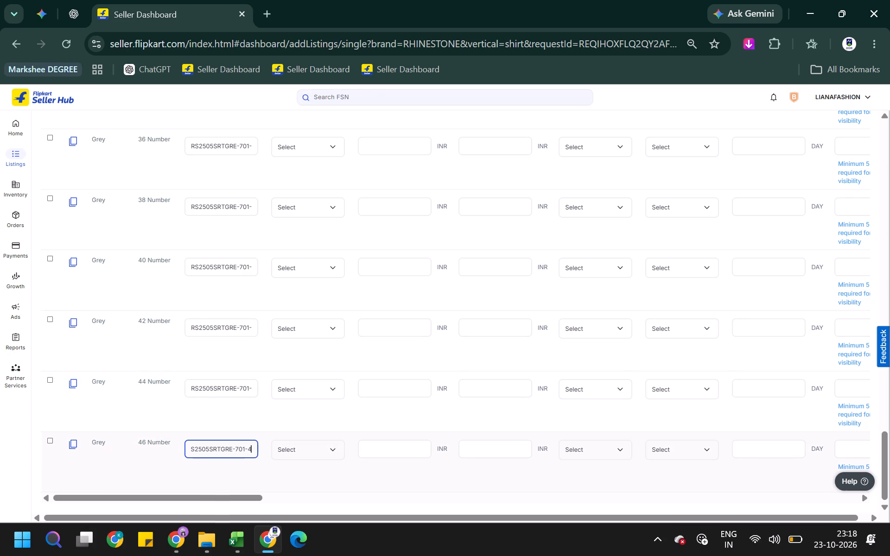
pyautogui.press('6')
pyautogui.click(243, 423)
# Enter 2199 INR in the first price column for the Grey 46, 44 and 42 Number variants.
pyautogui.scroll(-4, 245, 423)
pyautogui.click(315, 457)
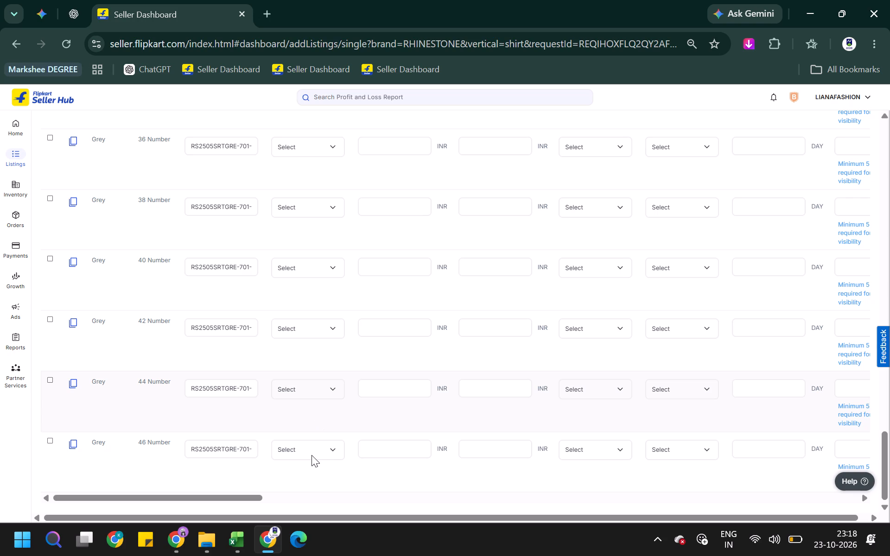
pyautogui.click(311, 455)
pyautogui.click(377, 450)
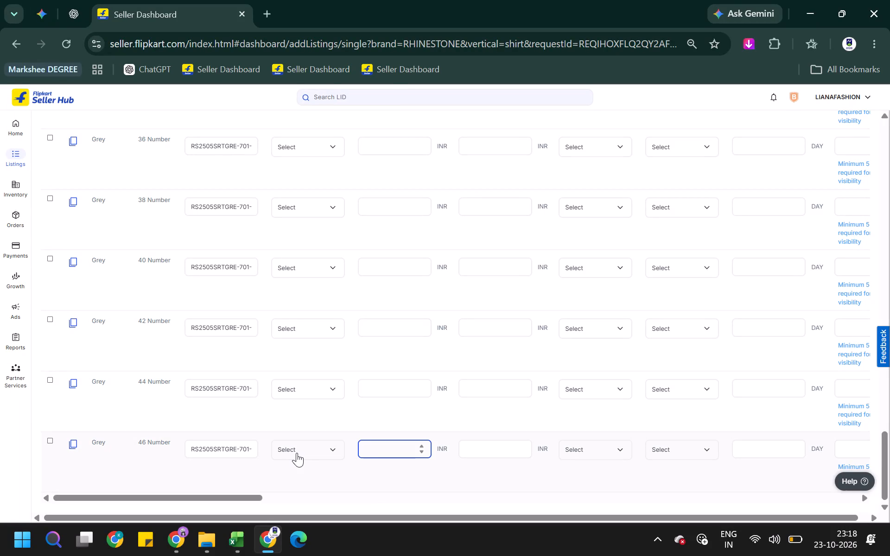
pyautogui.write('2199')
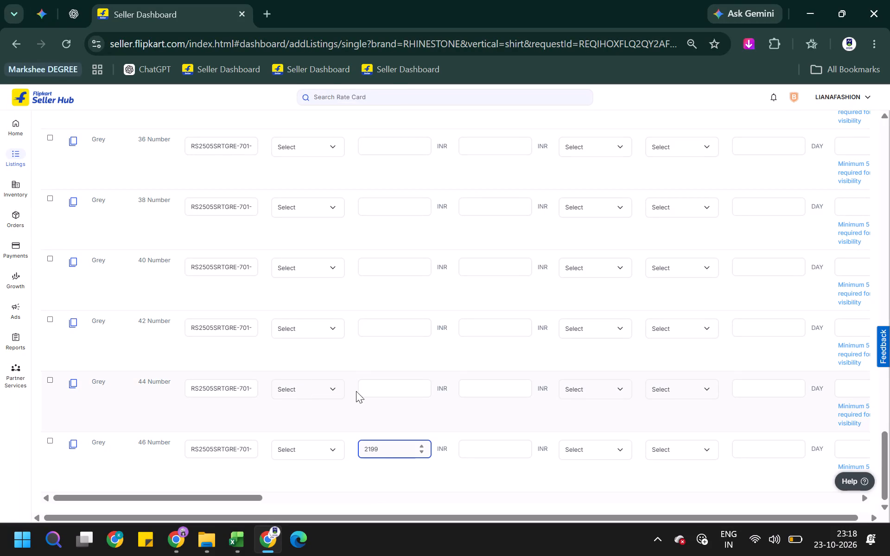
pyautogui.click(366, 386)
pyautogui.write('2199')
pyautogui.click(375, 341)
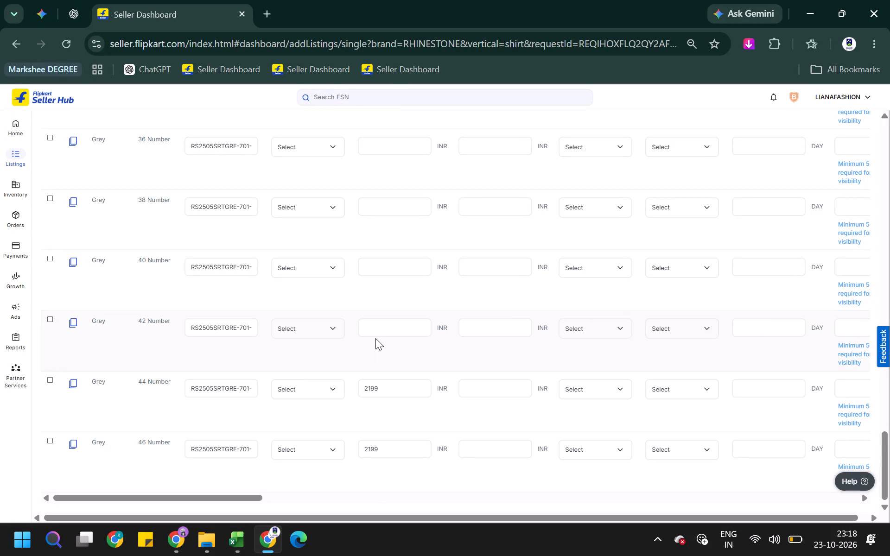
pyautogui.click(372, 329)
pyautogui.write('21')
pyautogui.write('99')
# Set the status to Active for the Grey 46, 44, 42 and 40 Number variants.
pyautogui.click(301, 447)
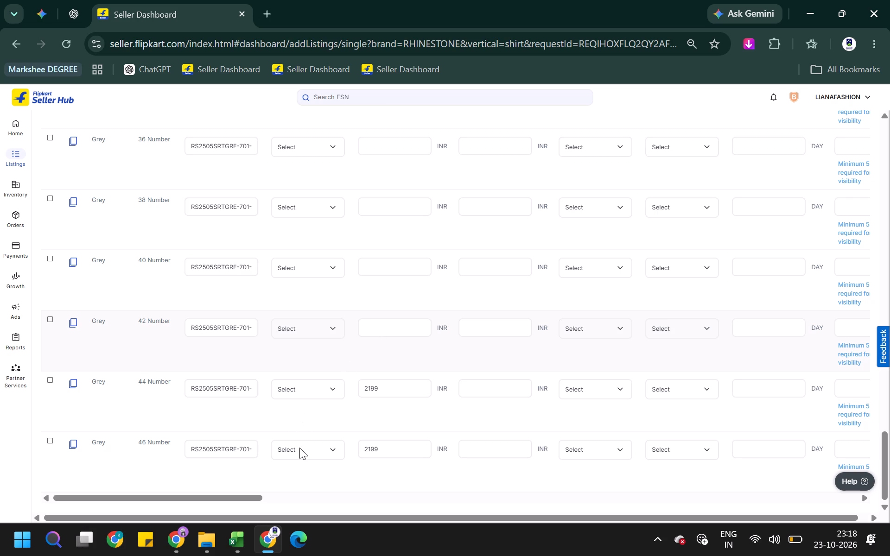
pyautogui.click(295, 450)
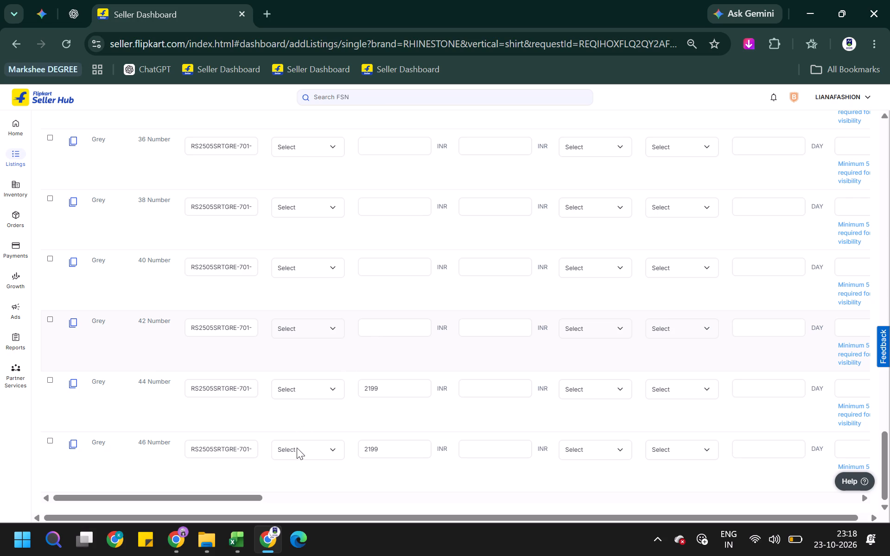
pyautogui.click(297, 448)
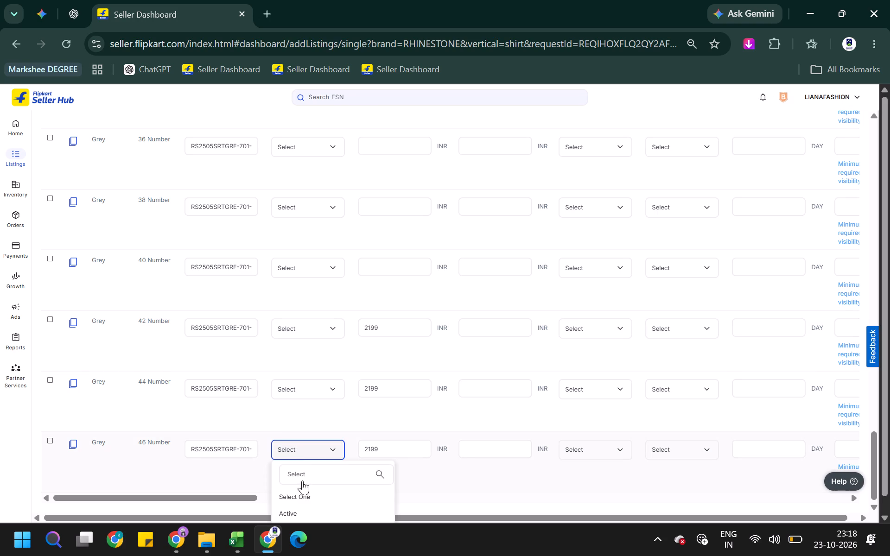
pyautogui.click(294, 510)
pyautogui.click(300, 390)
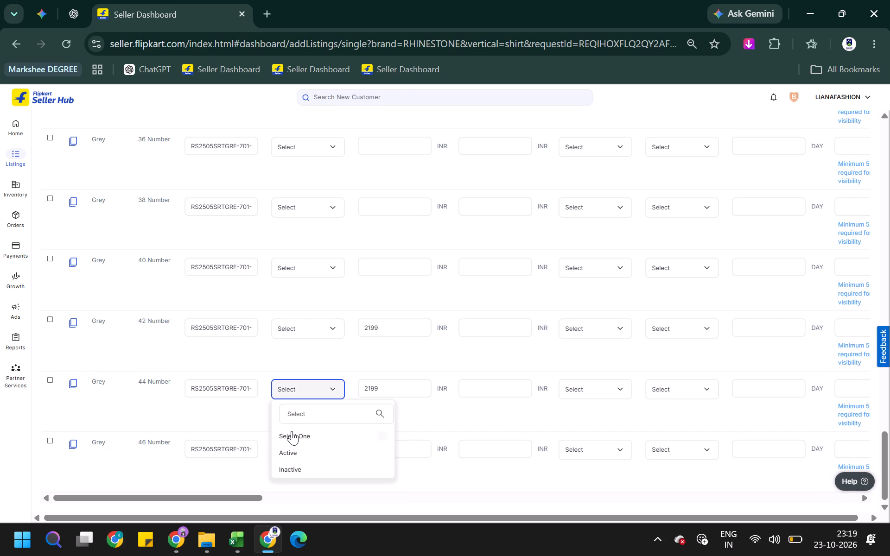
pyautogui.click(290, 448)
pyautogui.click(300, 321)
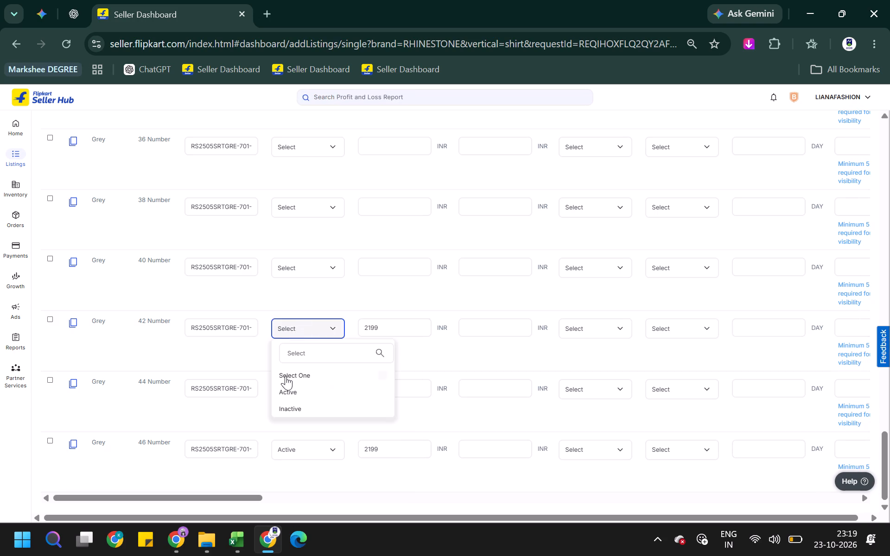
pyautogui.click(285, 389)
pyautogui.click(291, 270)
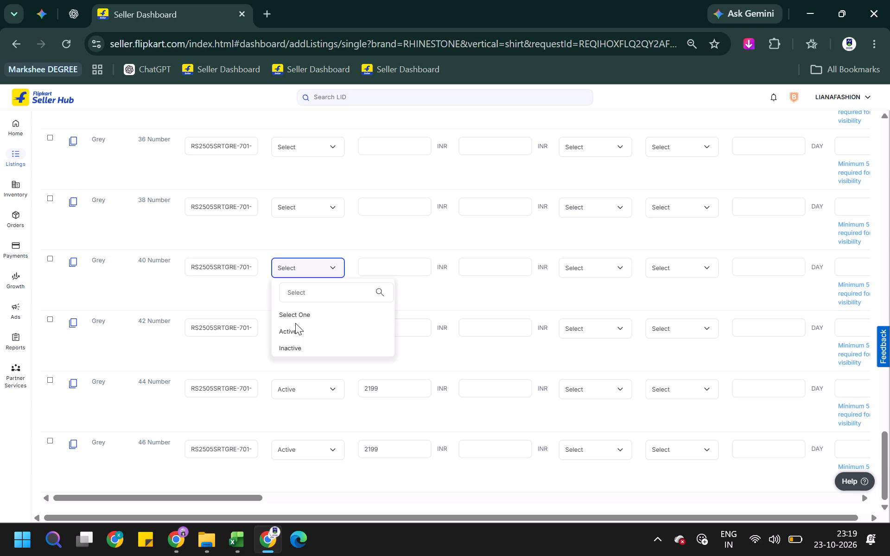
pyautogui.click(292, 333)
pyautogui.click(317, 208)
pyautogui.click(304, 269)
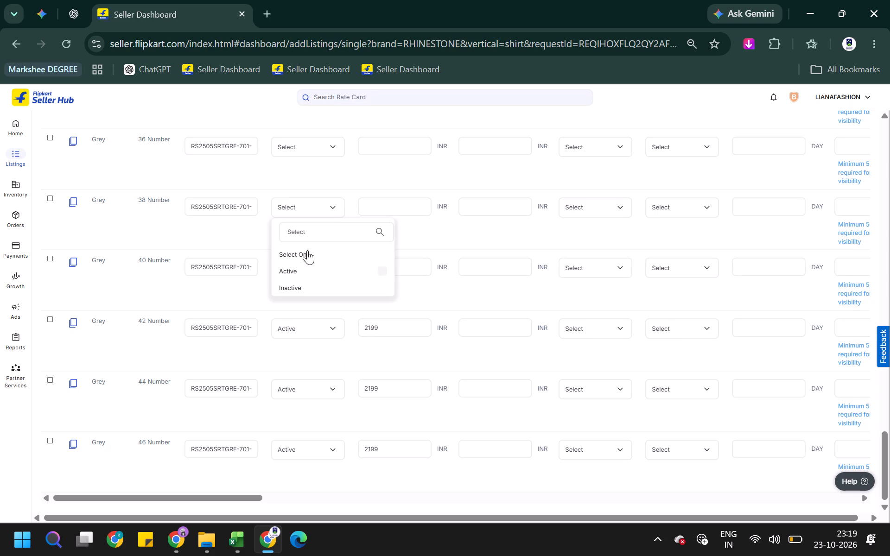
pyautogui.click(305, 152)
pyautogui.click(300, 208)
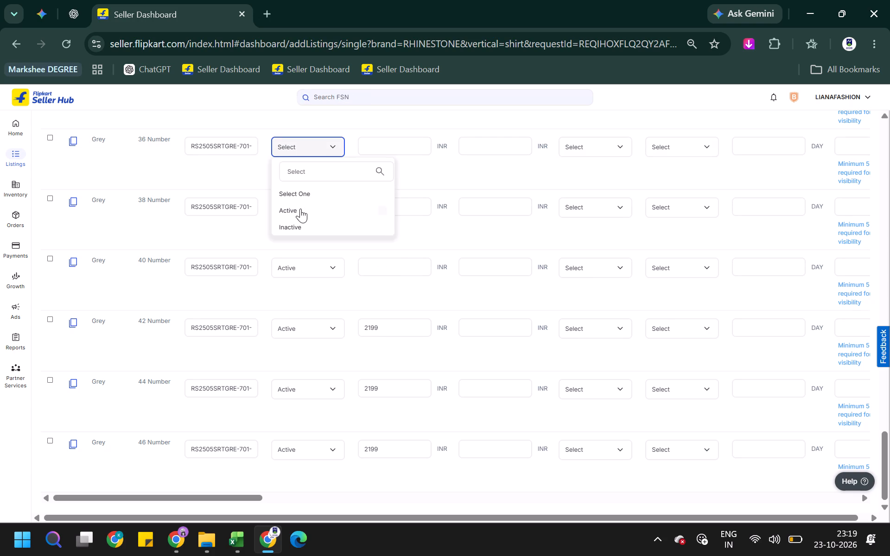
pyautogui.scroll(2, 303, 195)
pyautogui.click(307, 221)
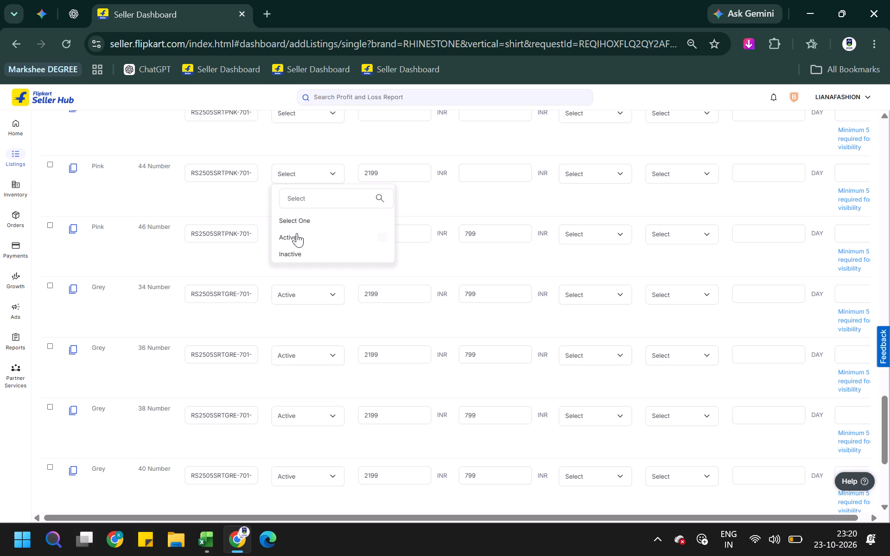
pyautogui.click(295, 235)
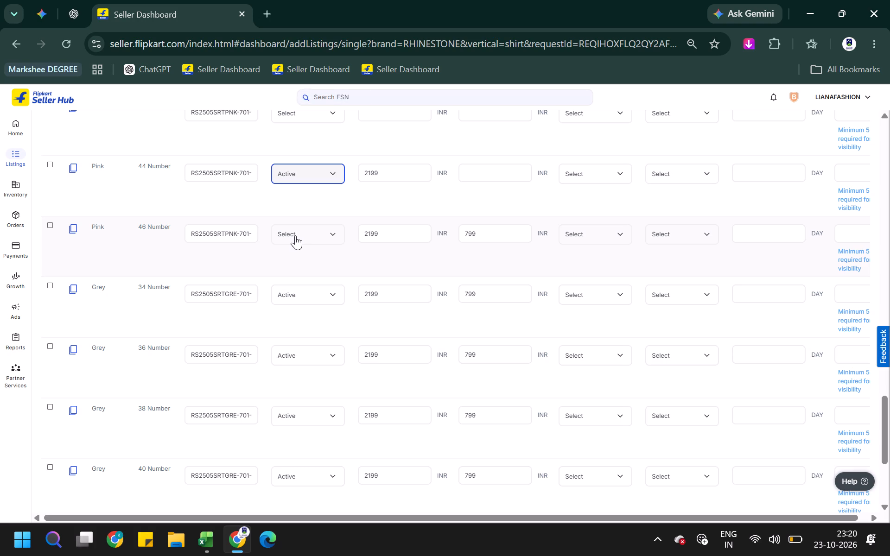
pyautogui.click(295, 235)
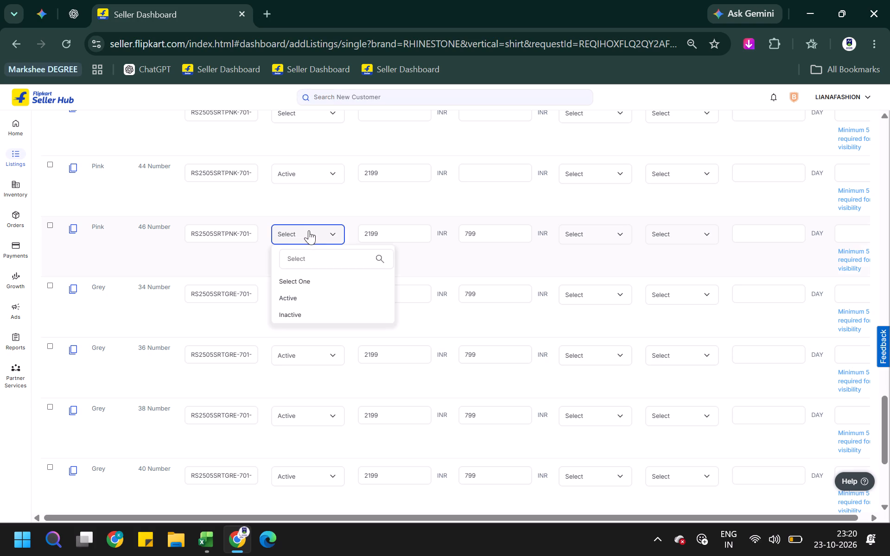
pyautogui.click(283, 299)
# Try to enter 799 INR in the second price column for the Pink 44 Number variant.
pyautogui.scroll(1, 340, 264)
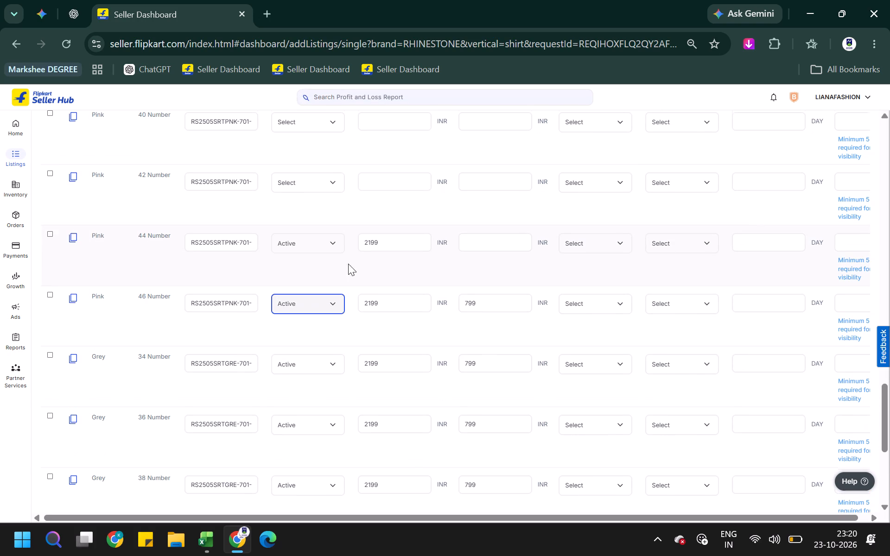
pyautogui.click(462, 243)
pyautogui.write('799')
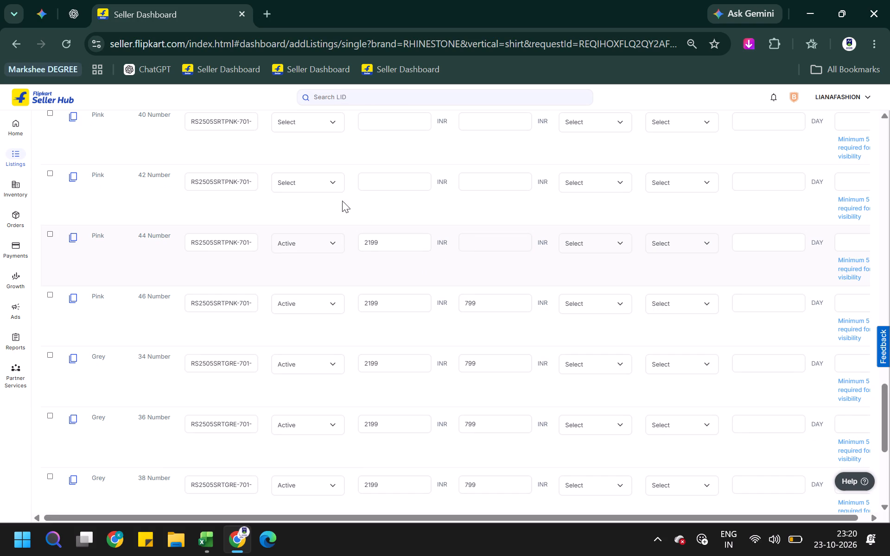
# Set the status of the Pink 42, 40 and 38 Number variants to Active.
pyautogui.click(371, 181)
pyautogui.scroll(2, 350, 254)
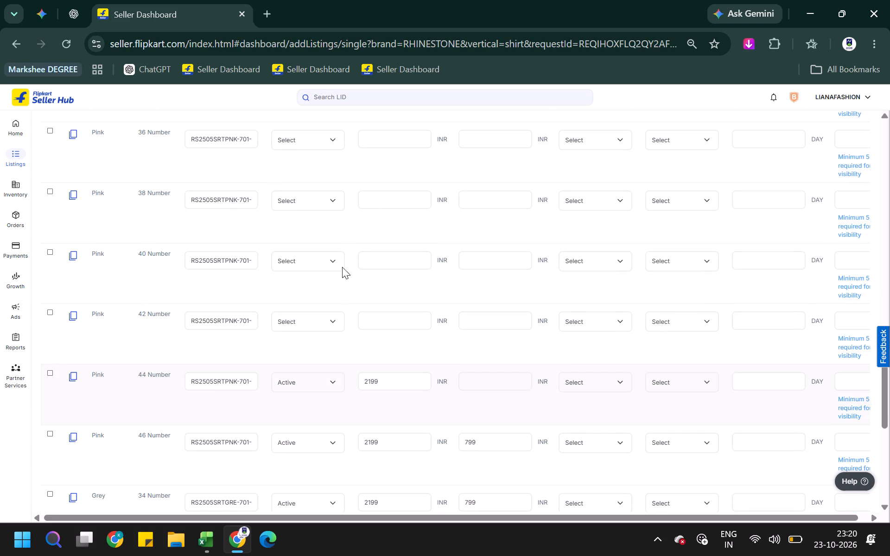
pyautogui.click(325, 318)
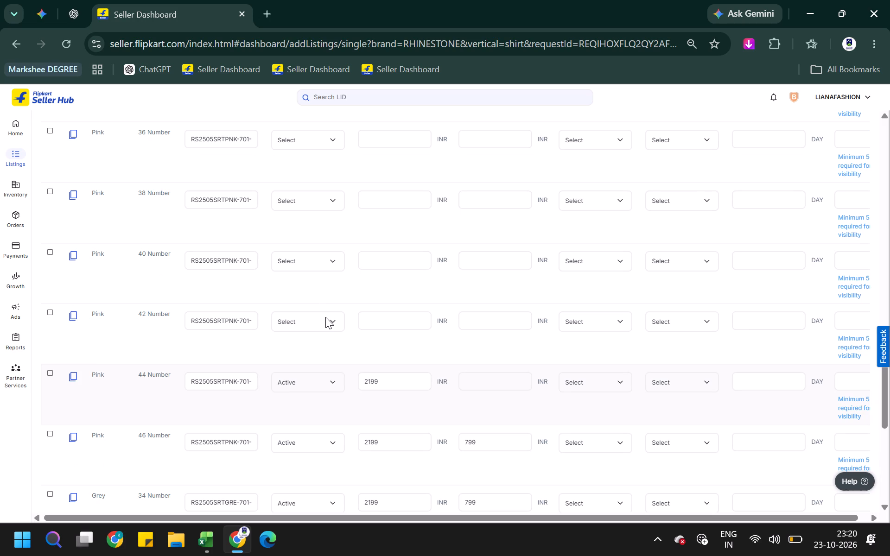
pyautogui.click(315, 314)
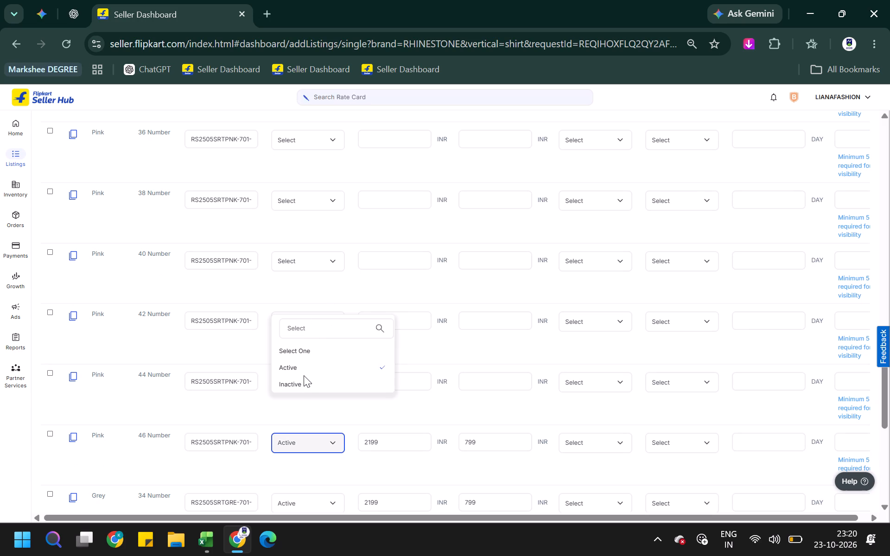
pyautogui.click(304, 366)
pyautogui.click(337, 280)
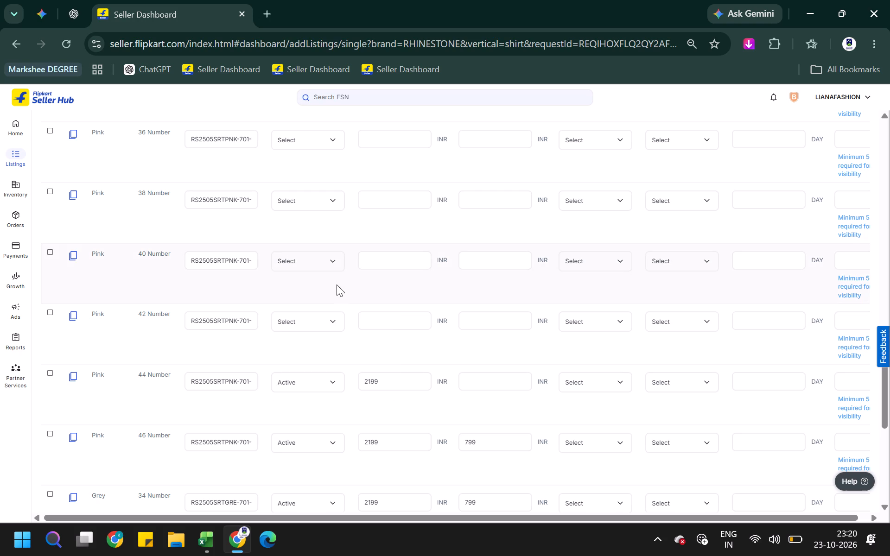
pyautogui.click(314, 319)
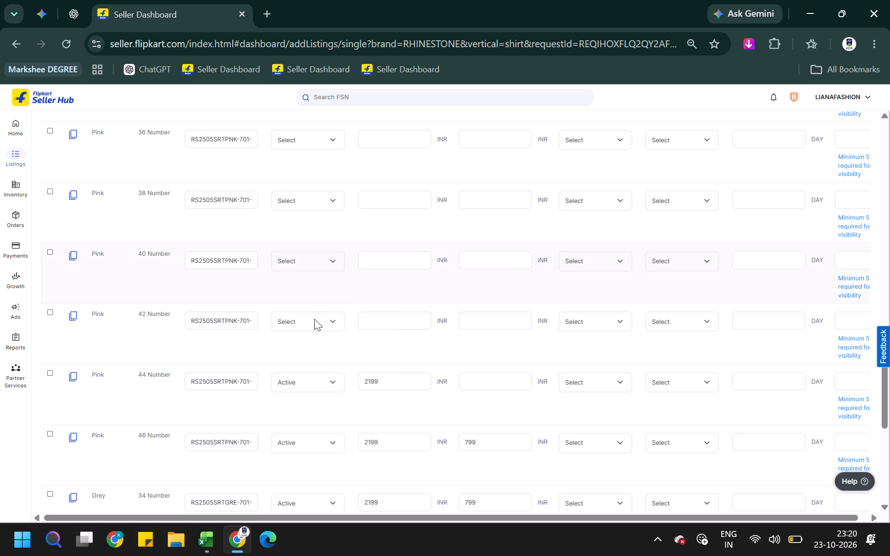
pyautogui.click(314, 320)
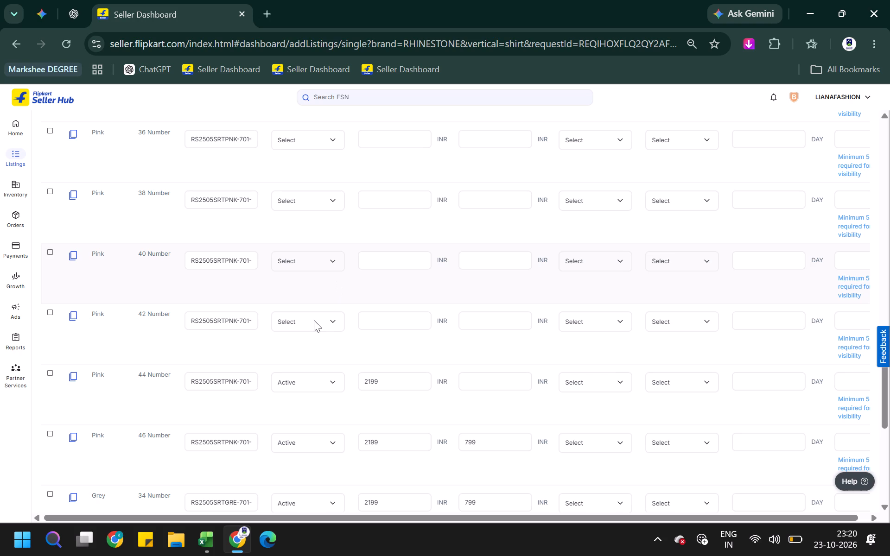
pyautogui.click(314, 320)
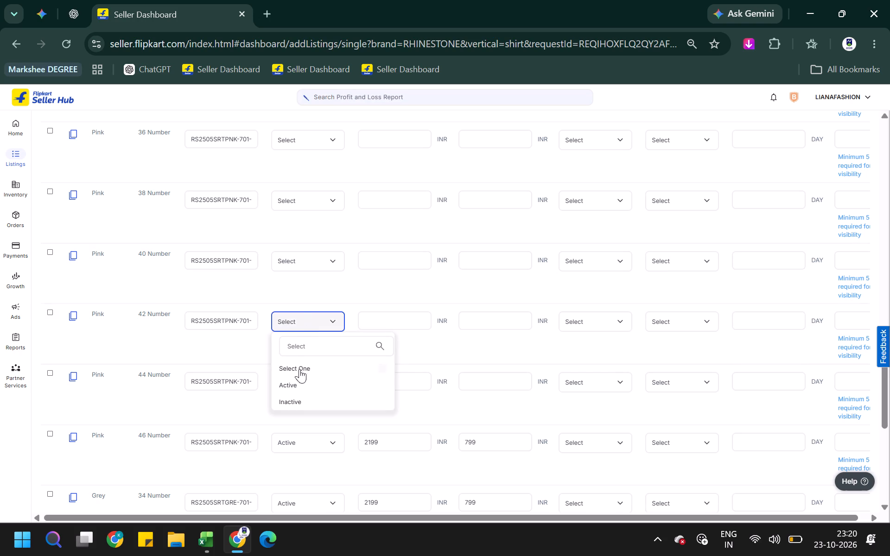
pyautogui.click(299, 386)
pyautogui.click(303, 254)
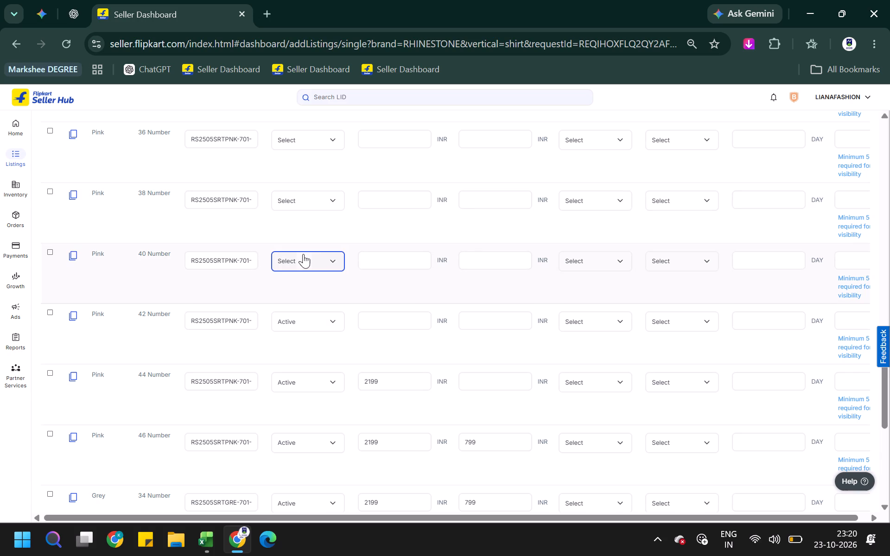
pyautogui.click(289, 324)
pyautogui.click(312, 207)
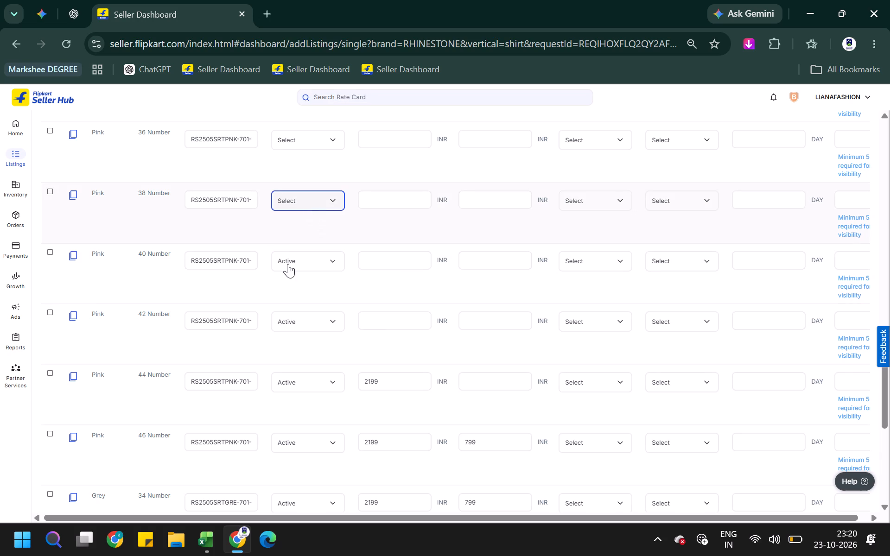
pyautogui.click(291, 265)
# Enter 2199 INR in the first price column for the Pink 38 and 40 Number variants.
pyautogui.click(387, 196)
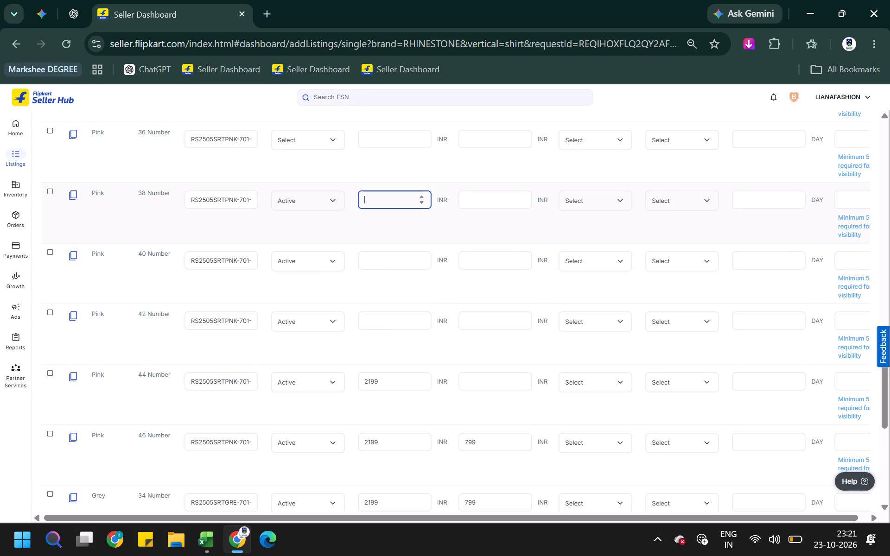
pyautogui.press('1')
pyautogui.moveTo(387, 196); pyautogui.dragTo(350, 196)
pyautogui.write('2199')
pyautogui.click(371, 251)
pyautogui.press('2')
pyautogui.click(372, 258)
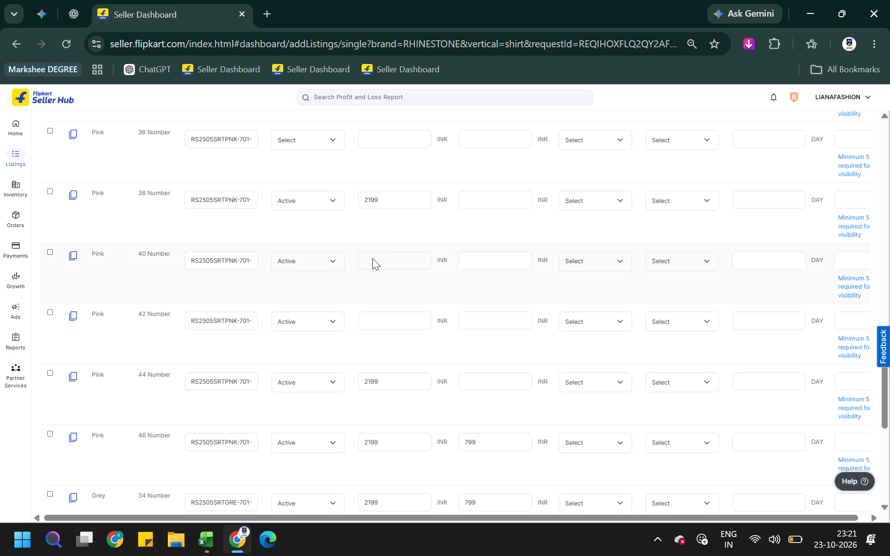
pyautogui.write('2199')
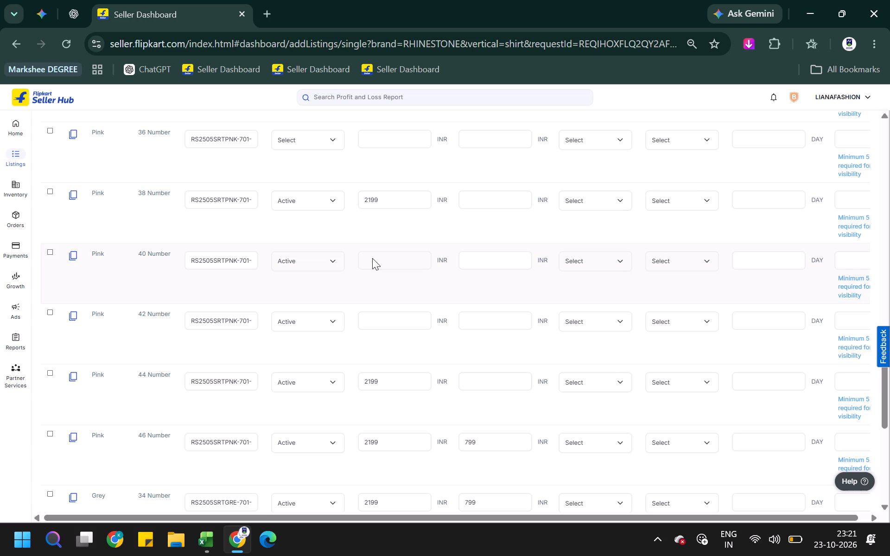
pyautogui.click(381, 258)
# Enter 799 INR in the second price column for the Pink 44, 42 and 40 Number variants.
pyautogui.click(486, 381)
pyautogui.write('799')
pyautogui.click(485, 322)
pyautogui.write('799')
pyautogui.click(486, 269)
pyautogui.click(488, 257)
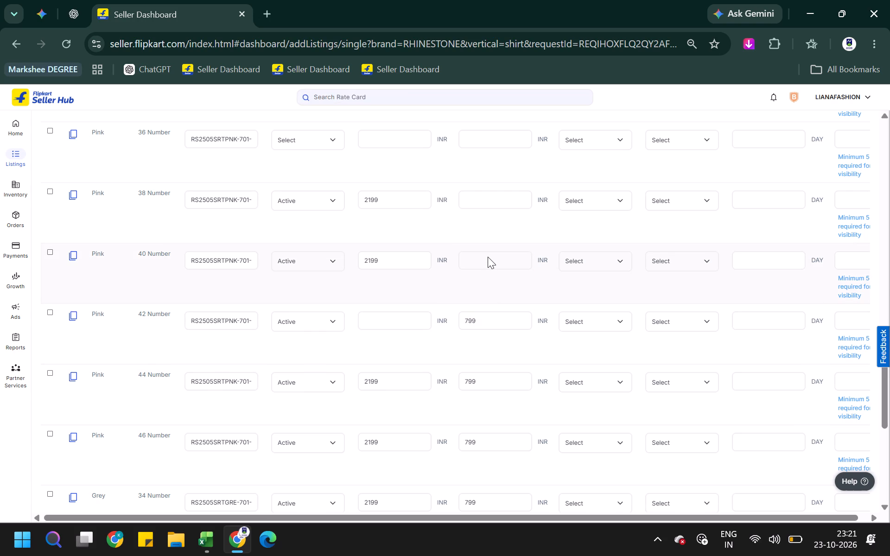
pyautogui.write('799')
# Enter 2199 INR in the Pink 42 Number variant's first price column and 799 INR in the Pink 38 Number variant's second.
pyautogui.click(410, 316)
pyautogui.write('2199')
pyautogui.click(472, 246)
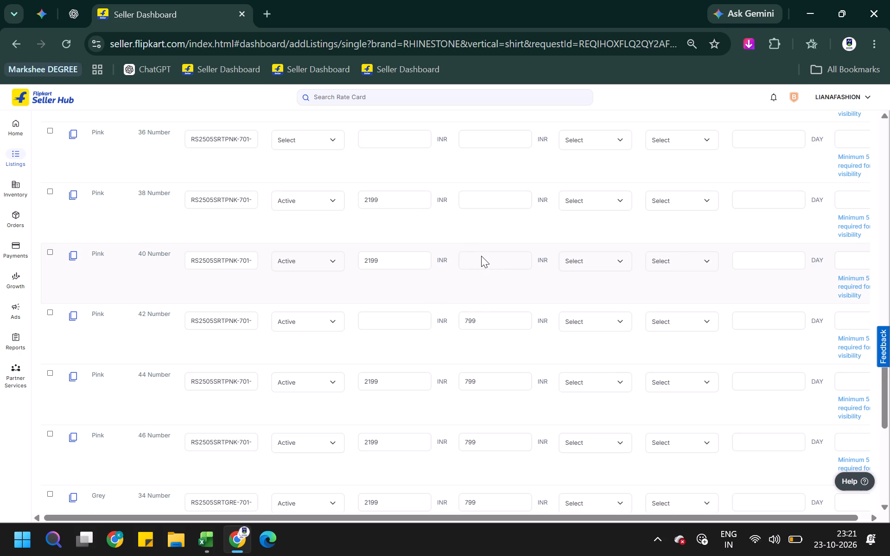
pyautogui.click(481, 256)
pyautogui.click(480, 205)
pyautogui.write('799')
# Enter the Pink 36 Number variant's prices: 799 INR in the second price column and 2199 INR in the first.
pyautogui.click(484, 152)
pyautogui.click(485, 142)
pyautogui.write('799')
pyautogui.click(389, 147)
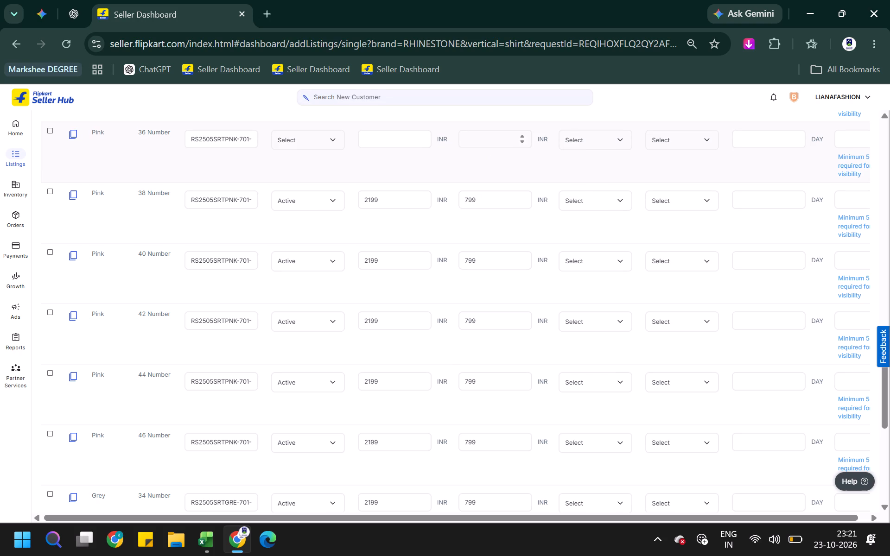
pyautogui.write('2199')
pyautogui.click(407, 137)
pyautogui.write('2199')
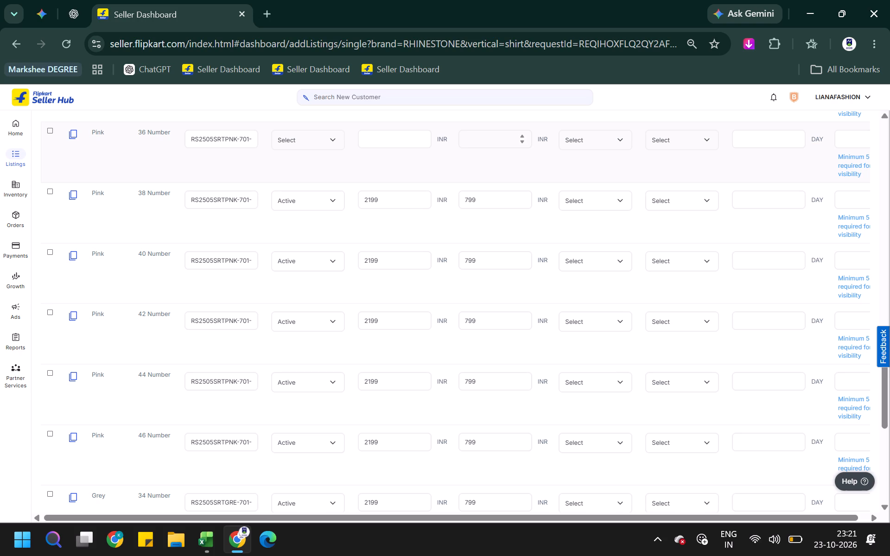
pyautogui.click(485, 134)
pyautogui.write('799')
pyautogui.scroll(3, 509, 316)
pyautogui.moveTo(482, 352); pyautogui.dragTo(431, 353)
pyautogui.press('BackSpace')
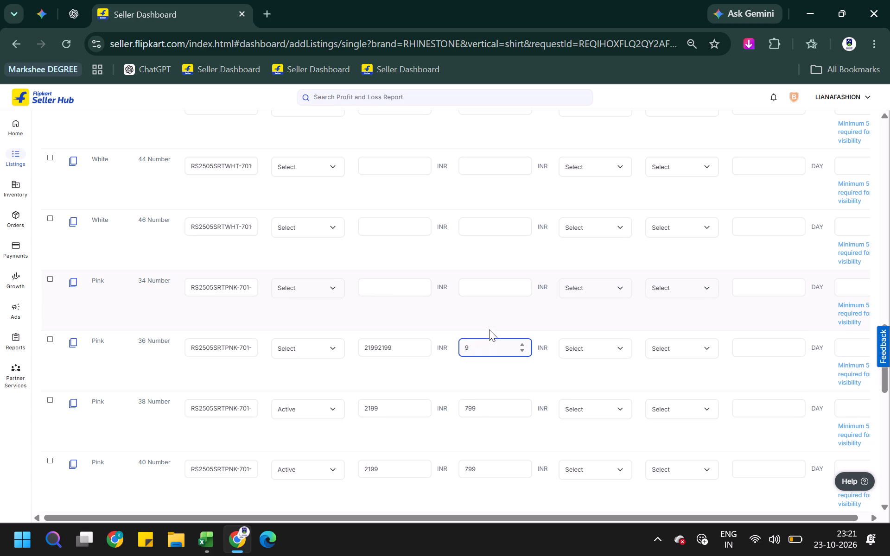
pyautogui.press('7')
pyautogui.press('9')
pyautogui.tripleClick(406, 351)
pyautogui.write('2199')
# Enter 2199 INR in the first price column for the Pink 34, White 46 and White 44 Number variants.
pyautogui.click(396, 293)
pyautogui.write('2199')
pyautogui.click(397, 234)
pyautogui.write('2199')
pyautogui.click(384, 171)
pyautogui.write('2199')
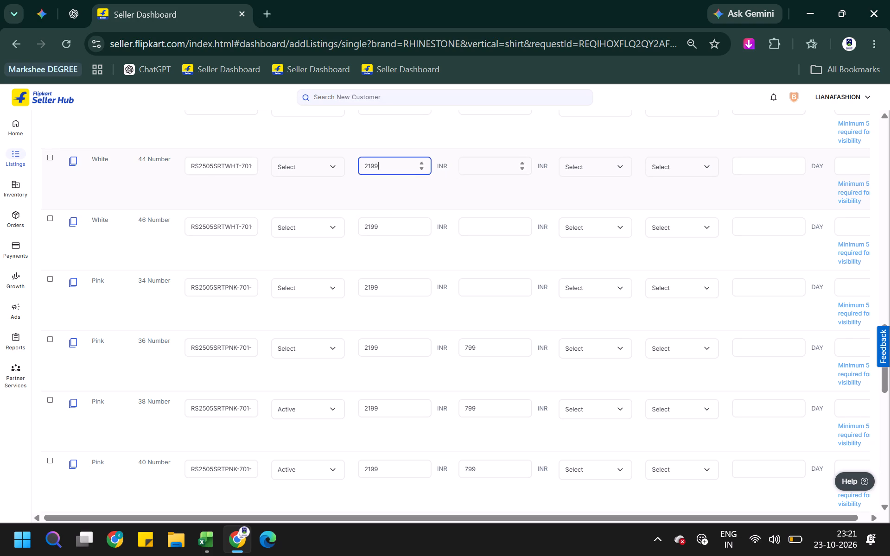
# Enter 799 INR in the second price column for the White 44, White 46 and Pink 34 Number variants.
pyautogui.click(479, 165)
pyautogui.press('6')
pyautogui.press('BackSpace')
pyautogui.write('799')
pyautogui.click(473, 230)
pyautogui.write('799')
pyautogui.click(486, 302)
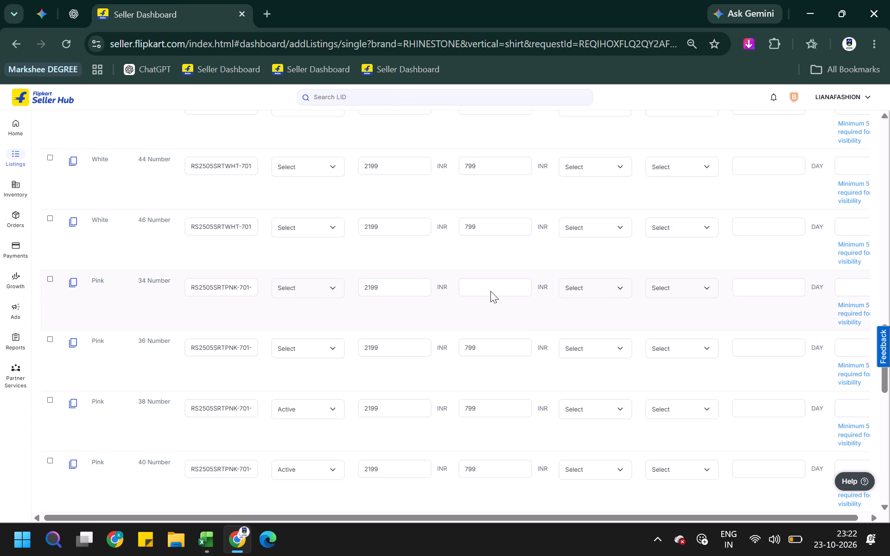
pyautogui.click(490, 291)
pyautogui.press('7')
pyautogui.press('9')
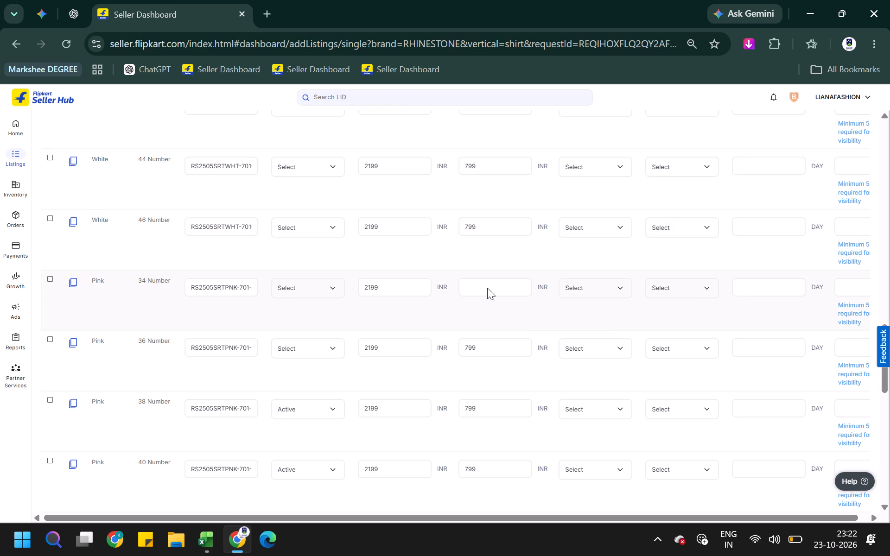
pyautogui.click(487, 288)
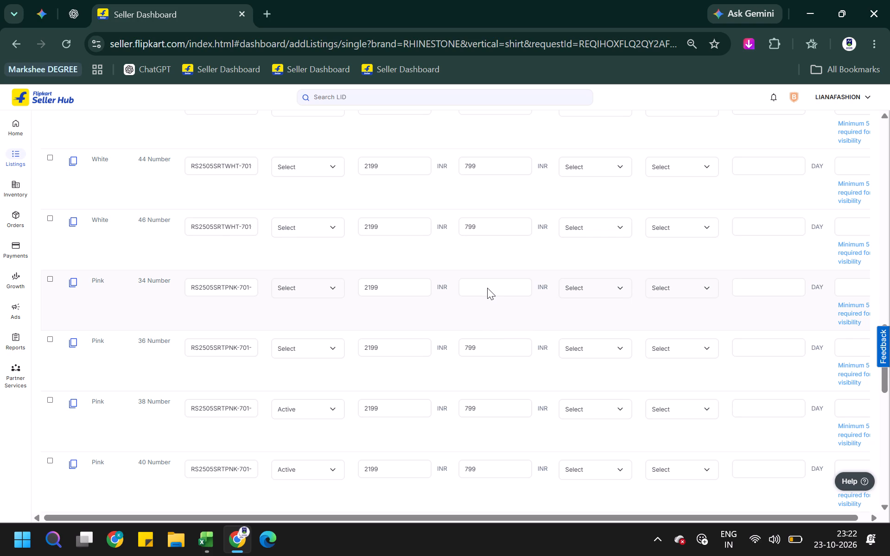
pyautogui.click(487, 288)
pyautogui.press('9')
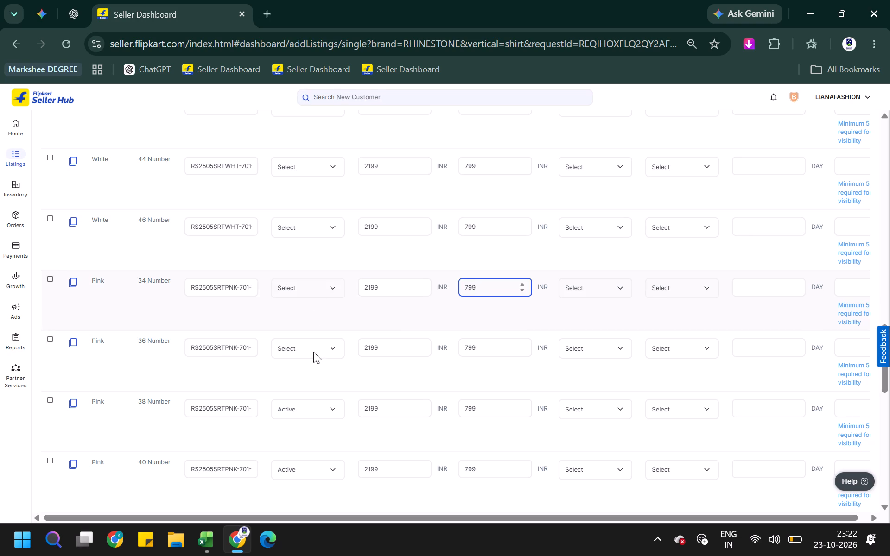
# Set the Pink 36 Number variant's status to Active.
pyautogui.click(316, 349)
pyautogui.click(292, 411)
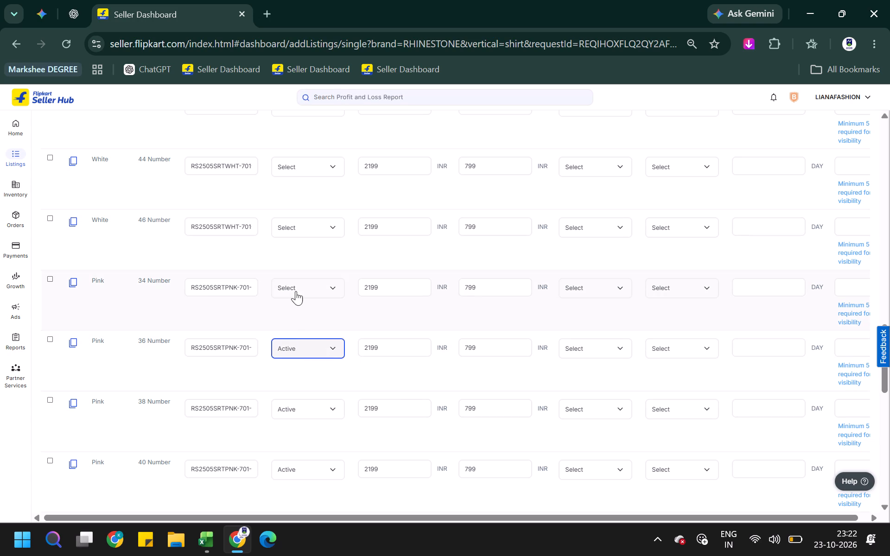
# Set the listing status to Active for the Pink 34, White 46 and White 44 Number variants.
pyautogui.click(296, 291)
pyautogui.click(292, 355)
pyautogui.click(310, 222)
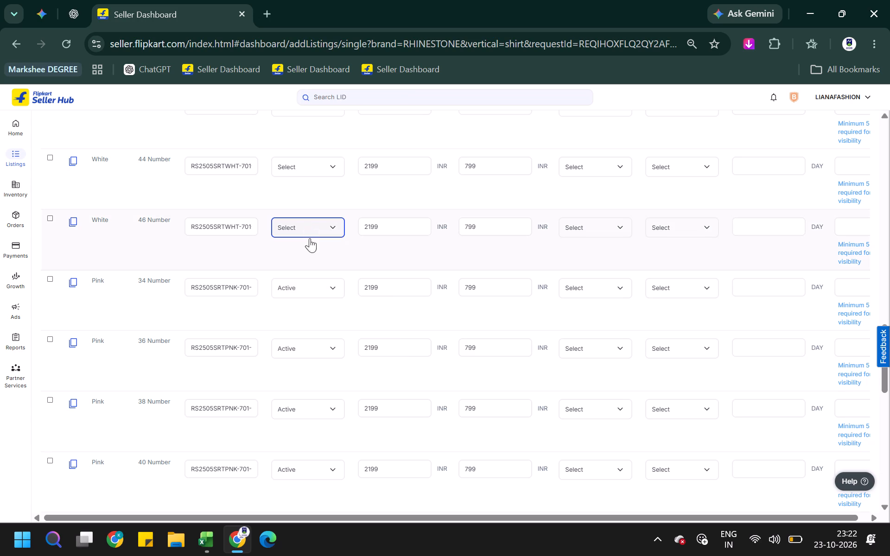
pyautogui.click(291, 293)
pyautogui.click(313, 174)
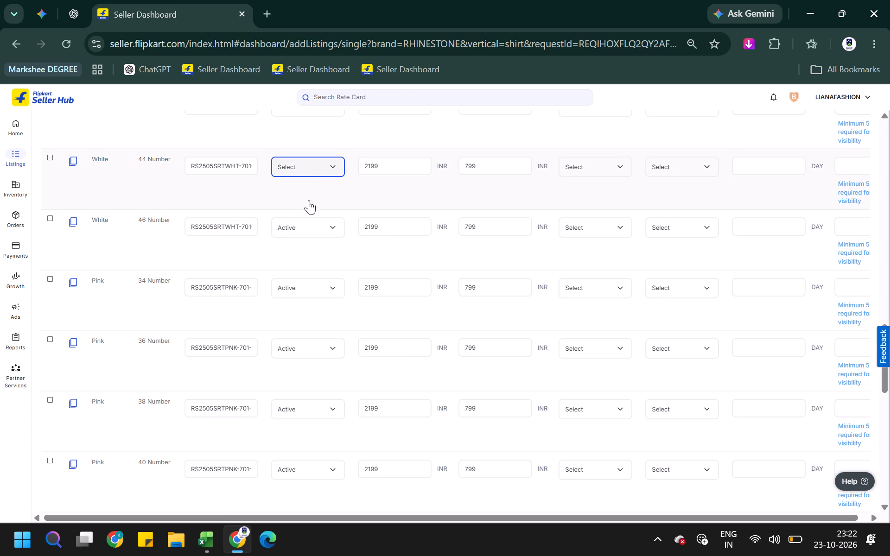
pyautogui.click(300, 232)
# Set the listing status to Active for the White 42, White 40 and White 38 Number variants.
pyautogui.scroll(2, 300, 232)
pyautogui.click(300, 245)
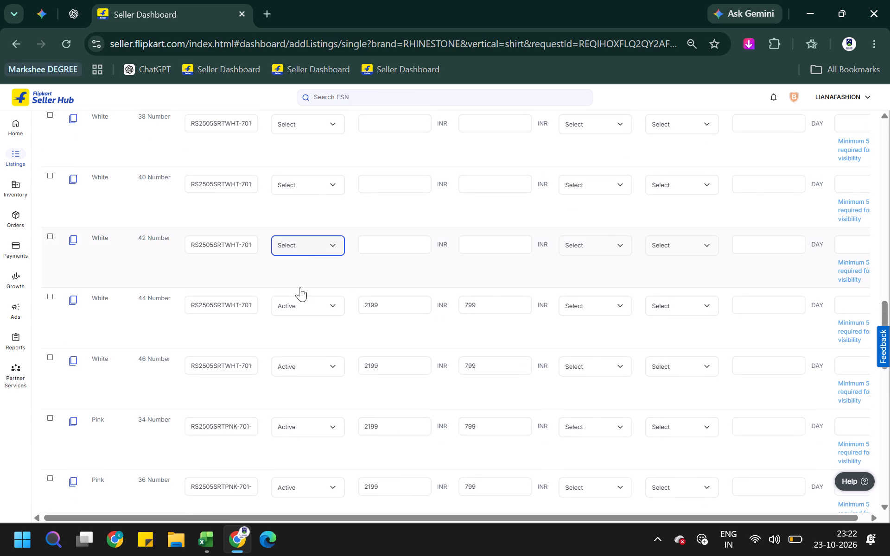
pyautogui.click(297, 304)
pyautogui.click(304, 195)
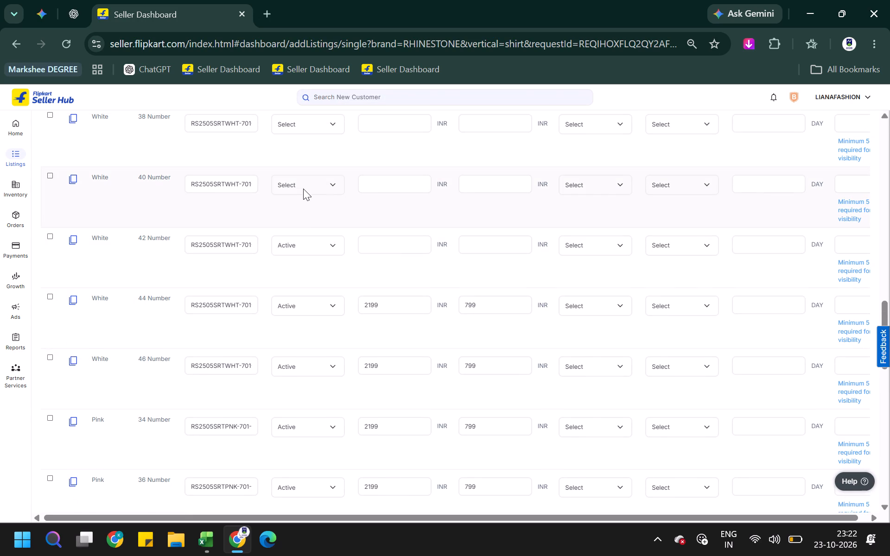
pyautogui.click(303, 189)
pyautogui.click(305, 185)
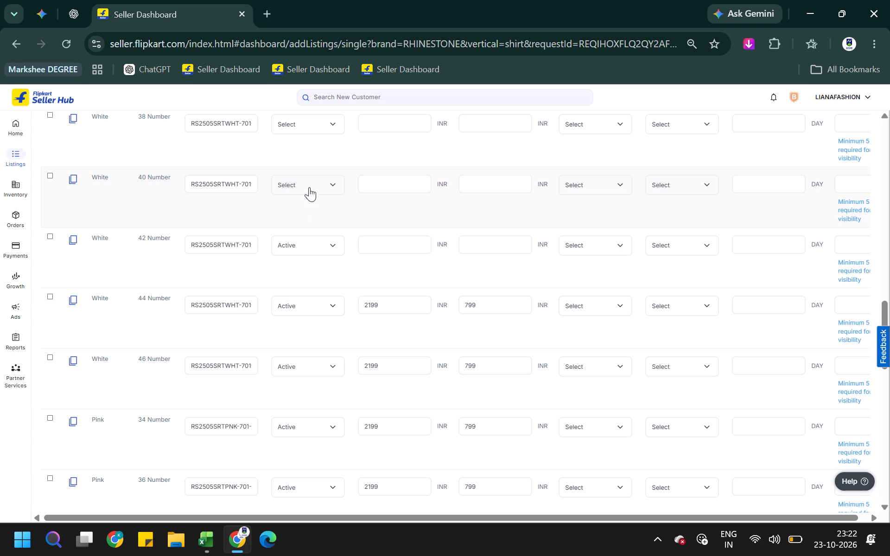
pyautogui.click(309, 187)
pyautogui.click(294, 247)
pyautogui.click(311, 123)
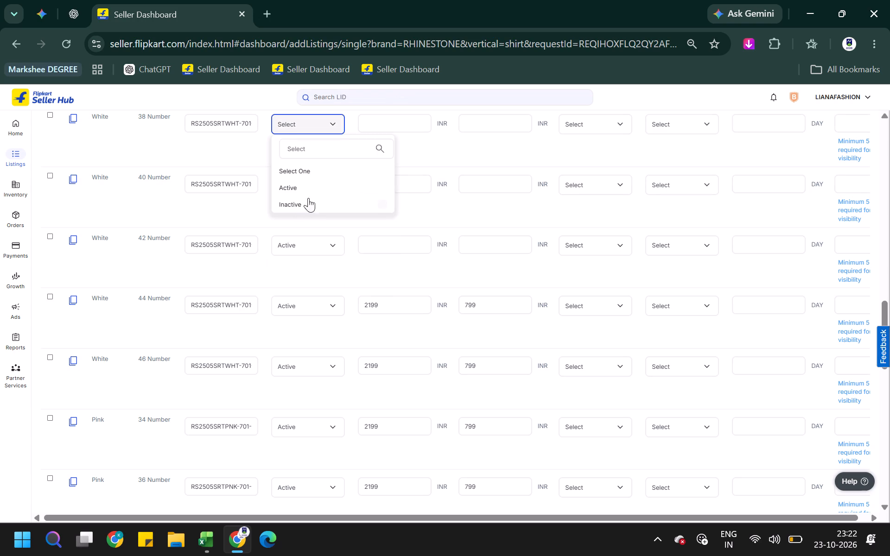
pyautogui.click(310, 188)
# Enter an MRP of 2199 INR for the White 42 and White 40 Number variants.
pyautogui.click(379, 249)
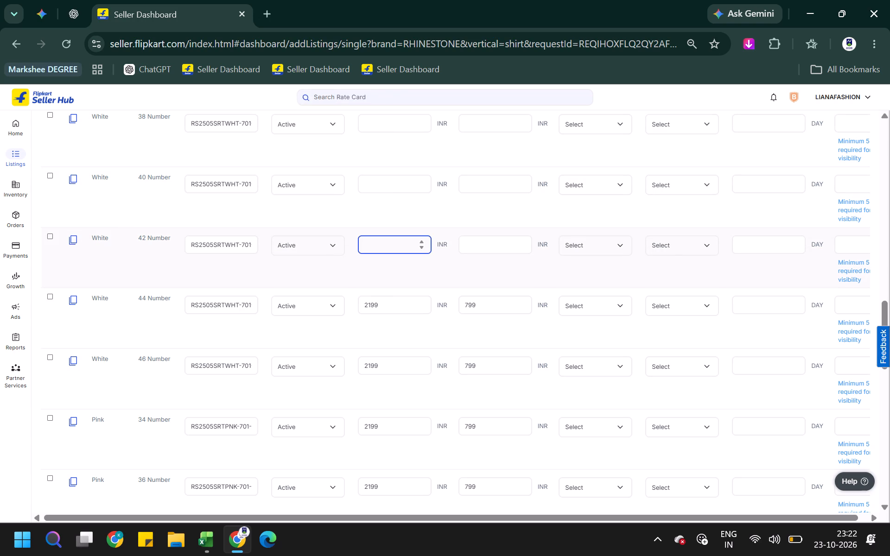
pyautogui.write('2199')
pyautogui.click(382, 179)
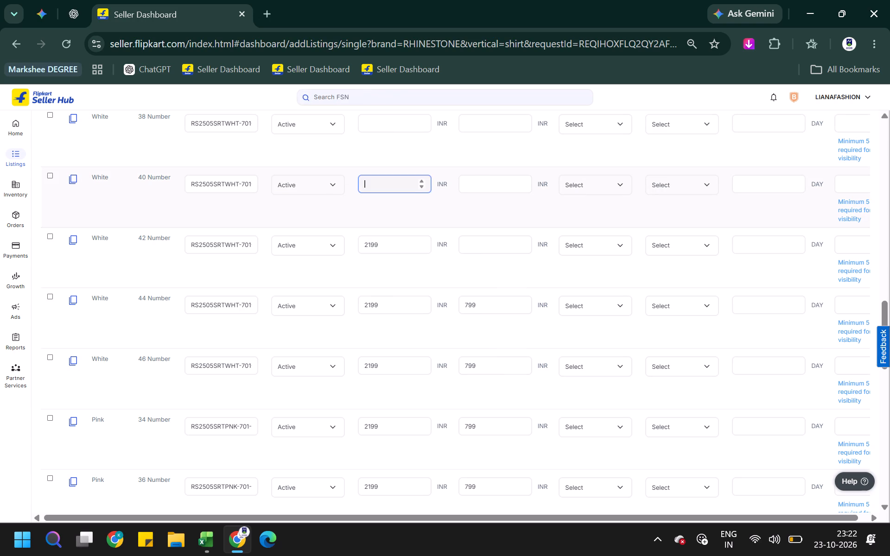
pyautogui.press('2')
pyautogui.write('199')
# Enter a selling price of 799 INR for the White 40 and White 42 Number variants.
pyautogui.click(509, 188)
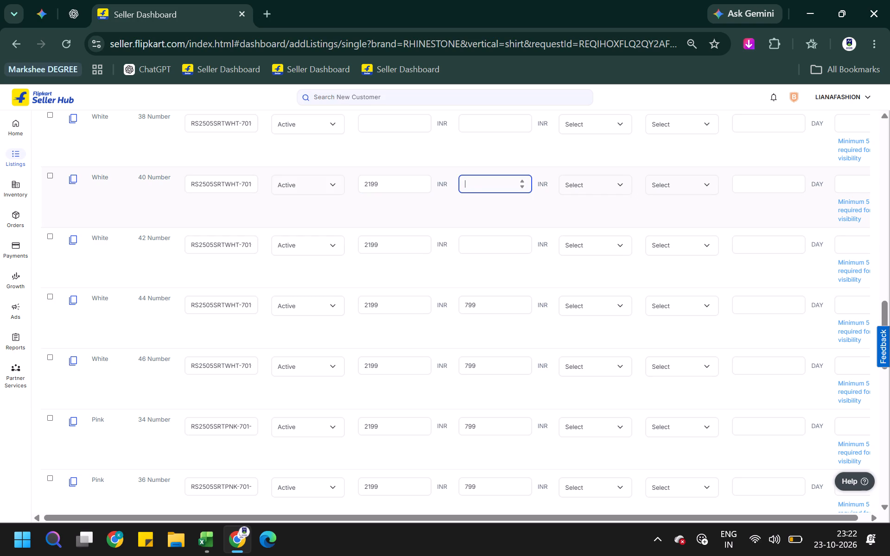
pyautogui.write('799')
pyautogui.click(499, 232)
pyautogui.click(498, 240)
pyautogui.write('799')
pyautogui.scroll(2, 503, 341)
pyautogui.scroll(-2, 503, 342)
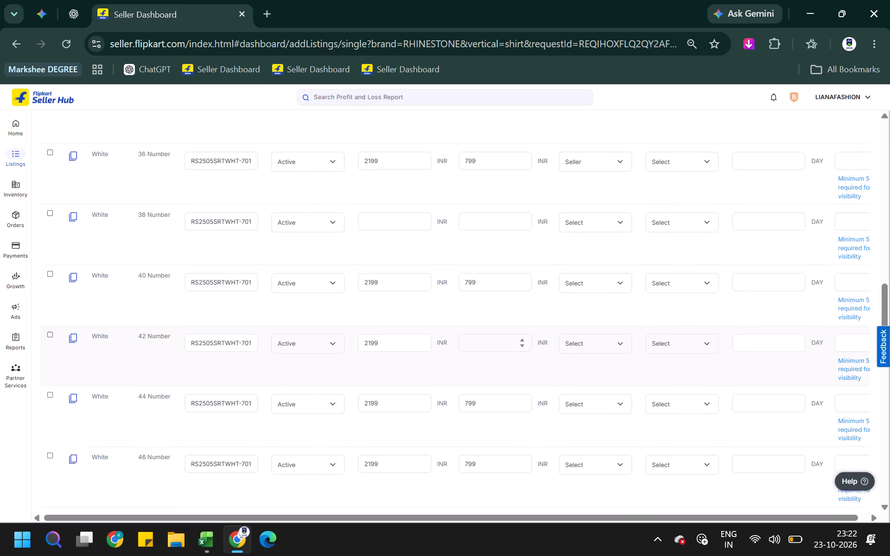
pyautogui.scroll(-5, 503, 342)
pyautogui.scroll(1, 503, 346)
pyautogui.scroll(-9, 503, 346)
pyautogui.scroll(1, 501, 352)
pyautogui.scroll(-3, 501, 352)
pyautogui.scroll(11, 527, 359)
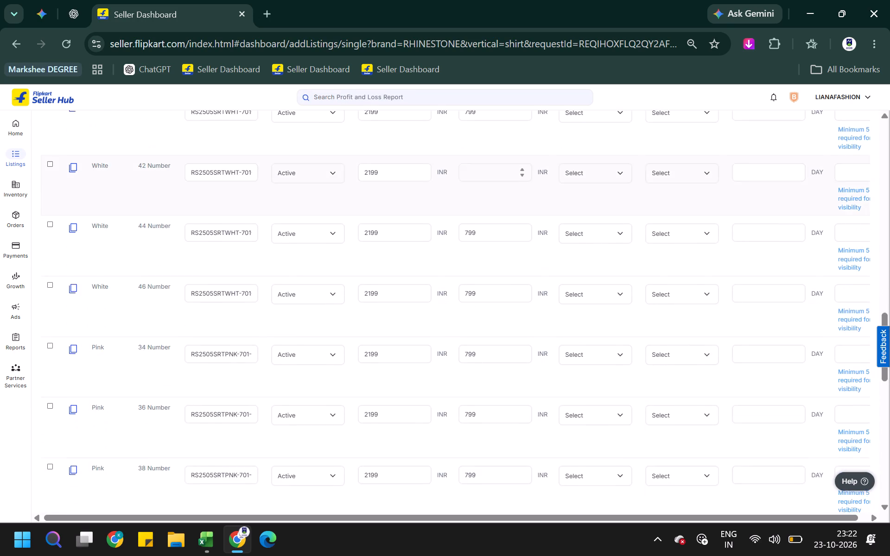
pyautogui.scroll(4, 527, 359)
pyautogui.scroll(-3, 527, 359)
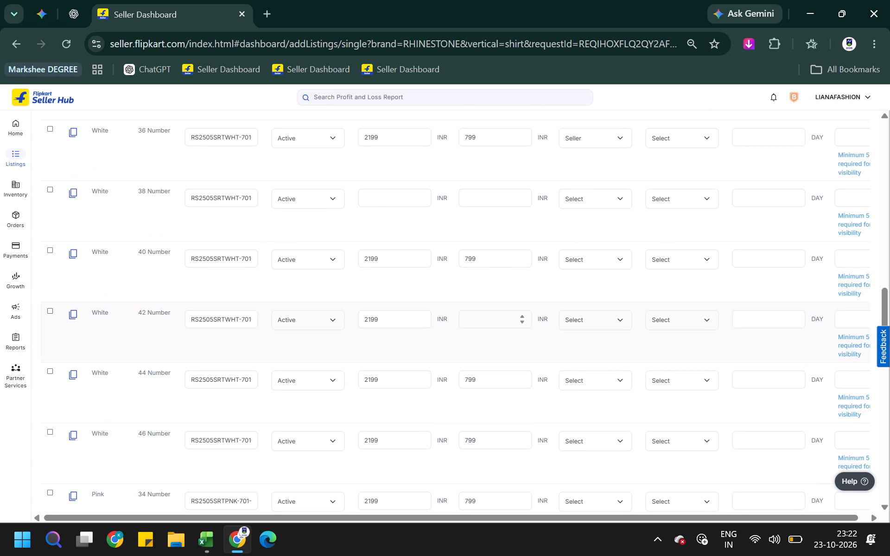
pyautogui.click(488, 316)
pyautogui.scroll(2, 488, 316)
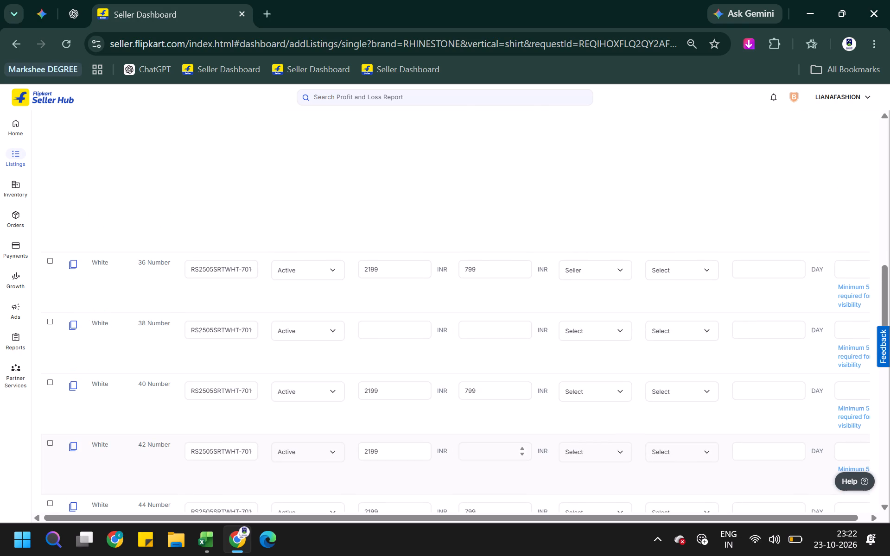
# Enter the White 38 Number variant's prices: selling price 799 INR and MRP 2199 INR.
pyautogui.scroll(-1, 488, 323)
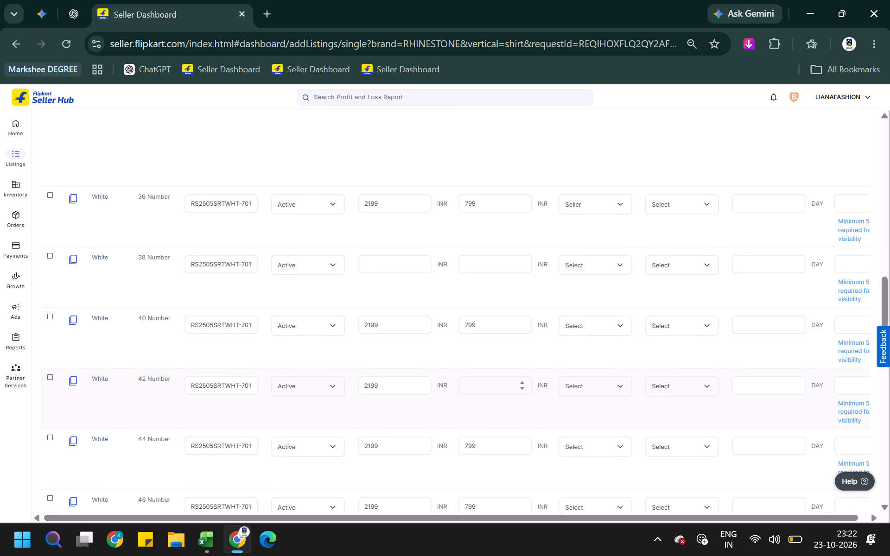
pyautogui.click(478, 265)
pyautogui.write('799')
pyautogui.click(404, 263)
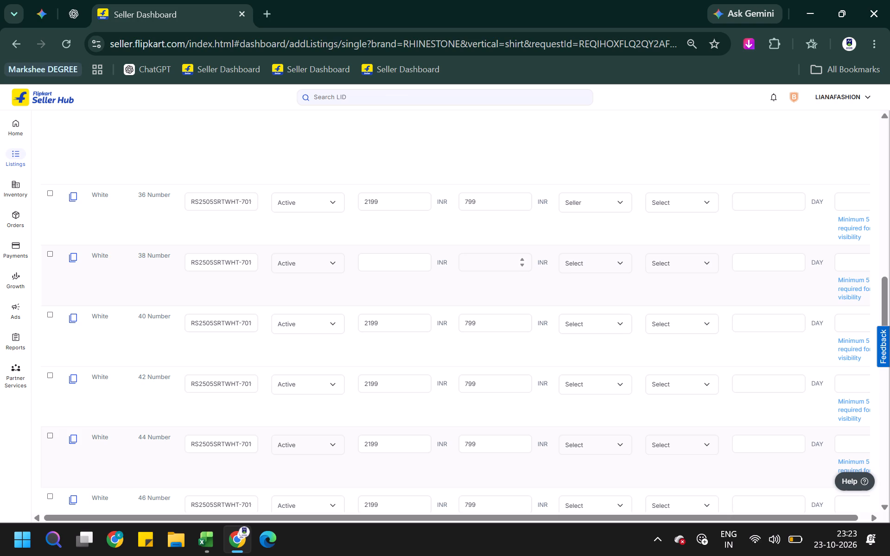
pyautogui.write('2199')
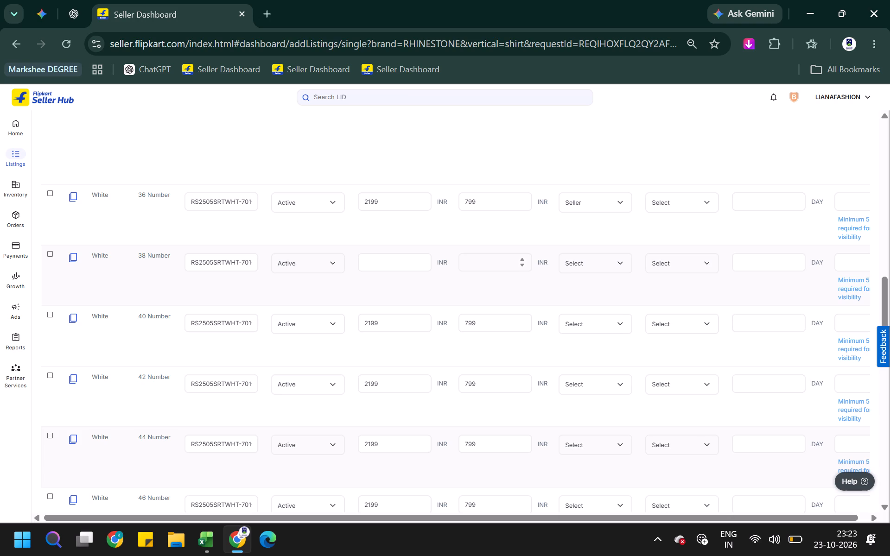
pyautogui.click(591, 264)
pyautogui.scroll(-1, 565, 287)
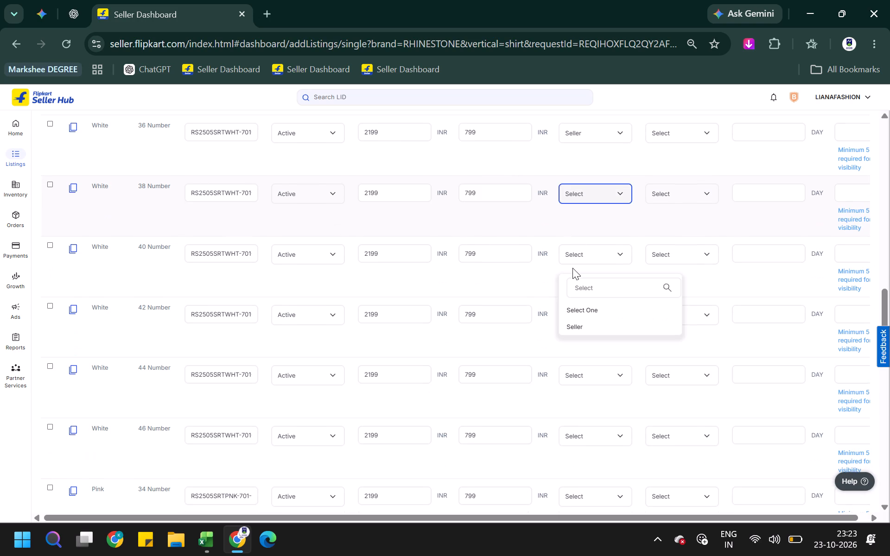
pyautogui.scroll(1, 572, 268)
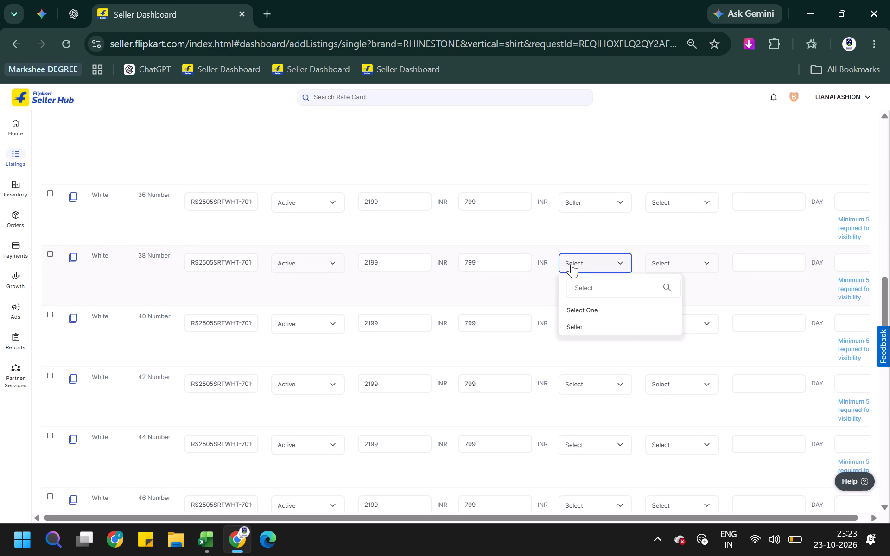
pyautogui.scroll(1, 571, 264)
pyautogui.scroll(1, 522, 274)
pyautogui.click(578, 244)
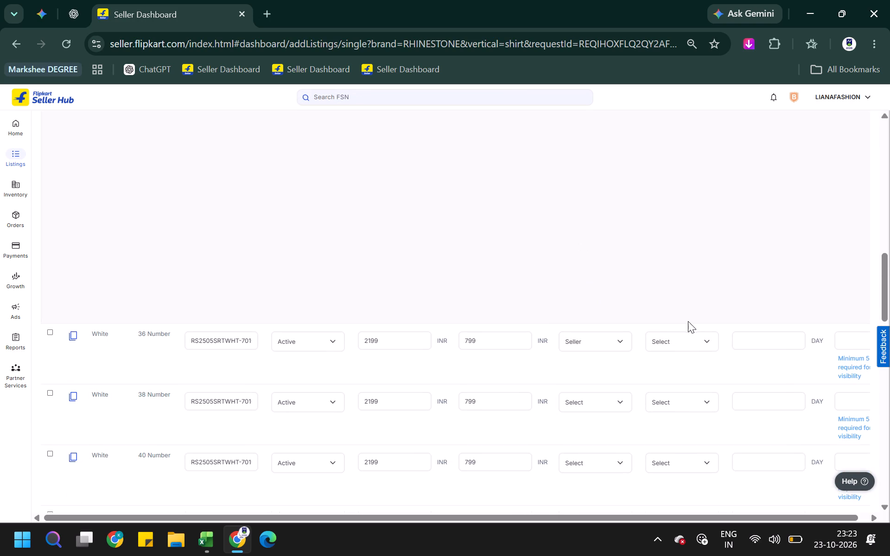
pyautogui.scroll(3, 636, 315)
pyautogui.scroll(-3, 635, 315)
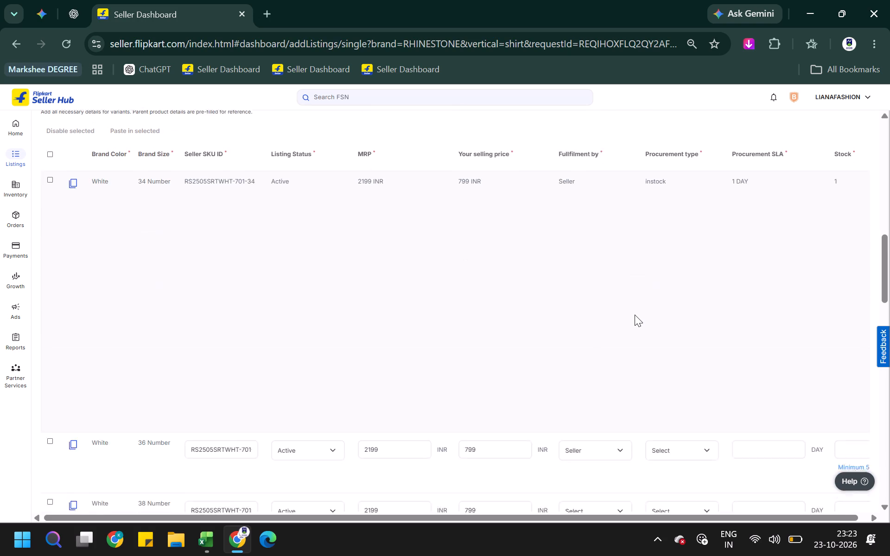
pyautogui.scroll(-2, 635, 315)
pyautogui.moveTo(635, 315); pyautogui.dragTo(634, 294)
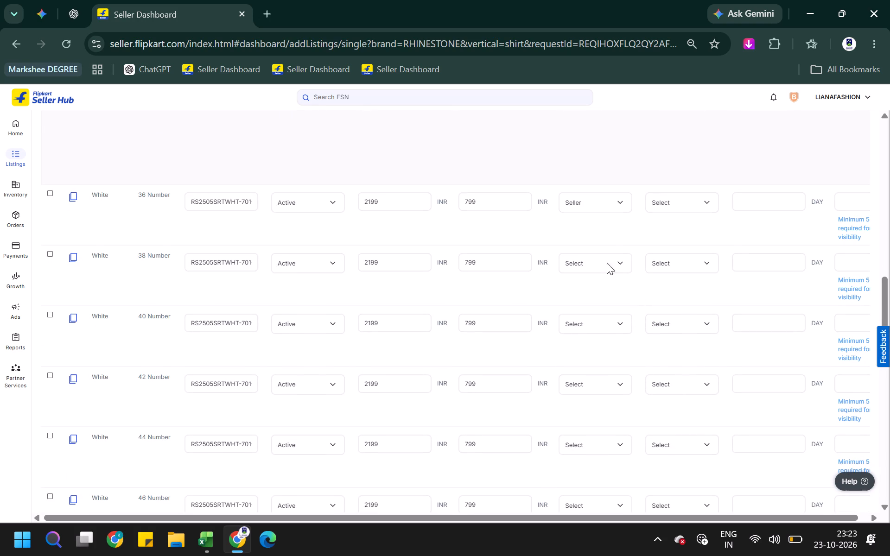
# Set the procurement type to instock for the White 36, 38, 40 and 42 Number variants.
pyautogui.hscroll(-2, 605, 236)
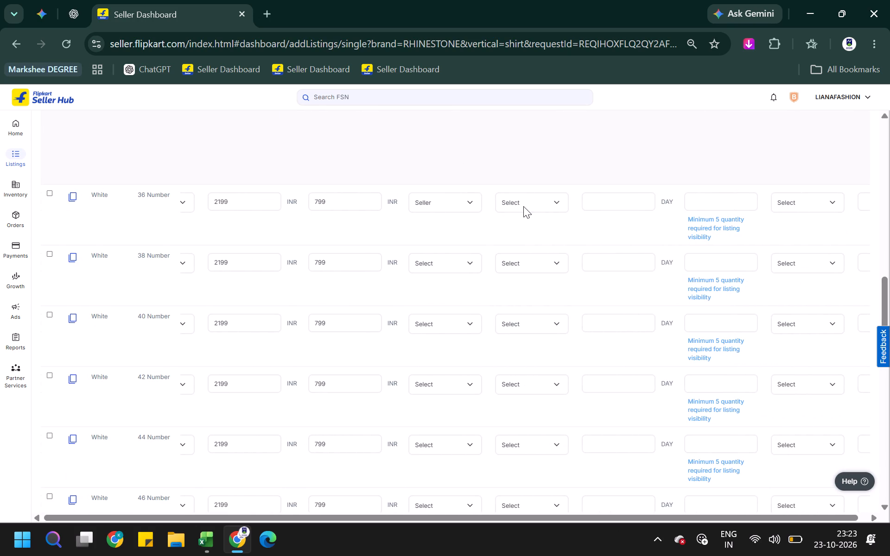
pyautogui.hscroll(-1, 523, 206)
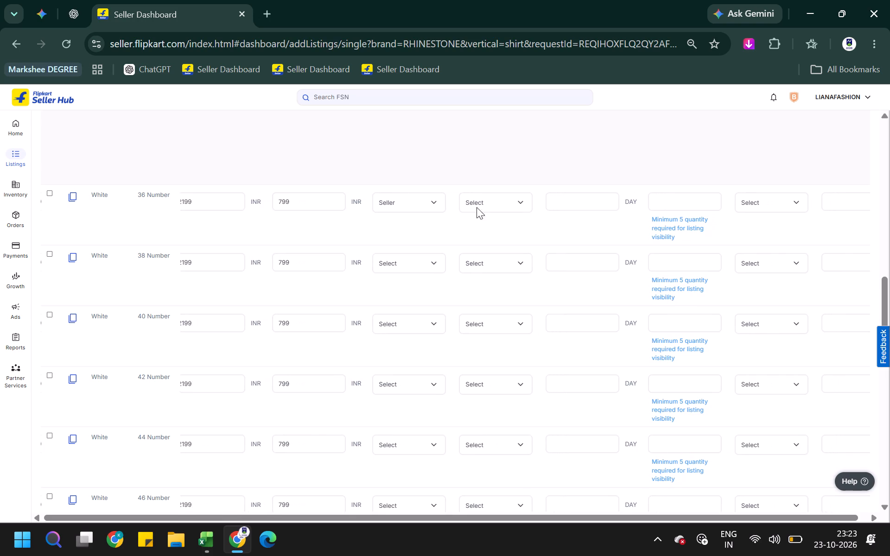
pyautogui.hscroll(-2, 477, 207)
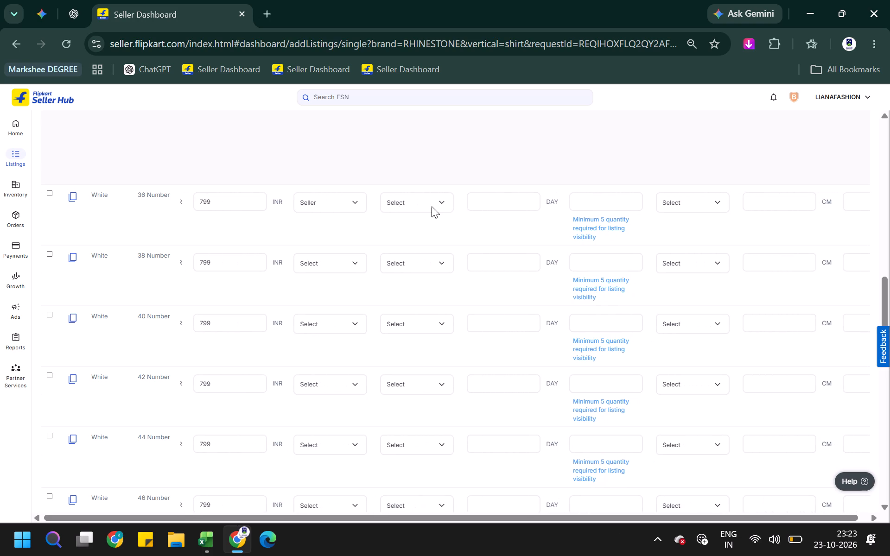
pyautogui.click(431, 202)
pyautogui.click(428, 209)
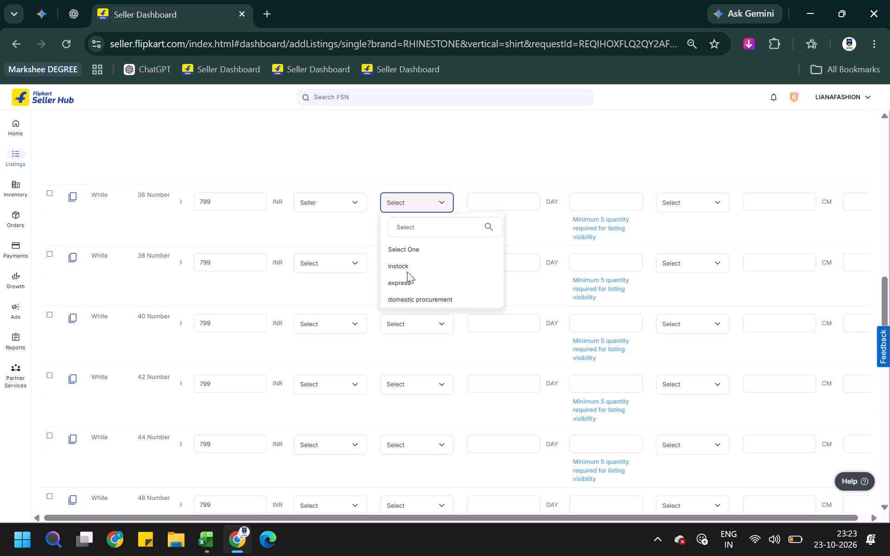
pyautogui.click(407, 268)
pyautogui.click(407, 268)
pyautogui.click(407, 322)
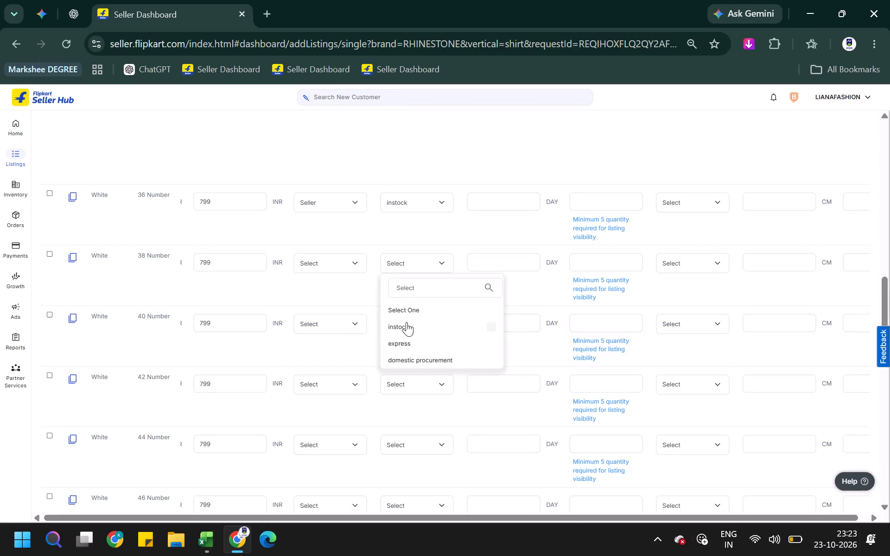
pyautogui.click(412, 325)
pyautogui.click(413, 384)
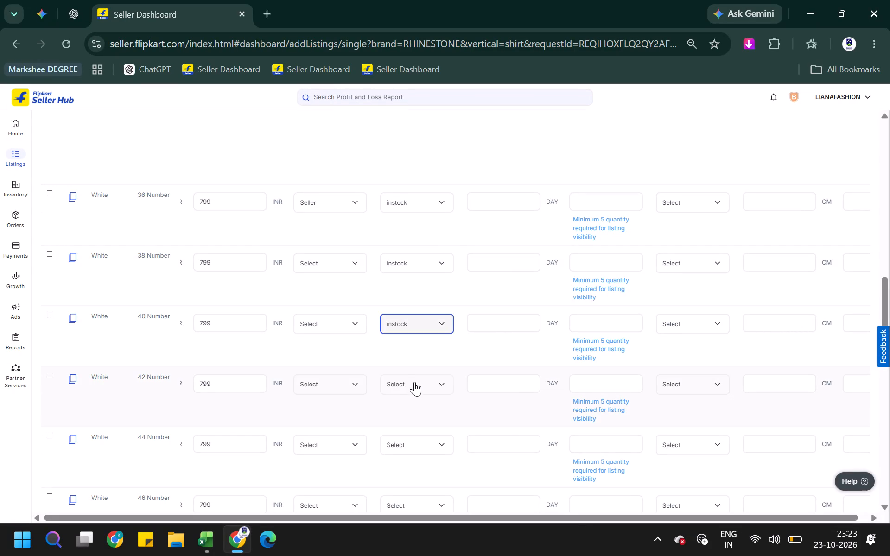
pyautogui.click(414, 382)
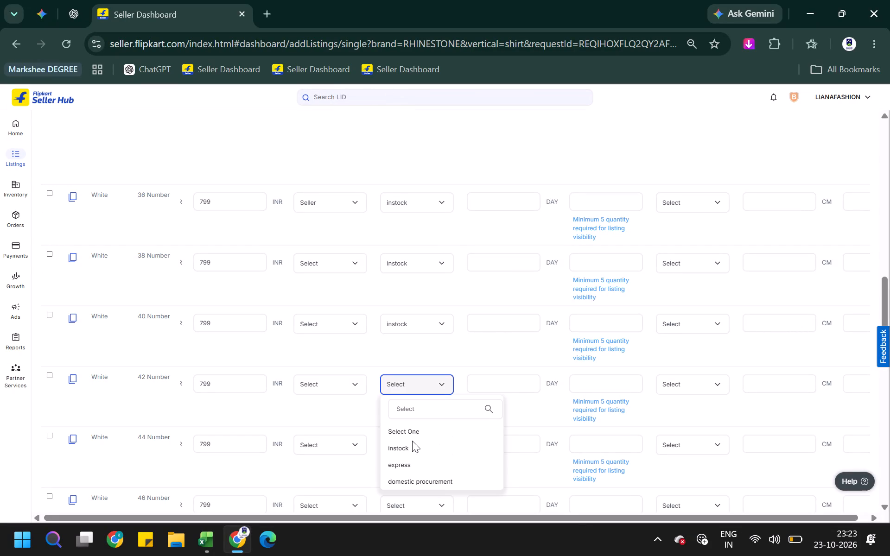
pyautogui.click(409, 448)
# Set the procurement type to instock for the White 44 and White 46 Number variants.
pyautogui.scroll(-2, 364, 376)
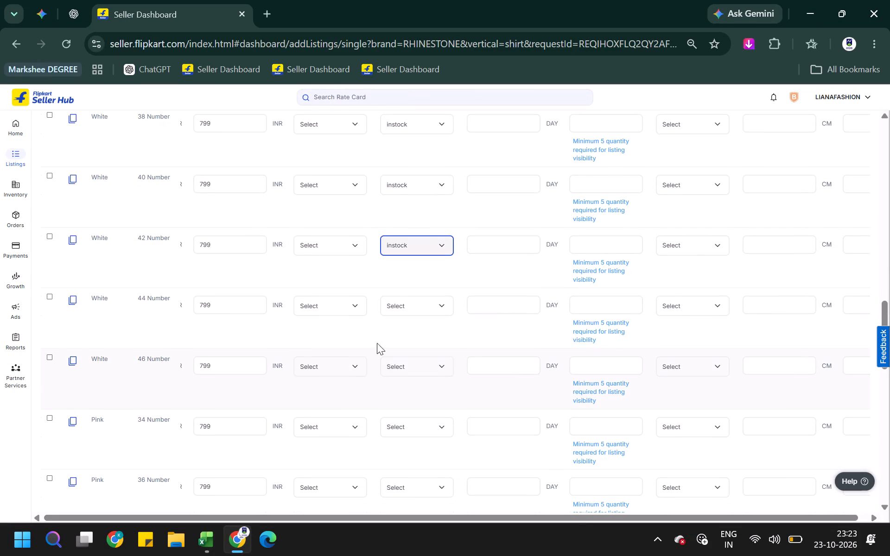
pyautogui.click(399, 306)
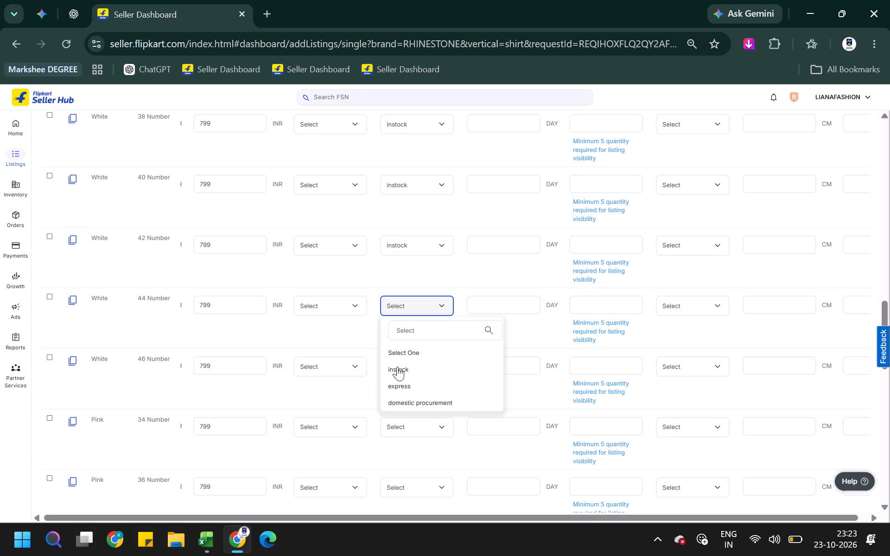
pyautogui.click(398, 369)
pyautogui.click(398, 369)
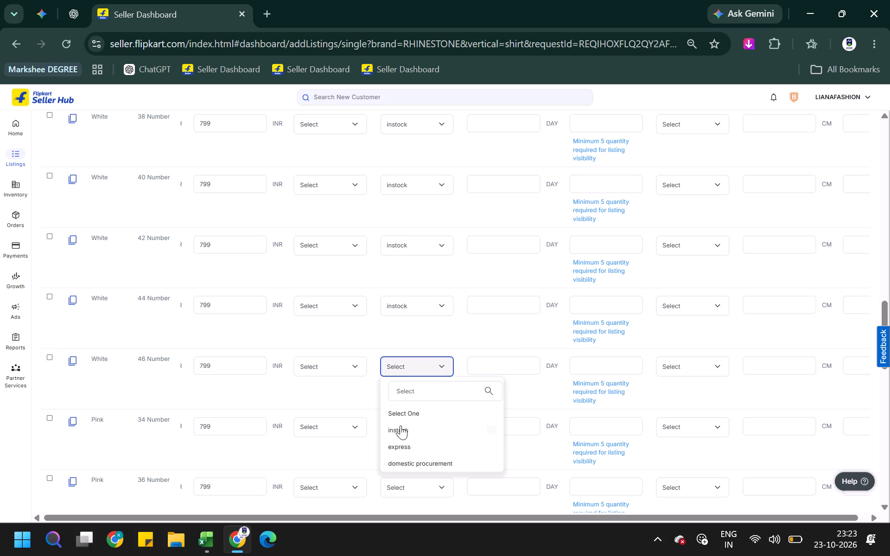
pyautogui.click(400, 425)
pyautogui.scroll(-2, 343, 357)
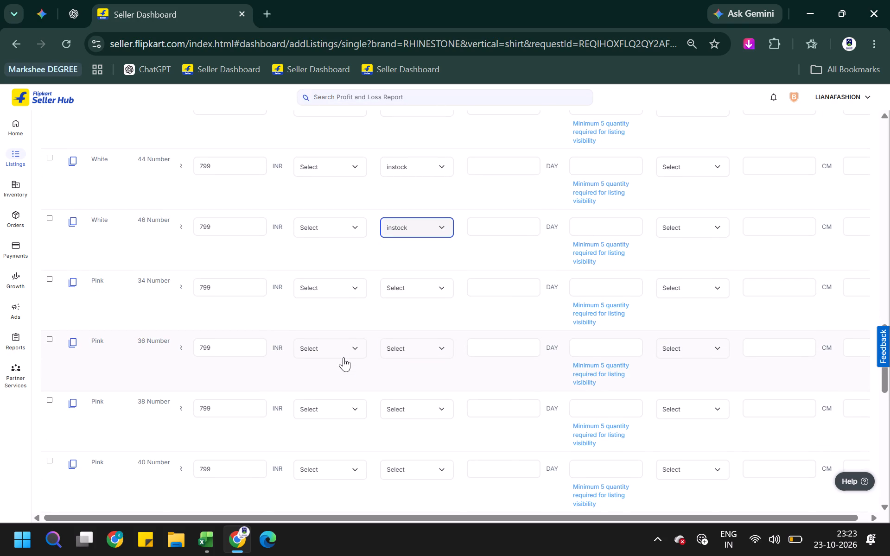
# Set the procurement type to instock for the Pink 34, 36, 38 and 40 Number variants.
pyautogui.click(415, 289)
pyautogui.doubleClick(396, 352)
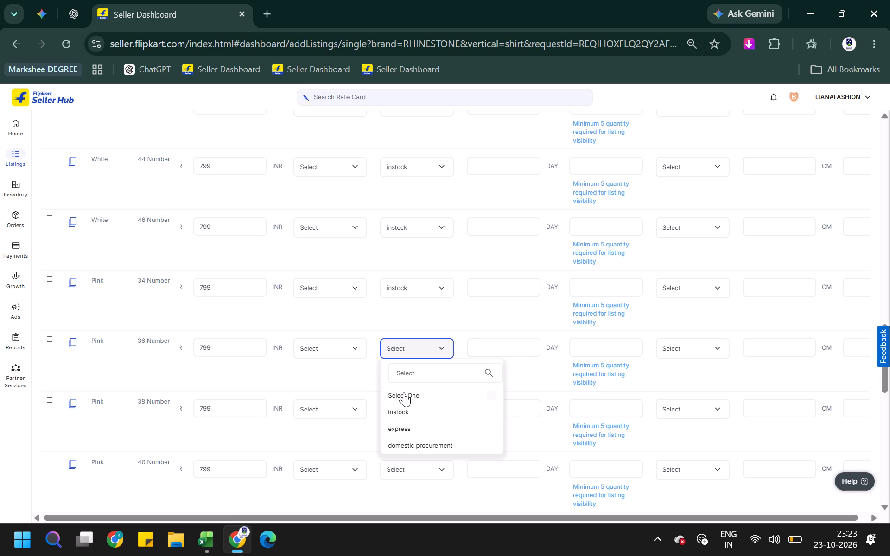
pyautogui.click(408, 409)
pyautogui.scroll(-1, 382, 356)
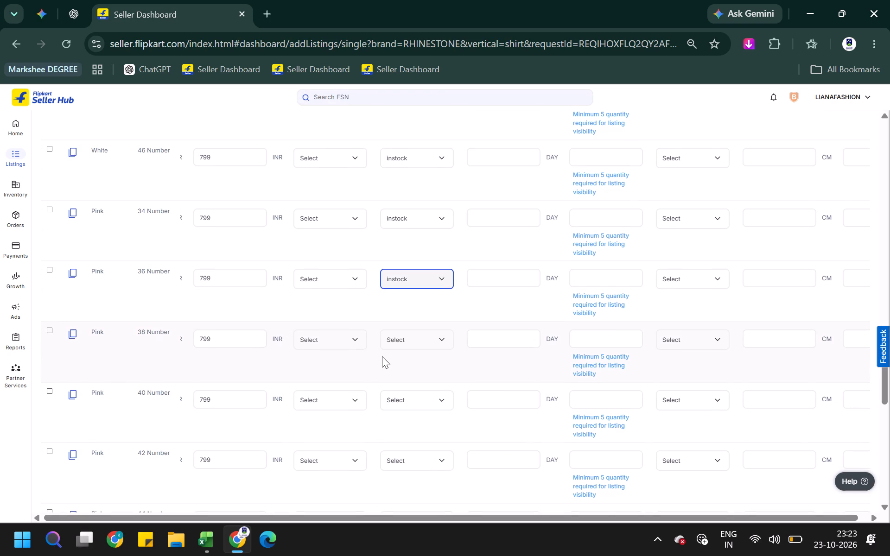
pyautogui.click(414, 344)
pyautogui.doubleClick(399, 401)
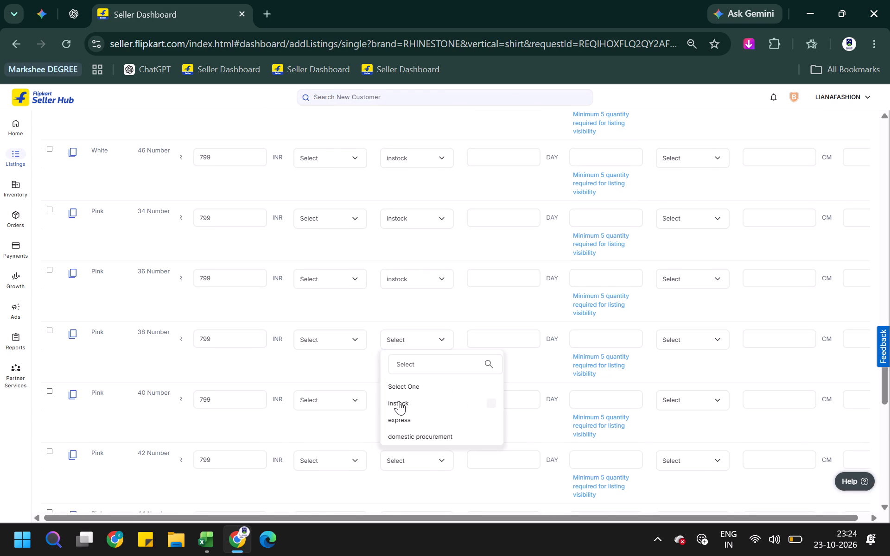
pyautogui.click(403, 459)
# Set the procurement type to instock for the Pink 42, 44 and 46 Number variants.
pyautogui.scroll(-2, 370, 380)
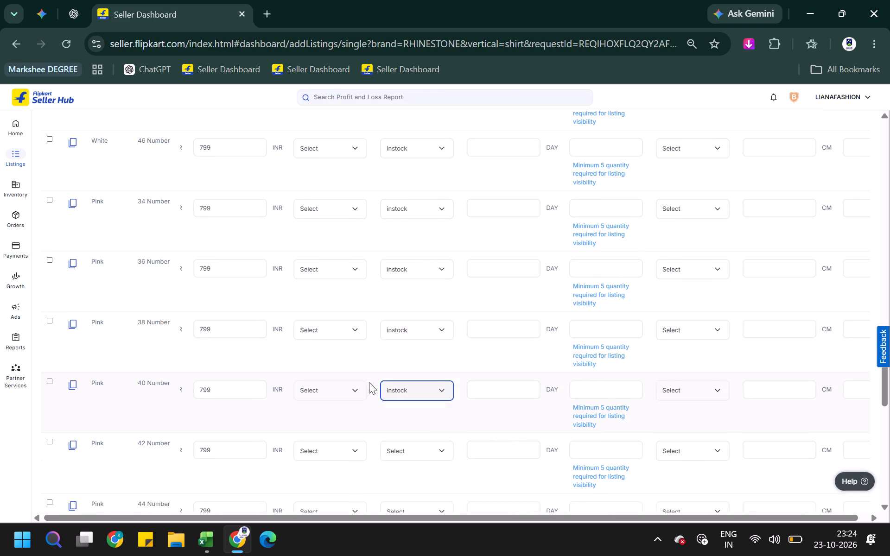
pyautogui.click(413, 324)
pyautogui.click(394, 389)
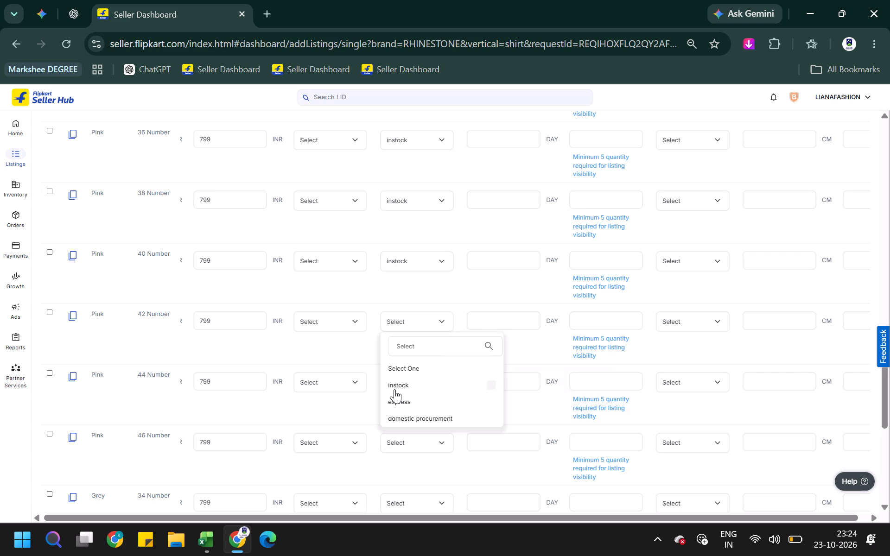
pyautogui.scroll(-1, 376, 376)
pyautogui.click(406, 310)
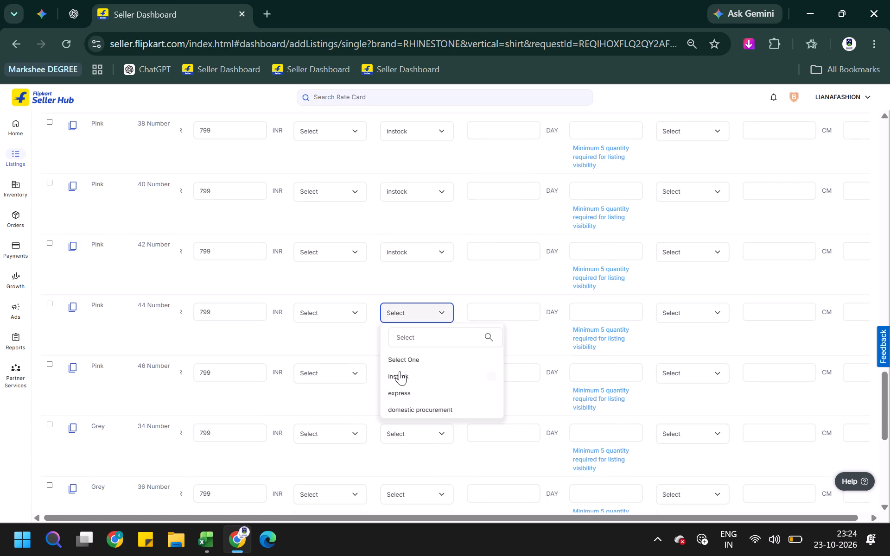
pyautogui.click(404, 378)
pyautogui.click(406, 373)
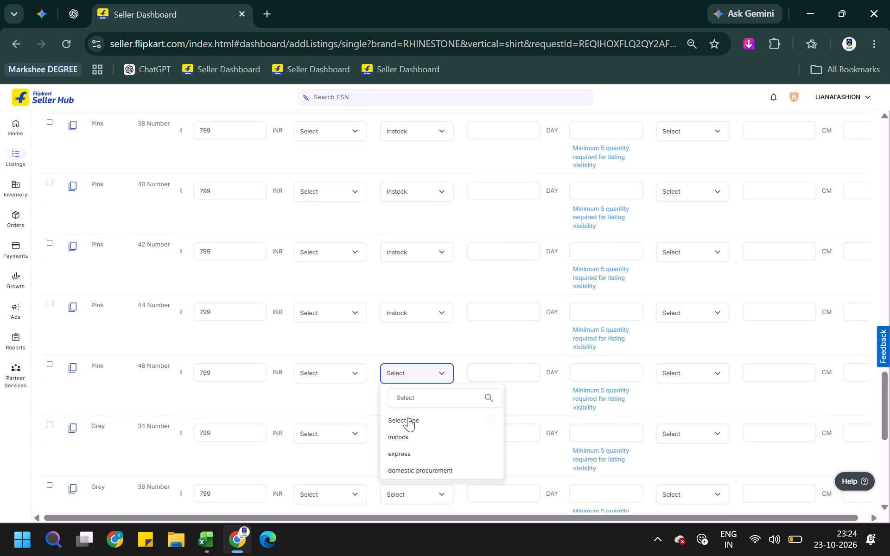
pyautogui.click(413, 434)
# Set the procurement type to instock for the Grey 34, 36, 38 and 40 Number variants.
pyautogui.scroll(-2, 350, 354)
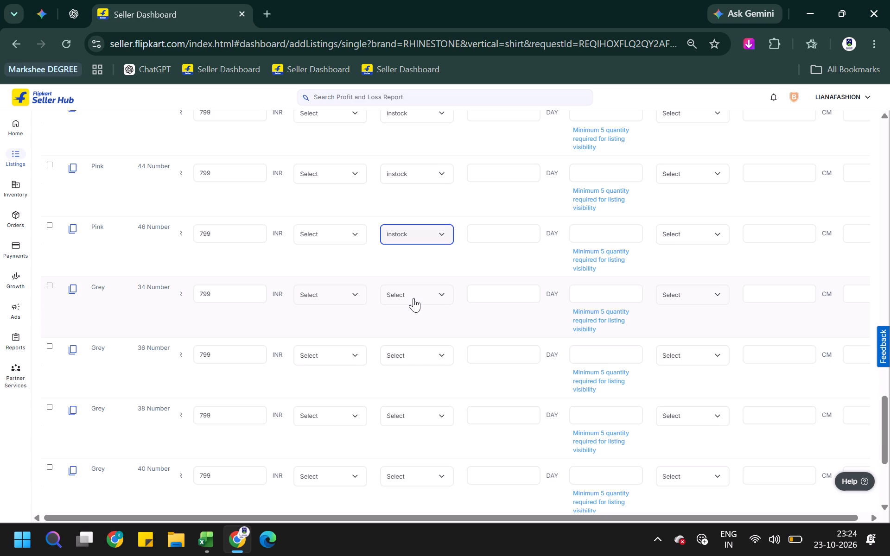
pyautogui.click(413, 289)
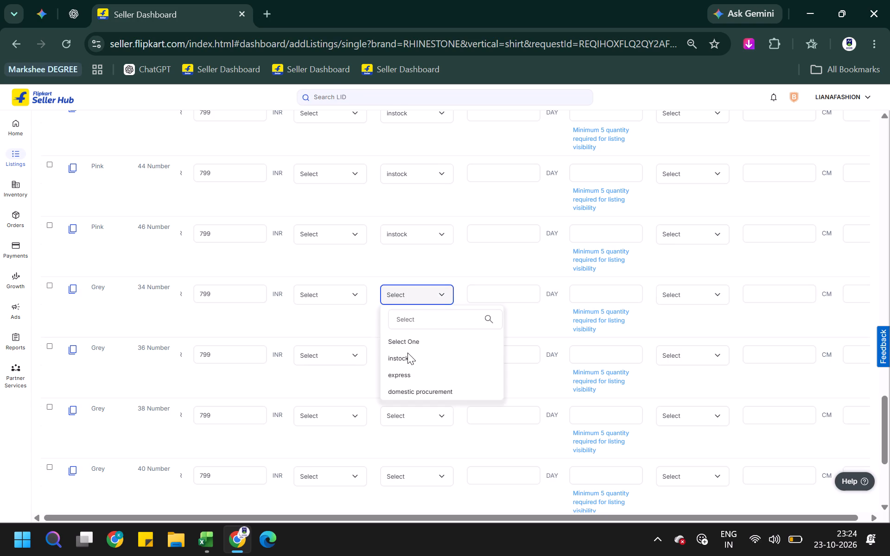
pyautogui.doubleClick(407, 355)
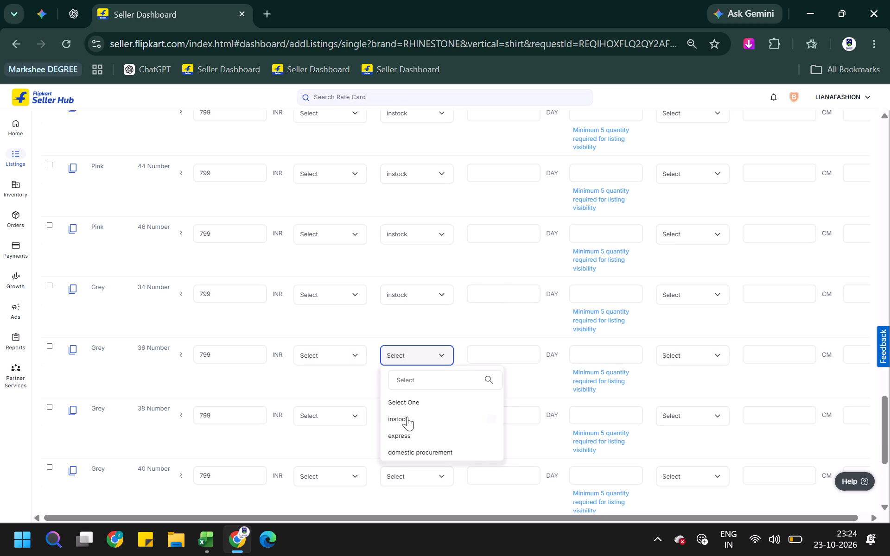
pyautogui.click(407, 417)
pyautogui.scroll(-2, 391, 338)
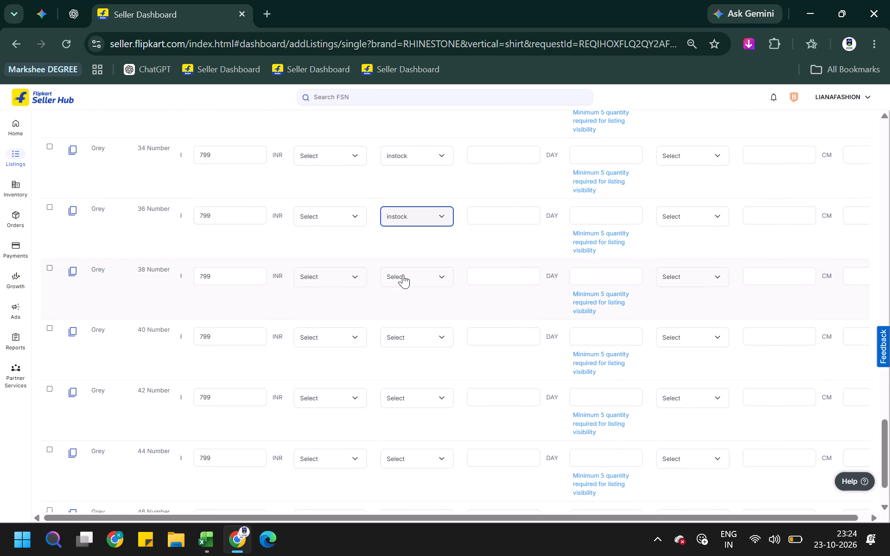
pyautogui.click(403, 274)
pyautogui.click(403, 341)
pyautogui.click(403, 341)
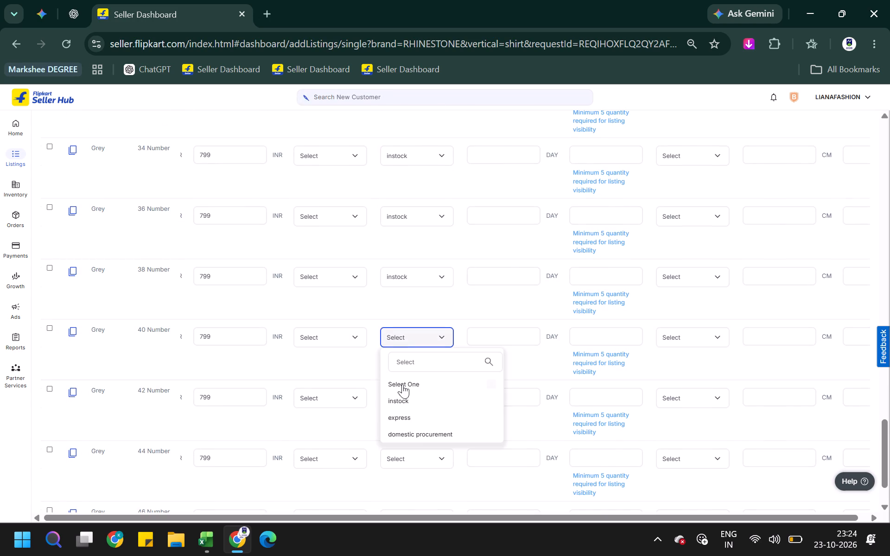
pyautogui.click(403, 398)
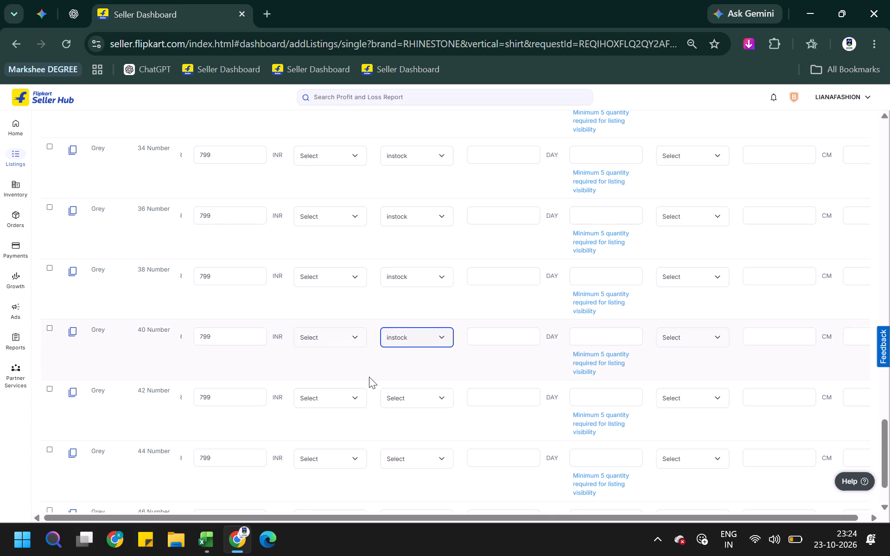
# Set the procurement type to instock for the Grey 42, 44 and 46 Number variants.
pyautogui.scroll(-1, 369, 377)
pyautogui.click(413, 335)
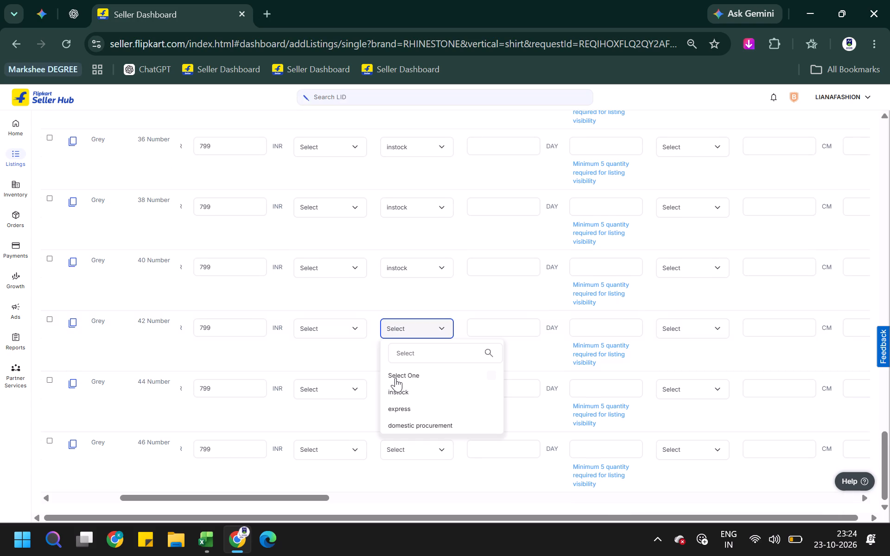
pyautogui.click(396, 390)
pyautogui.doubleClick(396, 390)
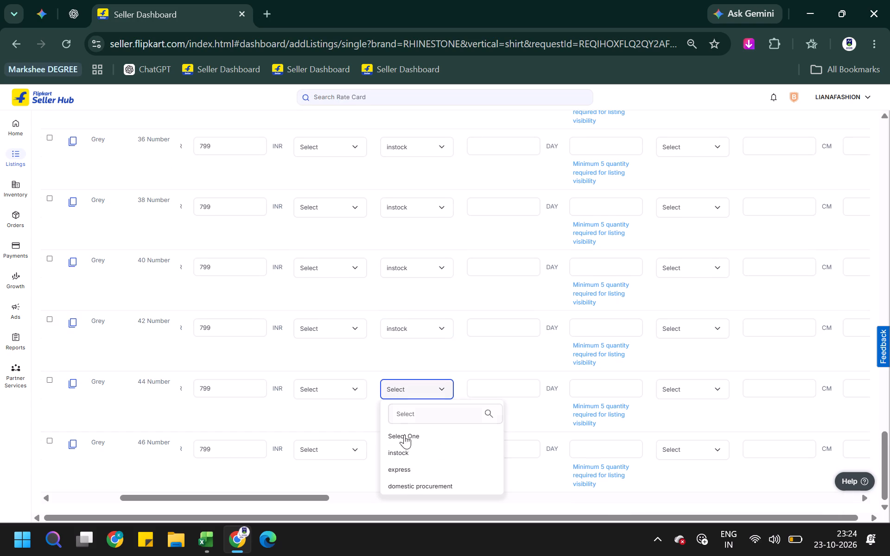
pyautogui.click(406, 450)
pyautogui.scroll(-2, 429, 388)
pyautogui.scroll(-1, 487, 327)
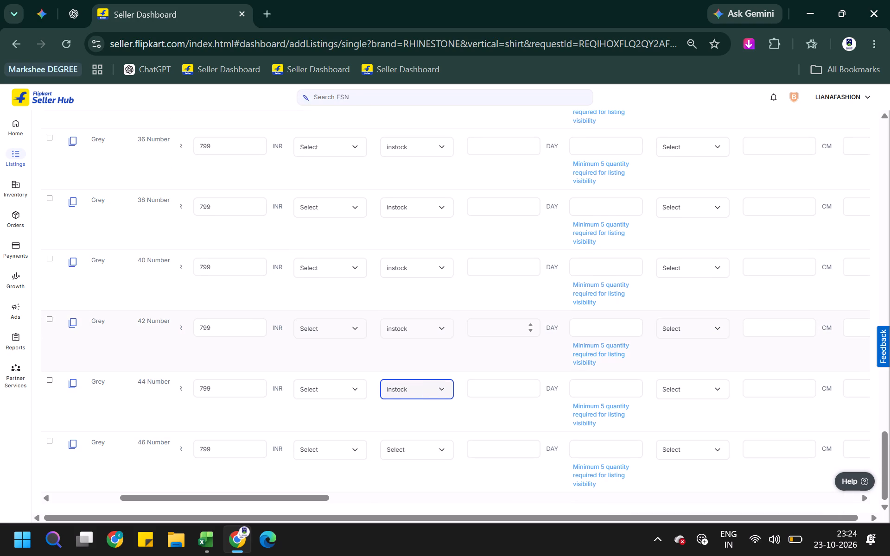
pyautogui.scroll(-1, 487, 327)
pyautogui.click(415, 449)
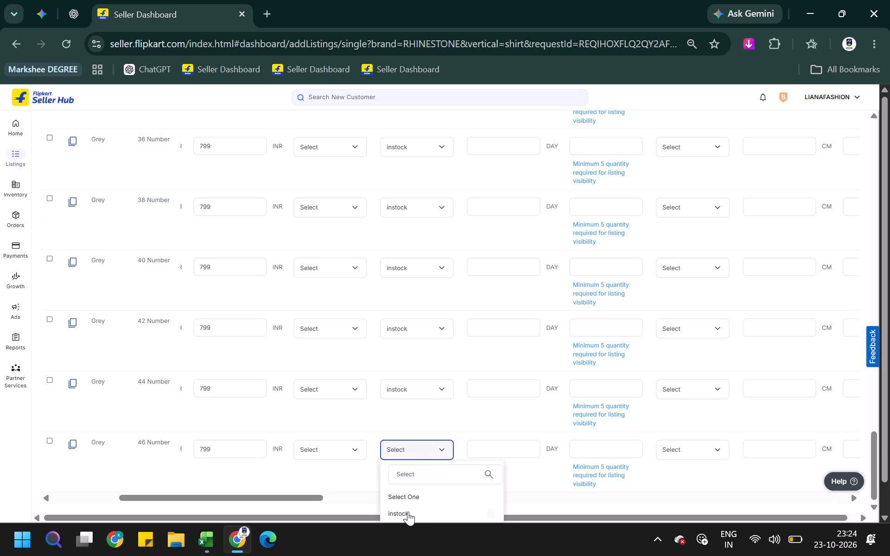
pyautogui.click(408, 512)
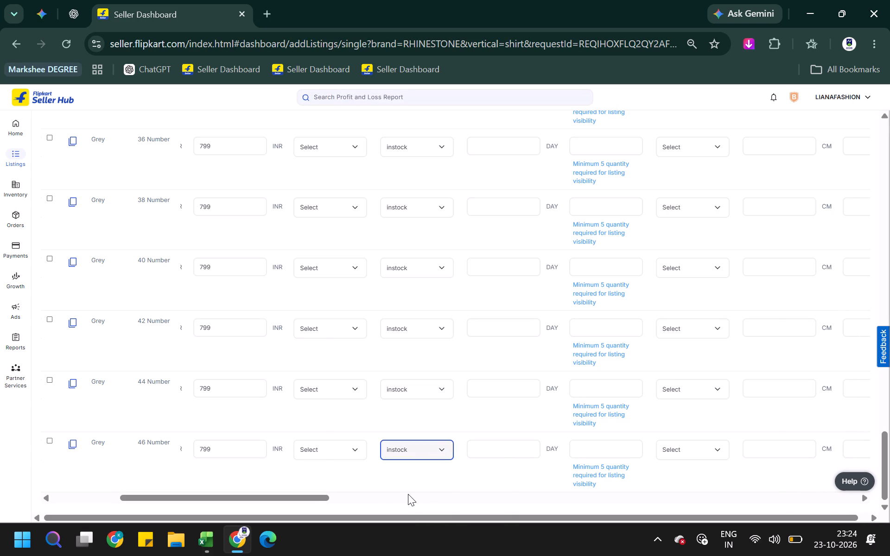
# Enter a procurement SLA of 1 day and a stock of 1 for the White 36 and White 38 Number variants.
pyautogui.scroll(9, 534, 314)
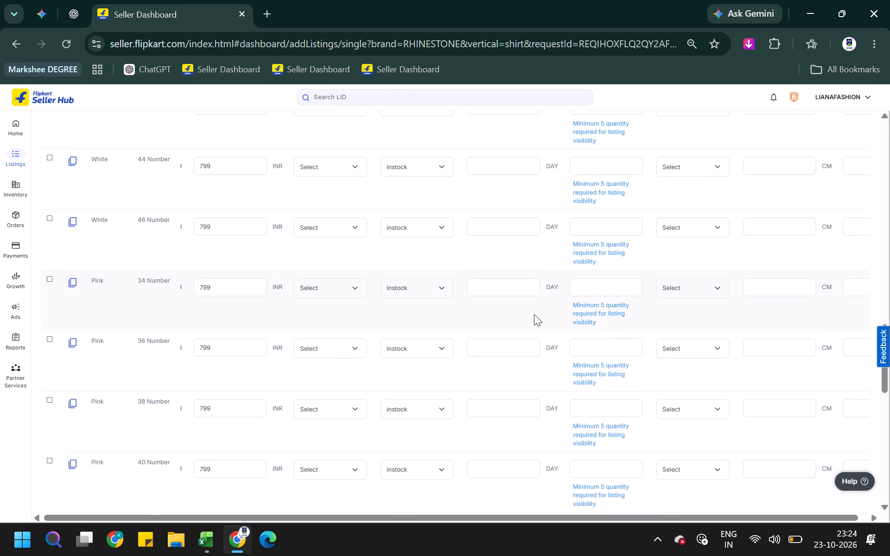
pyautogui.scroll(4, 469, 265)
pyautogui.scroll(2, 494, 216)
pyautogui.scroll(3, 492, 283)
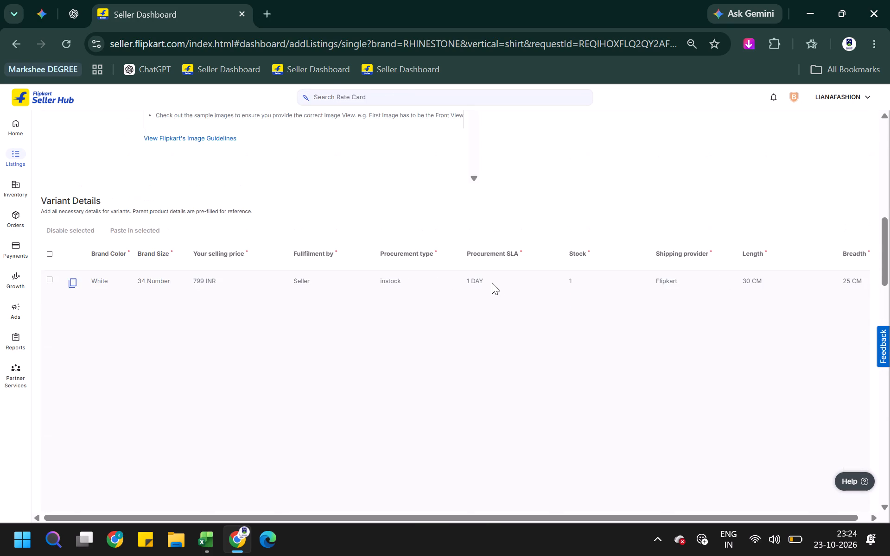
pyautogui.scroll(-4, 492, 283)
pyautogui.click(486, 267)
pyautogui.press('1')
pyautogui.press('Tab')
pyautogui.press('1')
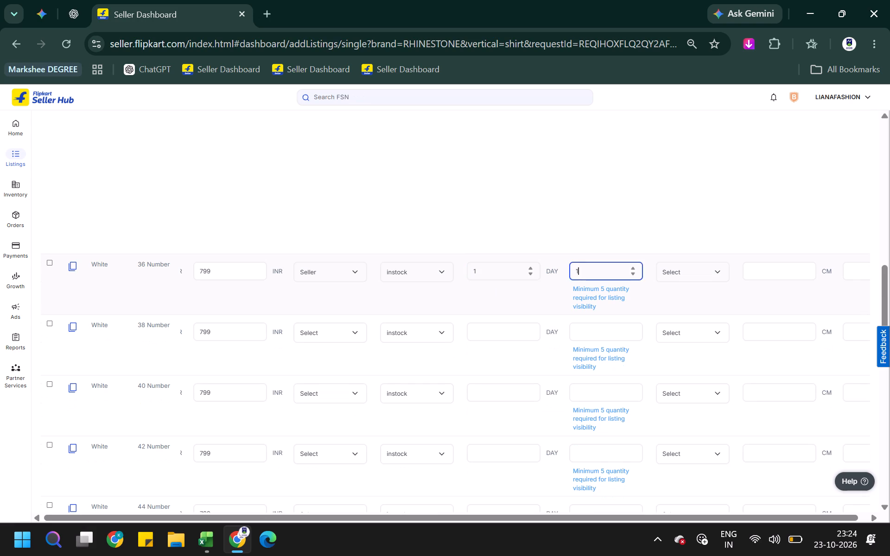
pyautogui.press('Tab')
pyautogui.click(490, 329)
pyautogui.press('1')
pyautogui.press('Tab')
pyautogui.press('1')
# Enter a procurement SLA of 1 day and a stock of 1 for the White 40 and White 42 Number variants.
pyautogui.click(495, 392)
pyautogui.press('1')
pyautogui.press('Tab')
pyautogui.press('1')
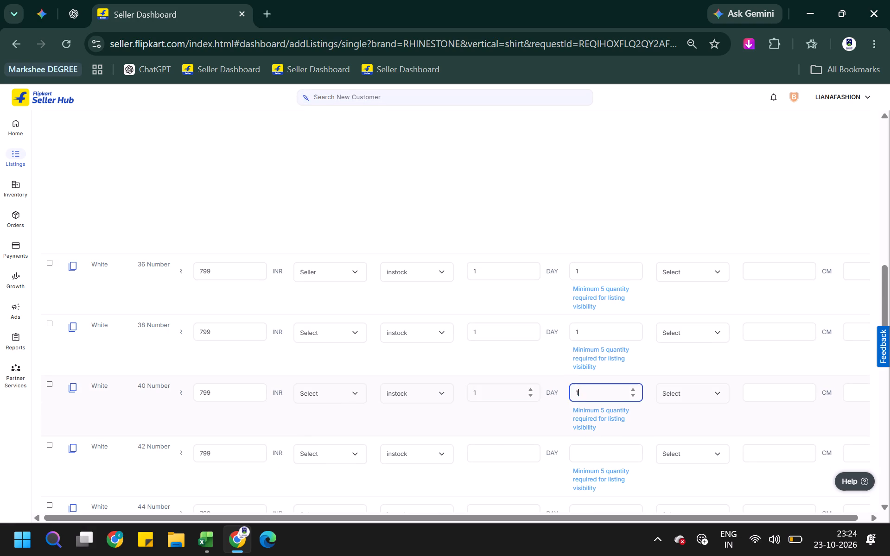
pyautogui.press('Tab')
pyautogui.click(489, 448)
pyautogui.press('1')
pyautogui.press('Tab')
pyautogui.press('1')
pyautogui.press('Tab')
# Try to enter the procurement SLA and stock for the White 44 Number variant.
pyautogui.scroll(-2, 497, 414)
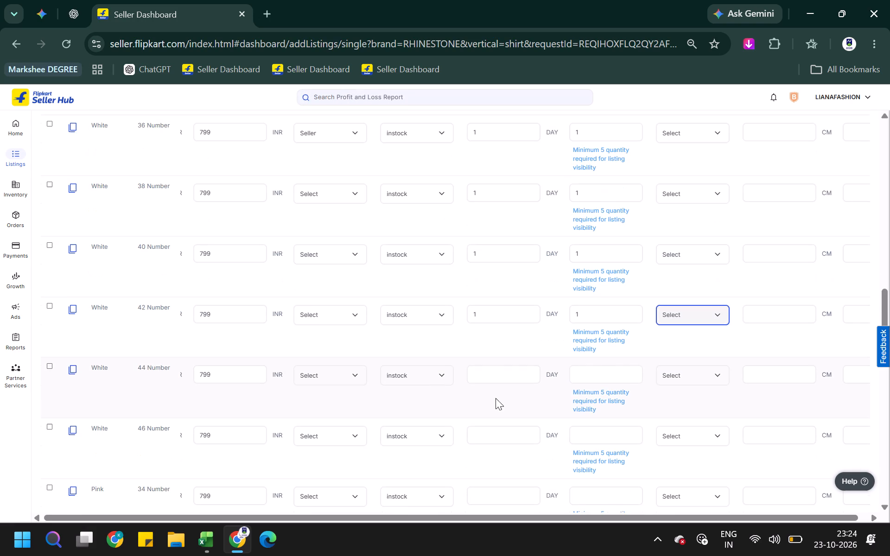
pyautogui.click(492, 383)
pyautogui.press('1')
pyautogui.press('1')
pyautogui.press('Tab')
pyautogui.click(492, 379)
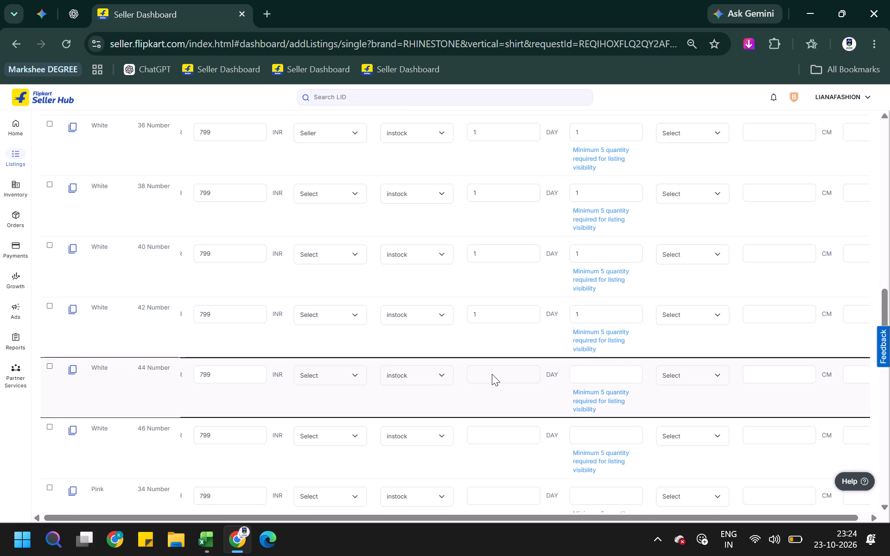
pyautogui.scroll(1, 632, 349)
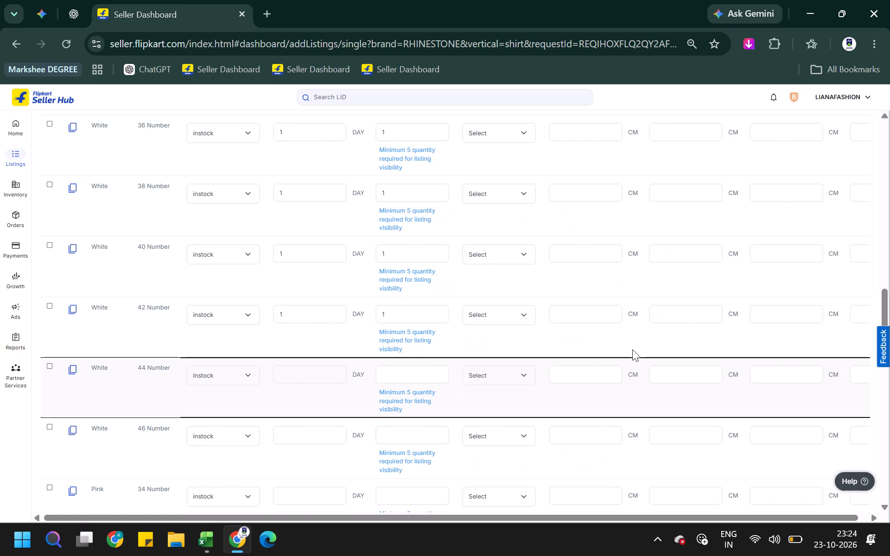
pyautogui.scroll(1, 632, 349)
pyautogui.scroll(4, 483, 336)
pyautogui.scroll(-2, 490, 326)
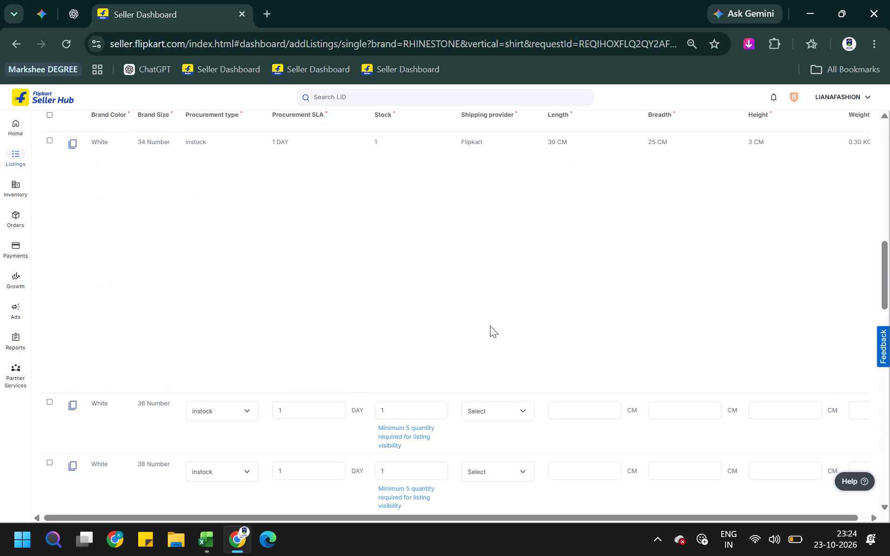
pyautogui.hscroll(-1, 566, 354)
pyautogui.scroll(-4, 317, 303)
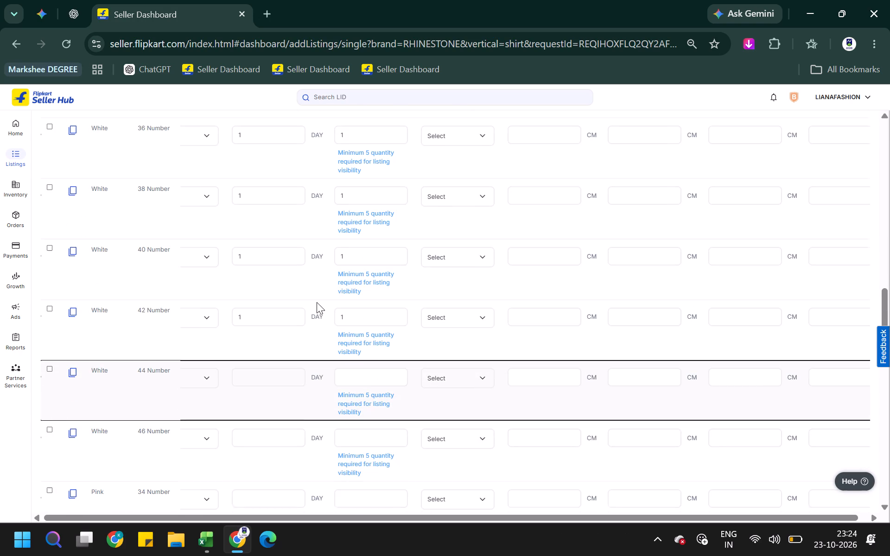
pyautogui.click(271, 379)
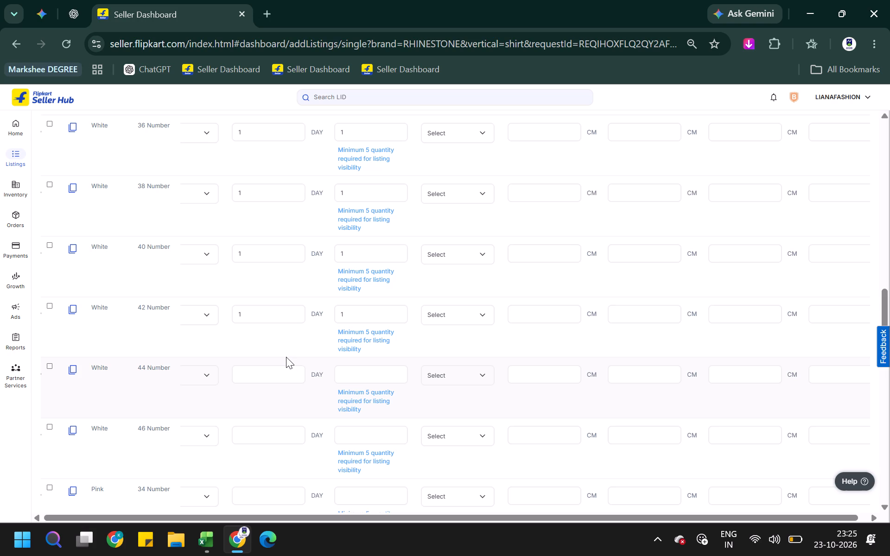
# Enter a procurement SLA of 1 day and a stock of 1 for the White 44, White 46 and Pink 34 Number variants.
pyautogui.click(279, 377)
pyautogui.press('1')
pyautogui.press('Tab')
pyautogui.press('1')
pyautogui.press('Tab')
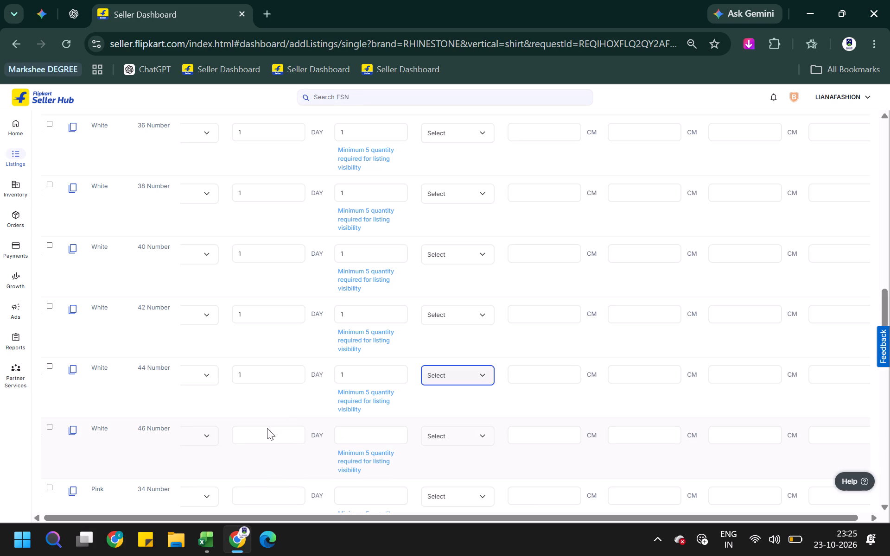
pyautogui.click(266, 432)
pyautogui.press('1')
pyautogui.press('Tab')
pyautogui.press('1')
pyautogui.click(266, 487)
pyautogui.press('1')
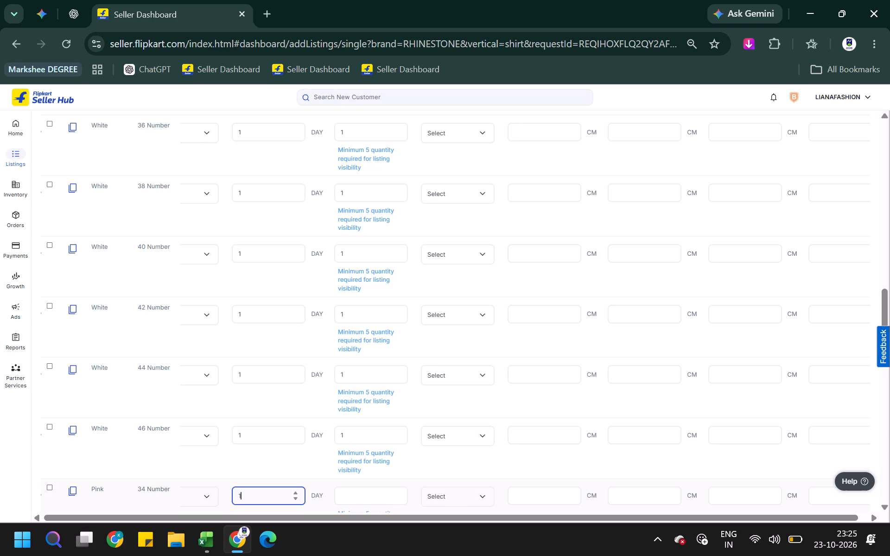
pyautogui.press('Tab')
pyautogui.press('1')
# Enter a procurement SLA of 1 day and a stock of 1 for the Pink 36 Number variant.
pyautogui.scroll(-2, 293, 390)
pyautogui.click(259, 407)
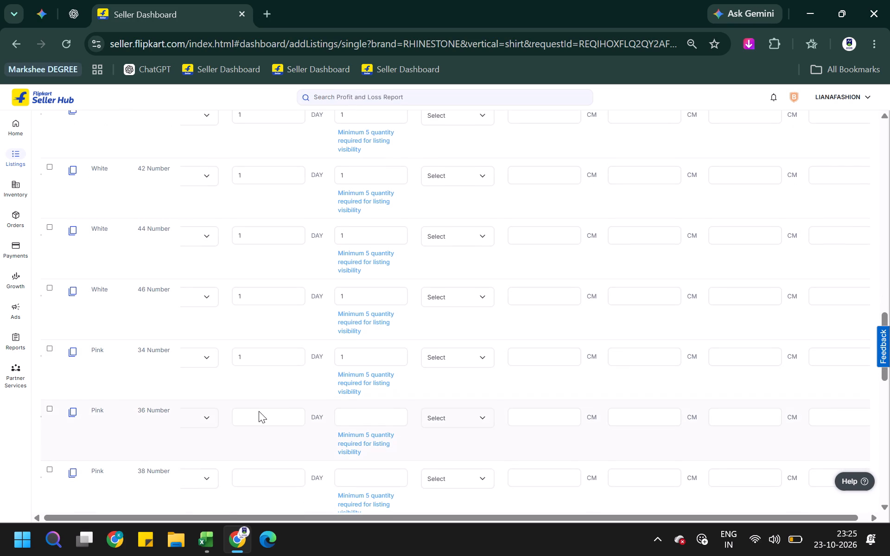
pyautogui.scroll(-2, 266, 396)
pyautogui.scroll(-1, 257, 280)
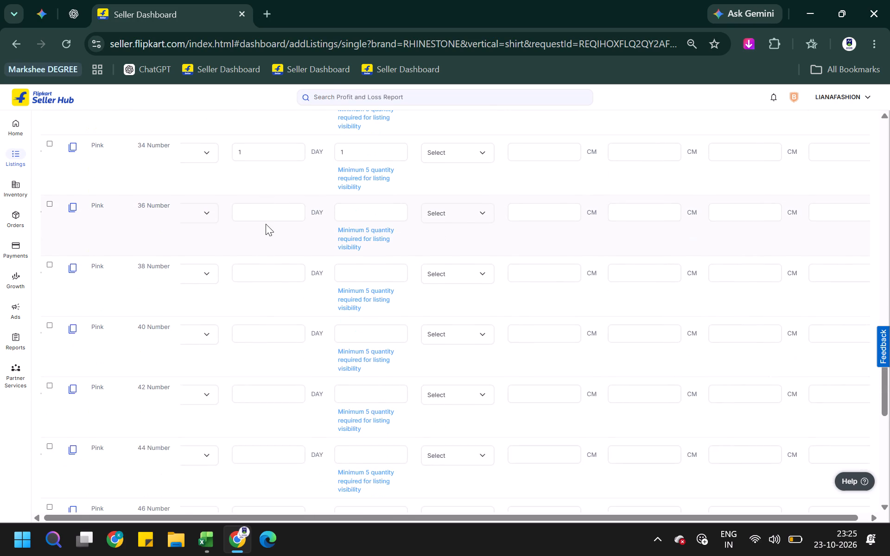
pyautogui.scroll(-1, 266, 224)
pyautogui.scroll(1, 265, 227)
pyautogui.click(261, 208)
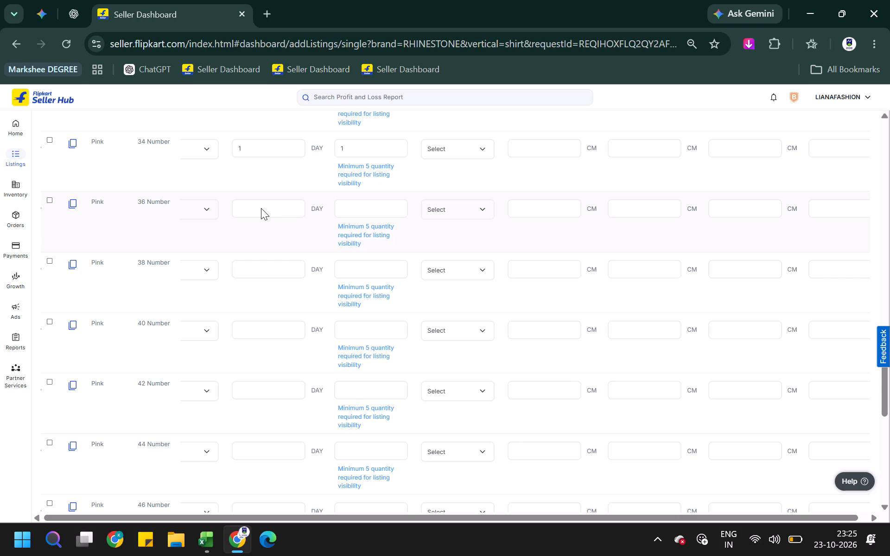
pyautogui.click(261, 208)
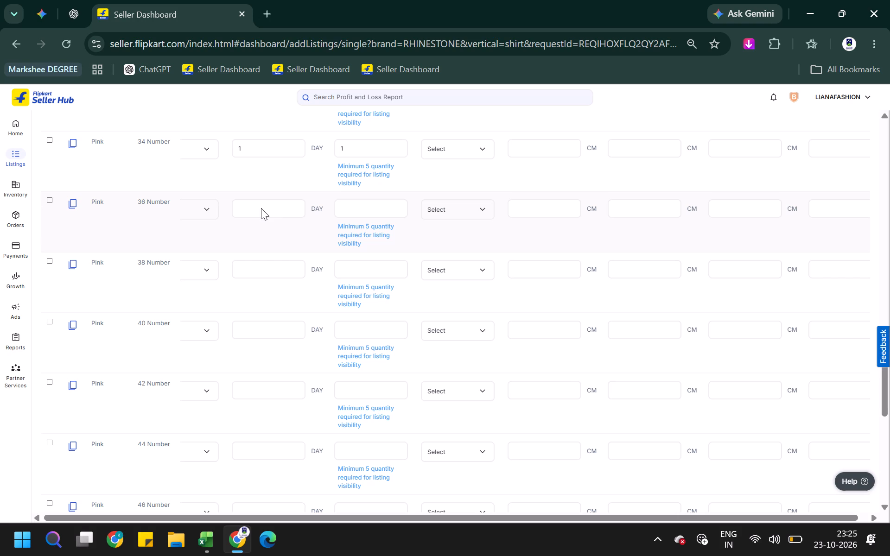
pyautogui.click(261, 208)
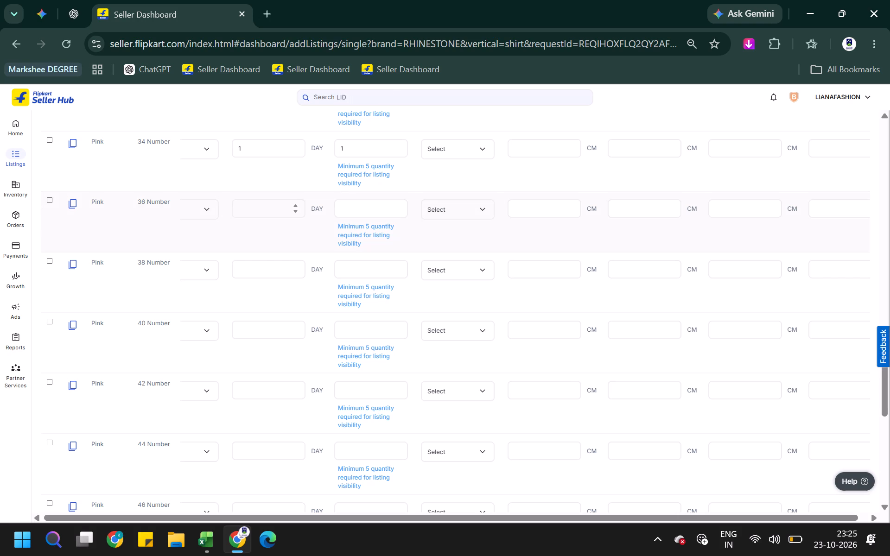
pyautogui.click(261, 208)
pyautogui.press('1')
pyautogui.press('Tab')
pyautogui.press('1')
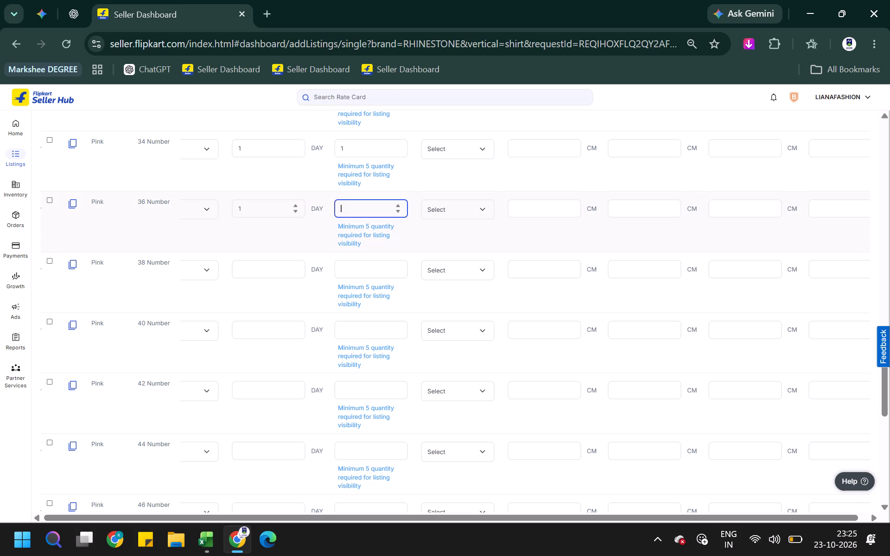
# Enter a procurement SLA of 1 day and a stock of 1 for the Pink 38 Number variant.
pyautogui.press('Tab')
pyautogui.click(261, 256)
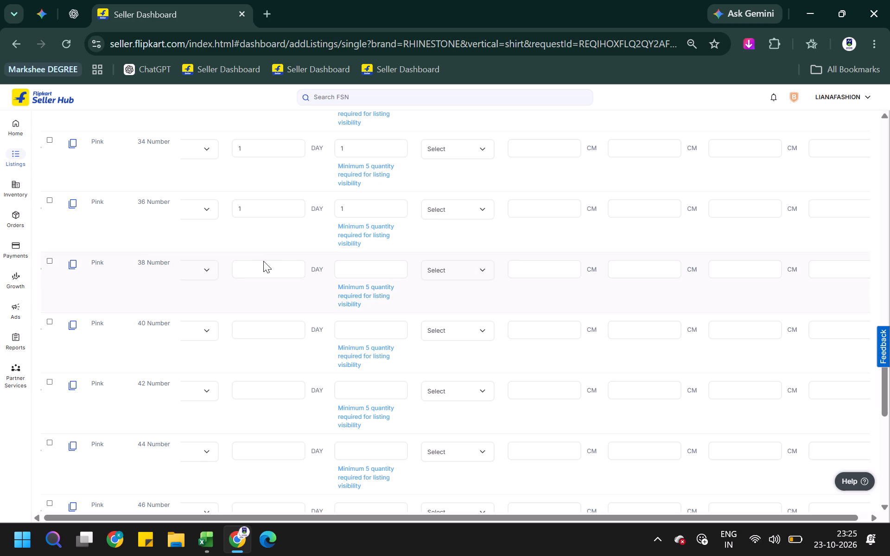
pyautogui.click(263, 261)
pyautogui.scroll(-2, 263, 261)
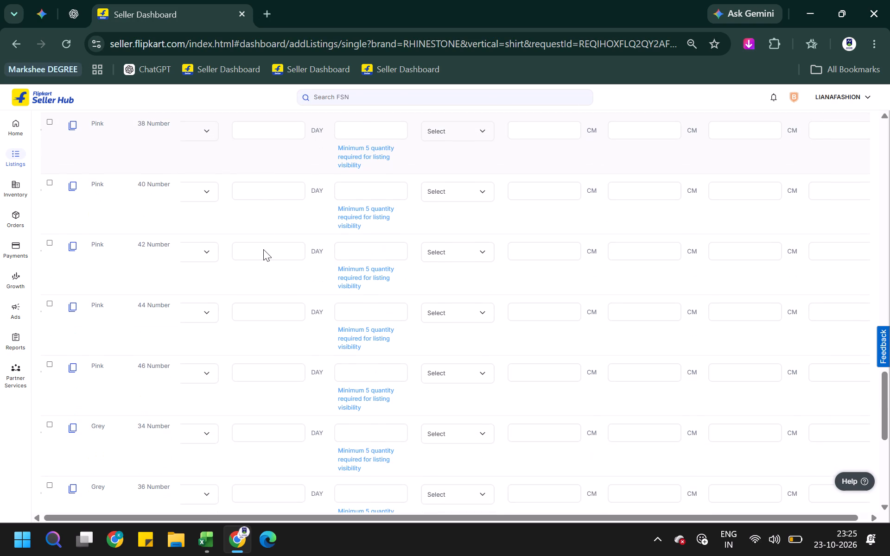
pyautogui.scroll(1, 263, 247)
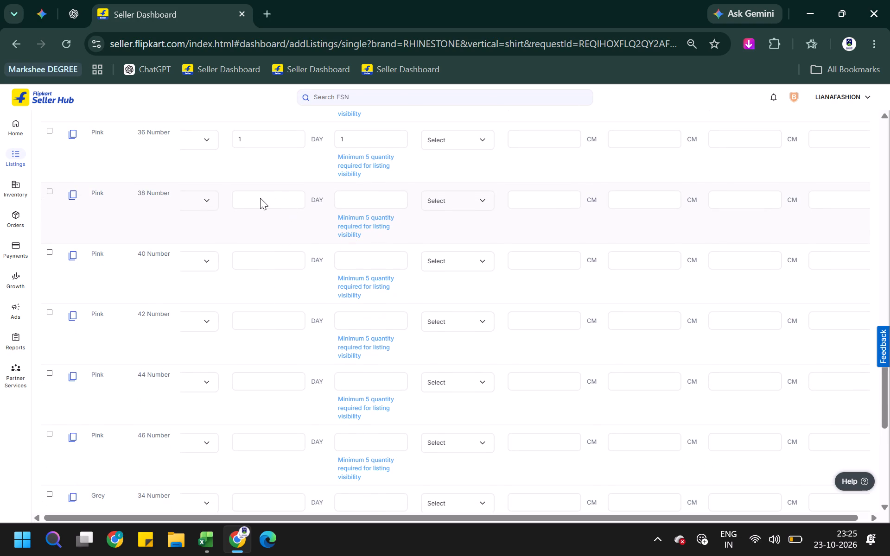
pyautogui.click(260, 198)
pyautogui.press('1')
pyautogui.press('Tab')
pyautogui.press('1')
pyautogui.press('Tab')
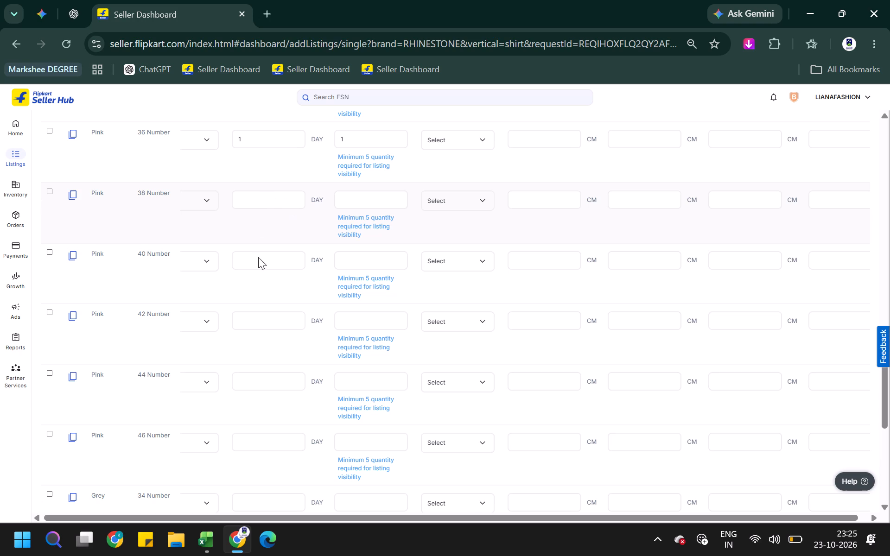
pyautogui.click(258, 265)
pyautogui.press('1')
pyautogui.press('Tab')
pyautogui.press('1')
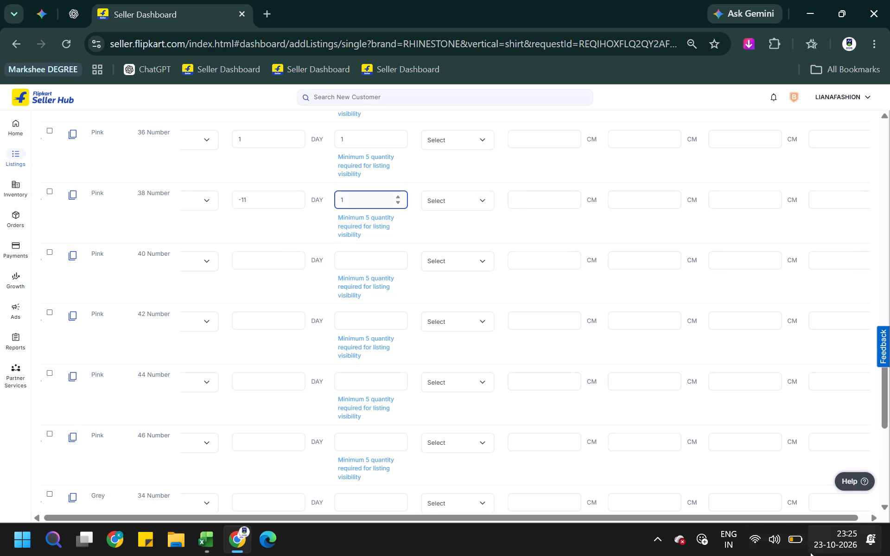
pyautogui.click(799, 537)
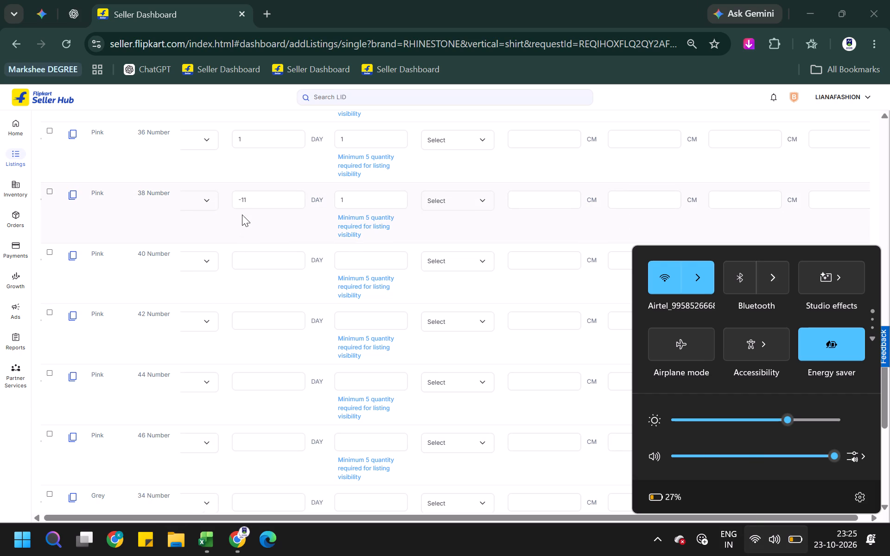
pyautogui.moveTo(257, 199); pyautogui.dragTo(216, 195)
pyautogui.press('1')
# Enter a procurement SLA of 1 day and a stock of 1 for the Pink 40 and Pink 42 Number variants.
pyautogui.click(256, 262)
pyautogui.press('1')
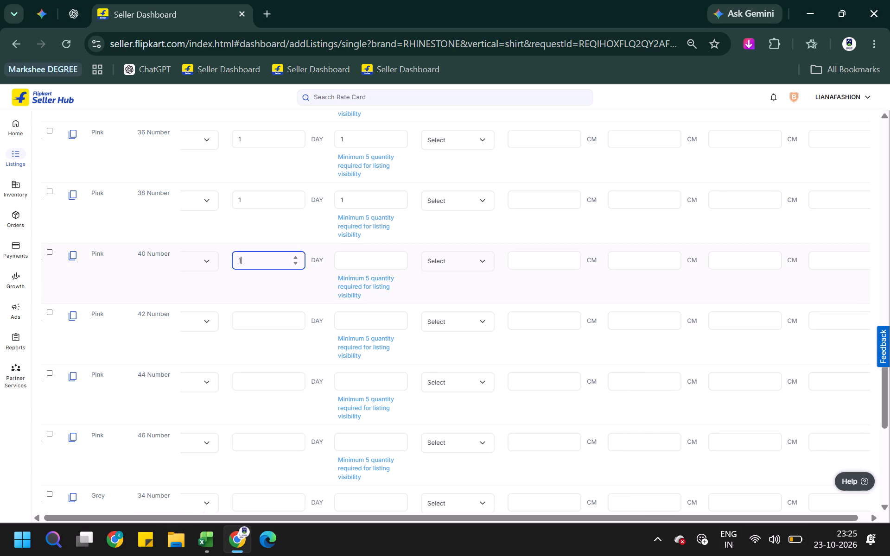
pyautogui.press('Tab')
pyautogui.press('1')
pyautogui.press('Tab')
pyautogui.click(259, 314)
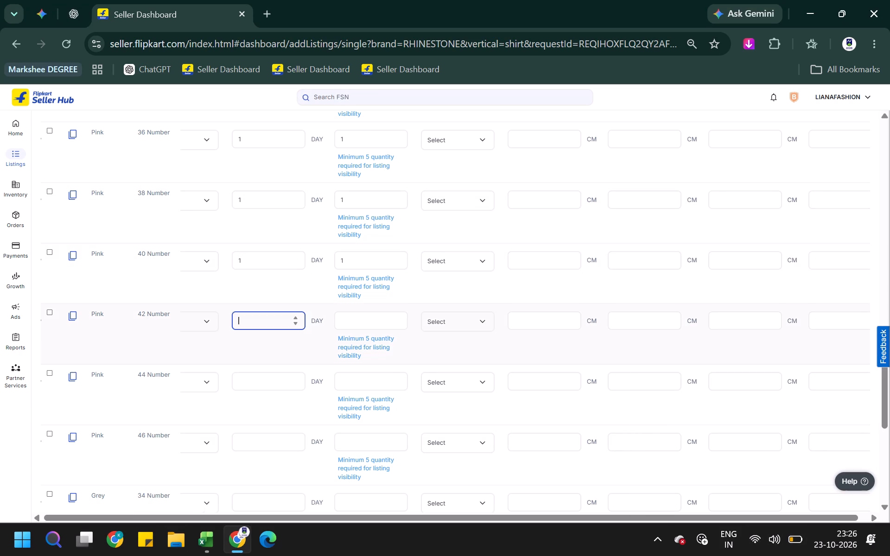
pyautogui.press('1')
pyautogui.press('Tab')
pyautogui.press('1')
# Enter a procurement SLA of 1 day and a stock of 1 for the Pink 44 Number variant.
pyautogui.click(259, 378)
pyautogui.press('Tab')
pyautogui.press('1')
pyautogui.press('Tab')
pyautogui.click(259, 378)
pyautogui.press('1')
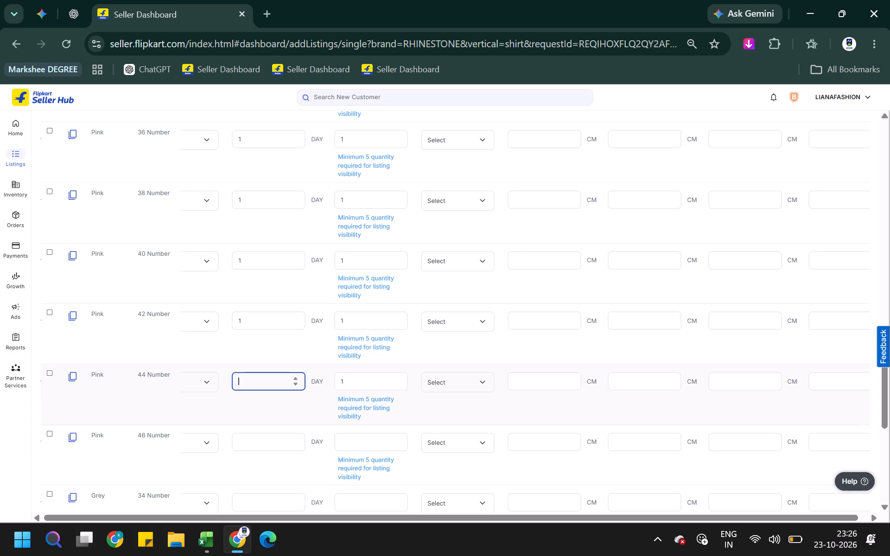
pyautogui.press('Tab')
# Open the procurement SLA of the Pink 46 Number variant for entry.
pyautogui.scroll(-2, 257, 401)
pyautogui.click(254, 312)
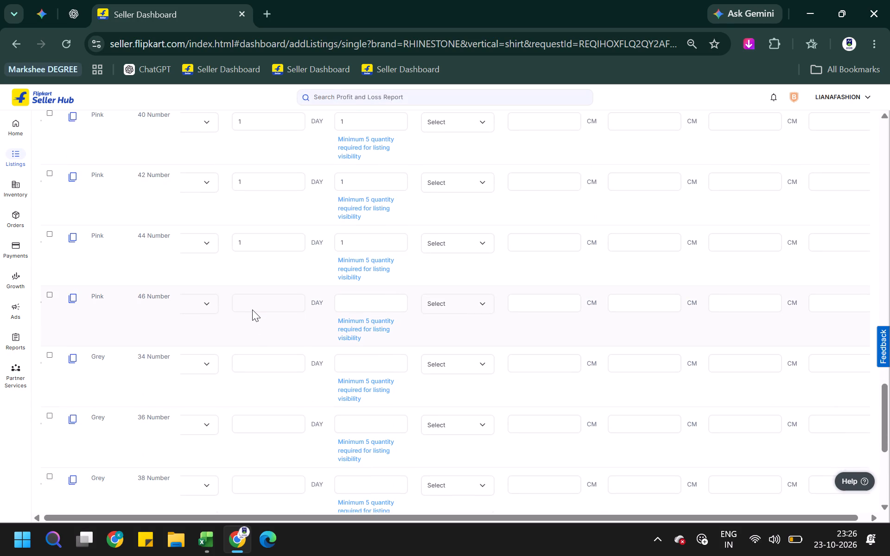
pyautogui.click(252, 309)
pyautogui.scroll(-6, 251, 306)
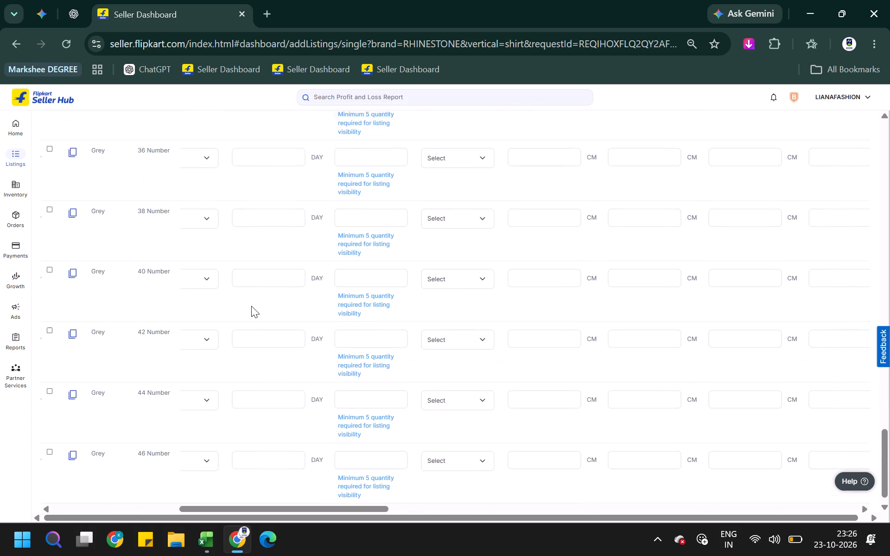
pyautogui.scroll(3, 251, 306)
pyautogui.click(252, 235)
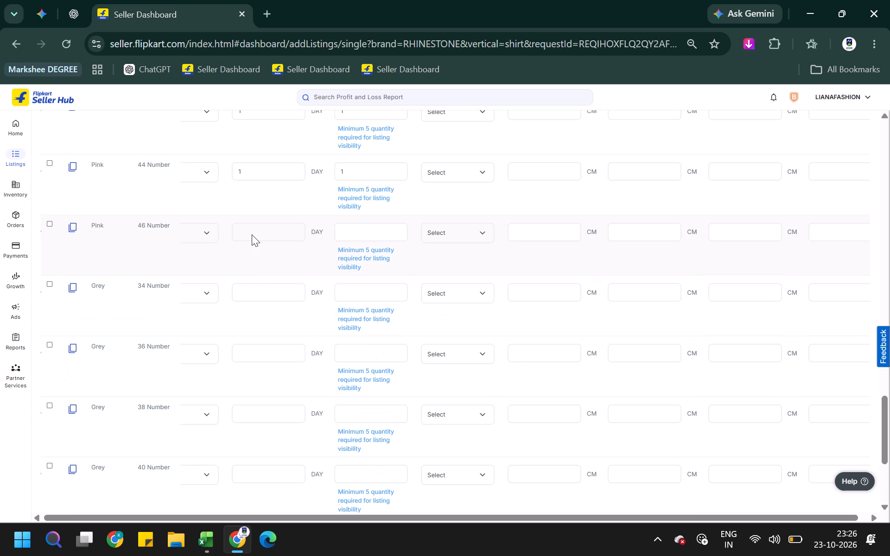
# Enter a procurement SLA of 1 day and a stock of 1 for the Pink 46 and Grey 34 Number variants.
pyautogui.click(252, 234)
pyautogui.moveTo(252, 234); pyautogui.dragTo(226, 232)
pyautogui.press('1')
pyautogui.press('Tab')
pyautogui.press('1')
pyautogui.press('Tab')
pyautogui.click(245, 296)
pyautogui.press('1')
pyautogui.press('Tab')
pyautogui.press('1')
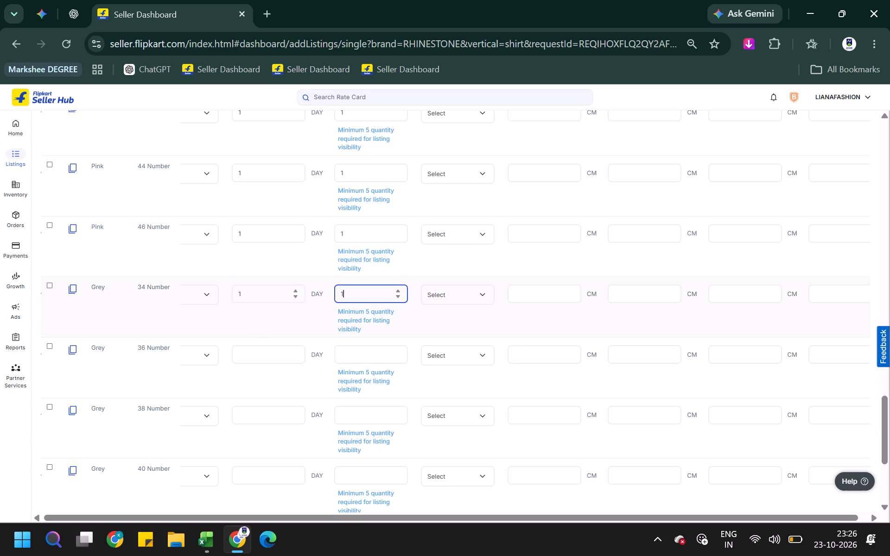
pyautogui.press('Tab')
# Enter a procurement SLA of 1 day and a stock of 1 for the Grey 36 and Grey 38 Number variants.
pyautogui.click(254, 356)
pyautogui.press('1')
pyautogui.press('Tab')
pyautogui.press('1')
pyautogui.click(253, 412)
pyautogui.press('1')
pyautogui.press('Tab')
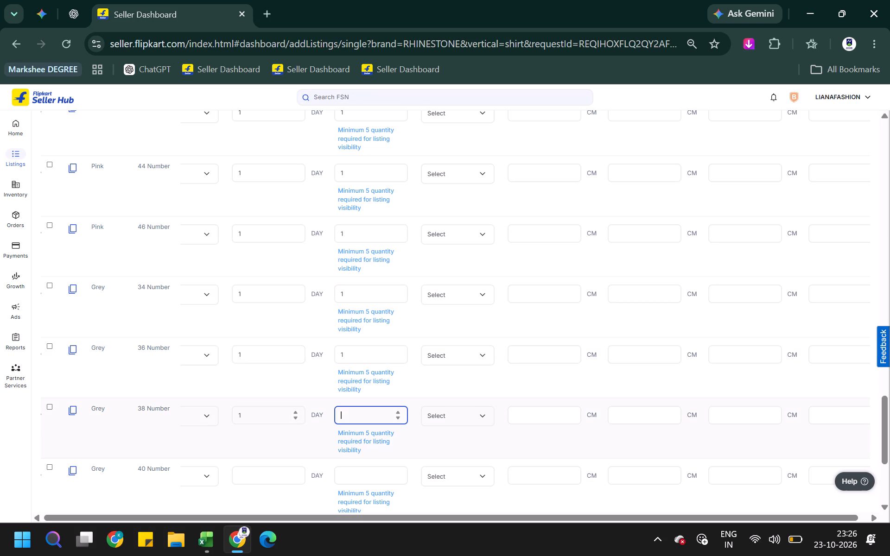
pyautogui.press('1')
# Enter a procurement SLA of 1 day and a stock of 1 for the Grey 40 Number variant.
pyautogui.click(247, 489)
pyautogui.click(244, 478)
pyautogui.press('1')
pyautogui.press('Tab')
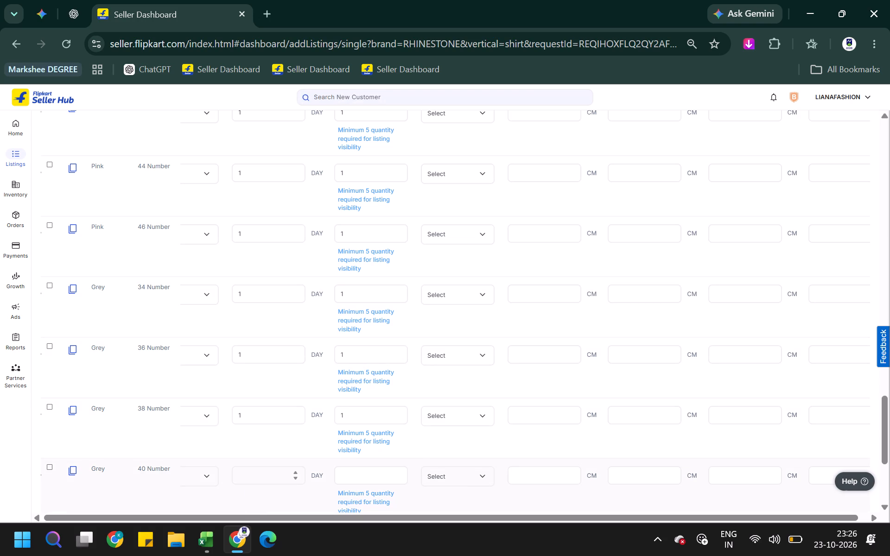
pyautogui.press('1')
pyautogui.scroll(-2, 256, 411)
pyautogui.scroll(-1, 255, 366)
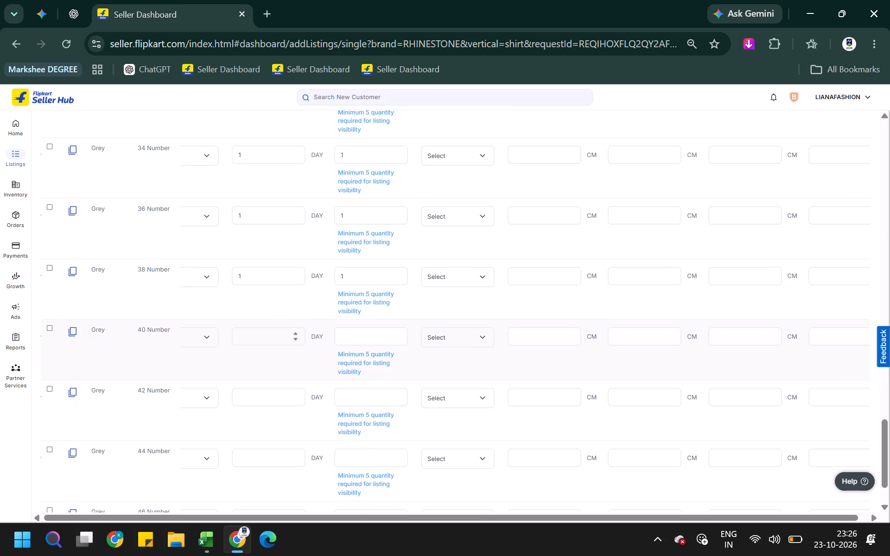
pyautogui.scroll(-1, 255, 366)
pyautogui.scroll(-1, 258, 287)
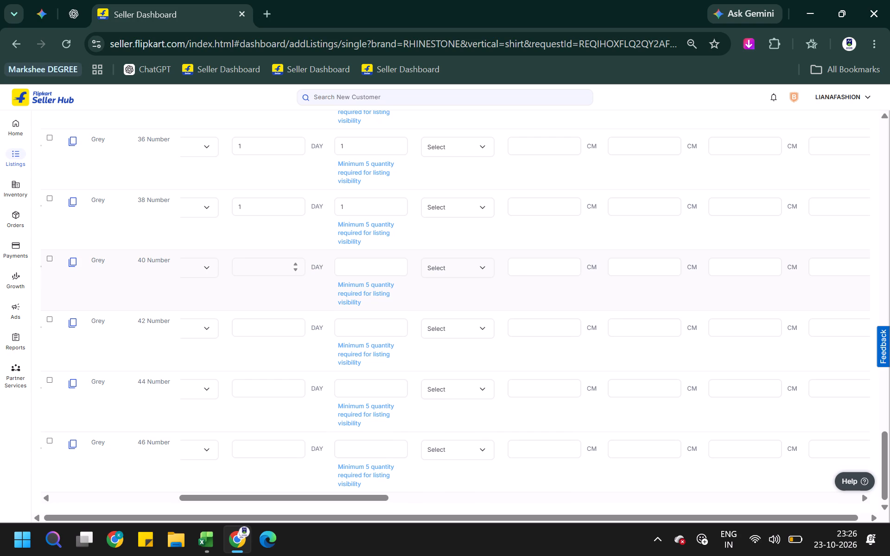
pyautogui.click(251, 270)
# Enter a procurement SLA of 1 day and a stock of 1 for the Grey 42, Grey 44 and Grey 46 Number variants.
pyautogui.click(255, 330)
pyautogui.press('1')
pyautogui.press('Tab')
pyautogui.press('1')
pyautogui.press('Tab')
pyautogui.click(257, 382)
pyautogui.press('1')
pyautogui.press('Tab')
pyautogui.press('1')
pyautogui.click(259, 448)
pyautogui.press('1')
pyautogui.press('Tab')
pyautogui.press('1')
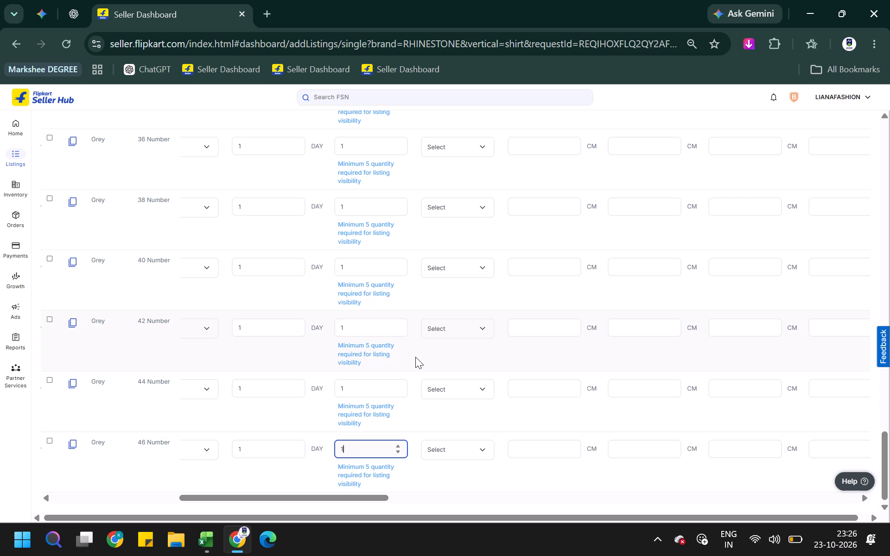
# Set the shipping provider to Flipkart for the Grey 44 and Grey 42 Number variants, and try the same for Grey 46.
pyautogui.click(484, 383)
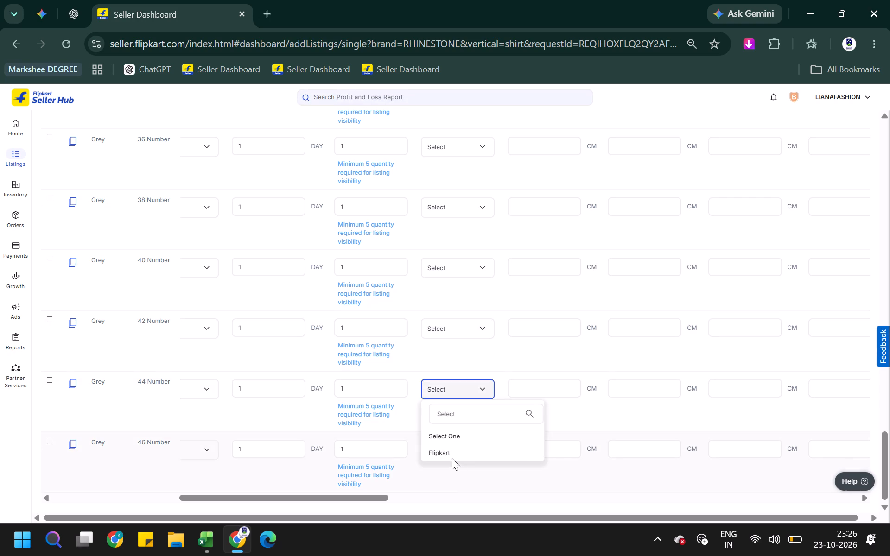
pyautogui.doubleClick(447, 452)
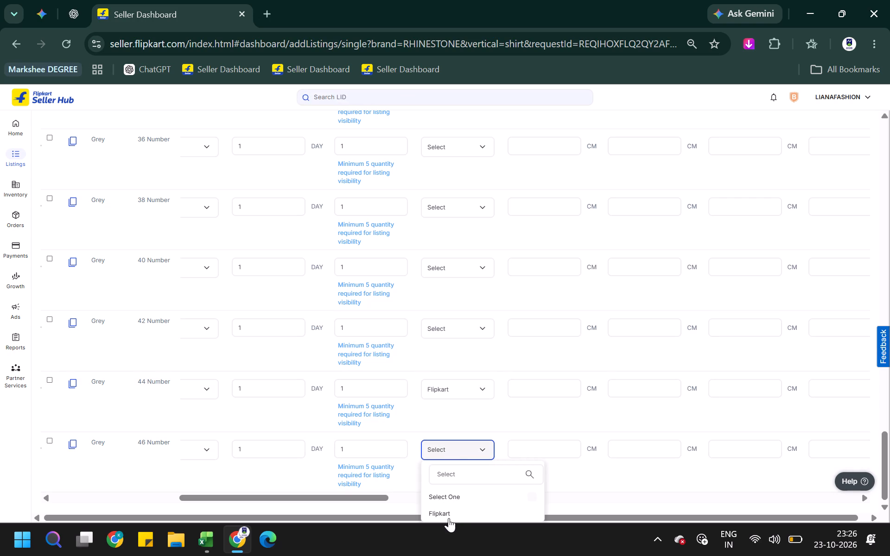
pyautogui.click(447, 515)
pyautogui.click(457, 333)
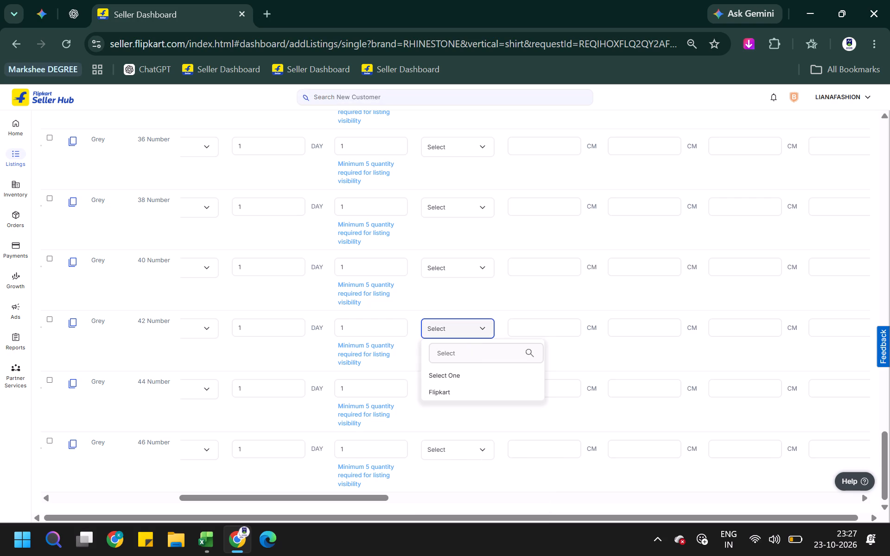
pyautogui.click(457, 394)
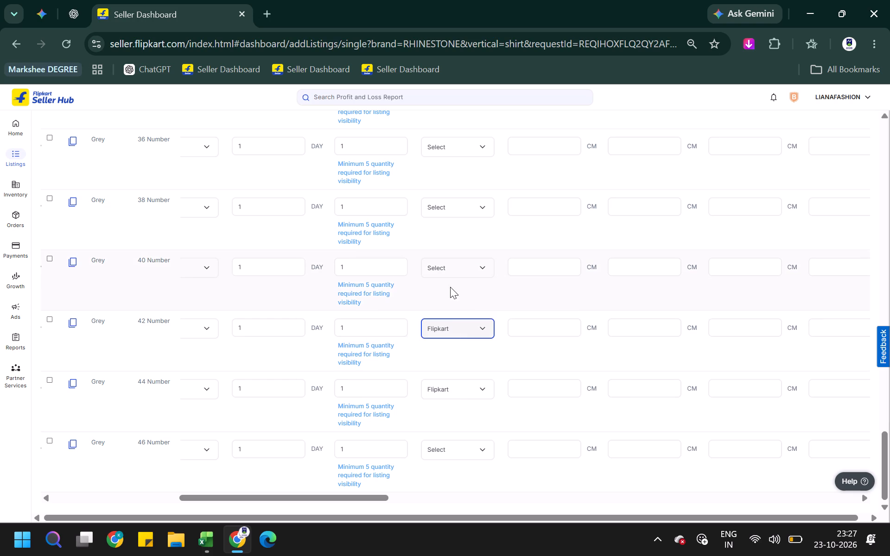
# Open the shipping provider choices for the Grey 40 Number variant.
pyautogui.click(443, 275)
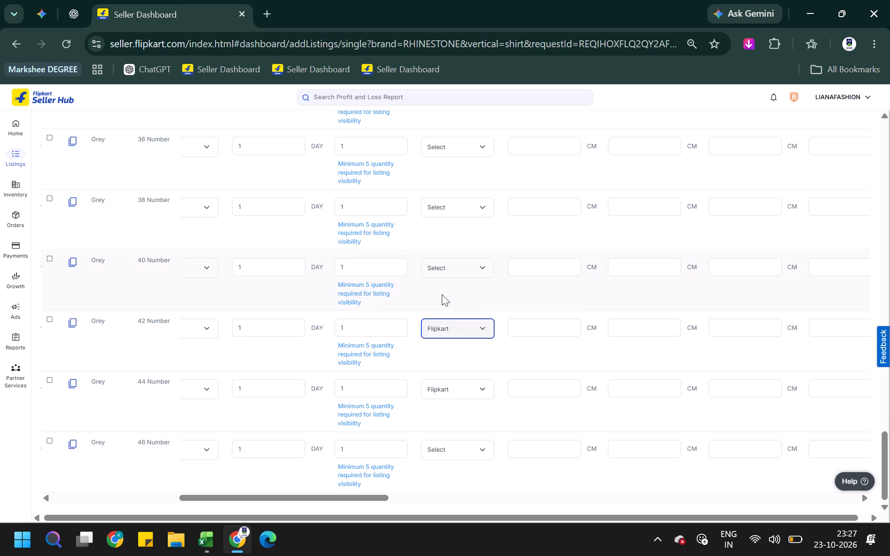
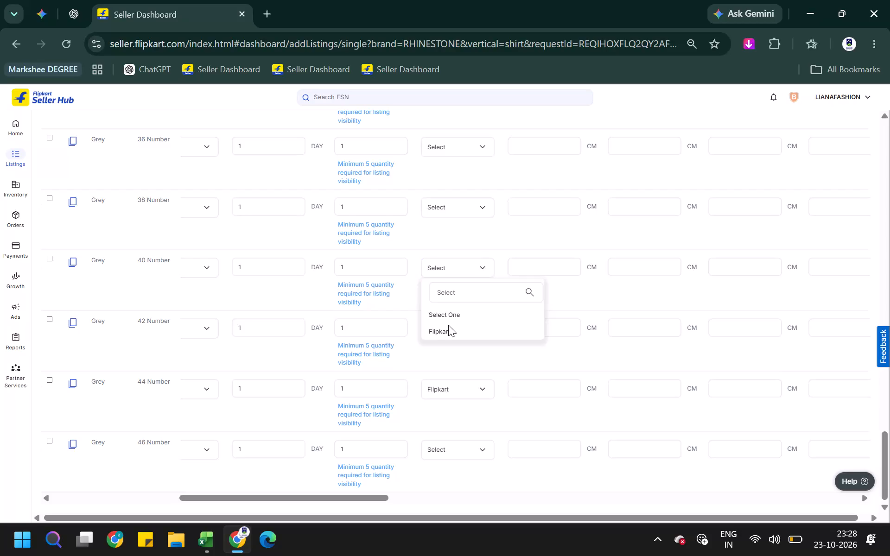
# Set the shipping provider to Flipkart for the Grey 40 Number variant.
pyautogui.click(448, 328)
pyautogui.click(448, 211)
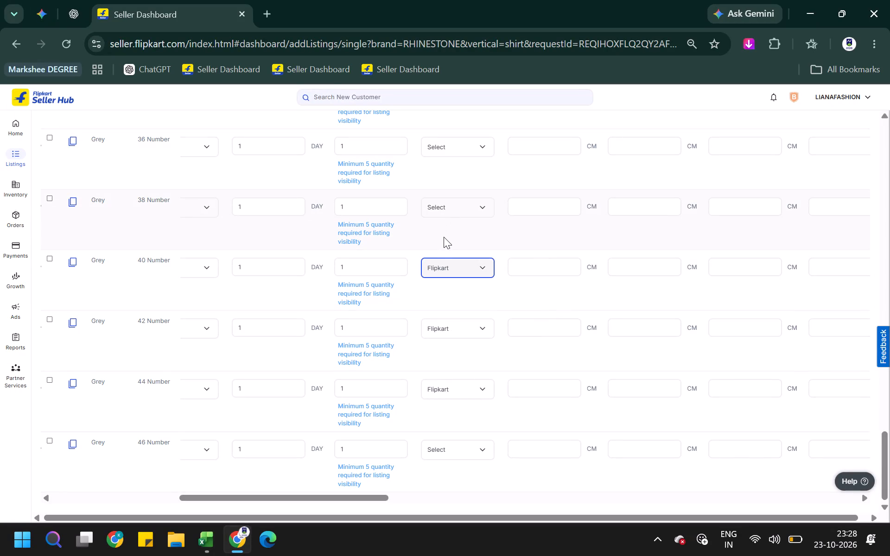
# Copy the package weight value 0.30 from the completed White 34 Number variant.
pyautogui.scroll(2, 505, 287)
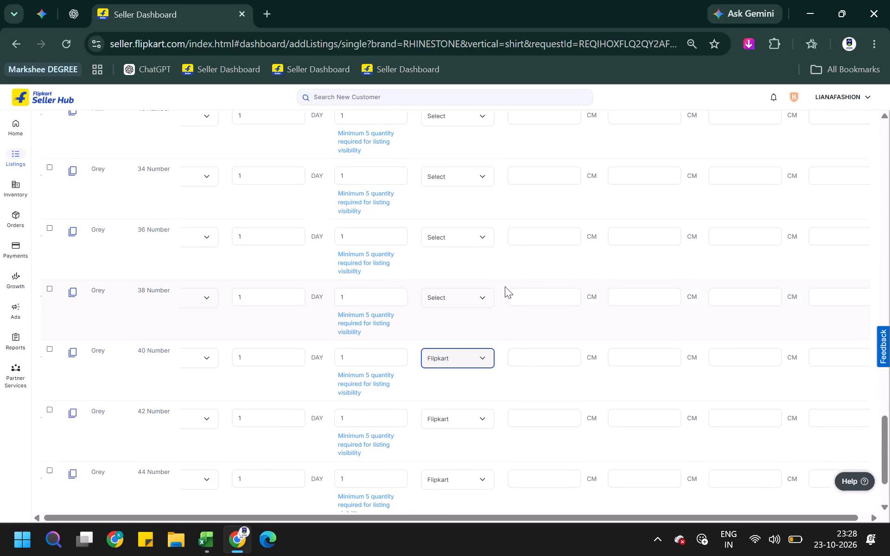
pyautogui.scroll(1, 536, 347)
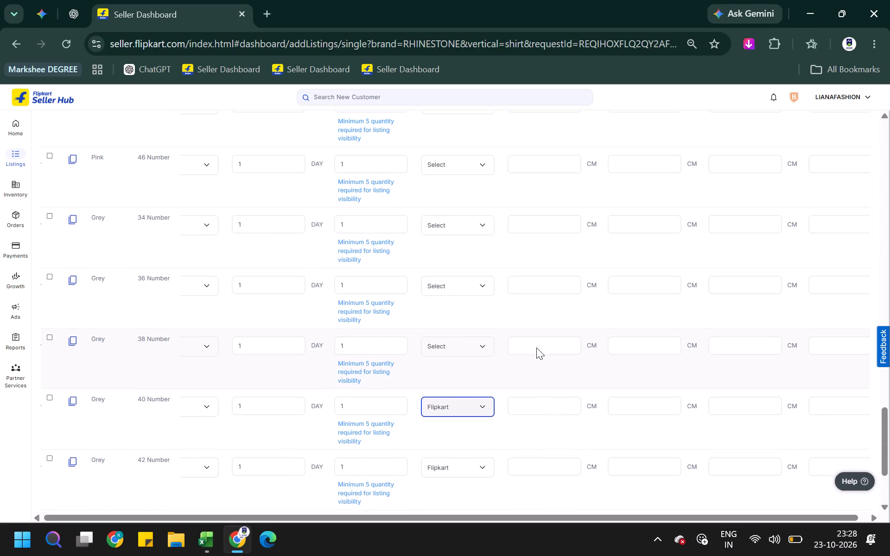
pyautogui.scroll(19, 536, 347)
pyautogui.scroll(-5, 534, 347)
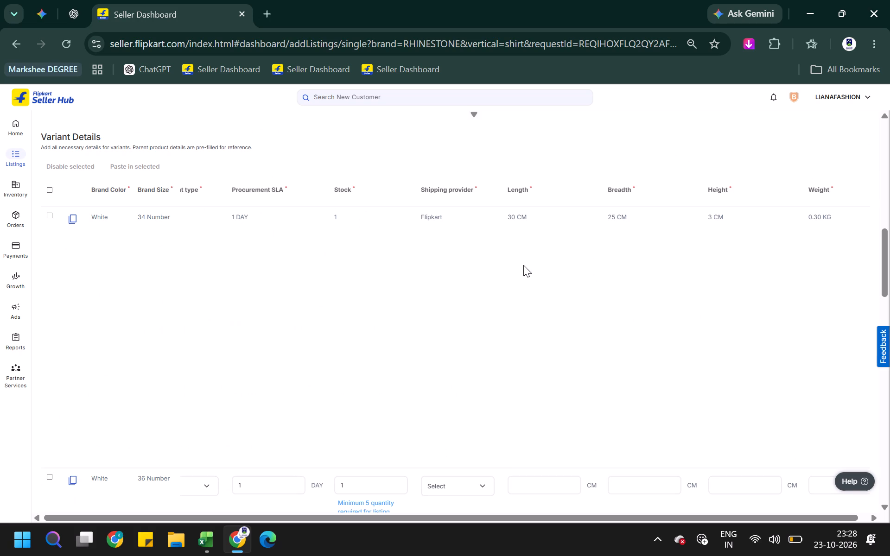
pyautogui.scroll(-4, 522, 273)
pyautogui.scroll(3, 527, 258)
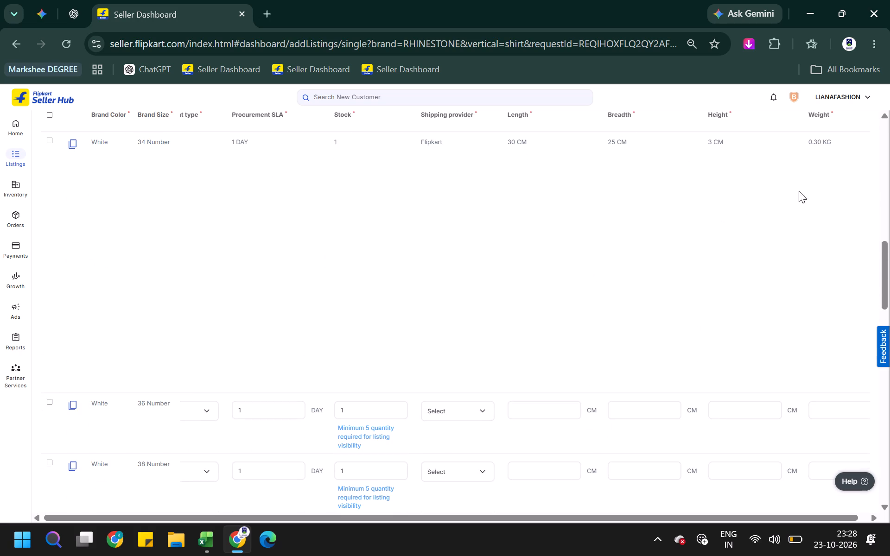
pyautogui.click(807, 135)
pyautogui.doubleClick(812, 140)
pyautogui.doubleClick(813, 141)
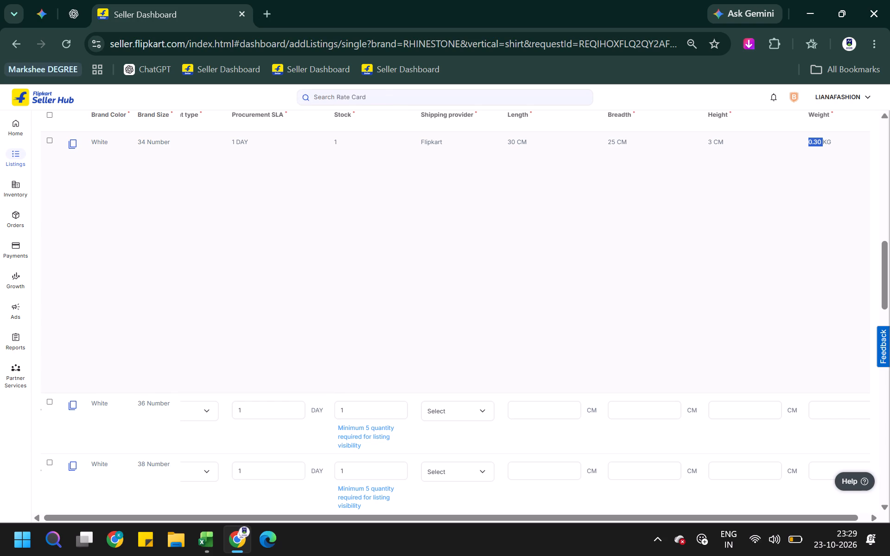
pyautogui.hotkey('ctrl', 'c')
# Set the shipping provider to Flipkart for the White 36 Number variant.
pyautogui.scroll(-2, 642, 264)
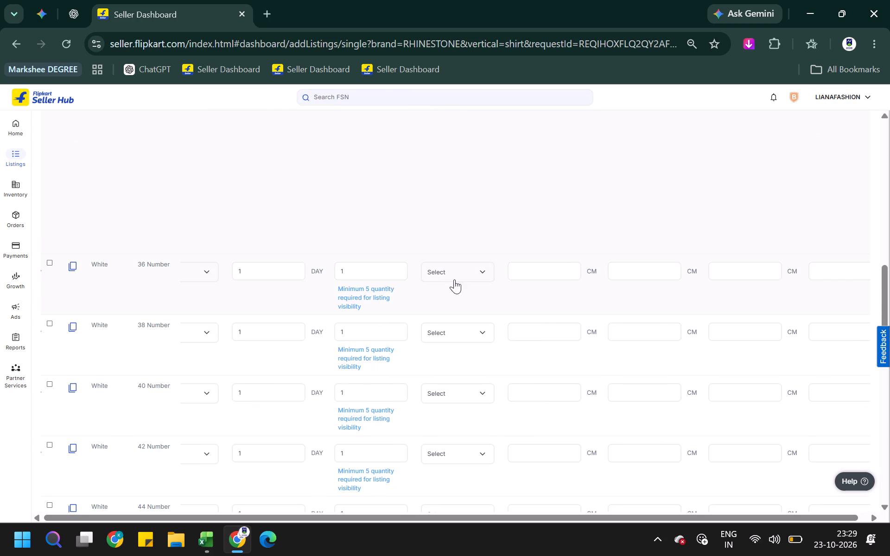
pyautogui.click(454, 280)
pyautogui.click(450, 329)
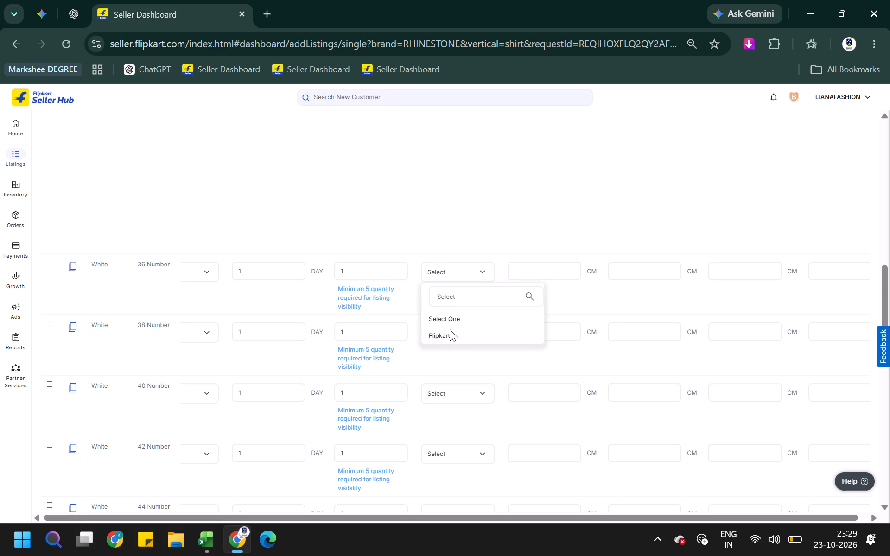
pyautogui.click(451, 335)
# Enter a package weight of 0.30 kg for the White 36, 38, 40 and 42 Number variants.
pyautogui.hscroll(-3, 451, 335)
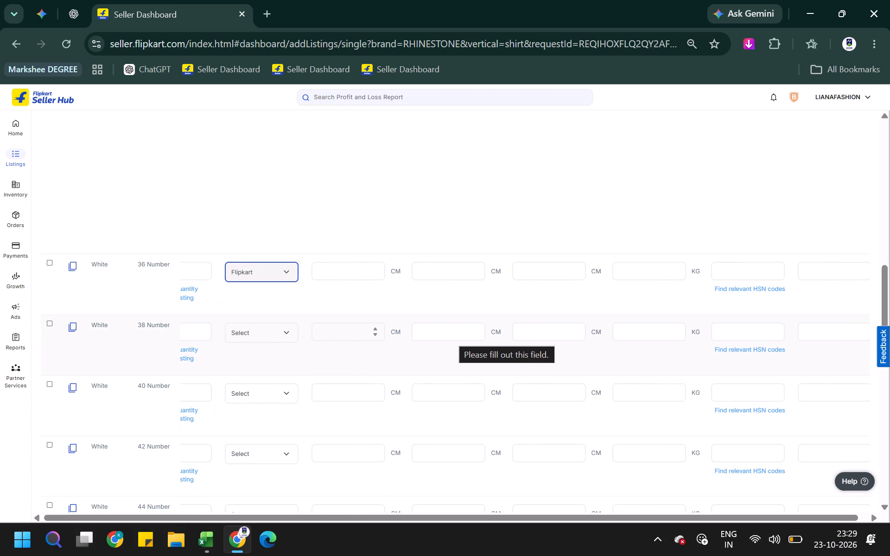
pyautogui.click(721, 276)
pyautogui.click(642, 271)
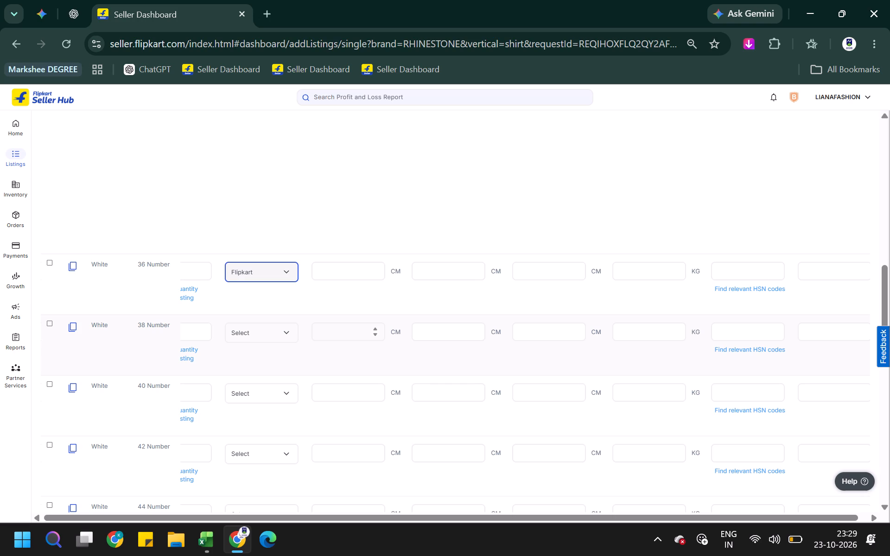
pyautogui.click(640, 269)
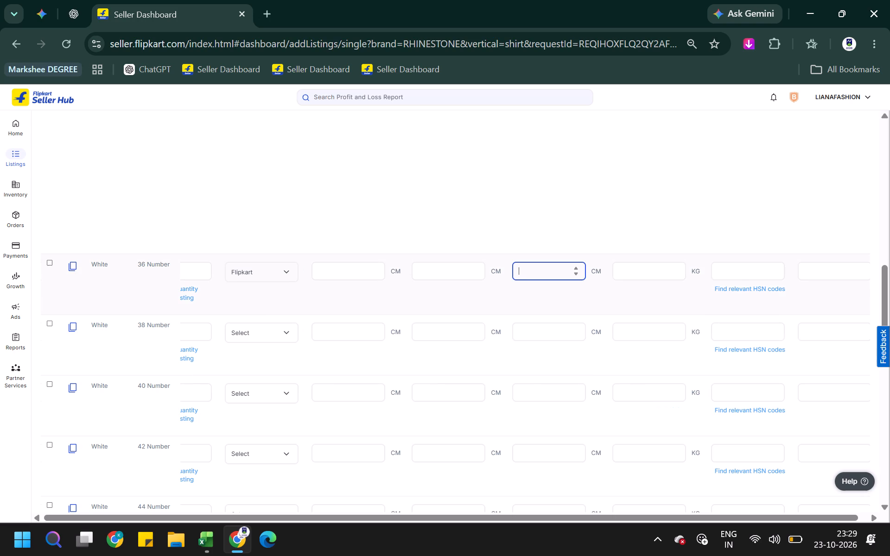
pyautogui.click(640, 269)
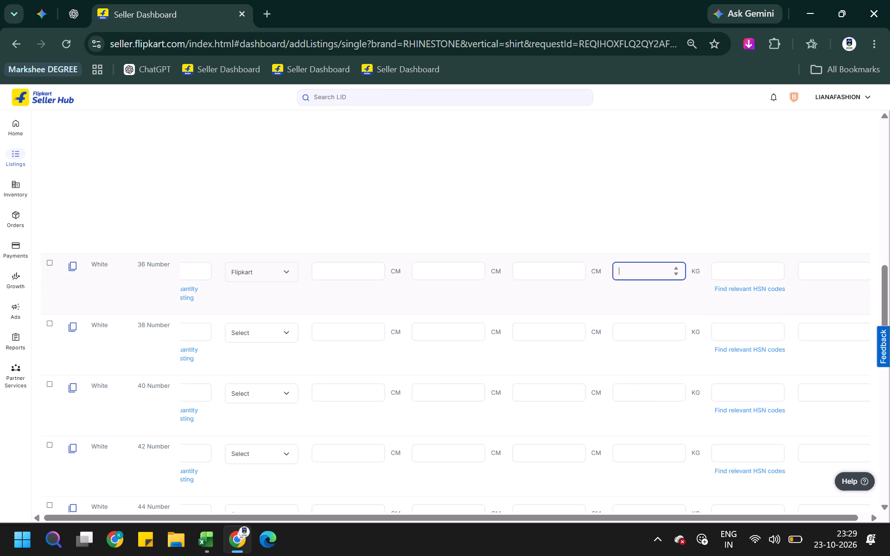
pyautogui.hotkey('ctrl', 'v')
pyautogui.click(632, 334)
pyautogui.hotkey('ctrl', 'v')
pyautogui.click(633, 392)
pyautogui.hotkey('ctrl', 'v')
pyautogui.click(637, 459)
pyautogui.hotkey('ctrl', 'v')
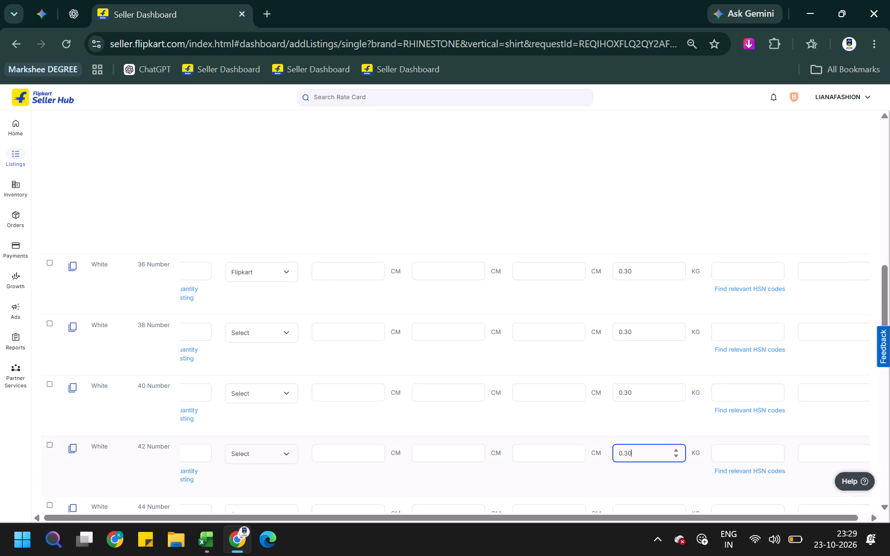
# Enter a package weight of 0.30 kg for the White 44 and White 46 Number variants.
pyautogui.scroll(-3, 613, 478)
pyautogui.click(637, 290)
pyautogui.click(638, 294)
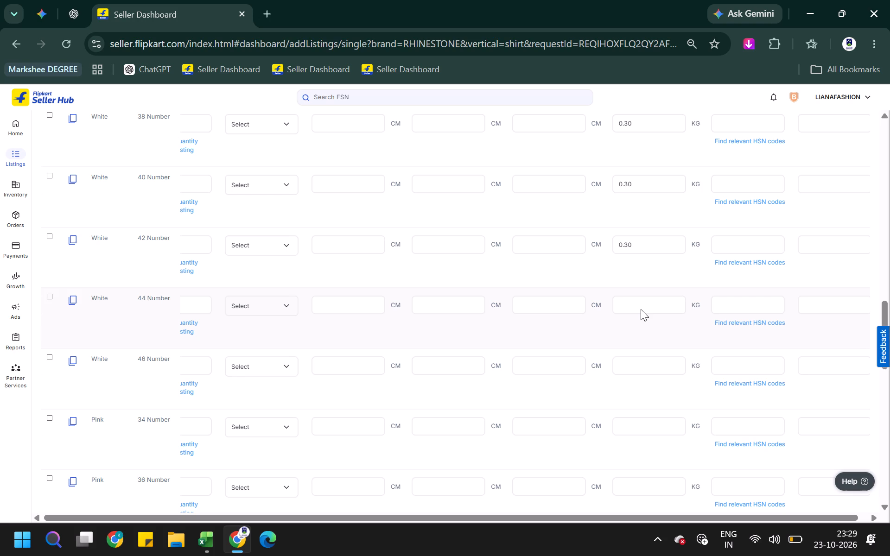
pyautogui.click(640, 307)
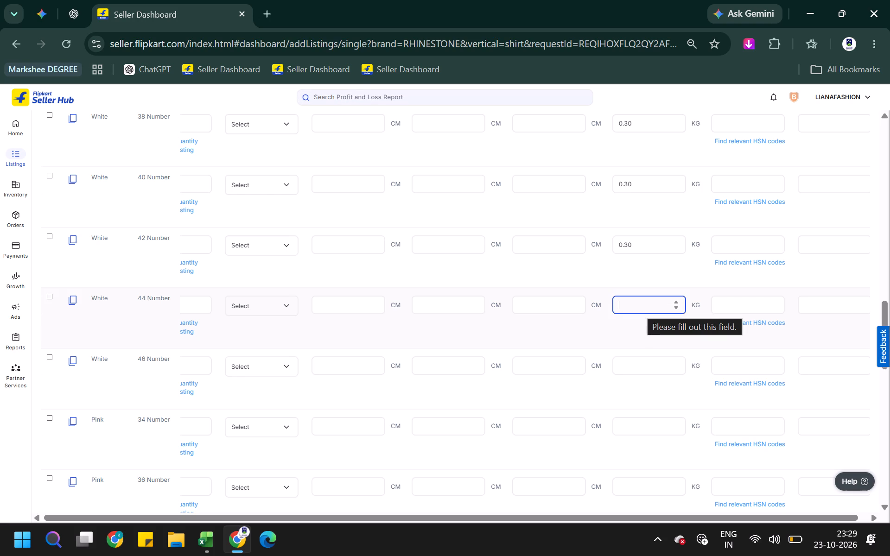
pyautogui.click(640, 307)
pyautogui.hotkey('ctrl', 'v')
pyautogui.click(640, 366)
pyautogui.hotkey('ctrl', 'v')
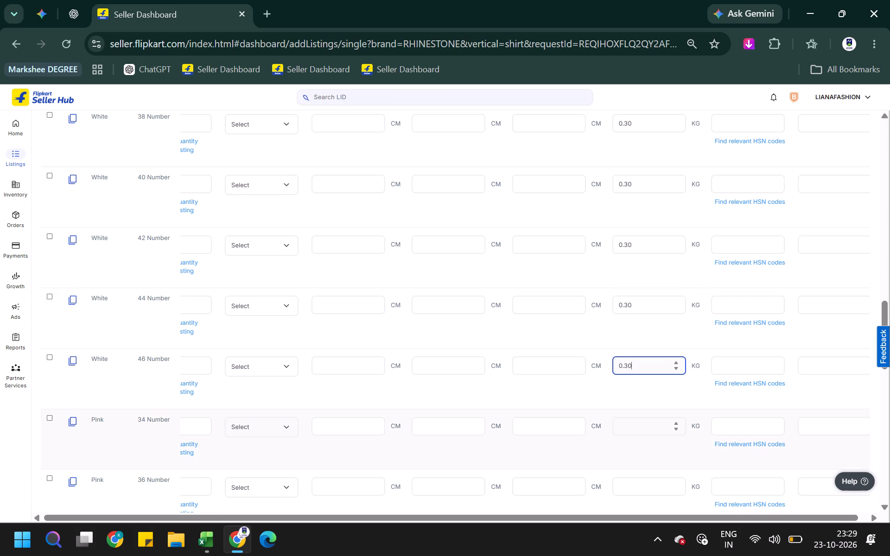
# Enter a package weight of 0.30 kg for the Pink 34, 36, 38 and 40 Number variants.
pyautogui.click(635, 430)
pyautogui.hotkey('ctrl', 'v')
pyautogui.click(634, 479)
pyautogui.hotkey('ctrl', 'v')
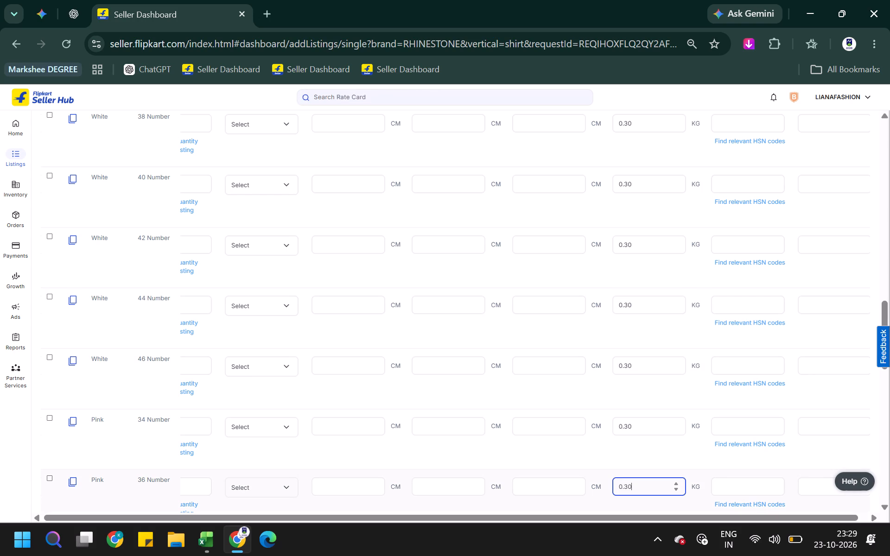
pyautogui.scroll(-3, 627, 442)
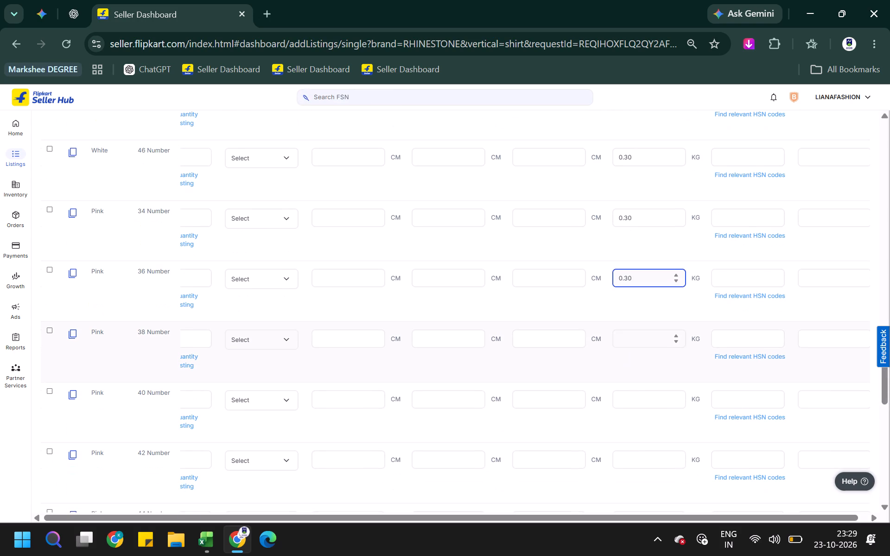
pyautogui.click(625, 335)
pyautogui.hotkey('ctrl', 'v')
pyautogui.click(634, 398)
pyautogui.hotkey('ctrl', 'v')
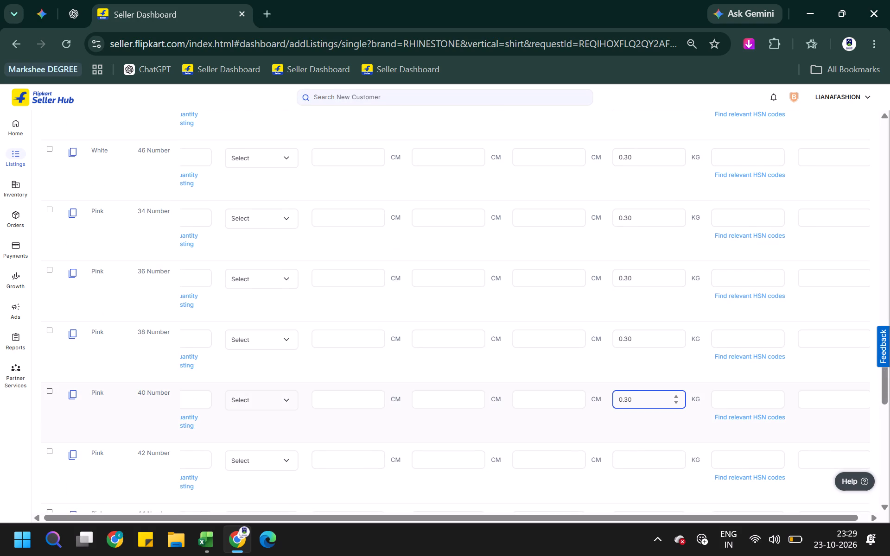
# Enter a package weight of 0.30 kg for the Pink 42 and Pink 44 Number variants.
pyautogui.scroll(-1, 619, 410)
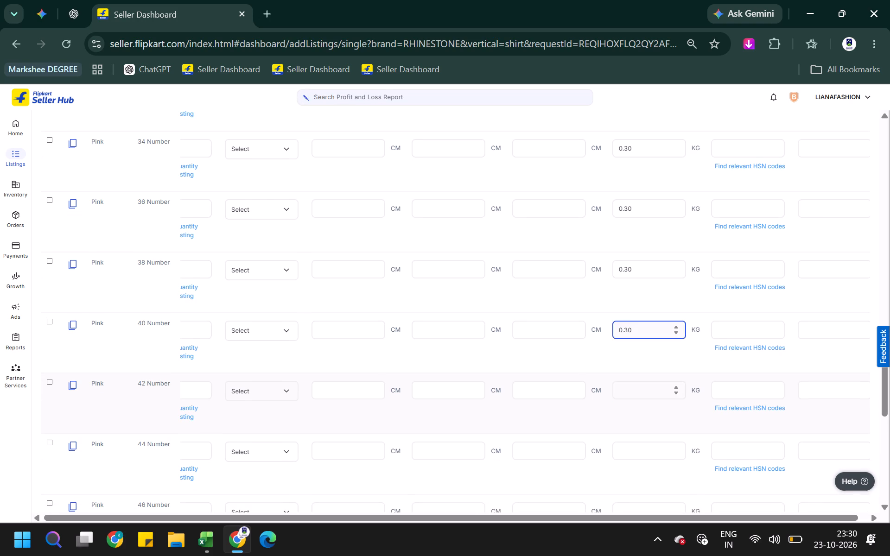
pyautogui.click(624, 392)
pyautogui.hotkey('ctrl', 'v')
pyautogui.click(629, 443)
pyautogui.hotkey('ctrl', 'v')
pyautogui.scroll(-2, 629, 445)
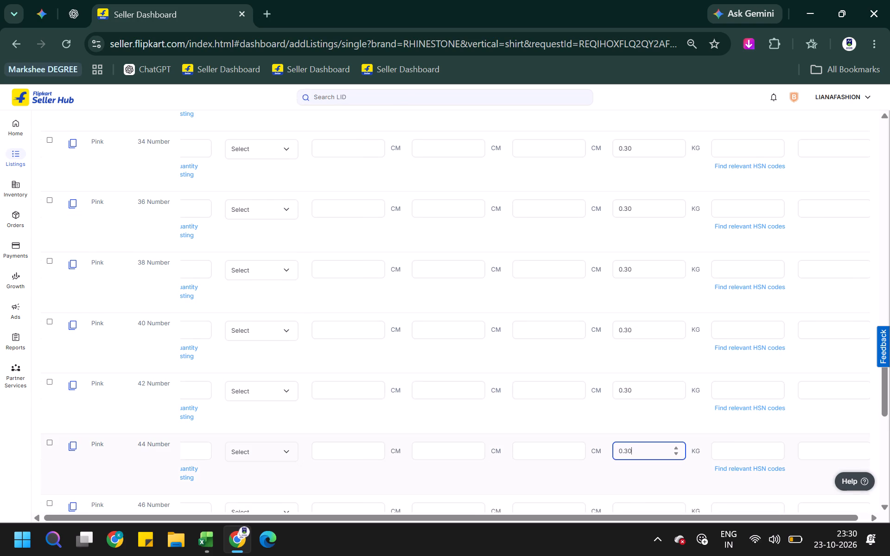
pyautogui.scroll(-2, 628, 446)
pyautogui.scroll(-2, 622, 398)
pyautogui.moveTo(638, 314); pyautogui.dragTo(611, 312)
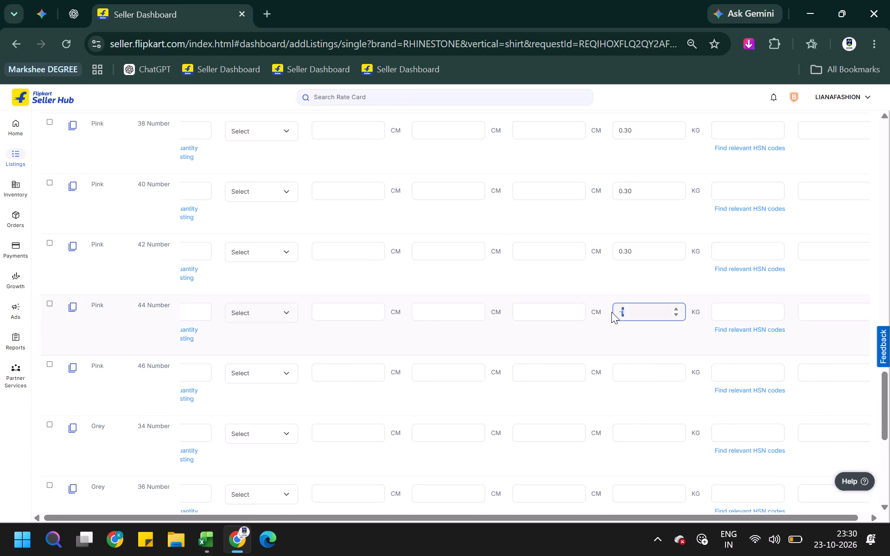
pyautogui.hotkey('ctrl', 'v')
# Enter a package weight of 0.30 kg for the Pink 46, Grey 34 and Grey 36 Number variants.
pyautogui.click(631, 375)
pyautogui.hotkey('ctrl', 'v')
pyautogui.click(639, 440)
pyautogui.hotkey('ctrl', 'v')
pyautogui.click(640, 481)
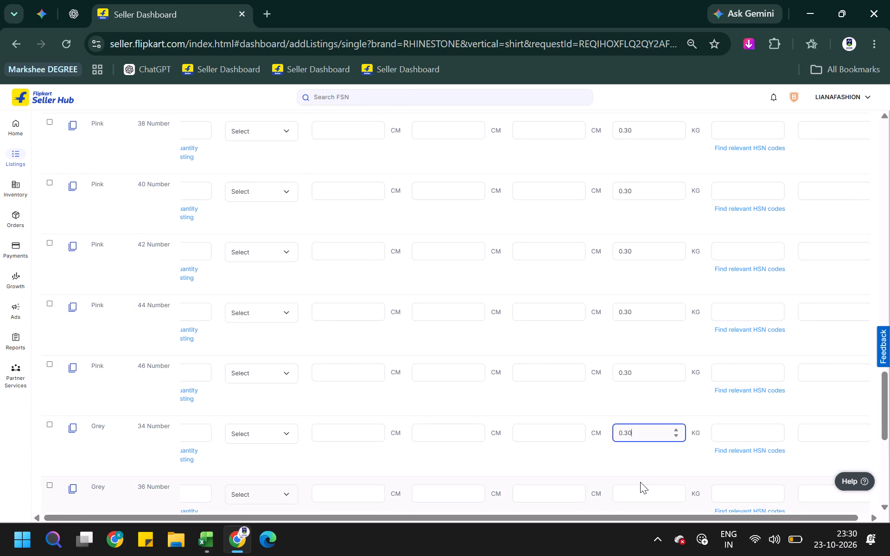
pyautogui.scroll(-5, 624, 351)
pyautogui.scroll(1, 619, 208)
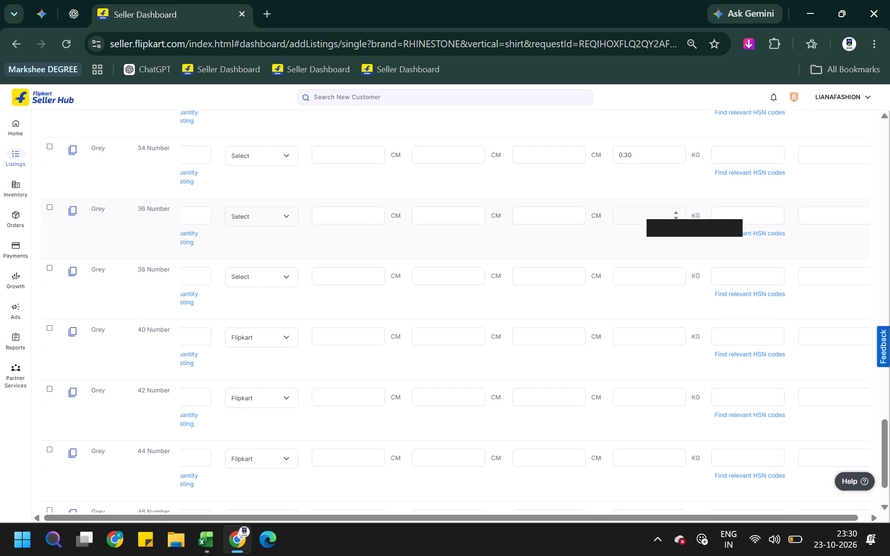
pyautogui.click(640, 209)
pyautogui.hotkey('ctrl', 'v')
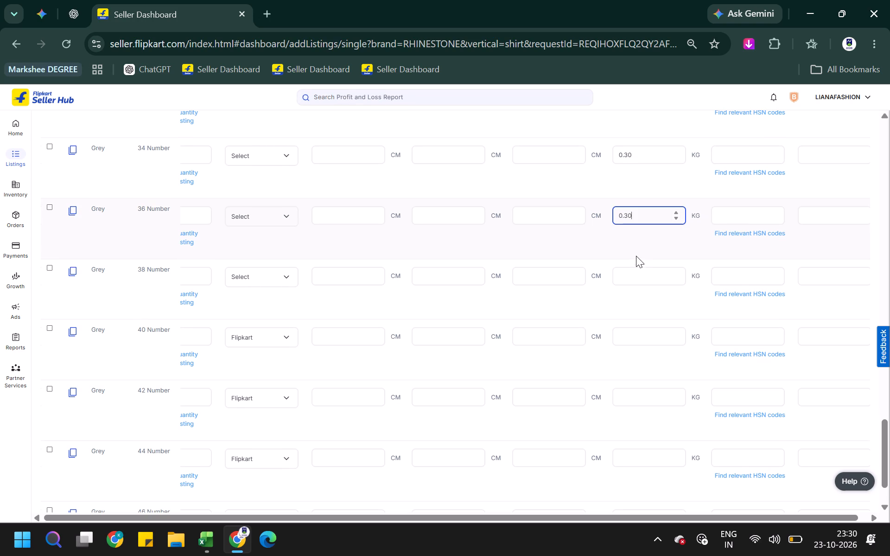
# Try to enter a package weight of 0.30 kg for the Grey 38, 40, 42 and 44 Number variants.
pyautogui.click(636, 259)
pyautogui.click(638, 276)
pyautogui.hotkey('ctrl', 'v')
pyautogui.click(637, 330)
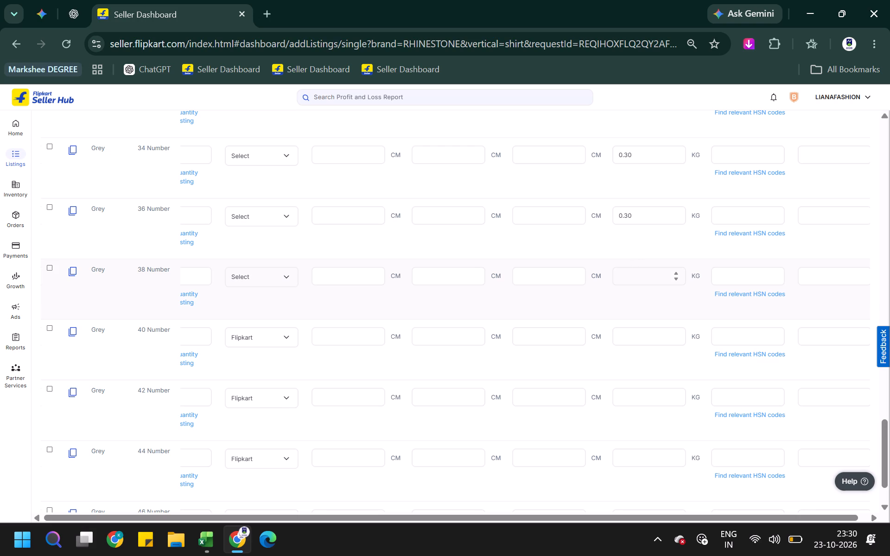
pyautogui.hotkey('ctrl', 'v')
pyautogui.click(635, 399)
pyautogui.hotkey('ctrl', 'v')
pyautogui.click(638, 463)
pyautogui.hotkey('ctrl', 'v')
# Enter a package weight of 0.30 kg for the Grey 38, 40, 42 and 44 Number variants.
pyautogui.scroll(-2, 630, 407)
pyautogui.scroll(2, 630, 200)
pyautogui.scroll(-4, 630, 201)
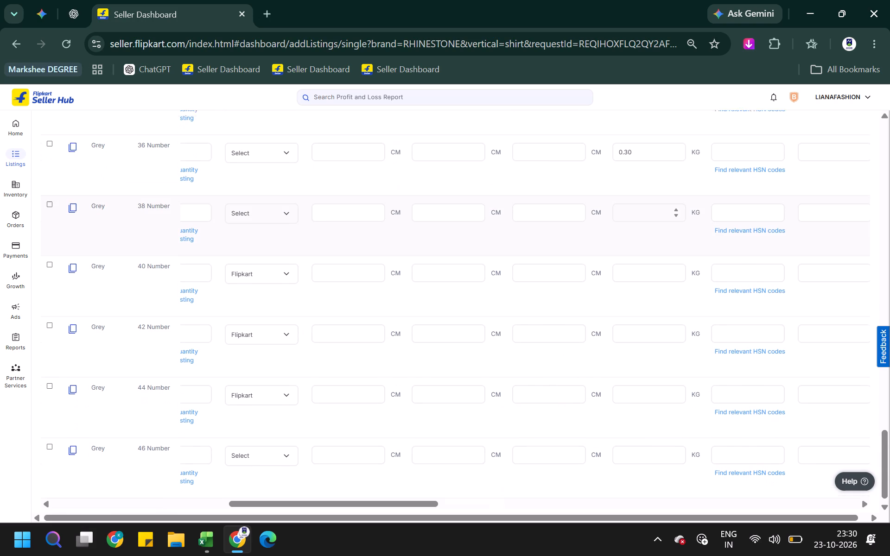
pyautogui.scroll(-1, 630, 205)
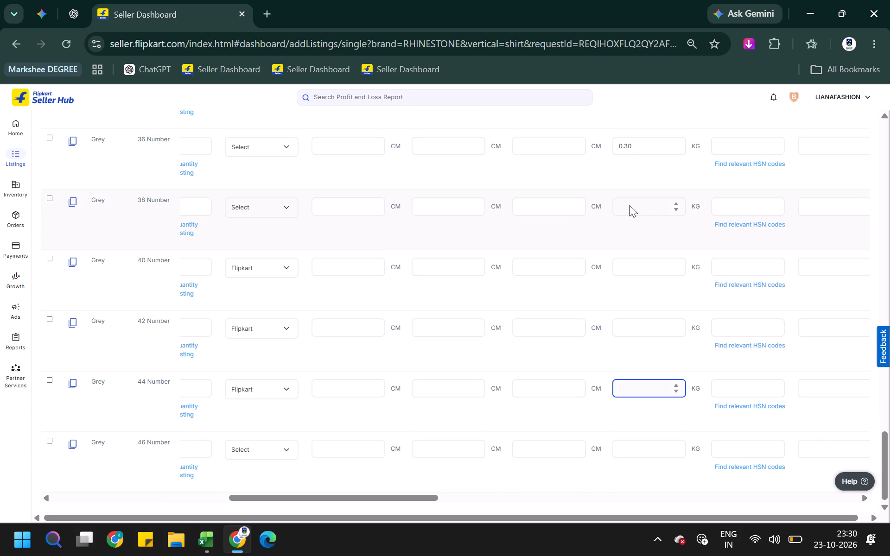
pyautogui.click(629, 205)
pyautogui.hotkey('ctrl', 'v')
pyautogui.click(628, 264)
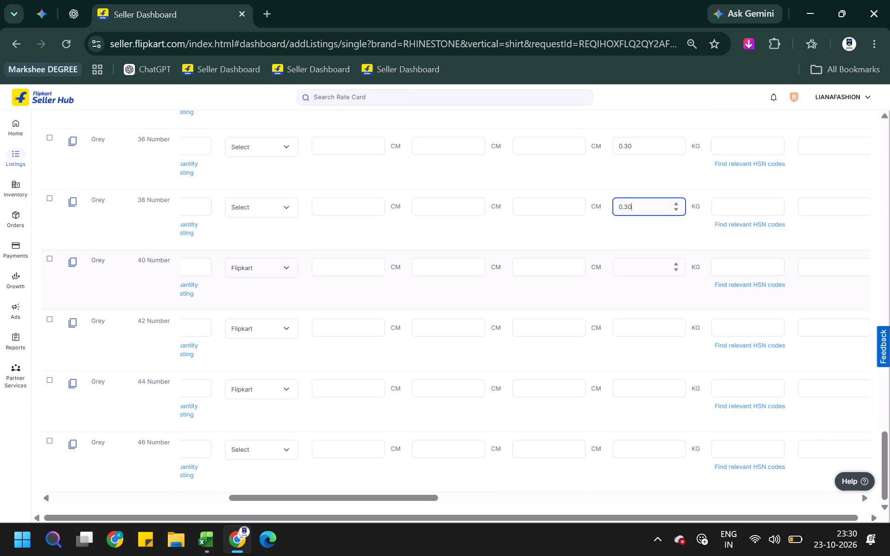
pyautogui.hotkey('ctrl', 'v')
pyautogui.keyDown('ctrl'); pyautogui.click(628, 333); pyautogui.keyUp('ctrl')
pyautogui.hotkey('ctrl', 'v')
pyautogui.keyDown('ctrl'); pyautogui.click(629, 382); pyautogui.keyUp('ctrl')
pyautogui.hotkey('ctrl', 'v')
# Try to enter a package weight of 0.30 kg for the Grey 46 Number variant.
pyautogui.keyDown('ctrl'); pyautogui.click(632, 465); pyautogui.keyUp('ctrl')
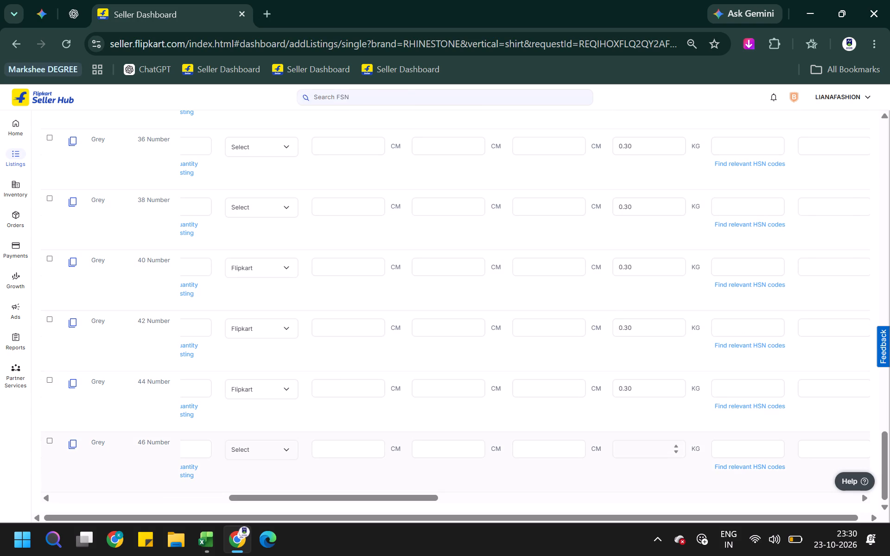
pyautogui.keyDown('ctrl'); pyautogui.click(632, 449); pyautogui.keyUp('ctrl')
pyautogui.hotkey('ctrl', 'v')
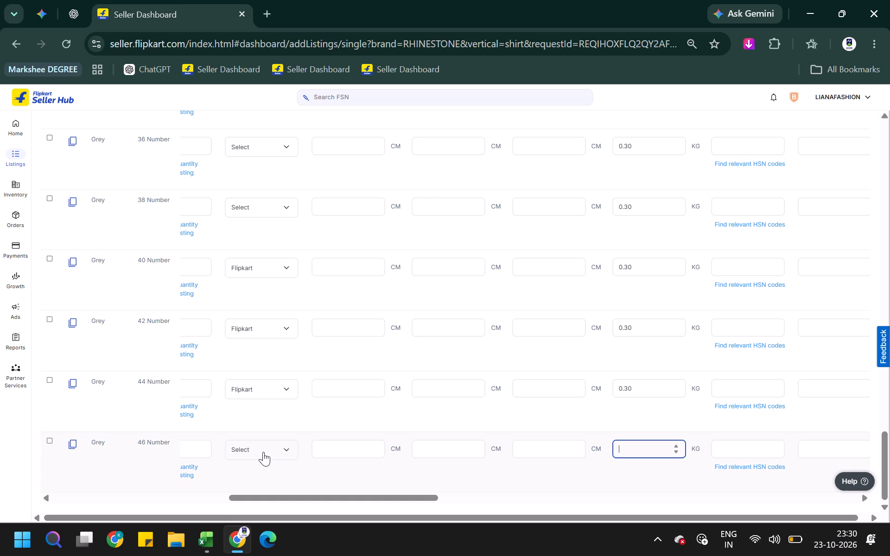
# Set the shipping provider to Flipkart for the Grey 46 Number variant.
pyautogui.click(263, 452)
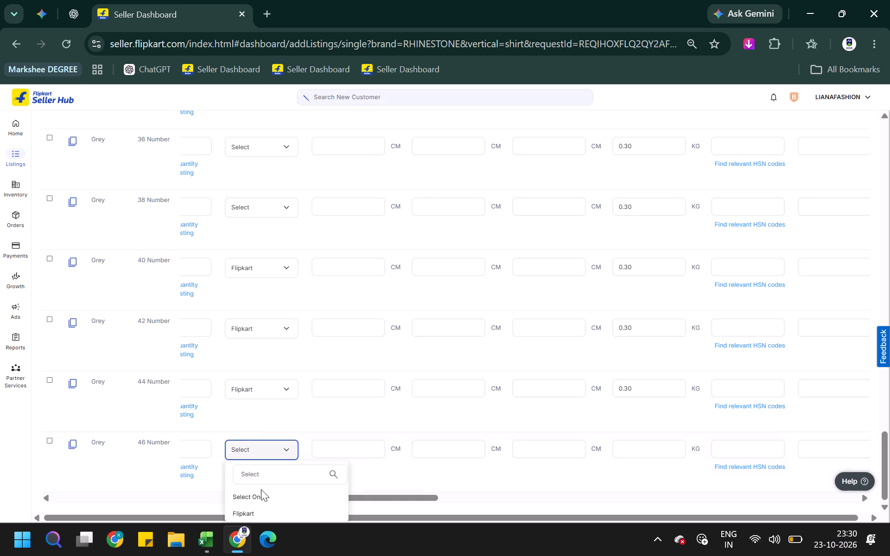
pyautogui.click(261, 513)
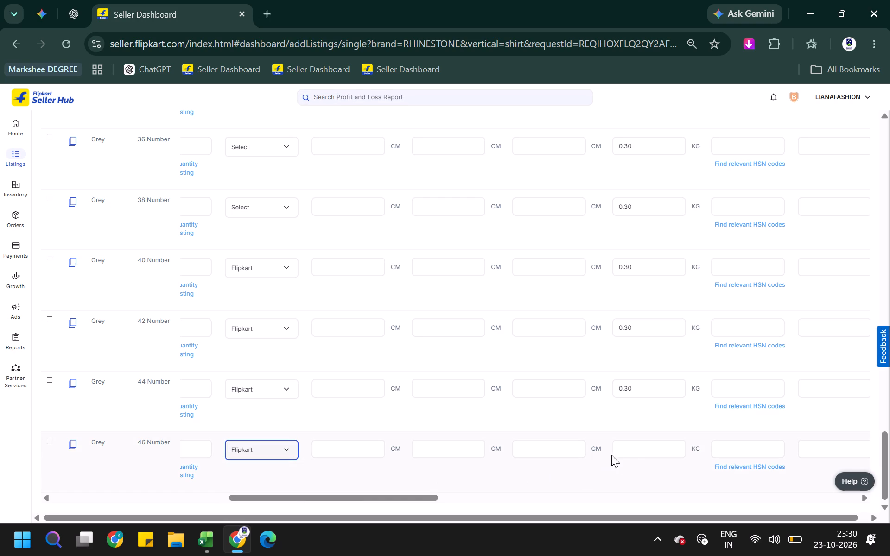
# Enter a package weight of 0.30 kg for the Grey 46 Number variant.
pyautogui.click(625, 451)
pyautogui.hotkey('ctrl', 'v')
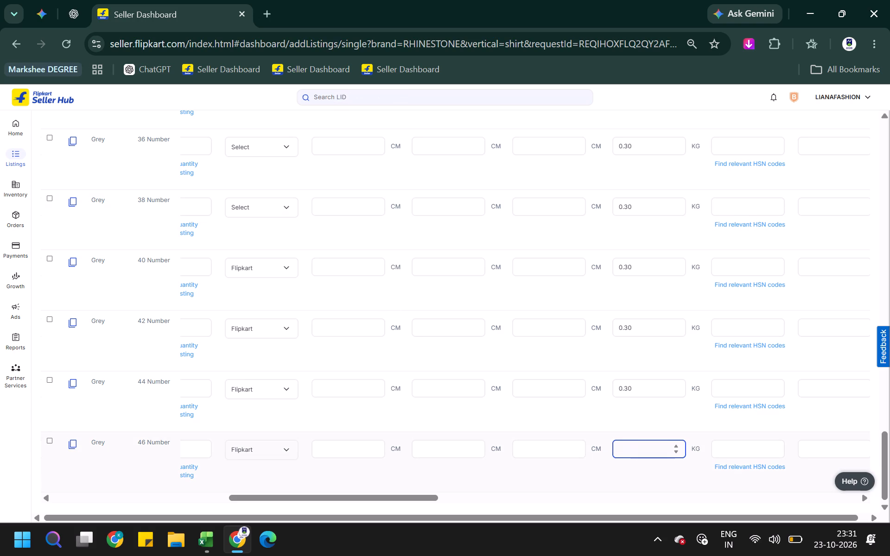
pyautogui.hotkey('ctrl', 'v')
# Set the shipping provider to Flipkart for the Grey 38 Number variant.
pyautogui.click(278, 206)
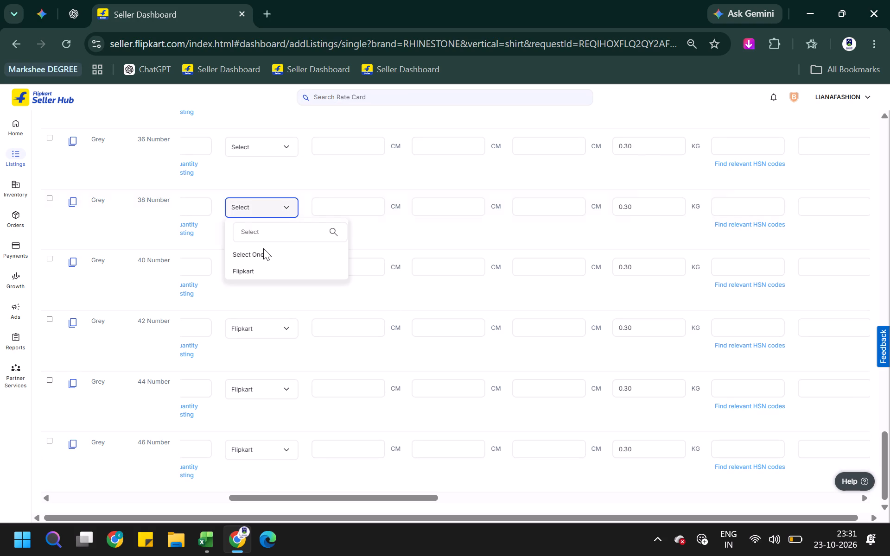
pyautogui.click(267, 272)
# Enter a package length of 30 cm, breadth of 25 cm and height of 3 cm for the Grey 46 Number variant.
pyautogui.scroll(6, 440, 276)
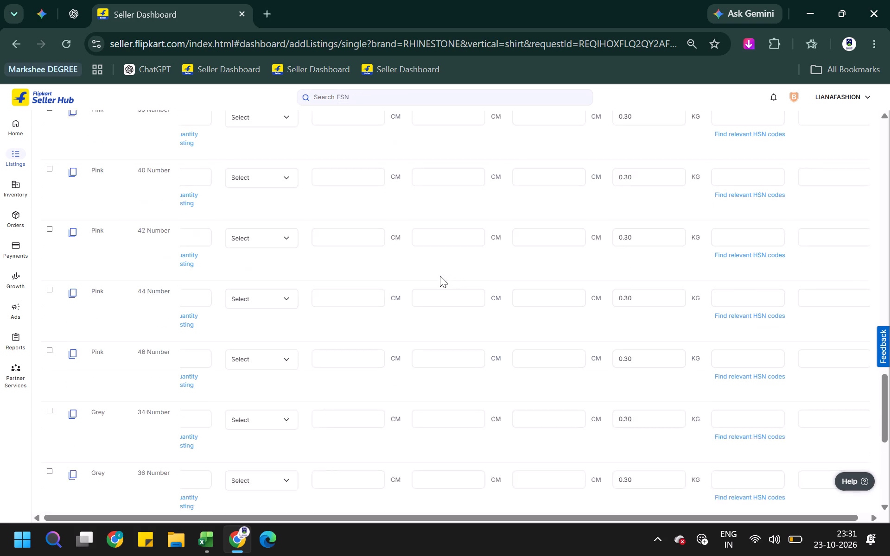
pyautogui.scroll(13, 440, 276)
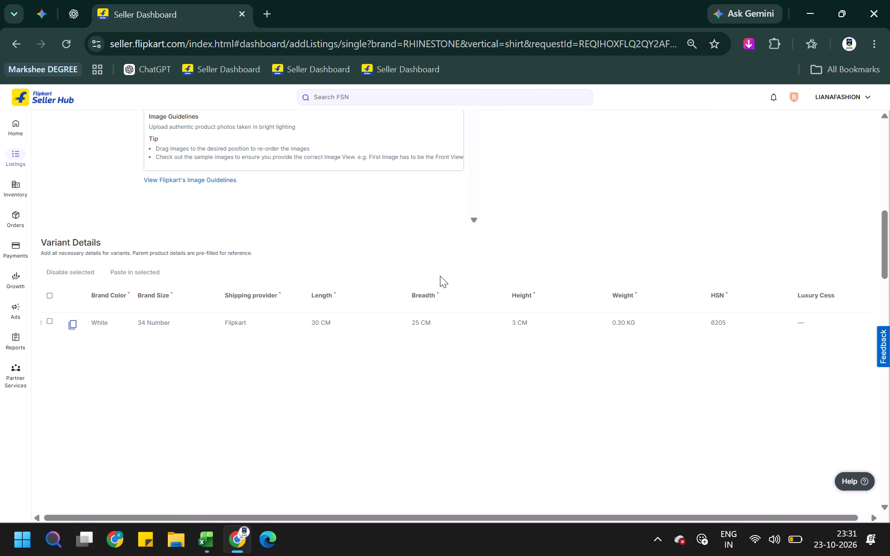
pyautogui.scroll(-15, 437, 277)
pyautogui.scroll(1, 409, 319)
pyautogui.scroll(-3, 408, 321)
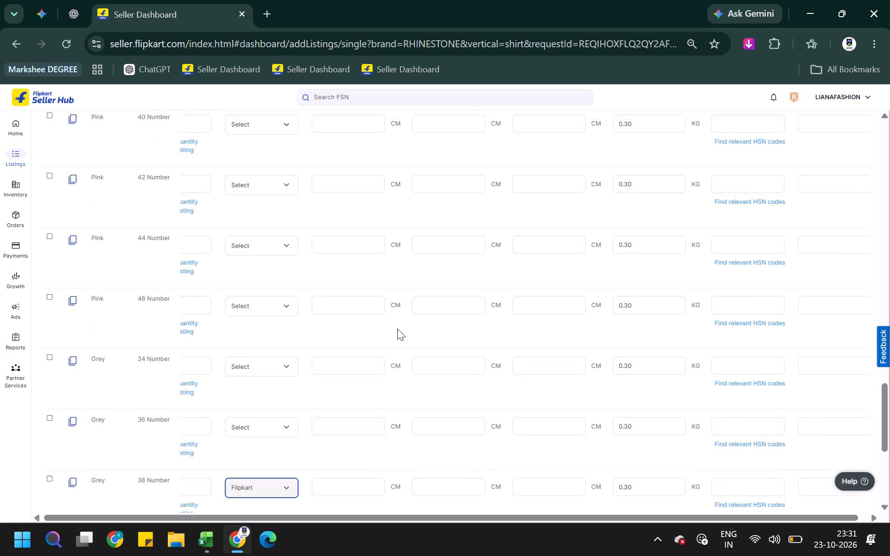
pyautogui.scroll(-3, 397, 329)
pyautogui.scroll(-3, 319, 393)
pyautogui.click(343, 448)
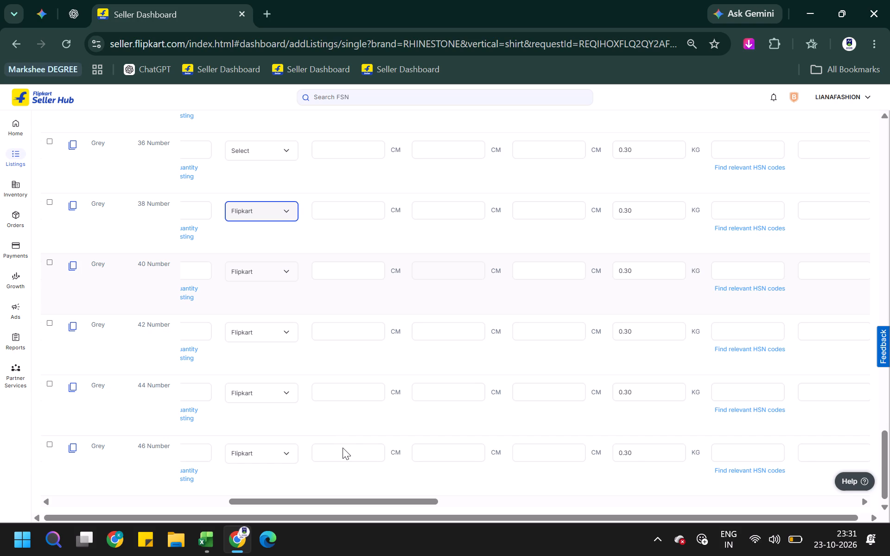
pyautogui.write('30')
pyautogui.press('Tab')
pyautogui.write('25')
pyautogui.press('Tab')
pyautogui.press('3')
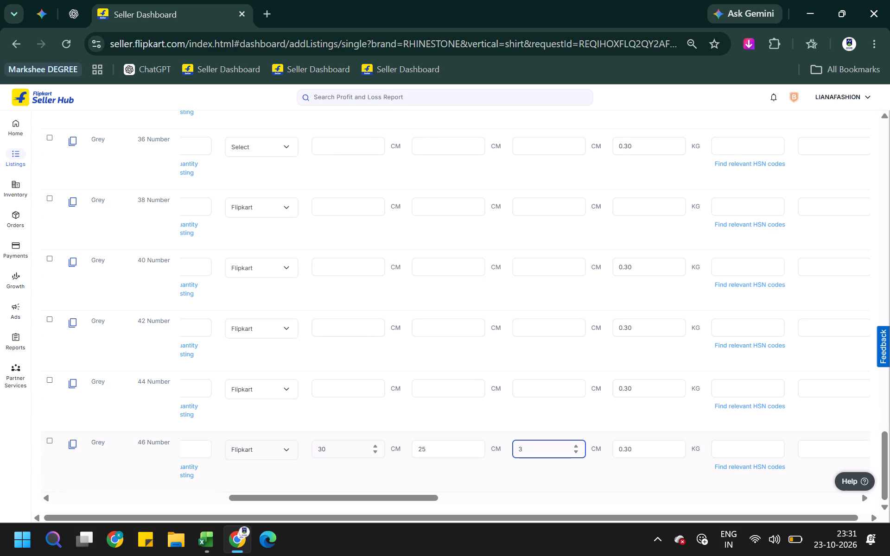
# Enter a package length of 30 cm, breadth of 25 cm and height of 3 cm for the Grey 44 and 42 Number variants.
pyautogui.click(332, 385)
pyautogui.write('30')
pyautogui.press('Tab')
pyautogui.write('25')
pyautogui.press('Tab')
pyautogui.press('3')
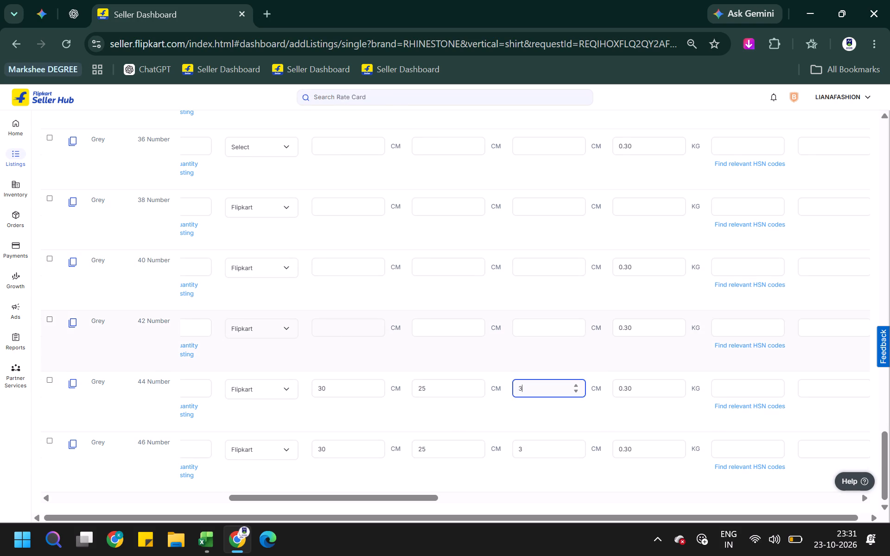
pyautogui.click(333, 332)
pyautogui.write('30')
pyautogui.press('Tab')
pyautogui.write('25')
pyautogui.press('Tab')
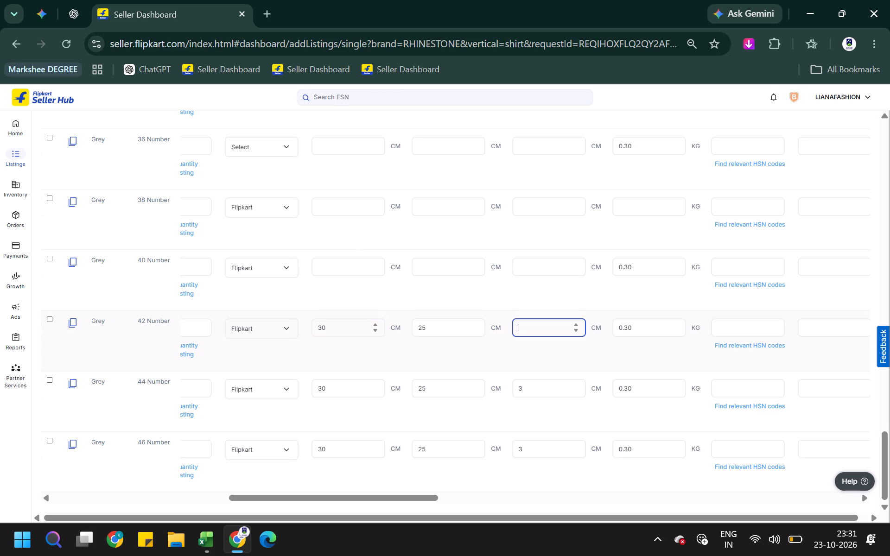
pyautogui.press('2')
pyautogui.press('BackSpace')
pyautogui.press('3')
# Enter a package length of 30 cm, breadth of 25 cm and height of 3 cm for the Grey 40 and 38 Number variants.
pyautogui.click(331, 259)
pyautogui.write('30')
pyautogui.press('Tab')
pyautogui.write('25')
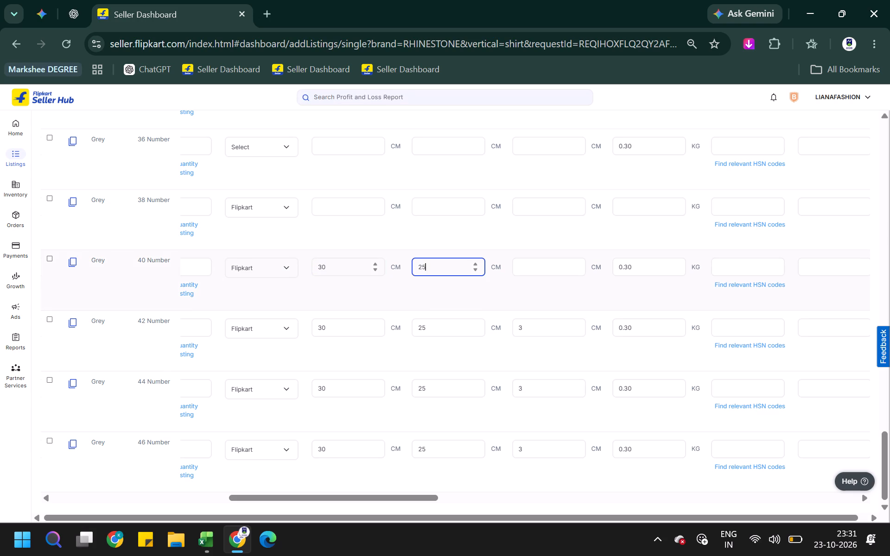
pyautogui.press('Tab')
pyautogui.press('3')
pyautogui.click(333, 199)
pyautogui.write('30')
pyautogui.press('Tab')
pyautogui.write('25')
pyautogui.press('Tab')
pyautogui.press('3')
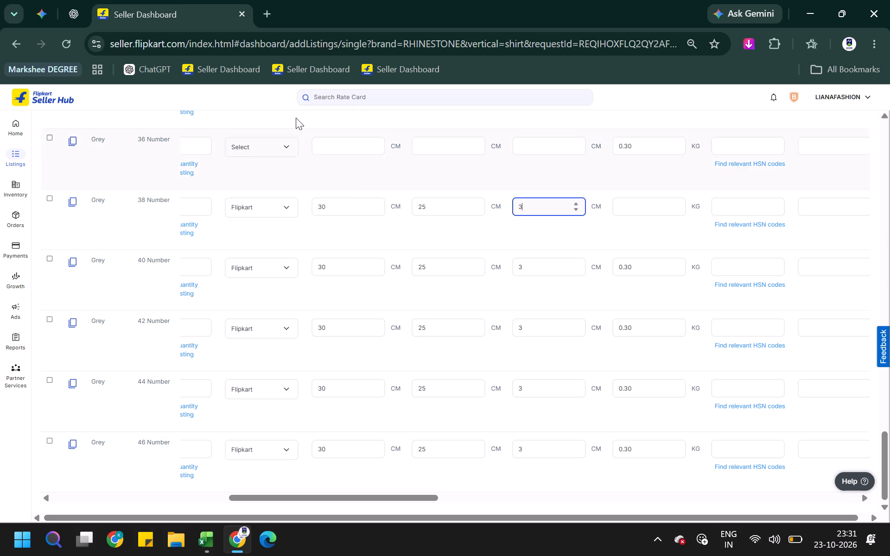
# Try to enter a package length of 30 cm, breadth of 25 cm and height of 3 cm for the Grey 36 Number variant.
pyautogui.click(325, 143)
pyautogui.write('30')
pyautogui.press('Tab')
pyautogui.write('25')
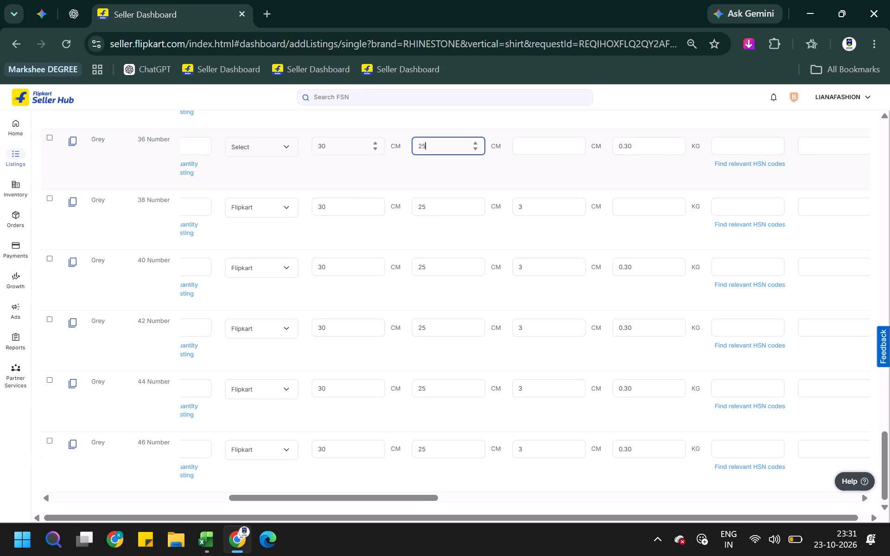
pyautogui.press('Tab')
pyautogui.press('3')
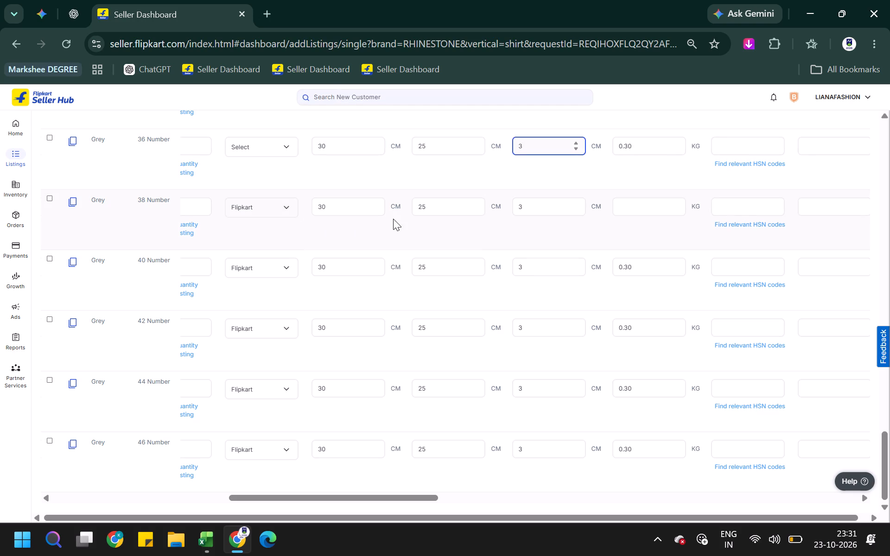
# Enter a package weight of 0.30 kg for the Grey 38 Number variant.
pyautogui.click(653, 206)
pyautogui.hotkey('ctrl', 'v')
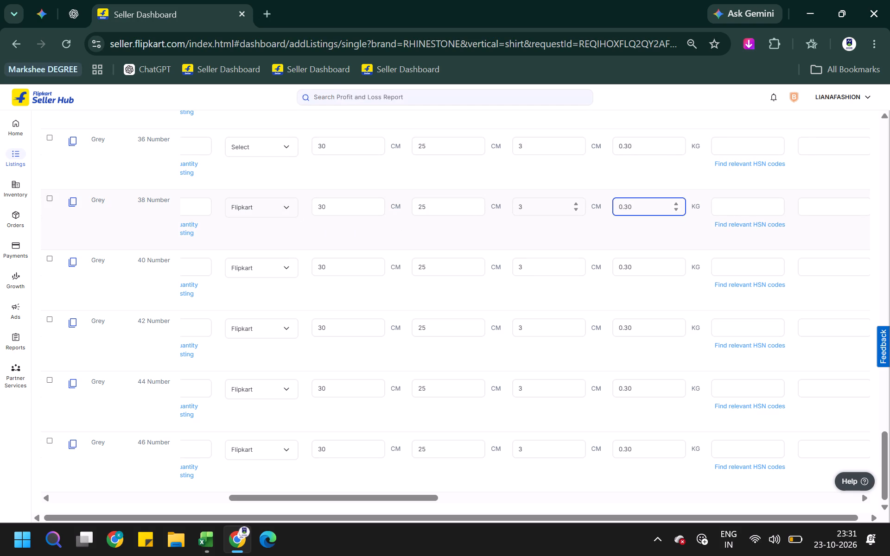
pyautogui.click(559, 205)
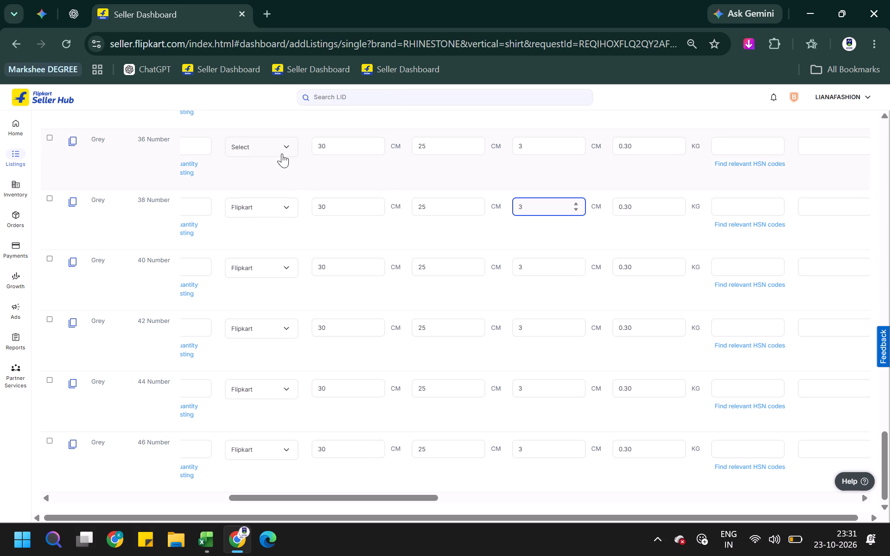
# Set the shipping provider to Flipkart for the Grey 36 Number variant.
pyautogui.click(282, 153)
pyautogui.click(273, 207)
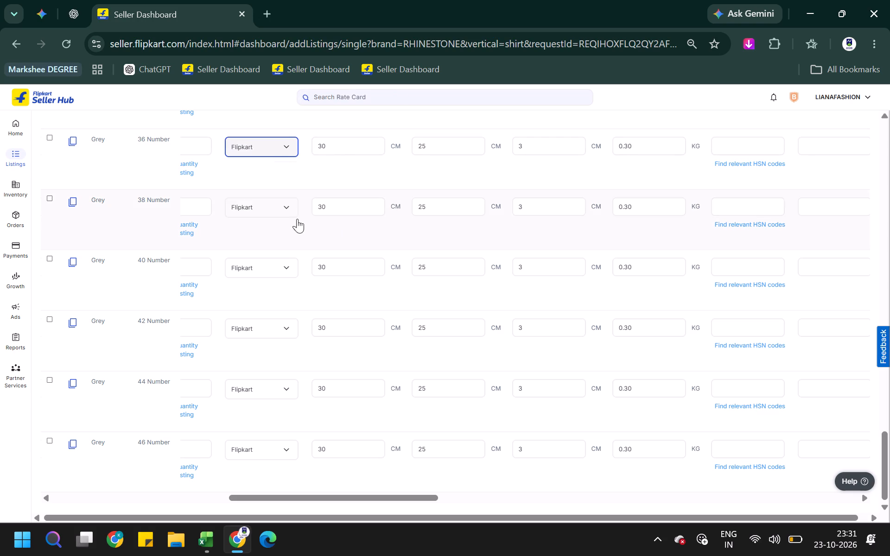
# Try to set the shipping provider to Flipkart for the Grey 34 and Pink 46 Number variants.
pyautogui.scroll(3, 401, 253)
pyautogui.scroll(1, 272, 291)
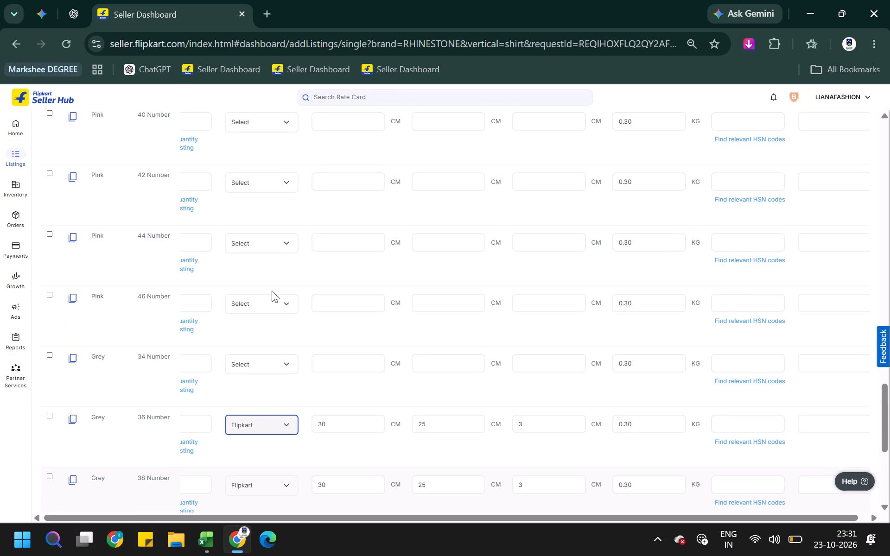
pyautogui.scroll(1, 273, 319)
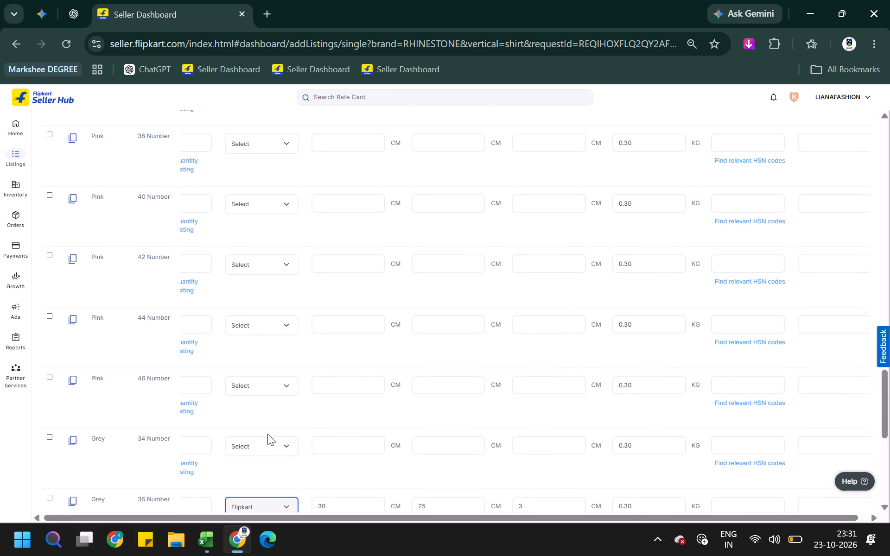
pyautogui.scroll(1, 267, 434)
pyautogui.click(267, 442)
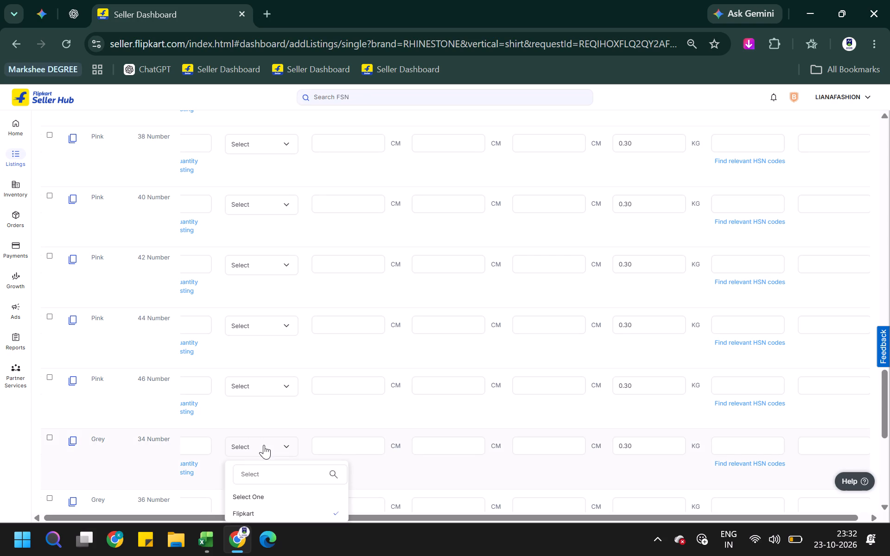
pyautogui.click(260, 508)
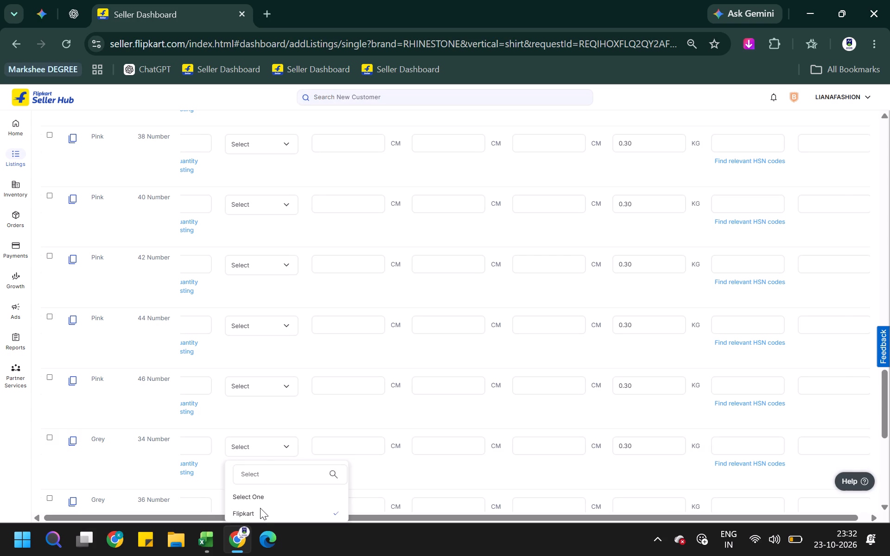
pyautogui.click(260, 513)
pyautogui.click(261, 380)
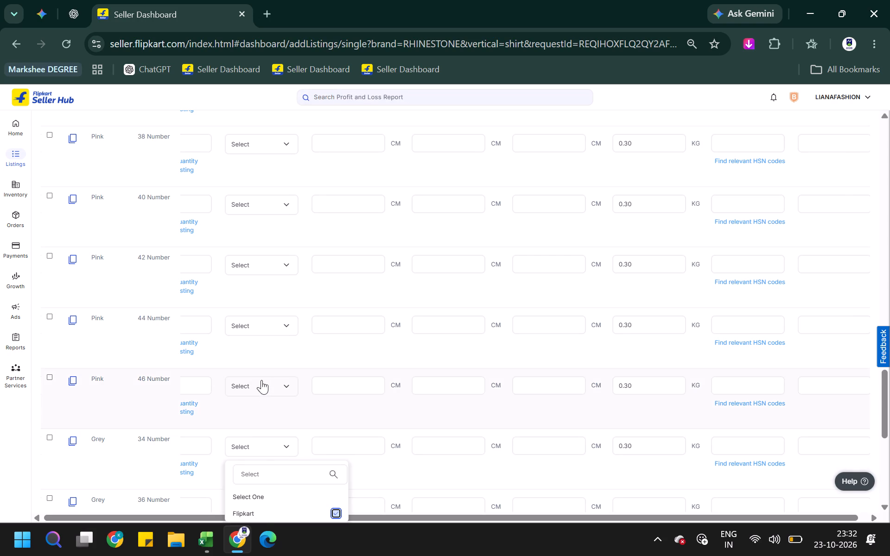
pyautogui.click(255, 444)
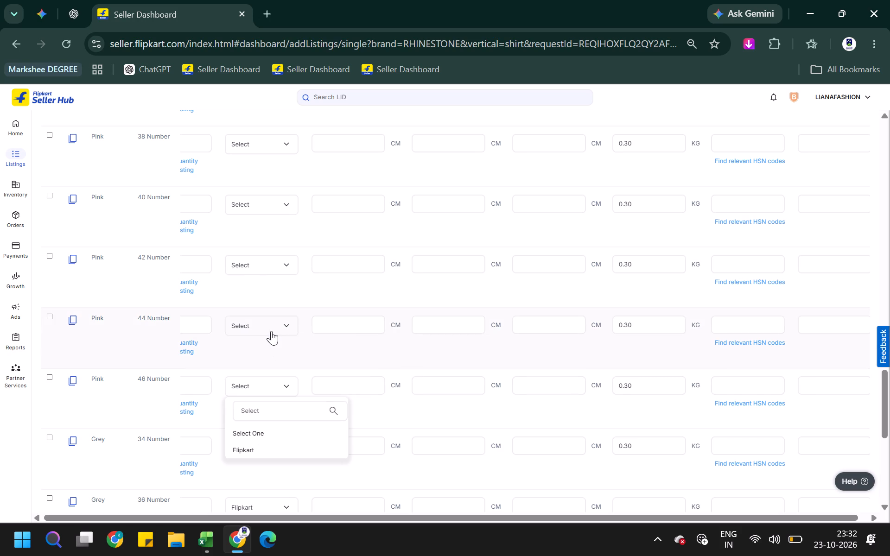
# Set the shipping provider to Flipkart for the Pink 44, Pink 46 and Grey 34 Number variants.
pyautogui.click(271, 331)
pyautogui.click(261, 392)
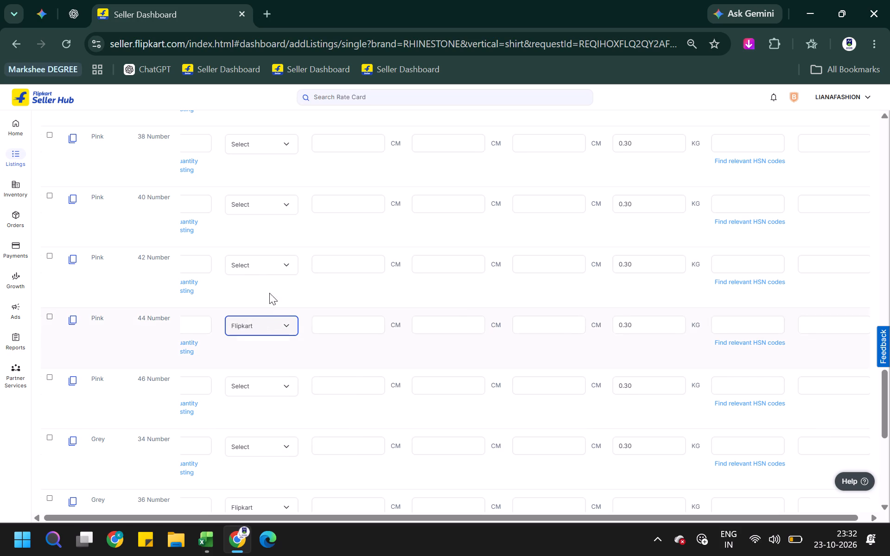
pyautogui.click(269, 266)
pyautogui.click(259, 380)
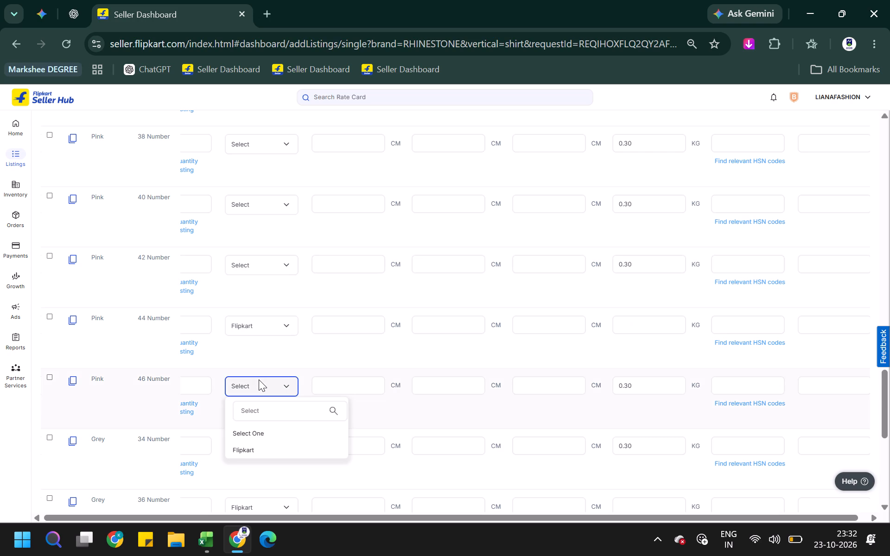
pyautogui.click(258, 449)
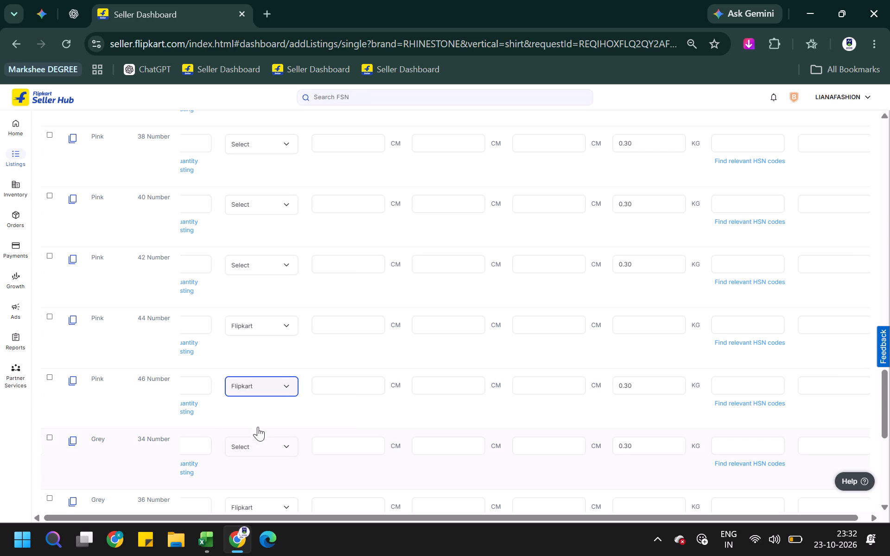
pyautogui.click(259, 441)
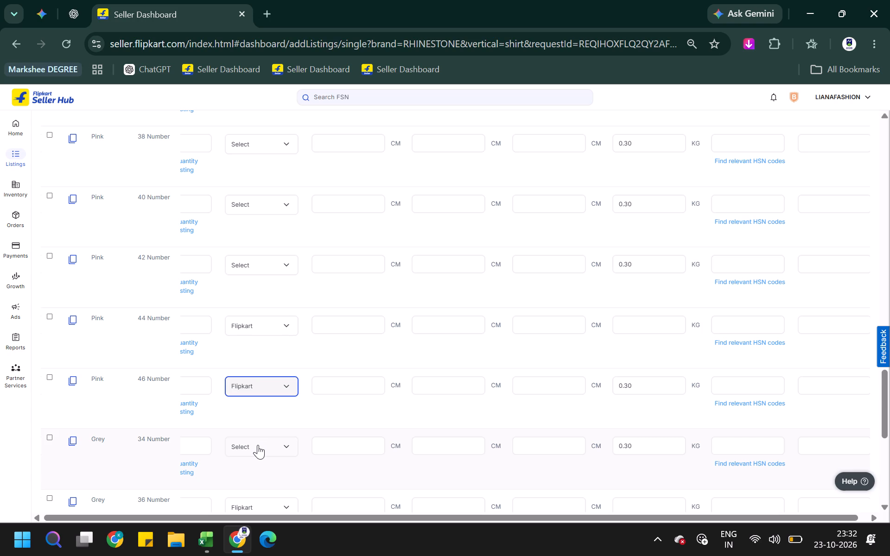
pyautogui.click(258, 445)
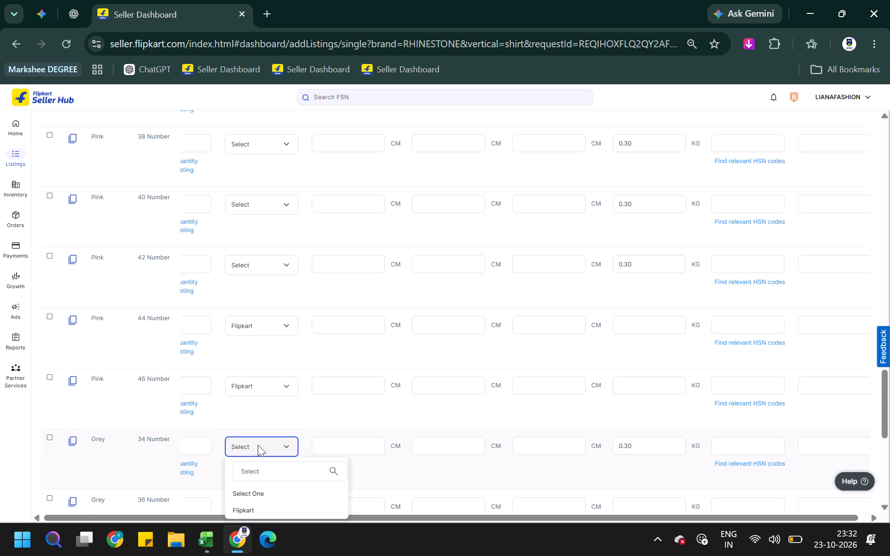
pyautogui.click(244, 512)
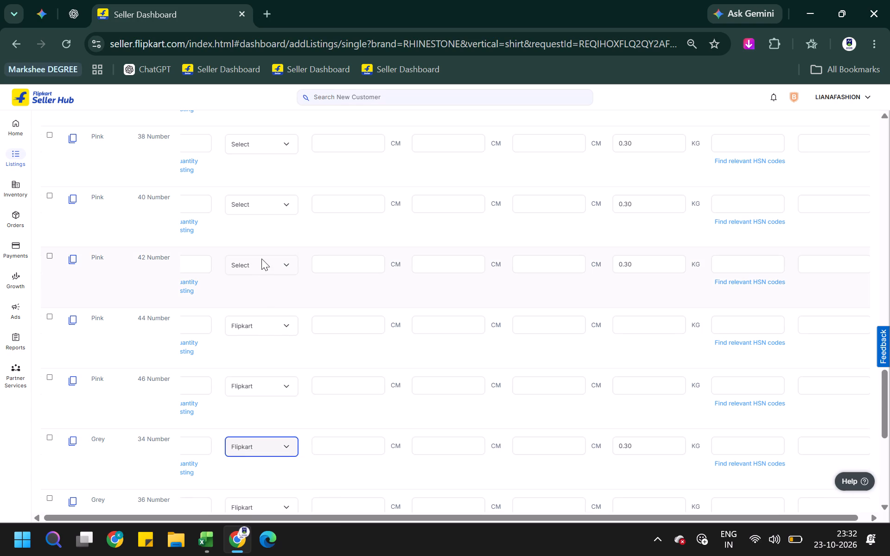
# Set the shipping provider to Flipkart for the Pink 42 and 40 Number variants.
pyautogui.click(261, 258)
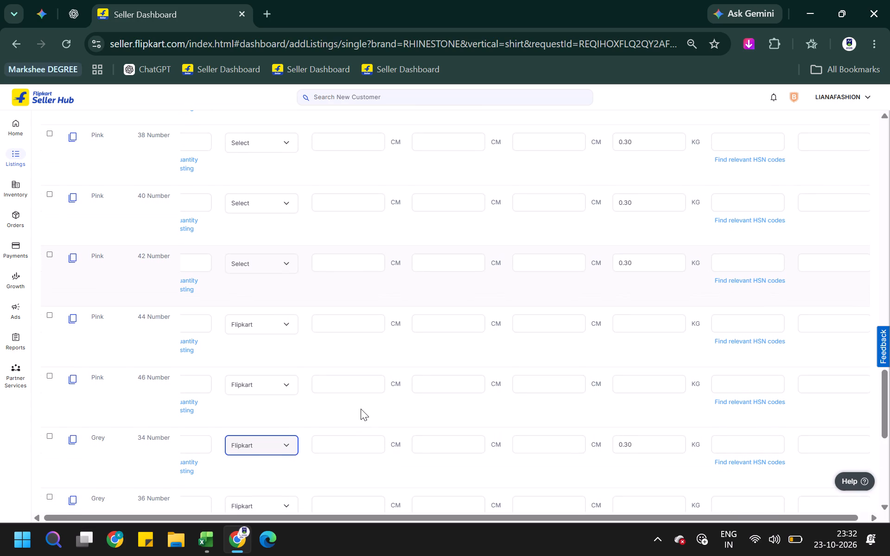
pyautogui.click(265, 255)
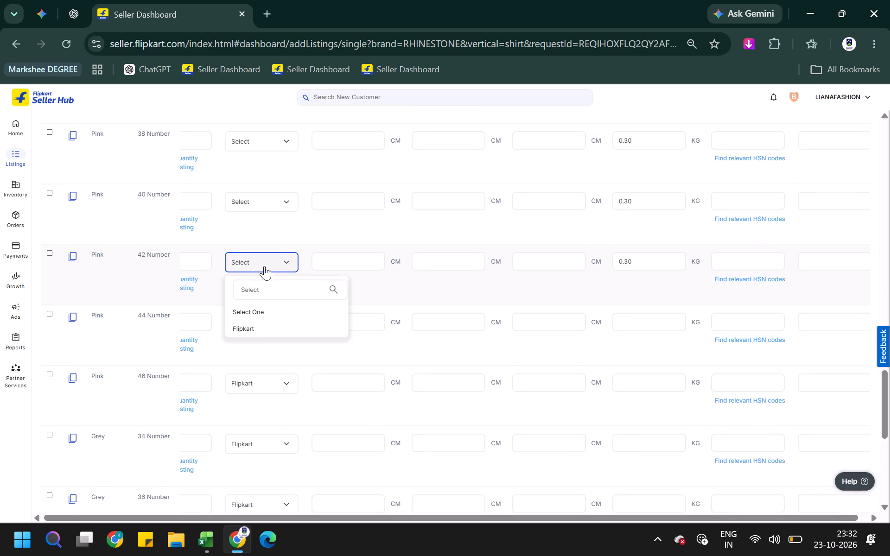
pyautogui.click(256, 329)
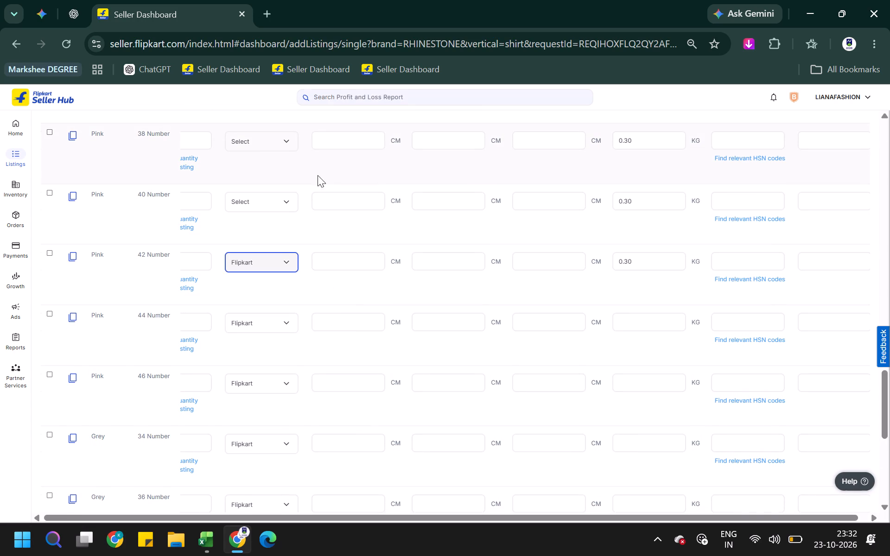
pyautogui.click(261, 203)
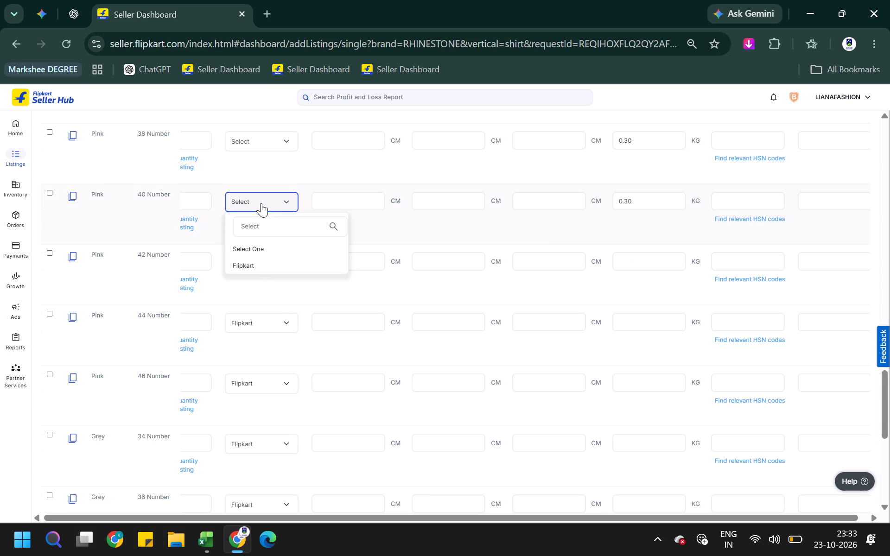
pyautogui.click(257, 261)
# Set the shipping provider to Flipkart for the Pink 38 Number variant.
pyautogui.click(255, 146)
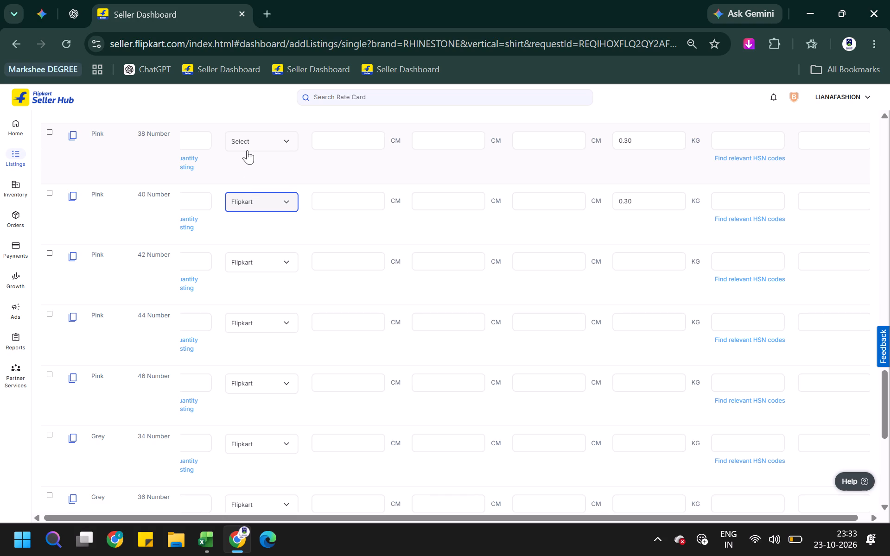
pyautogui.click(247, 150)
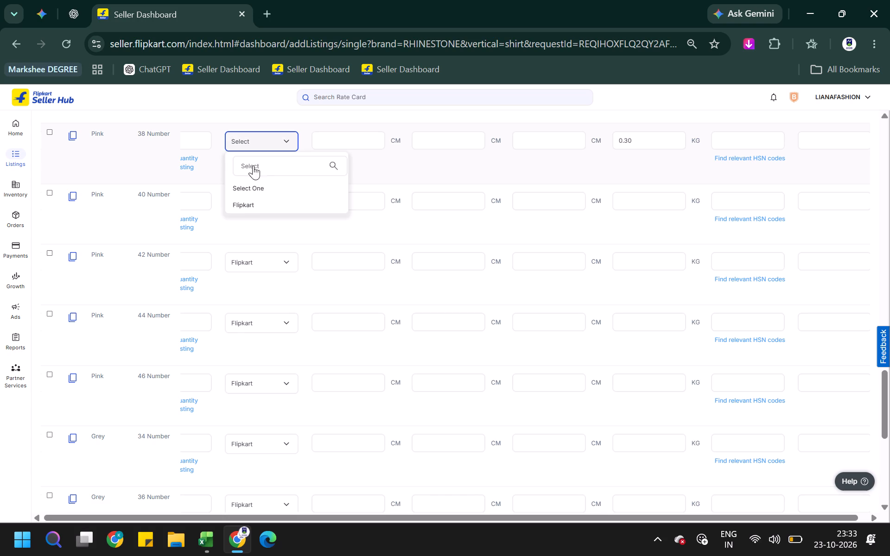
pyautogui.click(256, 201)
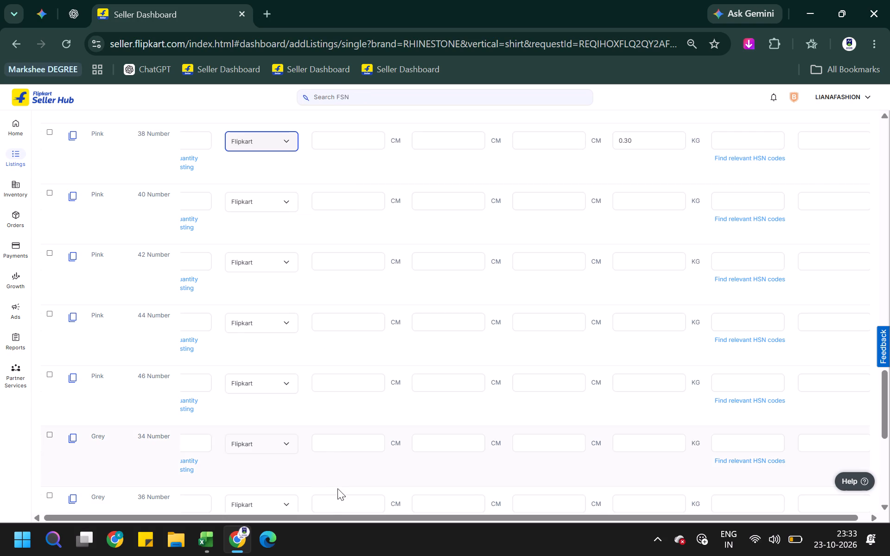
# Fill the Grey 36 Number variant's package dimensions as 30, 25 and 3 cm and its weight as 0.30 kg.
pyautogui.click(338, 495)
pyautogui.scroll(-1, 340, 497)
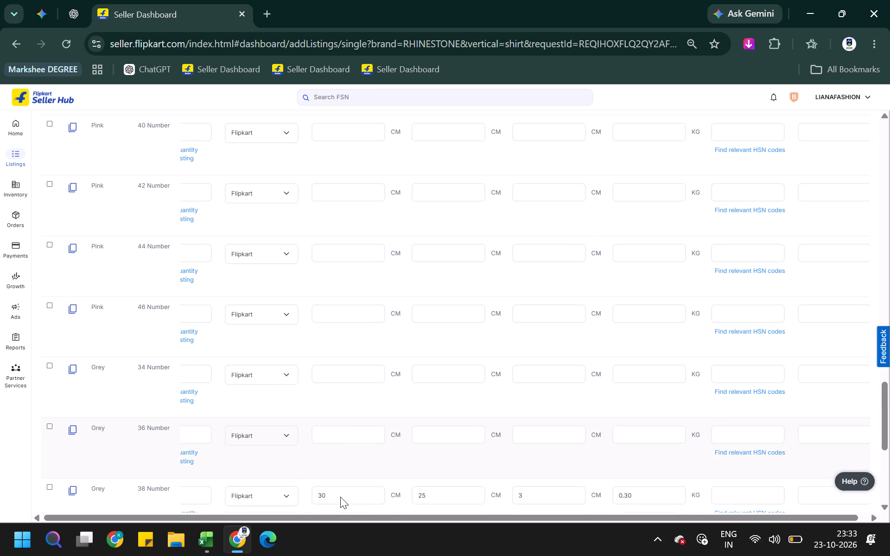
pyautogui.scroll(1, 343, 437)
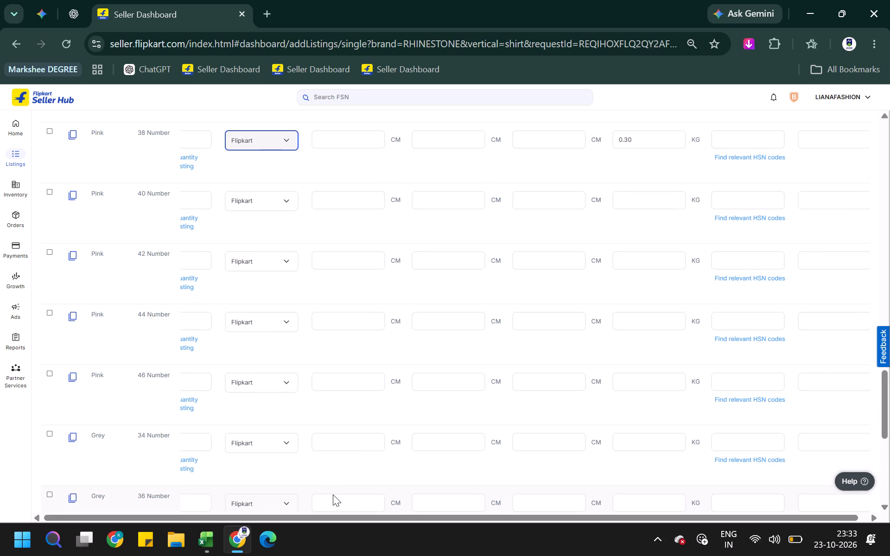
pyautogui.scroll(-2, 334, 491)
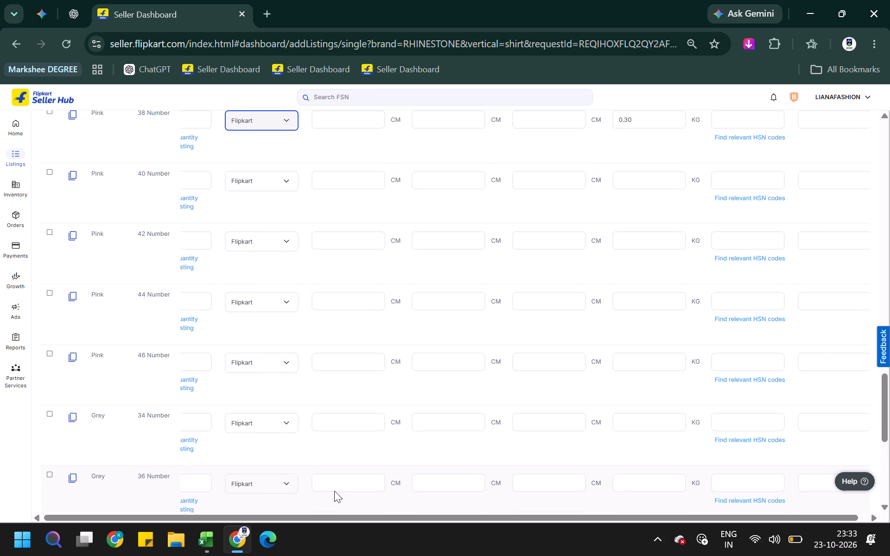
pyautogui.scroll(-1, 334, 491)
pyautogui.click(328, 485)
pyautogui.scroll(1, 328, 485)
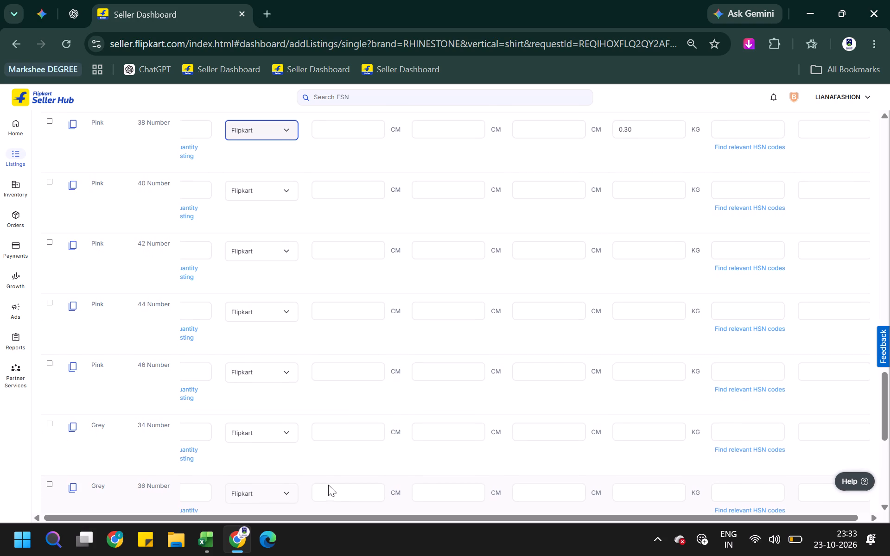
pyautogui.scroll(1, 328, 485)
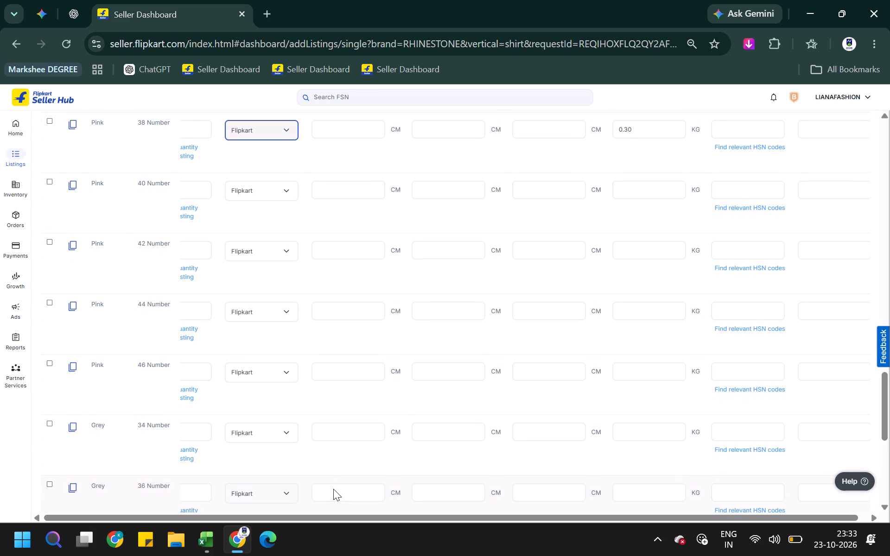
pyautogui.click(333, 489)
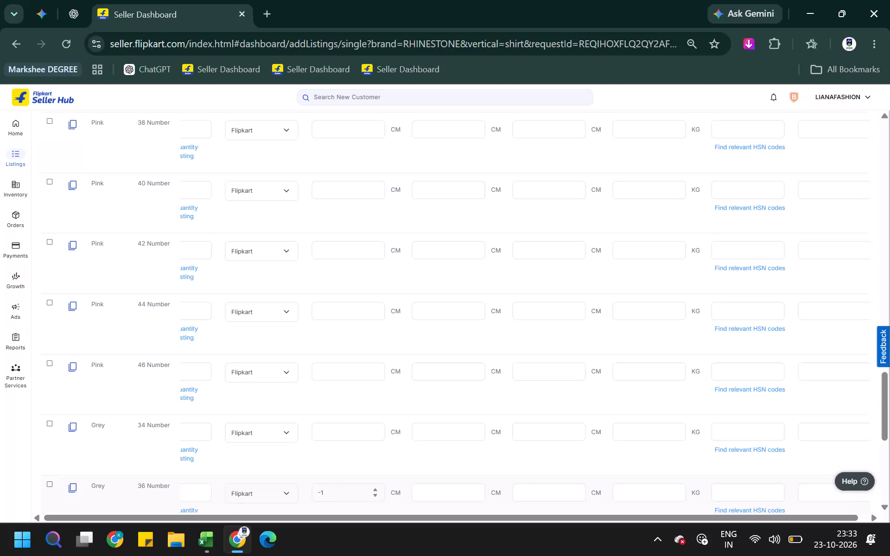
pyautogui.tripleClick(333, 489)
pyautogui.write('30')
pyautogui.press('`')
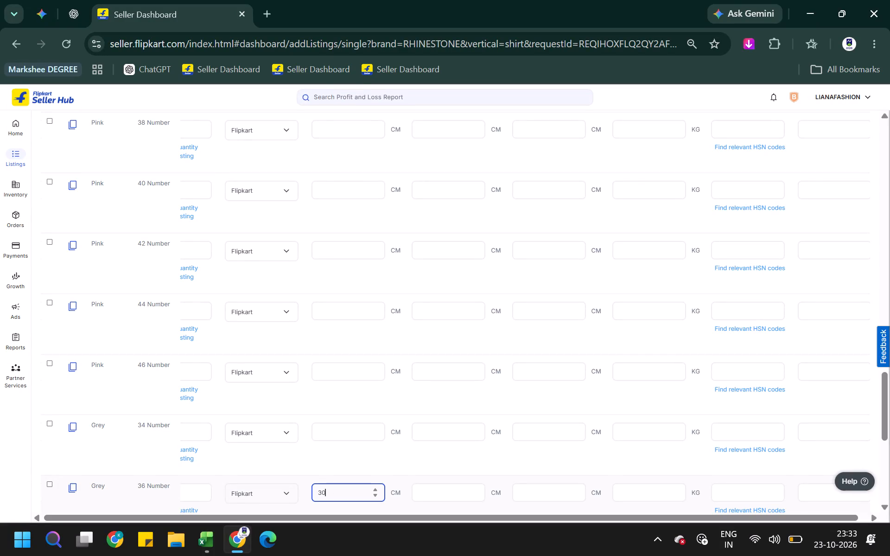
pyautogui.write('25')
pyautogui.press('BackSpace')
pyautogui.press('BackSpace')
pyautogui.press('Tab')
pyautogui.write('25')
pyautogui.press('Tab')
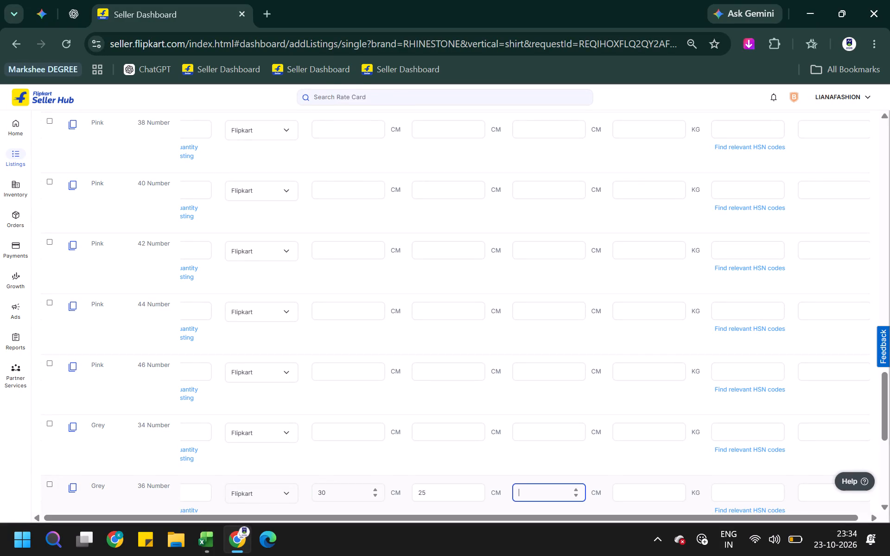
pyautogui.press('3')
pyautogui.scroll(-1, 346, 478)
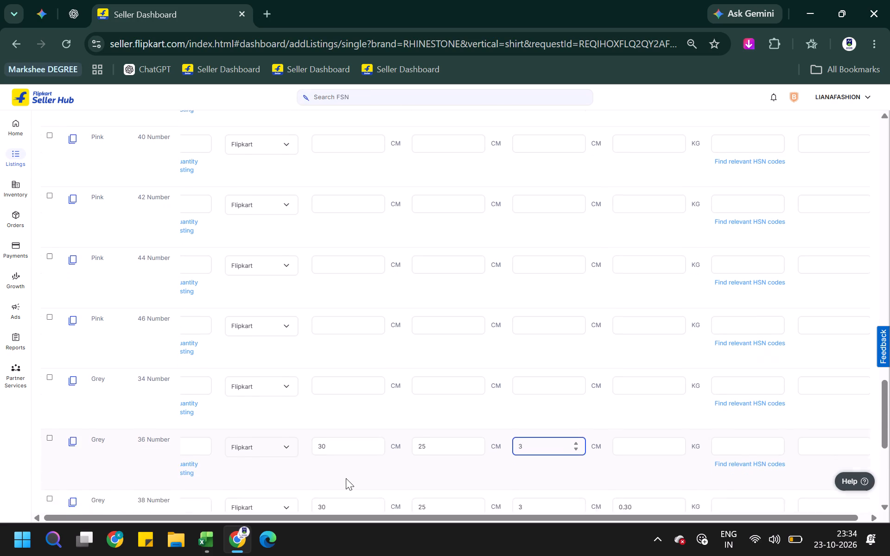
pyautogui.scroll(-1, 346, 478)
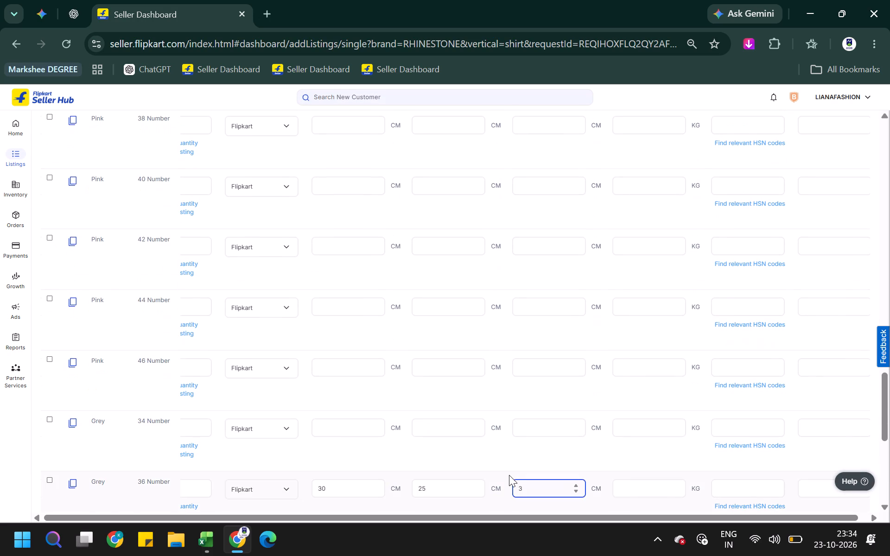
pyautogui.press('Tab')
pyautogui.press('`')
pyautogui.hotkey('ctrl', 'v')
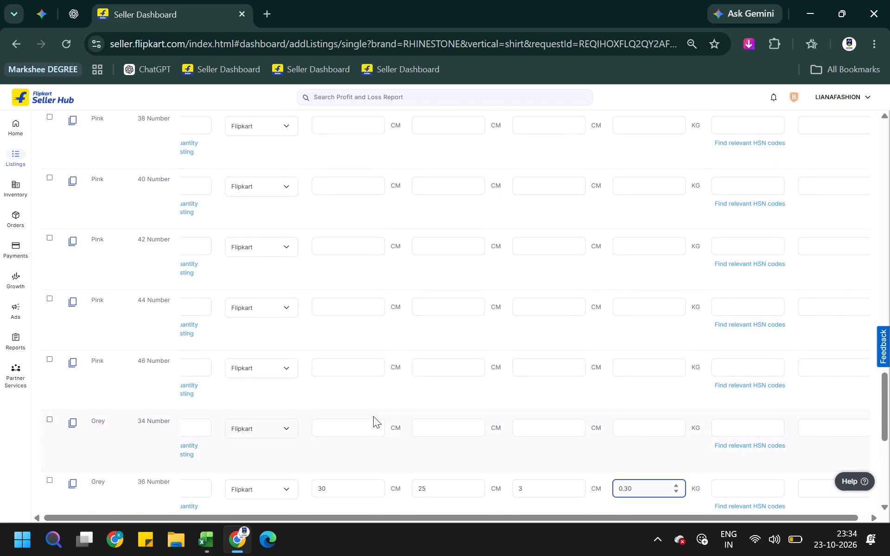
# Fill the Grey 34 Number variant's package dimensions as 30, 25 and 3 cm and its weight as 0.30 kg.
pyautogui.click(371, 422)
pyautogui.write('30')
pyautogui.press('Tab')
pyautogui.write('25')
pyautogui.press('Tab')
pyautogui.press('3')
pyautogui.press('Tab')
pyautogui.hotkey('ctrl', 'v')
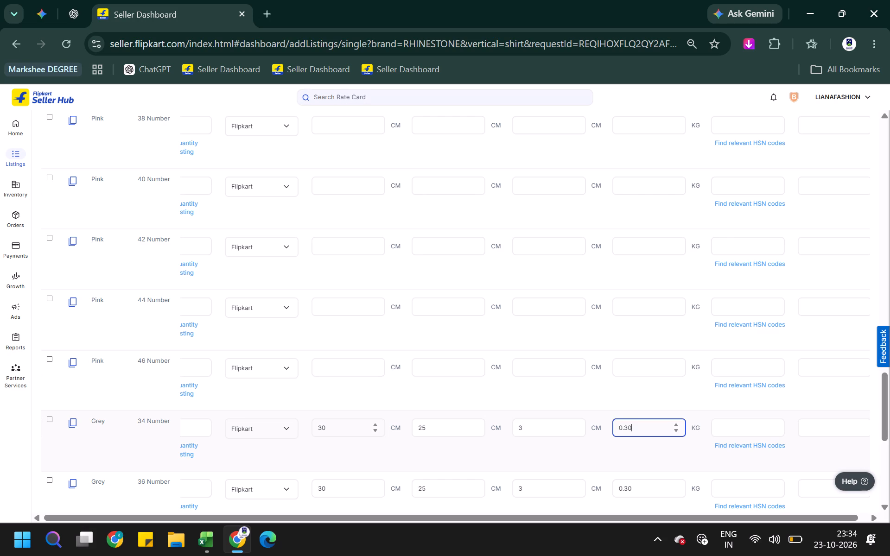
# Fill the Pink 46 Number variant's package dimensions as 30, 25 and 3 cm and its weight as 0.30 kg.
pyautogui.scroll(1, 371, 422)
pyautogui.click(342, 433)
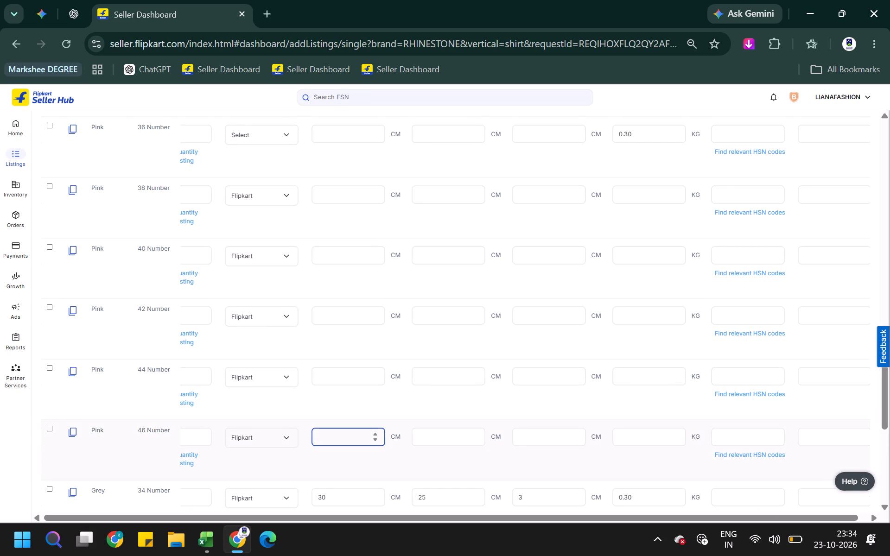
pyautogui.write('30')
pyautogui.press('Tab')
pyautogui.write('25')
pyautogui.press('Tab')
pyautogui.press('3')
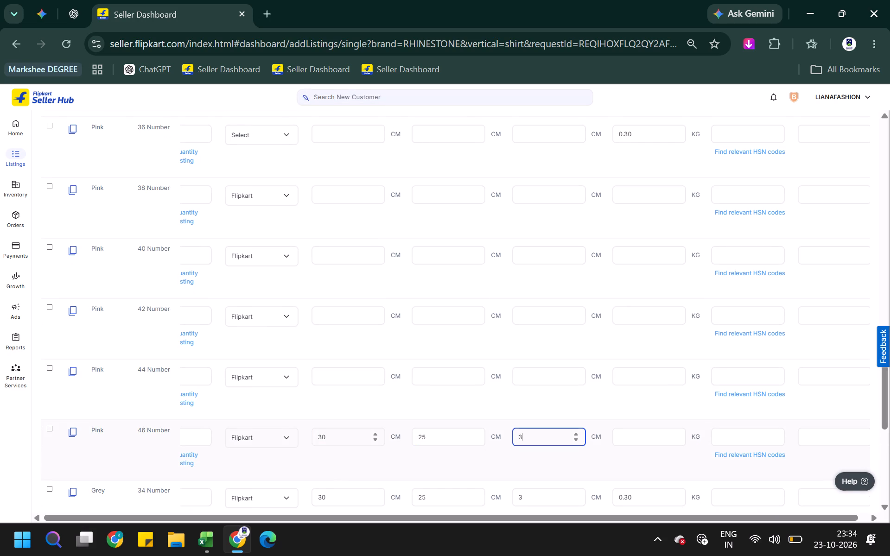
pyautogui.press('Tab')
pyautogui.hotkey('ctrl', 'v')
# Fill the Pink 44 Number variant's package dimensions as 30, 25 and 3 cm and its weight as 0.30 kg.
pyautogui.click(324, 372)
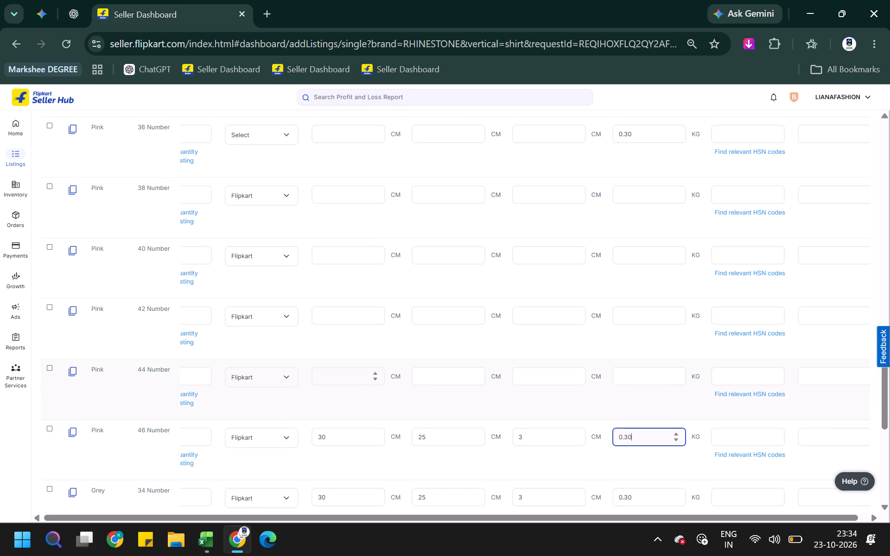
pyautogui.write('30')
pyautogui.press('Tab')
pyautogui.write('25')
pyautogui.press('Tab')
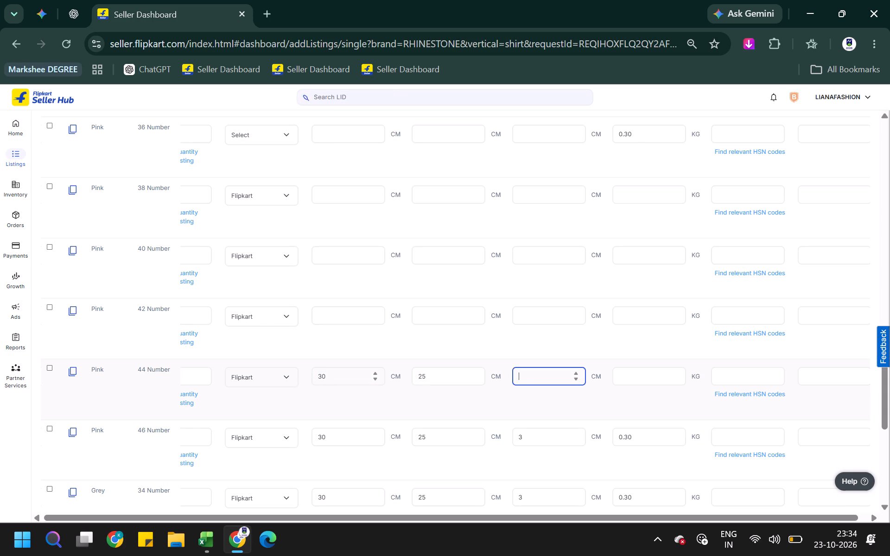
pyautogui.press('3')
pyautogui.press('Tab')
pyautogui.hotkey('ctrl', 'v')
# Fill the Pink 42 Number variant's package dimensions as 30, 25 and 3 cm and its weight as 0.30 kg.
pyautogui.click(347, 320)
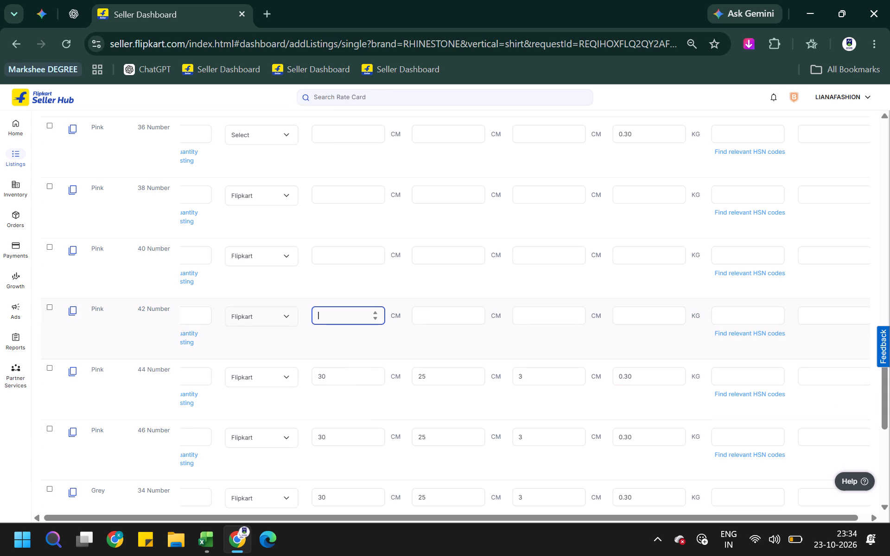
pyautogui.write('30')
pyautogui.press('Tab')
pyautogui.press('2')
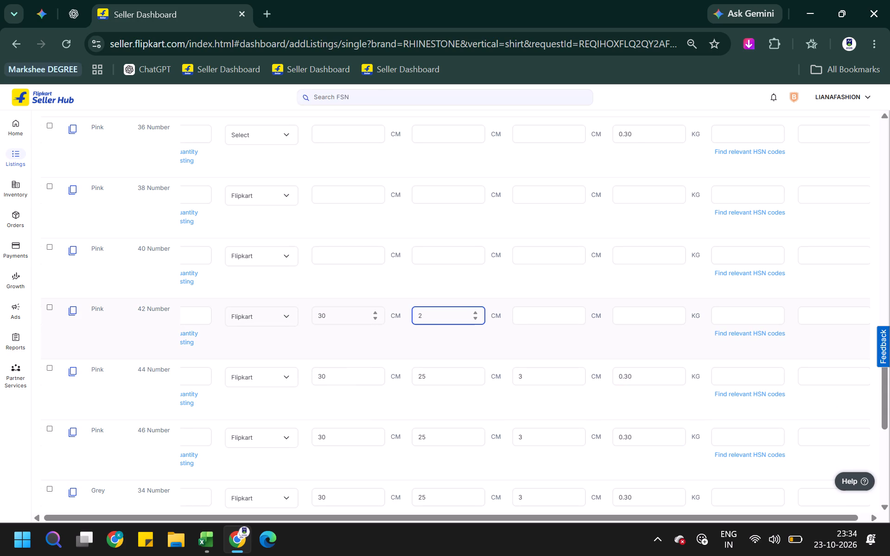
pyautogui.press('5')
pyautogui.press('Tab')
pyautogui.press('3')
pyautogui.press('Tab')
pyautogui.hotkey('ctrl', 'v')
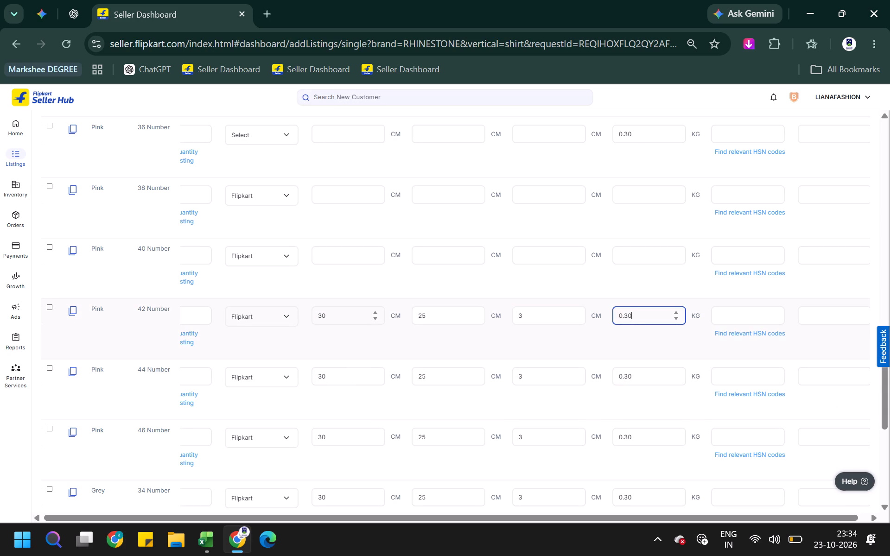
# Fill the Pink 40 Number variant's package dimensions as 30, 25 and 3 cm and its weight as 0.30 kg.
pyautogui.click(339, 260)
pyautogui.press('0')
pyautogui.press('BackSpace')
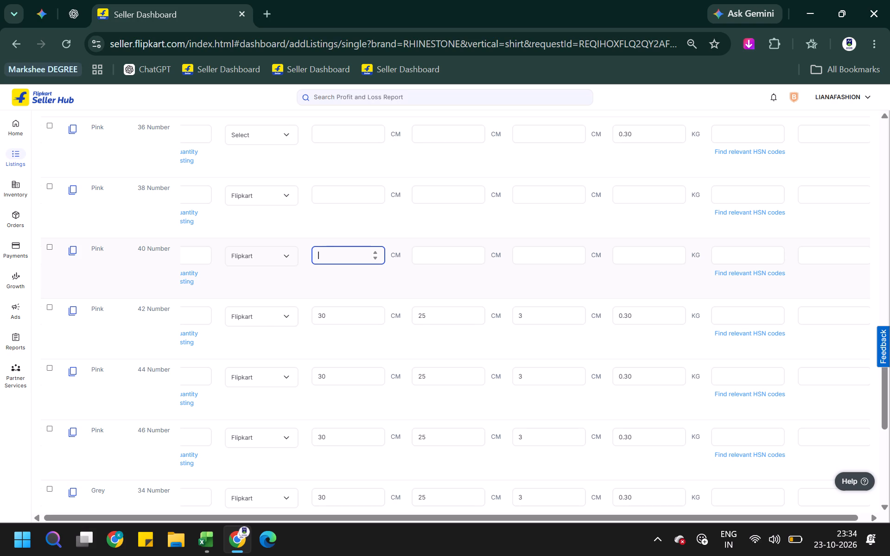
pyautogui.write('30')
pyautogui.press('Tab')
pyautogui.write('25')
pyautogui.press('Tab')
pyautogui.press('3')
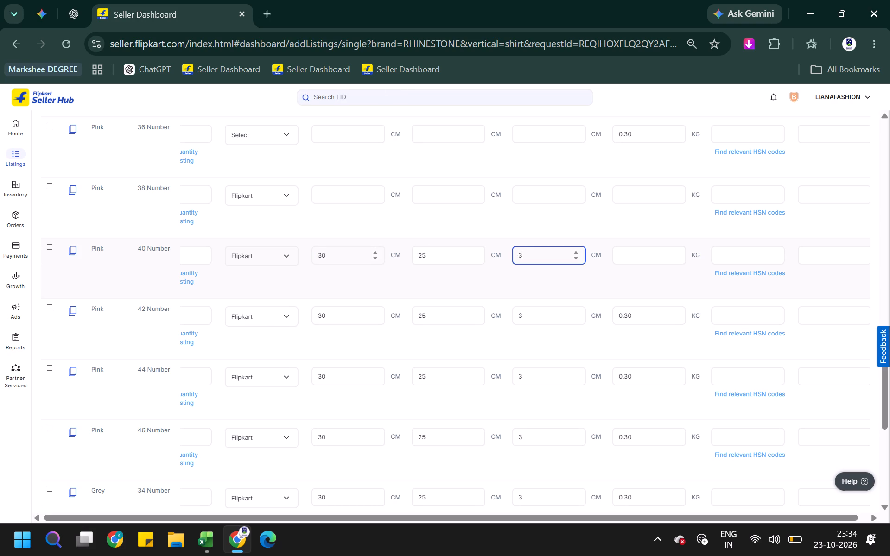
pyautogui.press('Tab')
pyautogui.hotkey('ctrl', 'v')
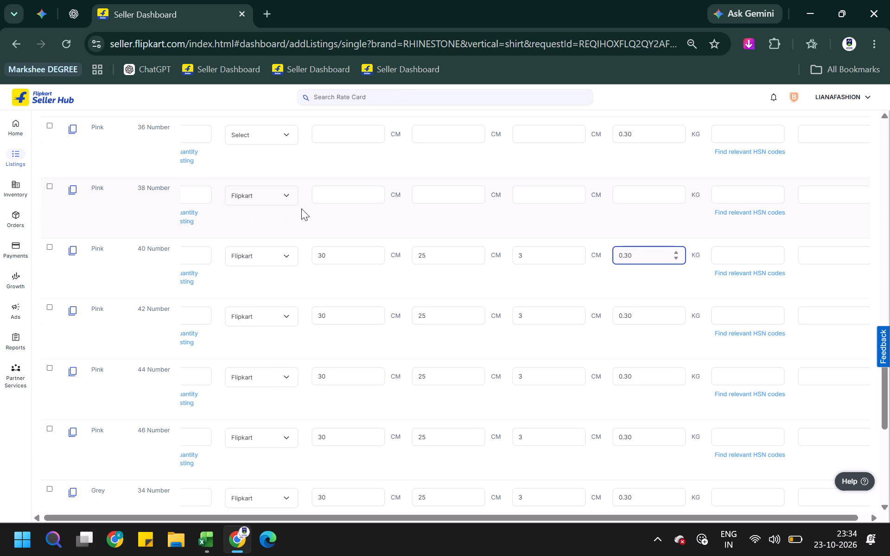
# Fill the Pink 38 Number variant's package dimensions as 30, 25 and 3 cm and its weight as 0.30 kg.
pyautogui.click(332, 194)
pyautogui.write('30')
pyautogui.press('Tab')
pyautogui.write('25')
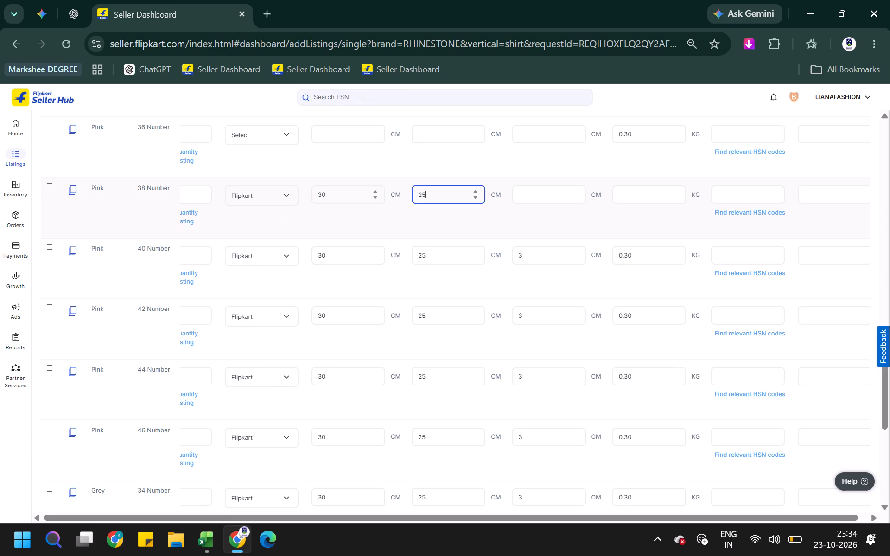
pyautogui.press('Tab')
pyautogui.press('3')
pyautogui.press('Tab')
pyautogui.hotkey('ctrl', 'v')
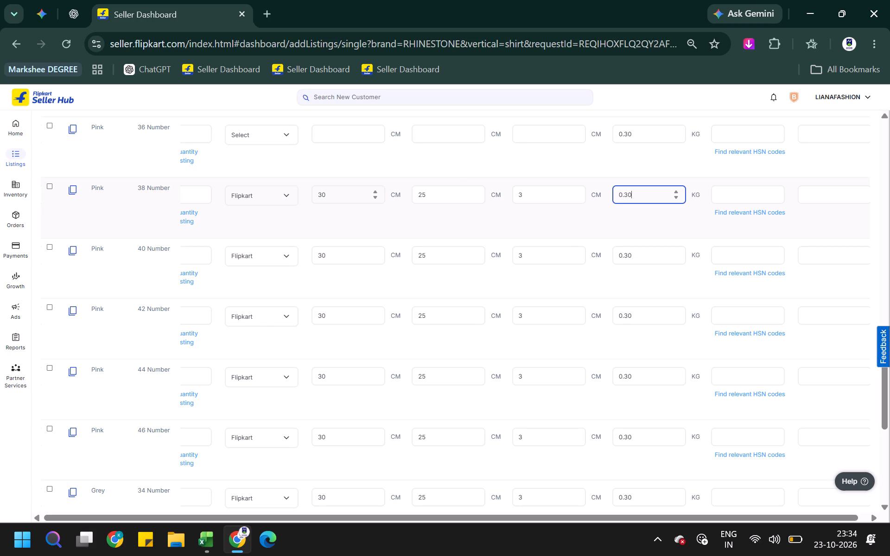
# Fill the Pink 36 Number variant's package dimensions as 30, 25 and 3 cm.
pyautogui.click(324, 140)
pyautogui.write('30')
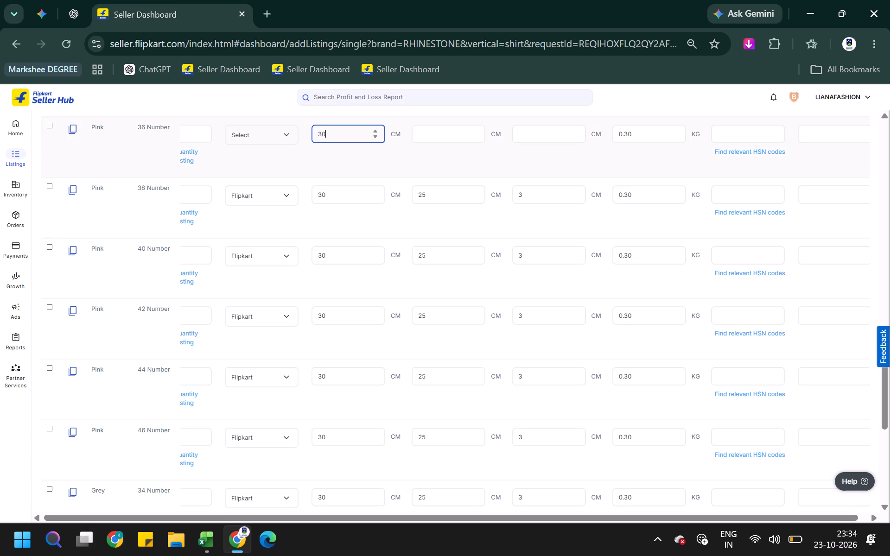
pyautogui.press('Tab')
pyautogui.write('25')
pyautogui.press('Tab')
pyautogui.press('3')
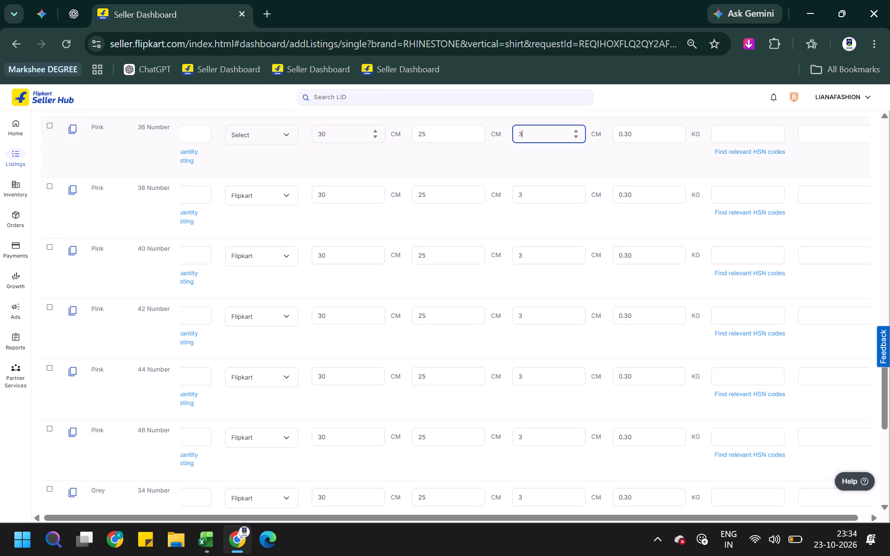
pyautogui.press('Tab')
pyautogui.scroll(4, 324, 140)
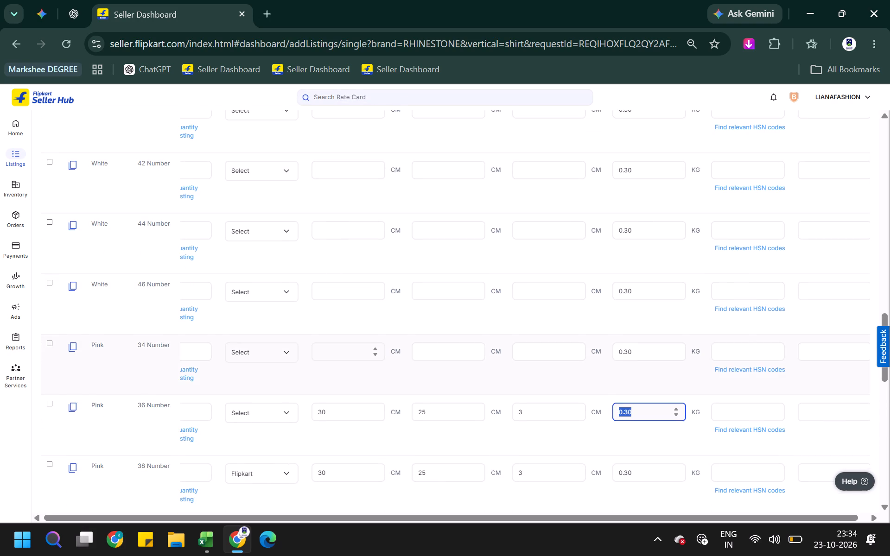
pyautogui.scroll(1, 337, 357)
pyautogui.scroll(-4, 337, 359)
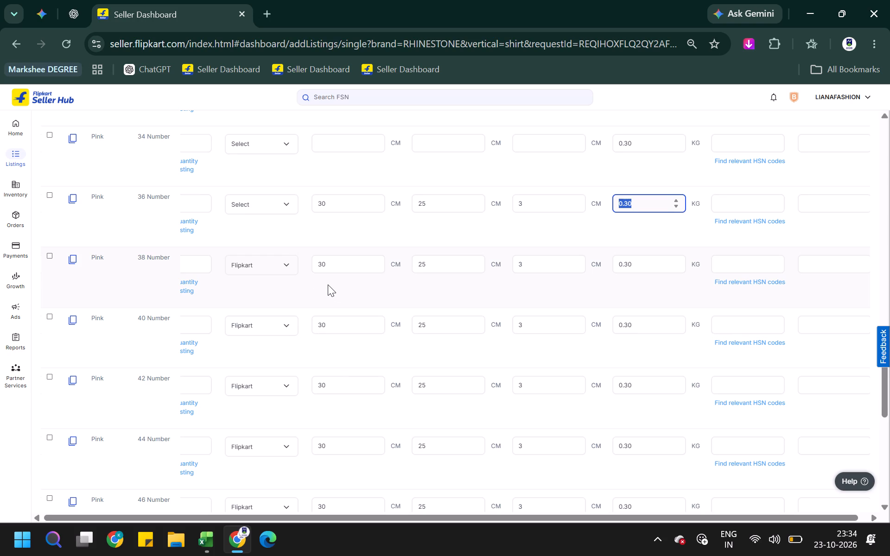
# Set the shipping provider to Flipkart for the Pink 36 Number variant, and try the same for Pink 34 Number.
pyautogui.scroll(2, 328, 284)
pyautogui.scroll(1, 307, 325)
pyautogui.scroll(1, 299, 377)
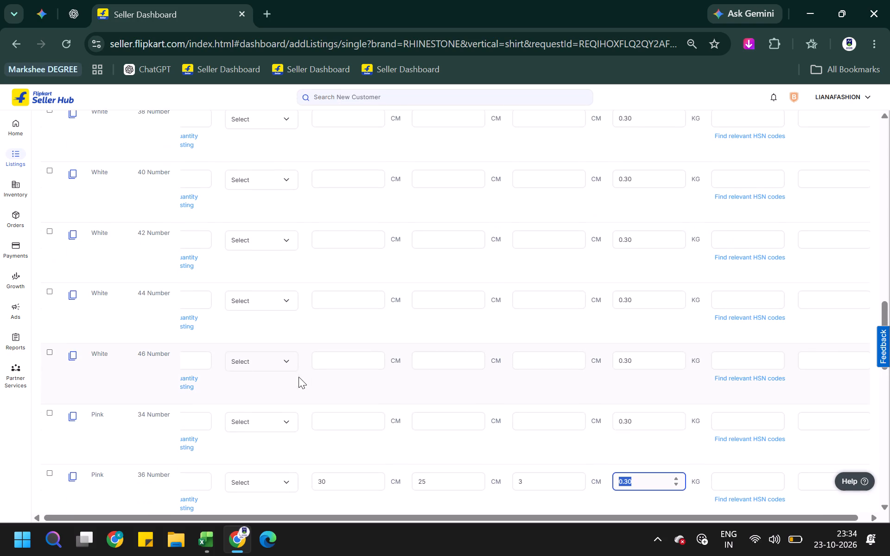
pyautogui.click(273, 480)
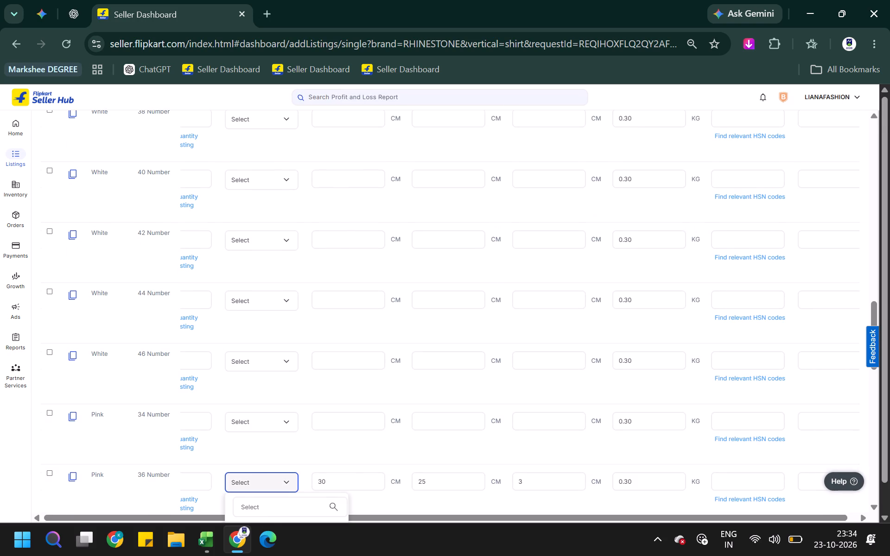
pyautogui.scroll(-1, 264, 515)
pyautogui.click(264, 512)
pyautogui.click(259, 427)
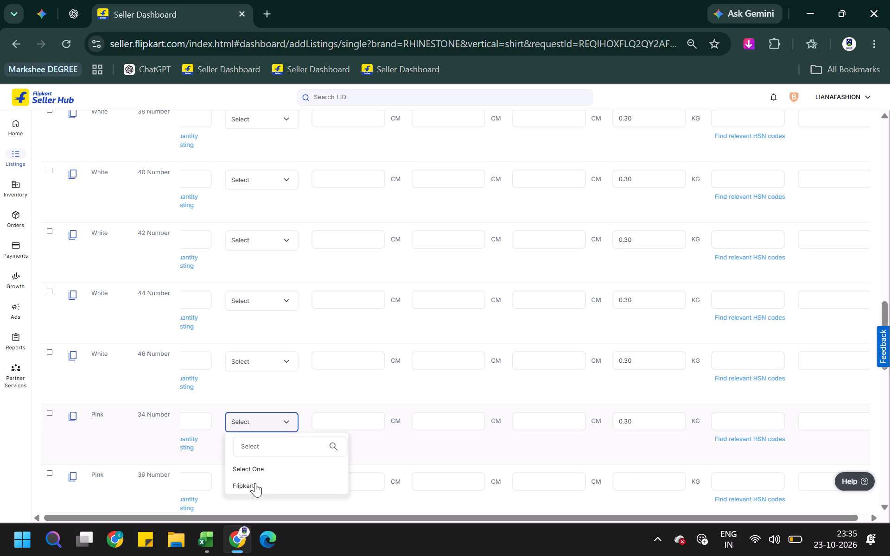
pyautogui.click(253, 480)
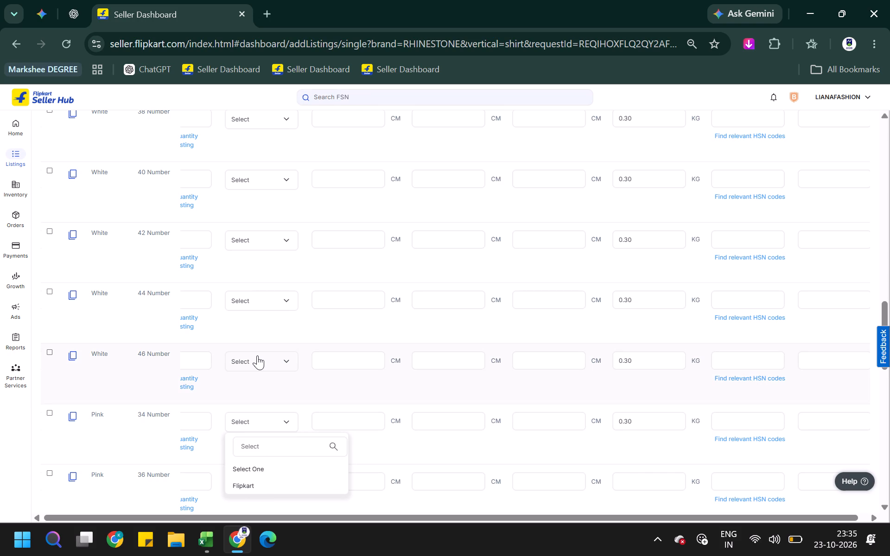
# Set the shipping provider to Flipkart for the White 46 Number and White 44 Number variants.
pyautogui.click(257, 355)
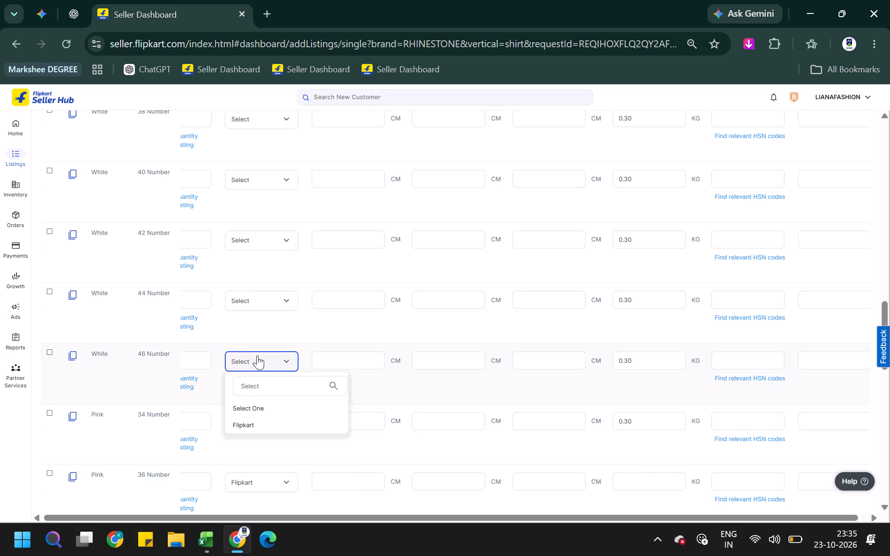
pyautogui.click(248, 426)
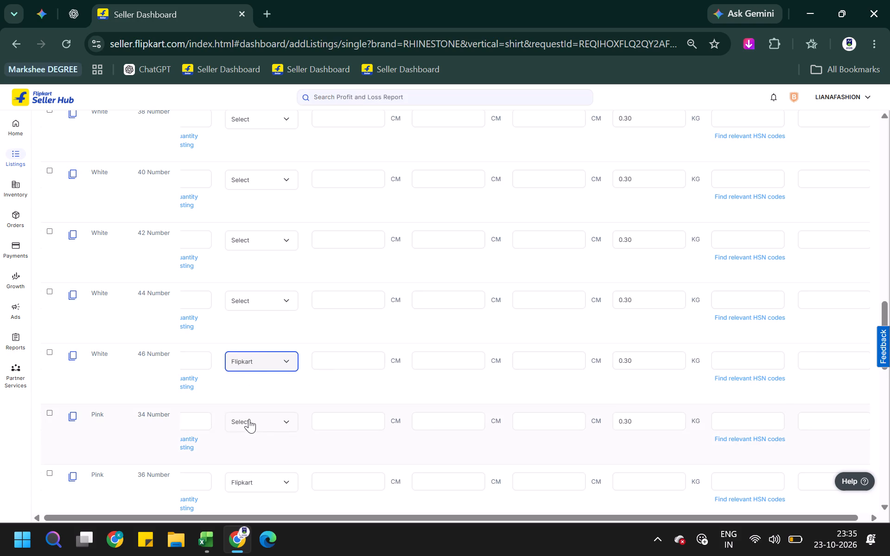
pyautogui.click(262, 309)
pyautogui.click(262, 305)
pyautogui.click(260, 363)
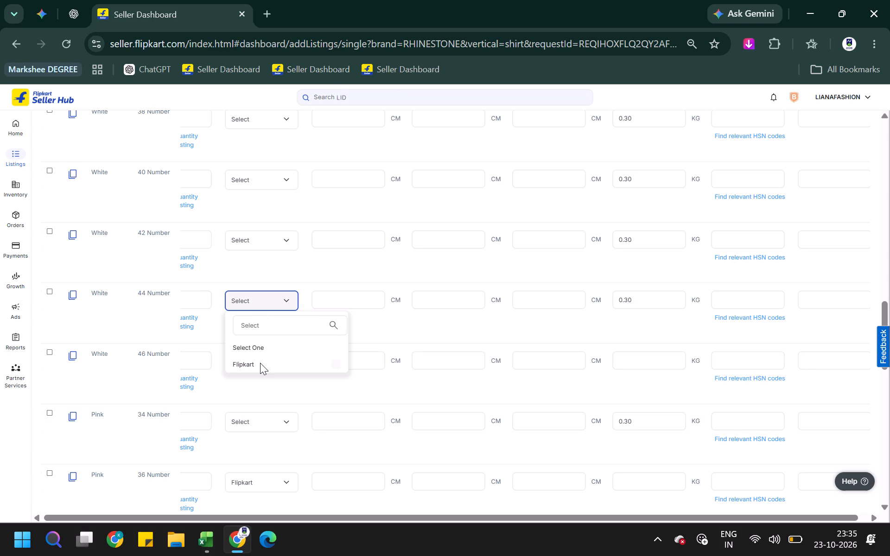
# Set the shipping provider to Flipkart for the Pink 34 Number and White 42 Number variants.
pyautogui.click(258, 424)
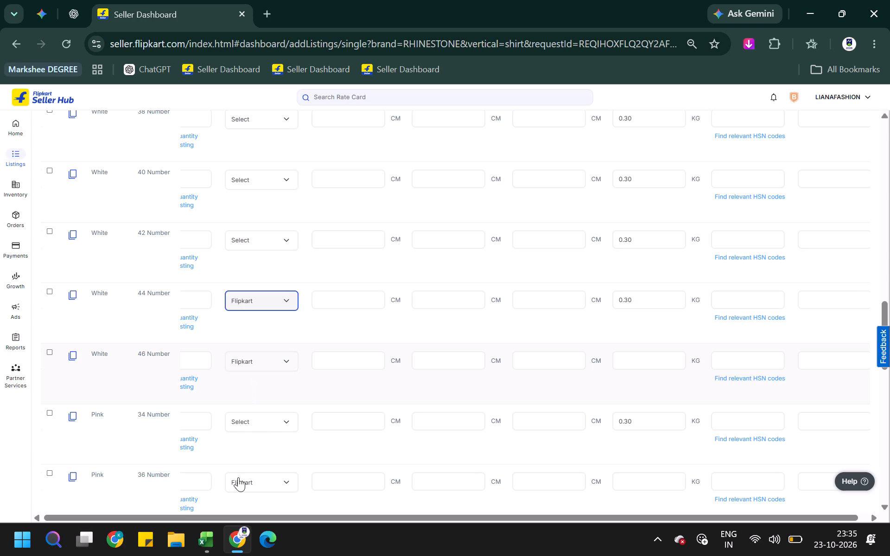
pyautogui.click(257, 422)
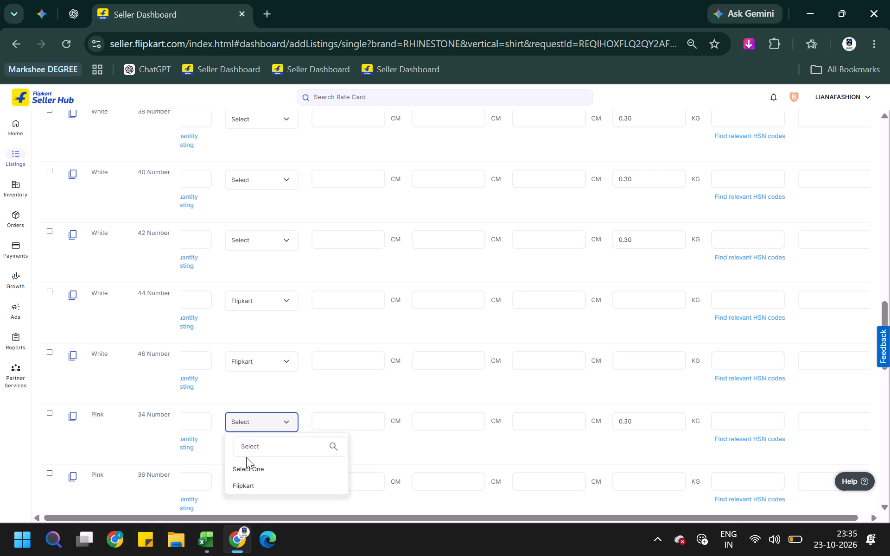
pyautogui.click(252, 481)
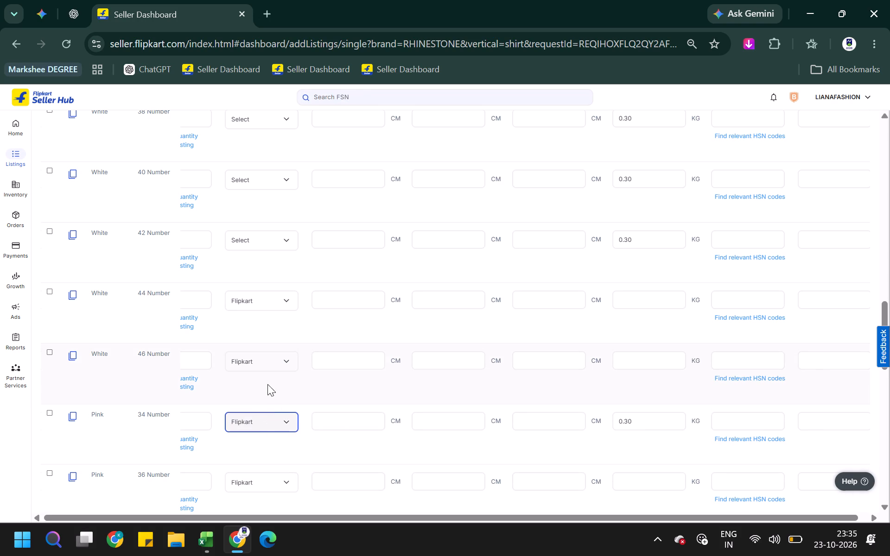
pyautogui.click(270, 245)
pyautogui.click(266, 122)
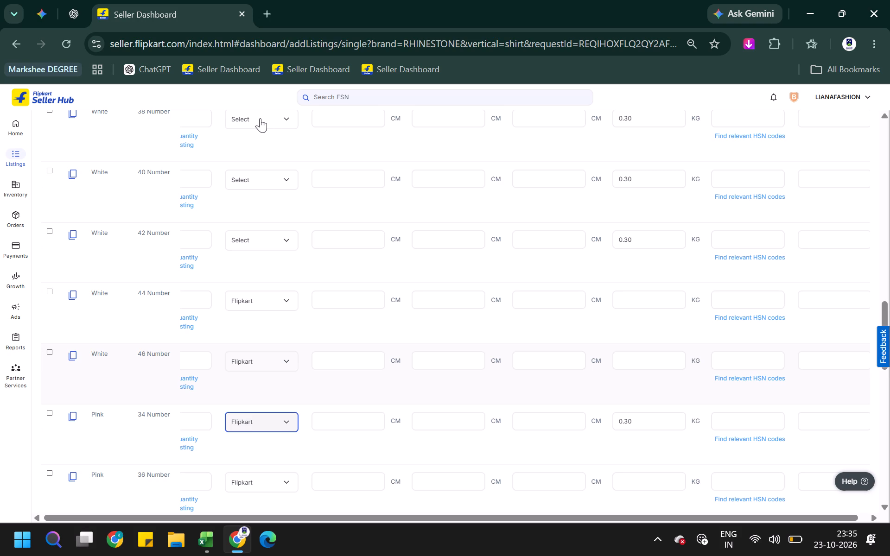
pyautogui.click(260, 118)
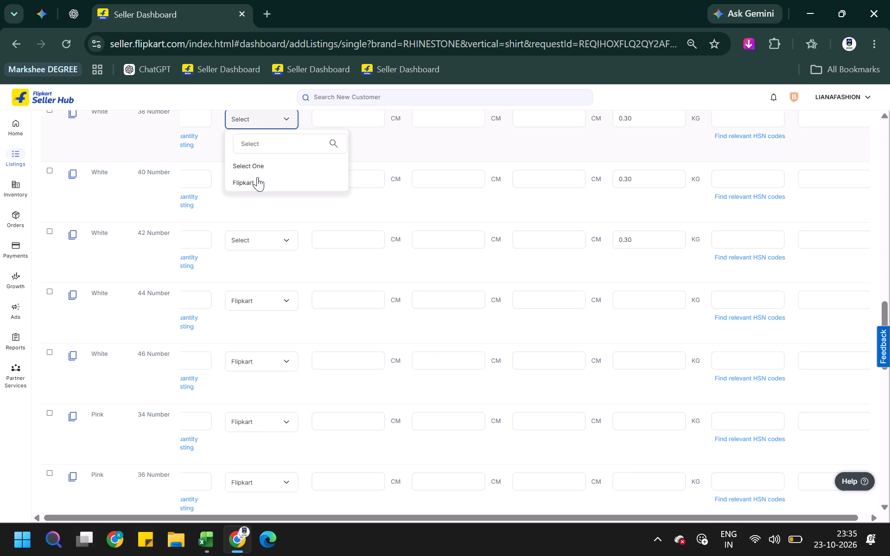
pyautogui.click(257, 177)
pyautogui.click(252, 240)
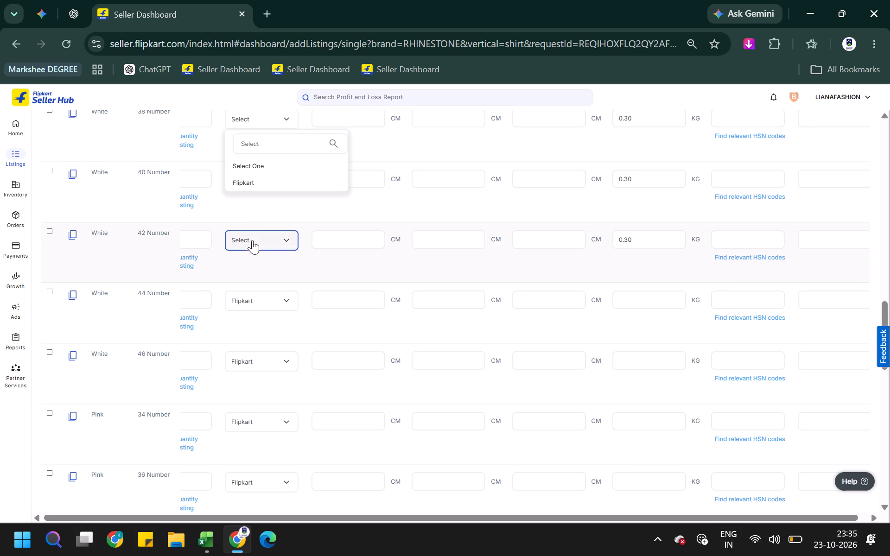
pyautogui.click(246, 303)
# Set the shipping provider to Flipkart for the White 38 Number and White 40 Number variants.
pyautogui.click(252, 184)
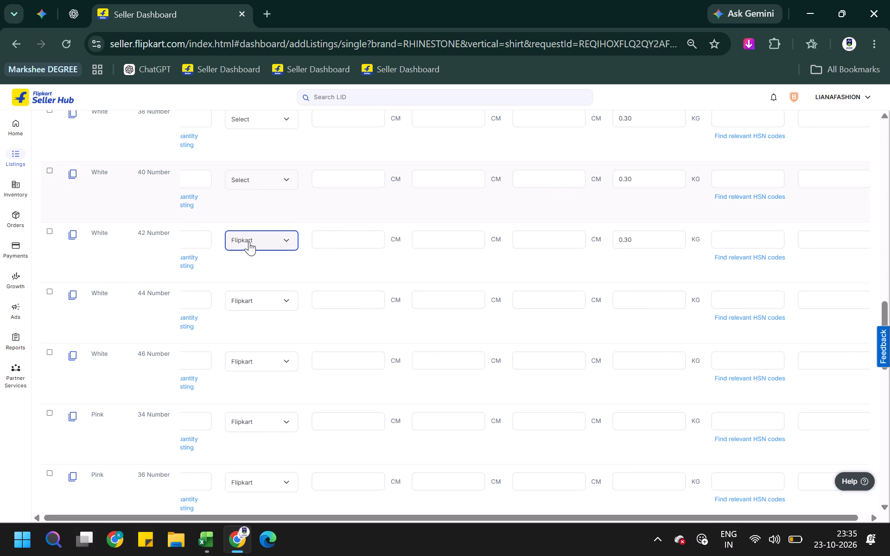
pyautogui.click(254, 121)
pyautogui.click(336, 119)
pyautogui.scroll(-1, 271, 190)
pyautogui.scroll(2, 271, 190)
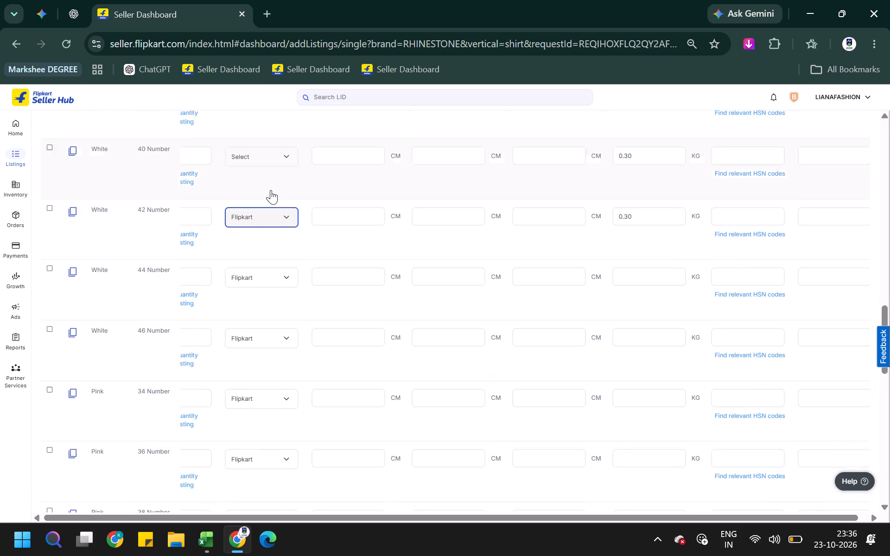
pyautogui.scroll(-2, 271, 190)
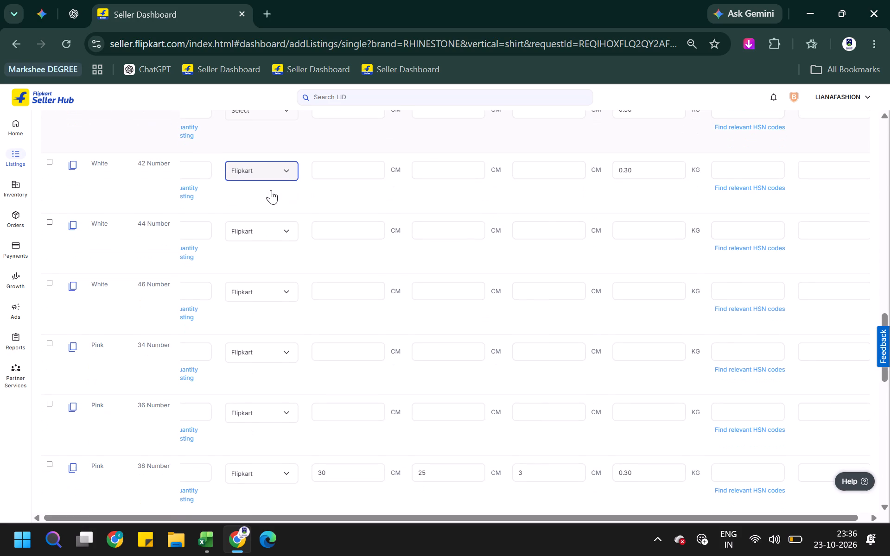
pyautogui.scroll(1, 275, 221)
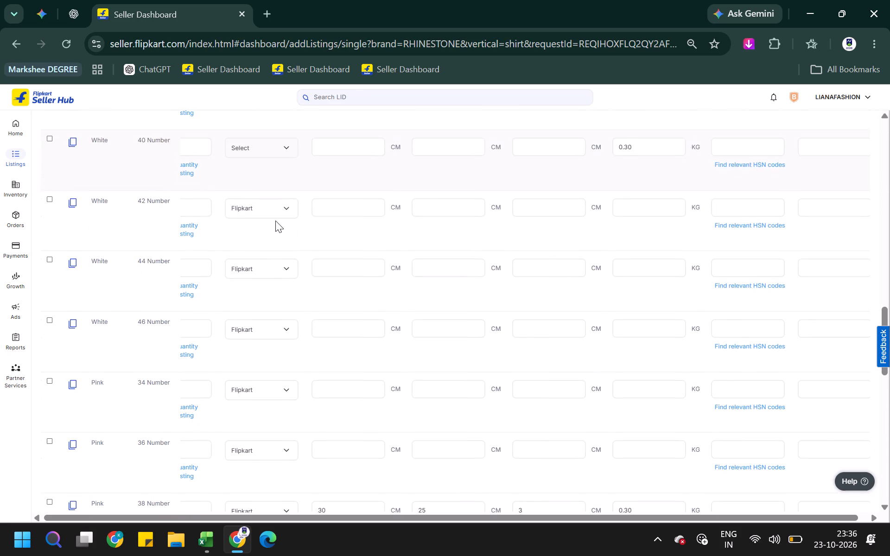
pyautogui.scroll(2, 275, 221)
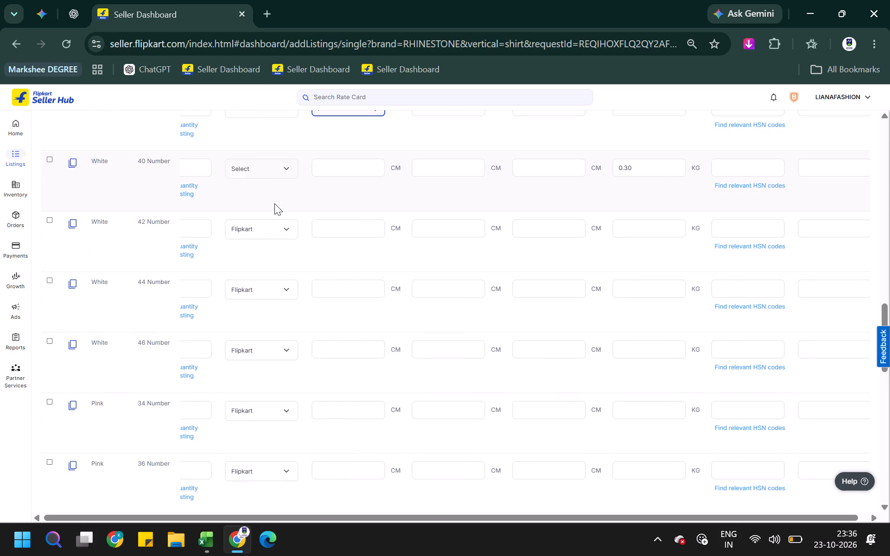
pyautogui.scroll(1, 274, 203)
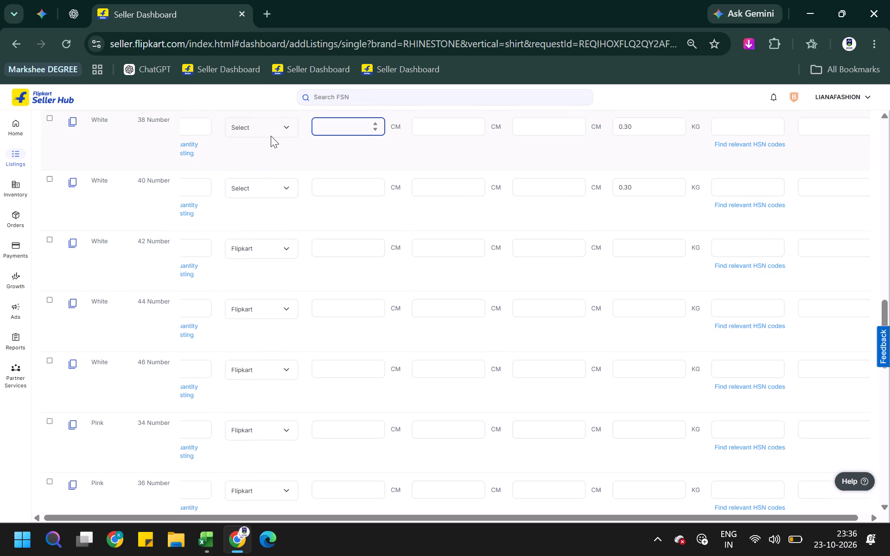
pyautogui.scroll(1, 271, 136)
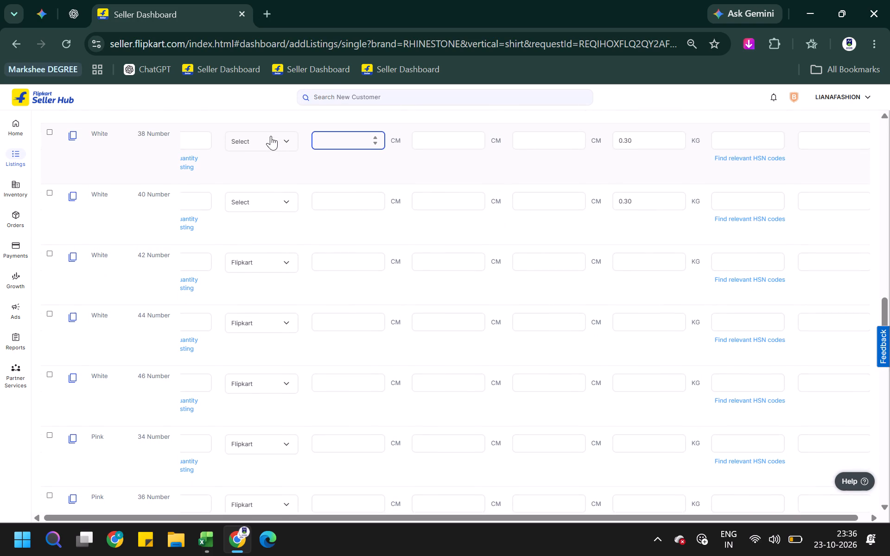
pyautogui.click(271, 136)
pyautogui.click(269, 198)
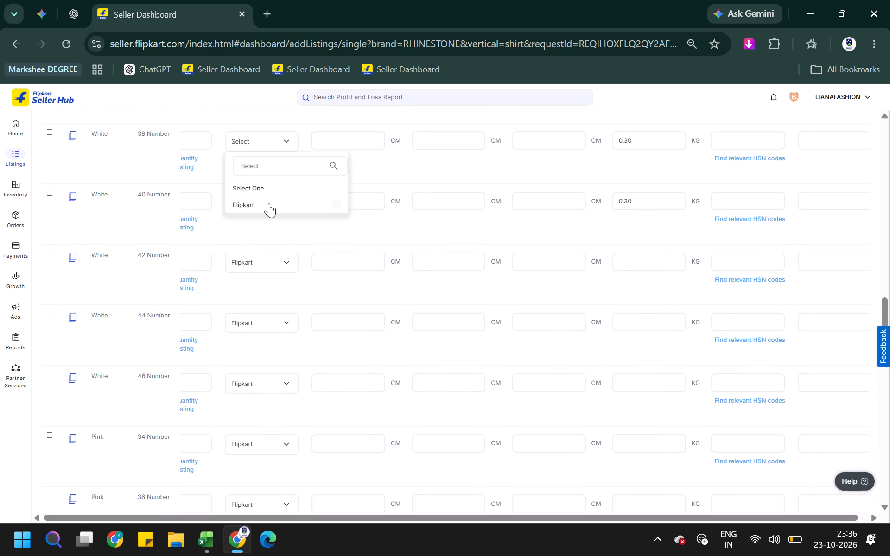
pyautogui.click(269, 203)
pyautogui.click(269, 203)
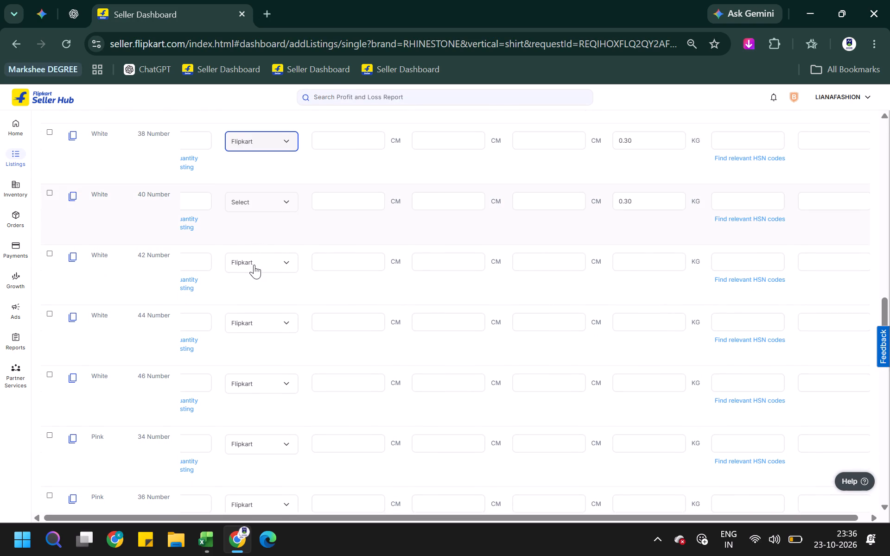
pyautogui.click(248, 204)
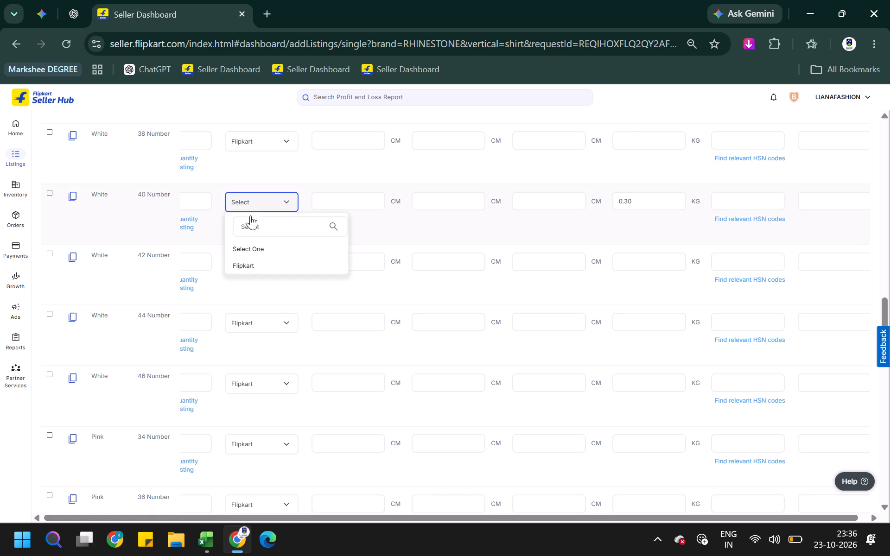
pyautogui.click(251, 262)
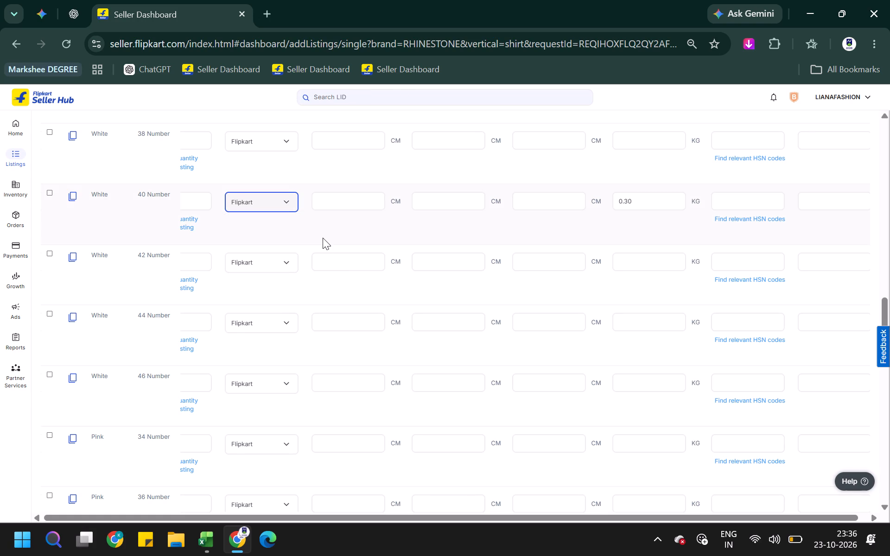
# Fill the White 38 Number variant's package dimensions as 30, 25 and 3 cm and its weight as 0.30 kg.
pyautogui.click(356, 141)
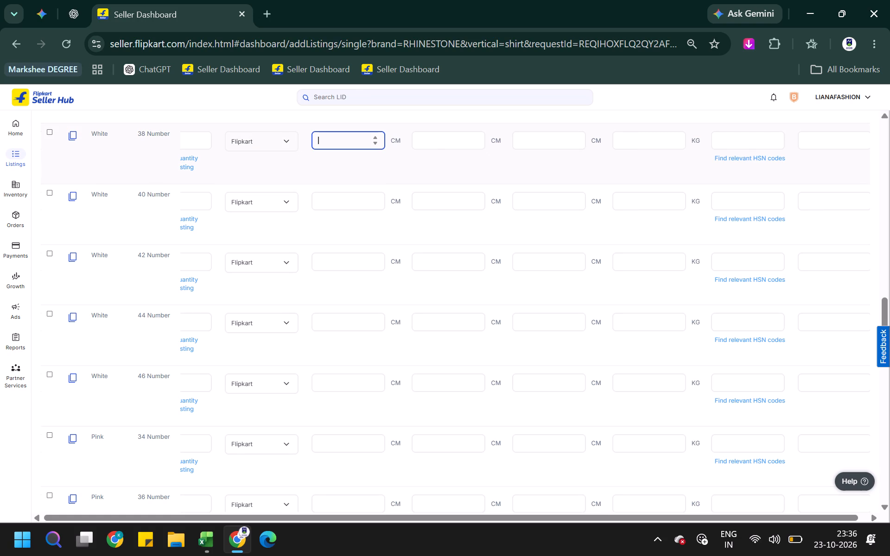
pyautogui.write('30')
pyautogui.press('Tab')
pyautogui.write('25')
pyautogui.press('Tab')
pyautogui.press('3')
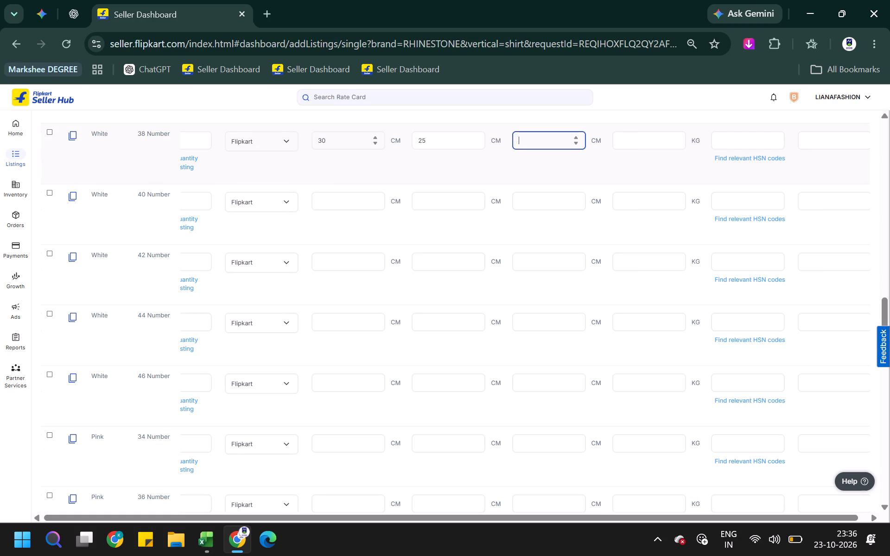
pyautogui.press('Tab')
pyautogui.hotkey('ctrl', 'v')
pyautogui.press('Tab')
# Fill the White 40 Number variant's package dimensions as 30, 25 and 3 cm and its weight as 0.30 kg.
pyautogui.click(340, 204)
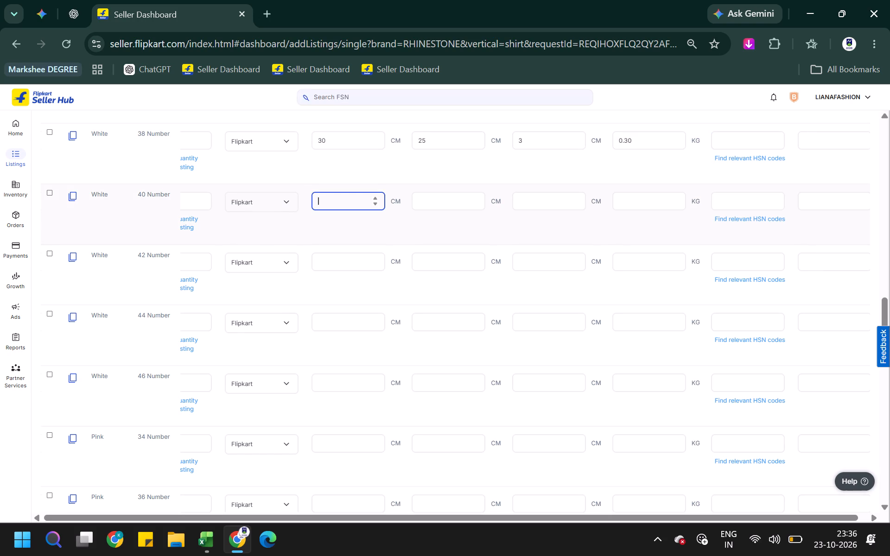
pyautogui.write('30')
pyautogui.press('Tab')
pyautogui.write('25')
pyautogui.press('Tab')
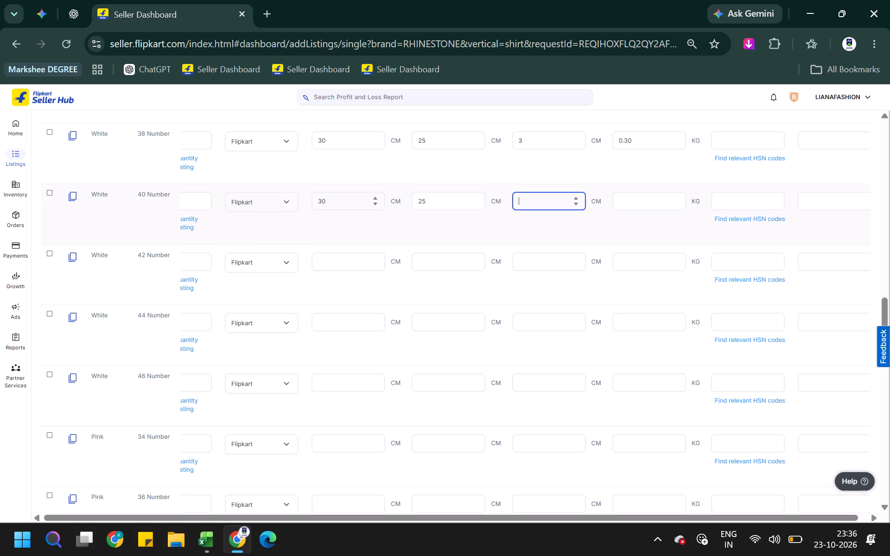
pyautogui.press('3')
pyautogui.press('Tab')
pyautogui.hotkey('ctrl', 'v')
pyautogui.press('Tab')
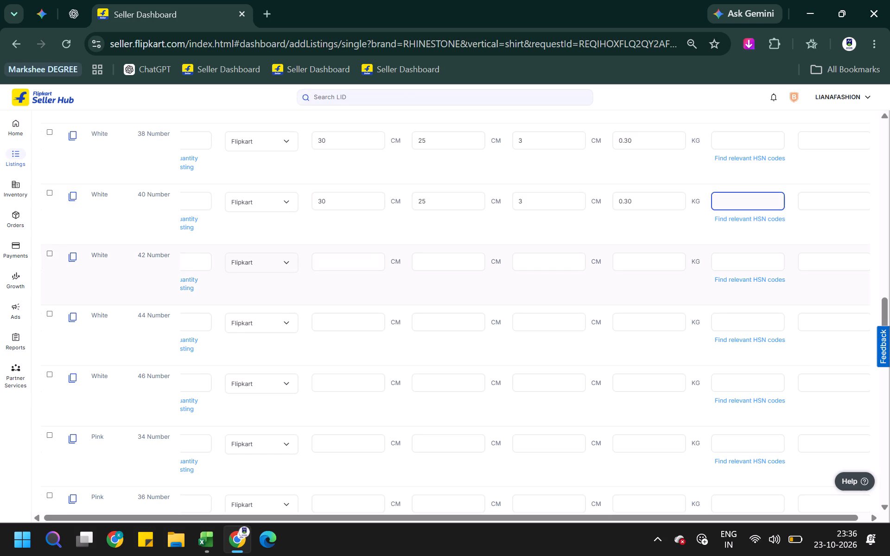
# Fill the White 42 Number variant's package dimensions as 30, 25 and 3 cm and its weight as 0.30 kg.
pyautogui.click(334, 258)
pyautogui.write('30')
pyautogui.press('Tab')
pyautogui.write('25')
pyautogui.press('Tab')
pyautogui.press('3')
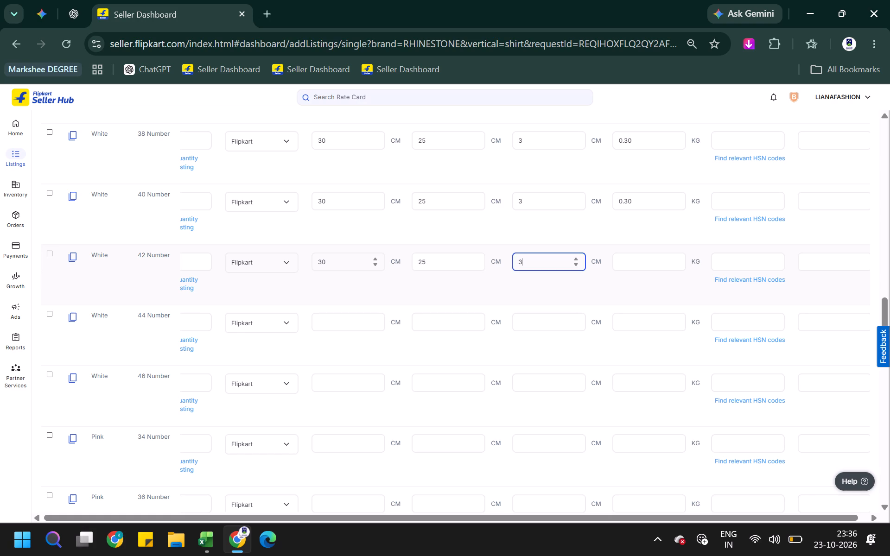
pyautogui.press('Tab')
pyautogui.hotkey('ctrl', 'v')
# Fill the White 44 Number variant's package dimensions as 30, 25 and 3 cm and its weight as 0.30 kg.
pyautogui.click(335, 320)
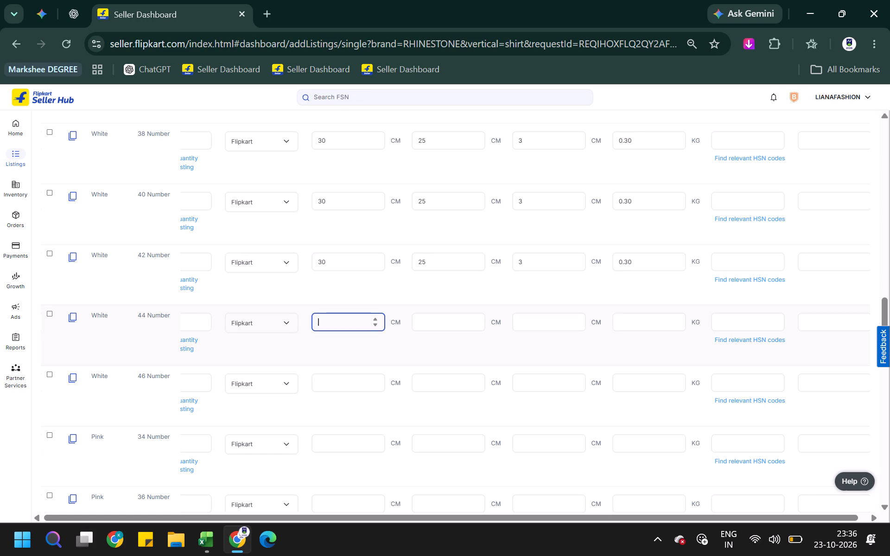
pyautogui.write('30')
pyautogui.press('Tab')
pyautogui.write('25')
pyautogui.press('Tab')
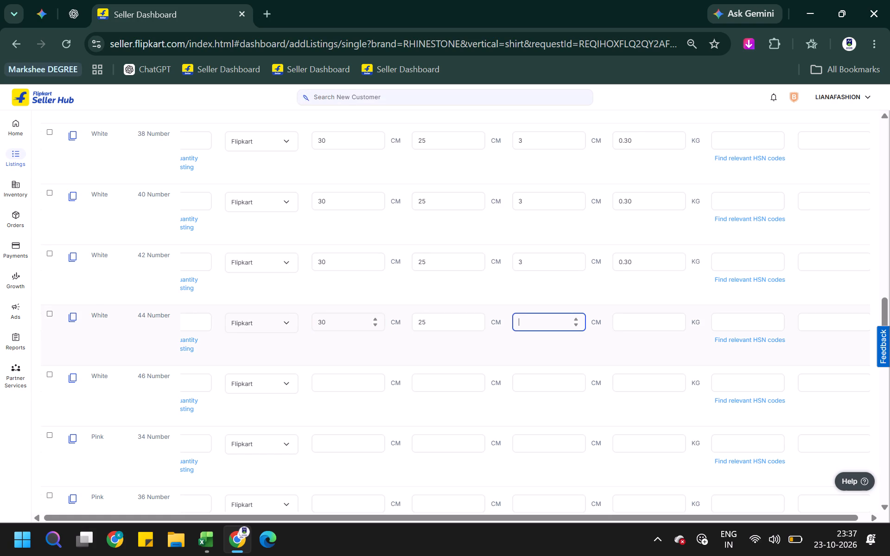
pyautogui.press('3')
pyautogui.press('Tab')
pyautogui.hotkey('ctrl', 'v')
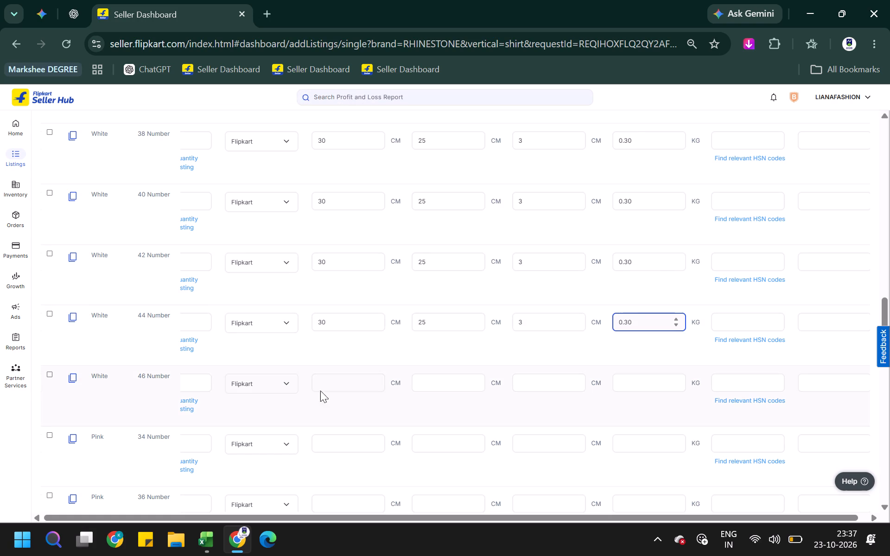
# Fill the White 46 Number variant's package dimensions as 30, 25 and 3 cm and its weight as 0.30 kg.
pyautogui.click(321, 391)
pyautogui.write('30')
pyautogui.press('Tab')
pyautogui.write('25')
pyautogui.press('Tab')
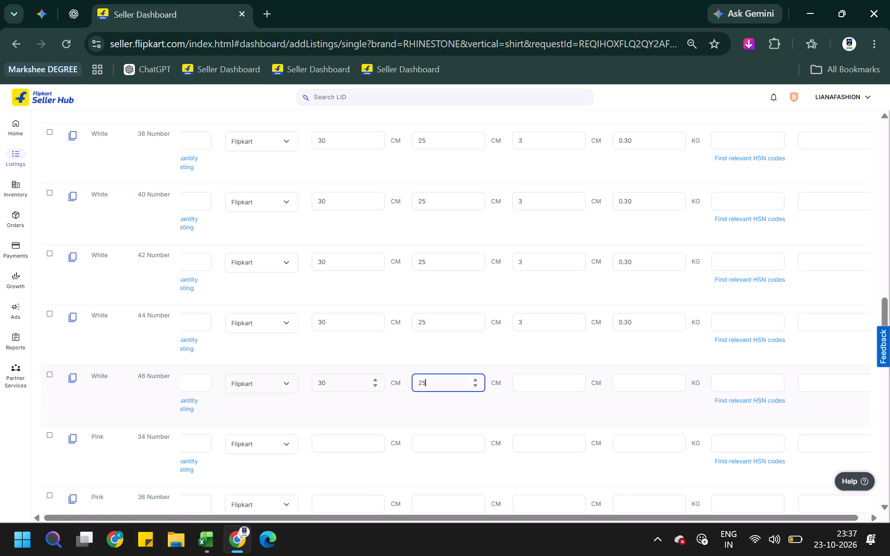
pyautogui.press('3')
pyautogui.press('Tab')
pyautogui.hotkey('ctrl', 'v')
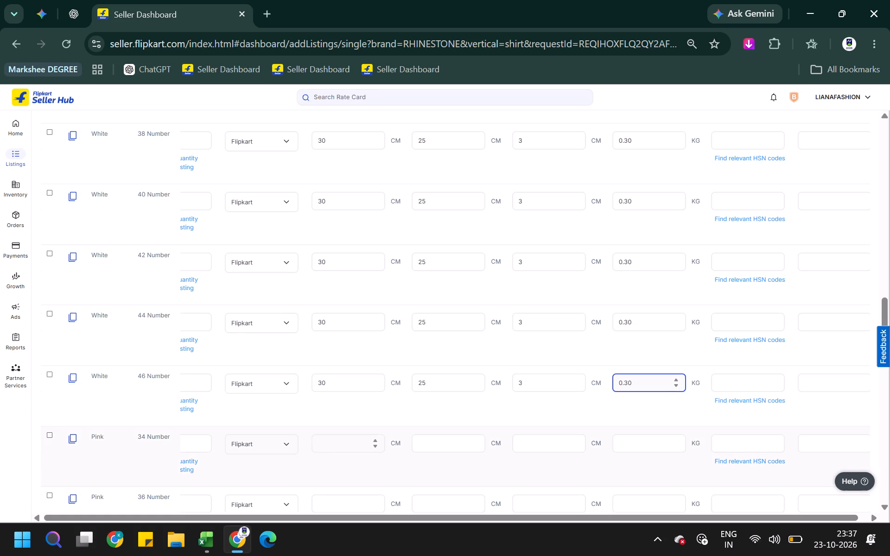
# Fill the Pink 34 Number variant's package dimensions as 30, 25 and 3 cm and its weight as 0.30 kg.
pyautogui.click(324, 447)
pyautogui.write('30')
pyautogui.press('Tab')
pyautogui.write('25')
pyautogui.press('Tab')
pyautogui.press('3')
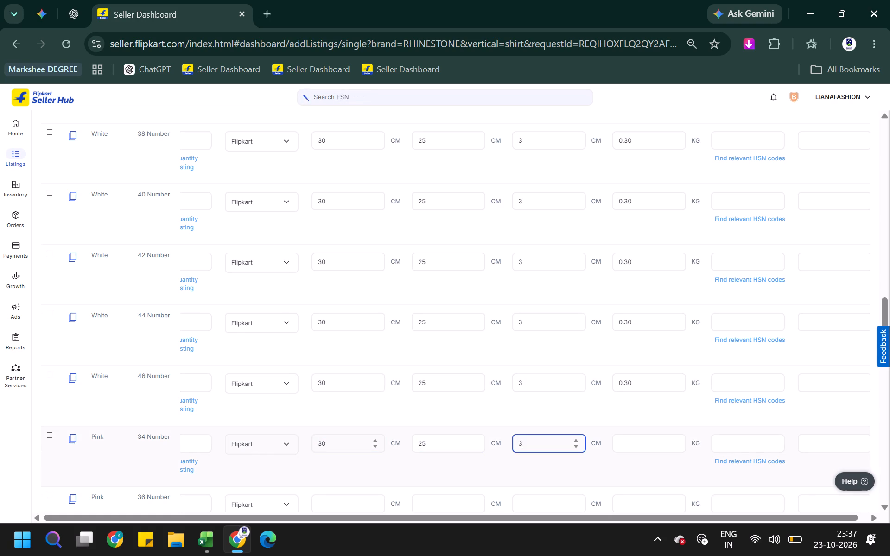
pyautogui.press('Tab')
pyautogui.hotkey('ctrl', 'v')
# Fill the Pink 36 Number variant's package dimensions as 30, 25 and 3 cm and its weight as 0.30 kg.
pyautogui.click(330, 494)
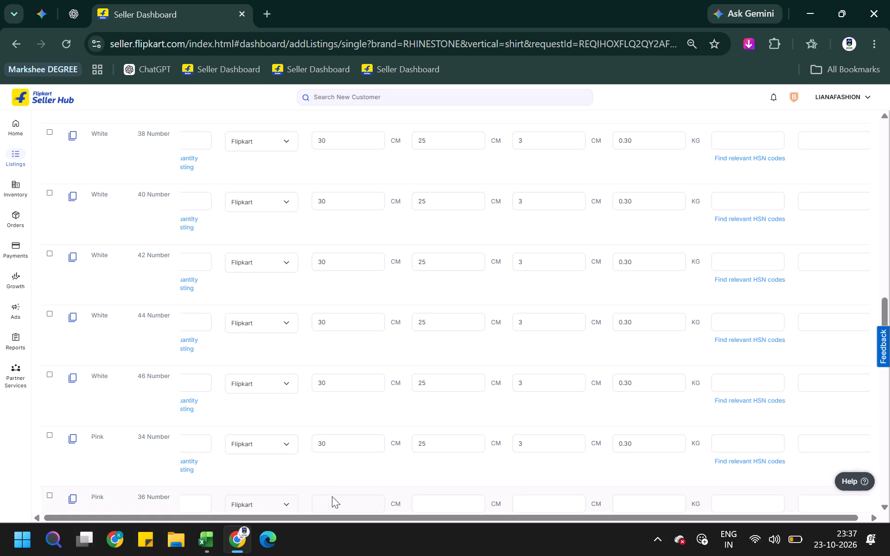
pyautogui.click(334, 498)
pyautogui.scroll(-1, 343, 451)
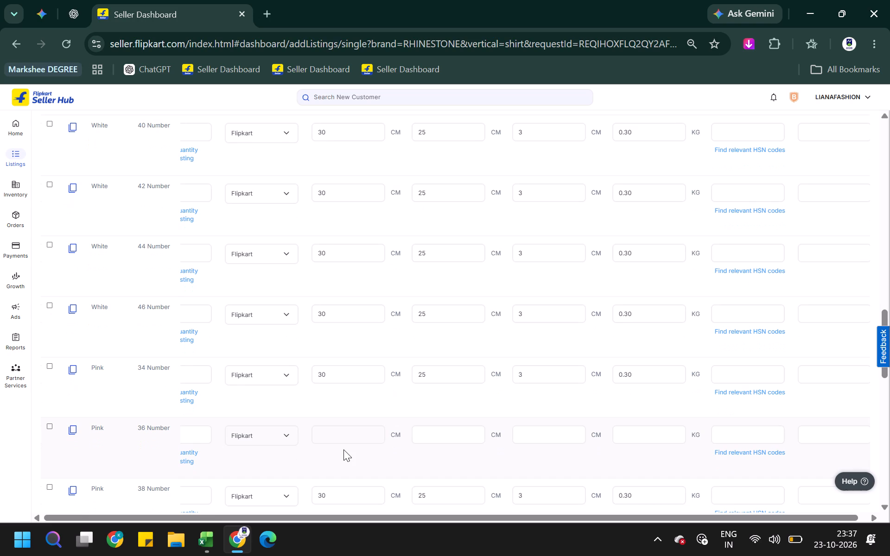
pyautogui.scroll(1, 339, 434)
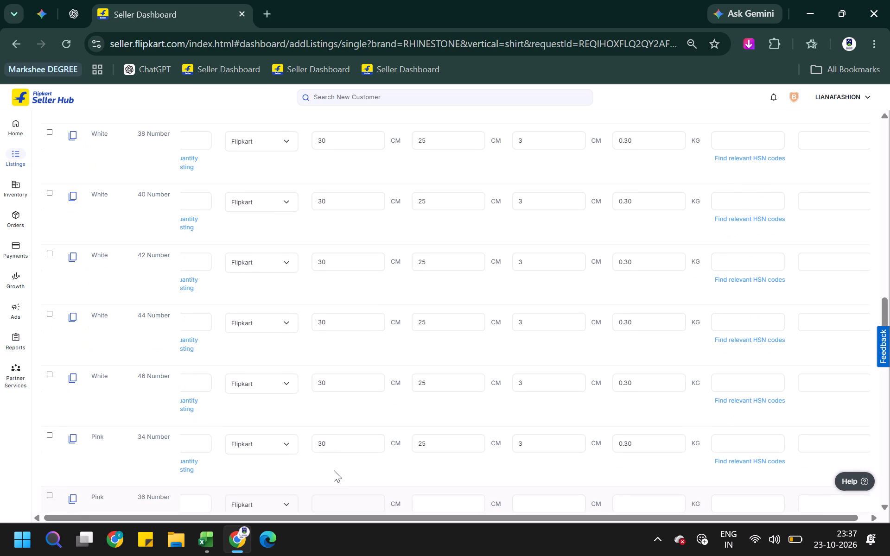
pyautogui.scroll(-1, 334, 469)
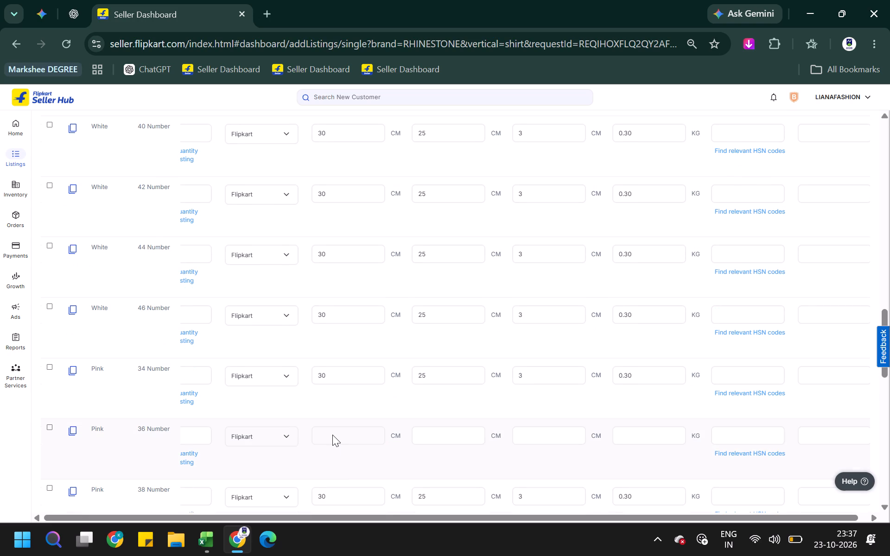
pyautogui.click(332, 435)
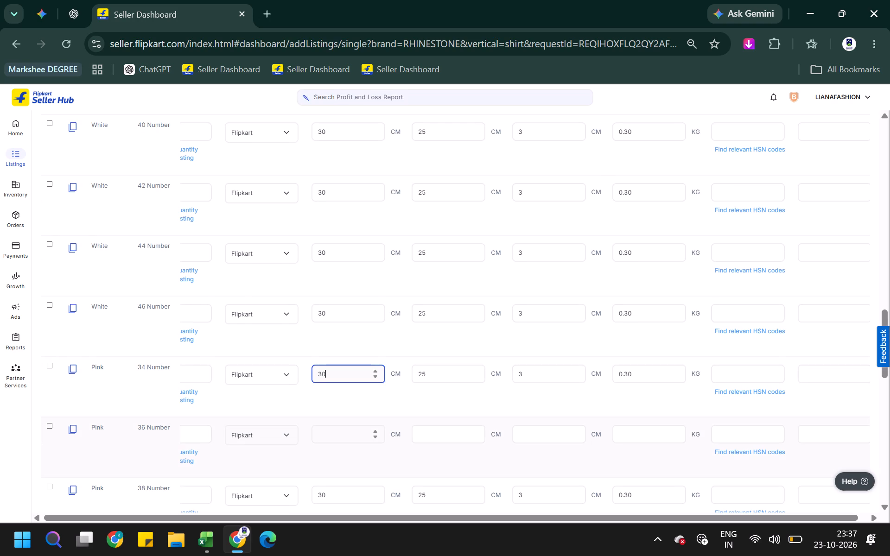
pyautogui.click(332, 435)
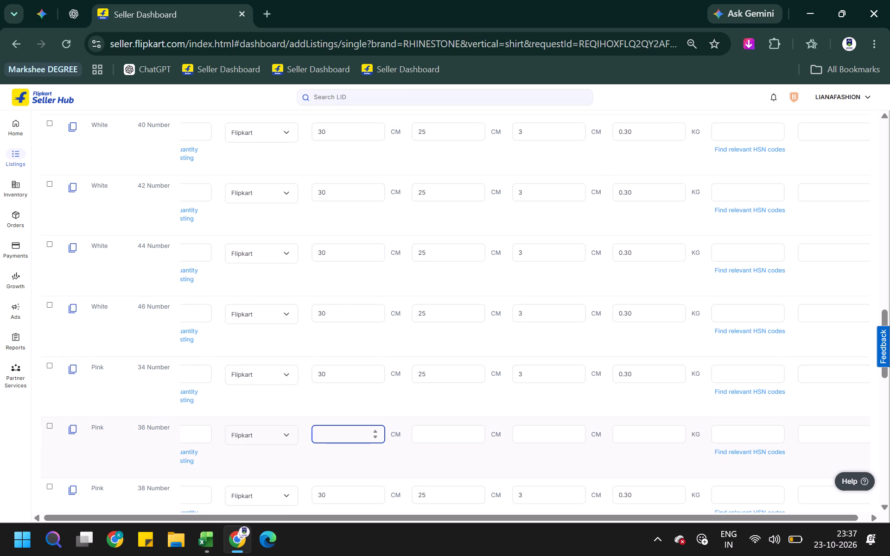
pyautogui.write('30')
pyautogui.press('Tab')
pyautogui.write('25')
pyautogui.press('Tab')
pyautogui.press('3')
pyautogui.press('Tab')
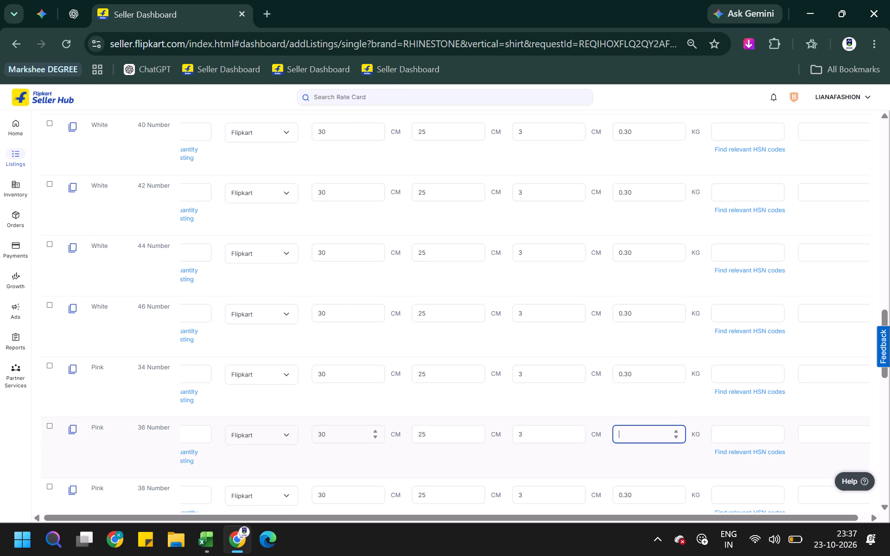
pyautogui.hotkey('ctrl', 'v')
# Fill the White 36 Number variant's package dimensions as 30, 25 and 3 cm and its weight as 0.30 kg.
pyautogui.scroll(2, 393, 356)
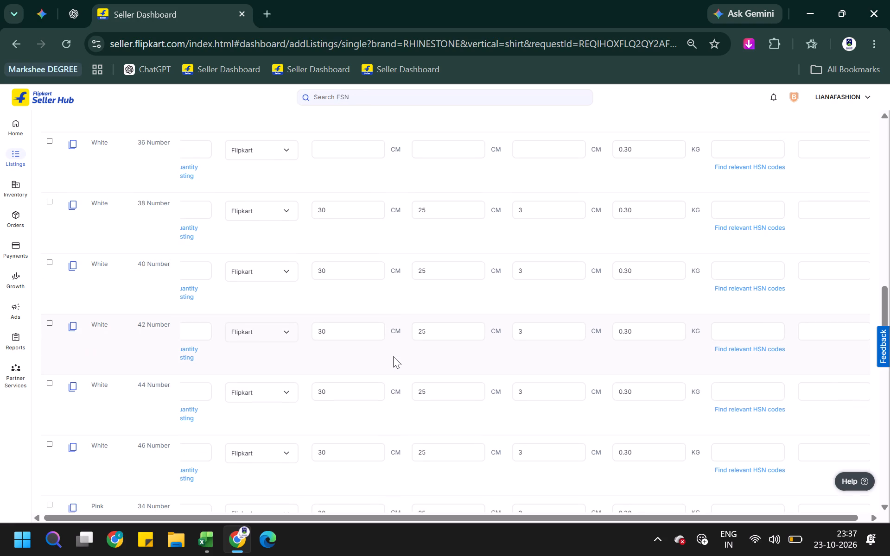
pyautogui.scroll(-3, 393, 356)
pyautogui.click(455, 319)
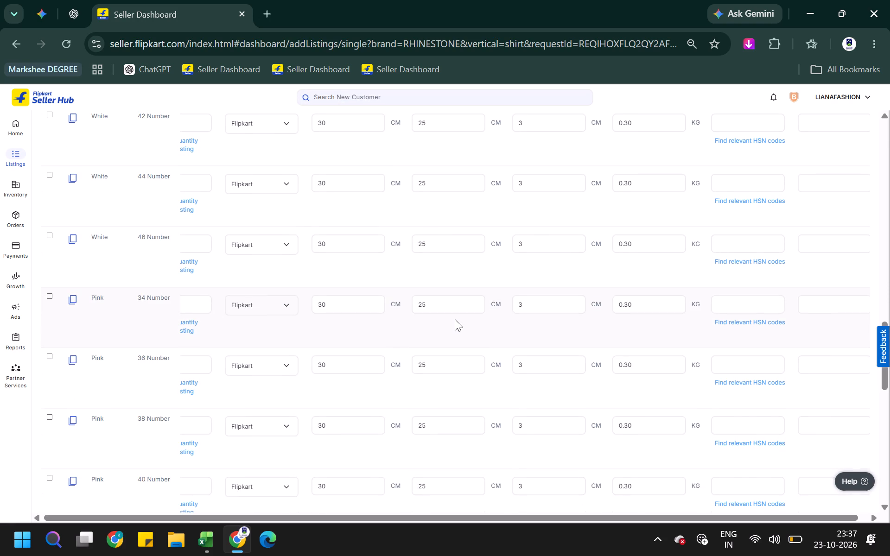
pyautogui.scroll(8, 455, 319)
pyautogui.scroll(-4, 455, 319)
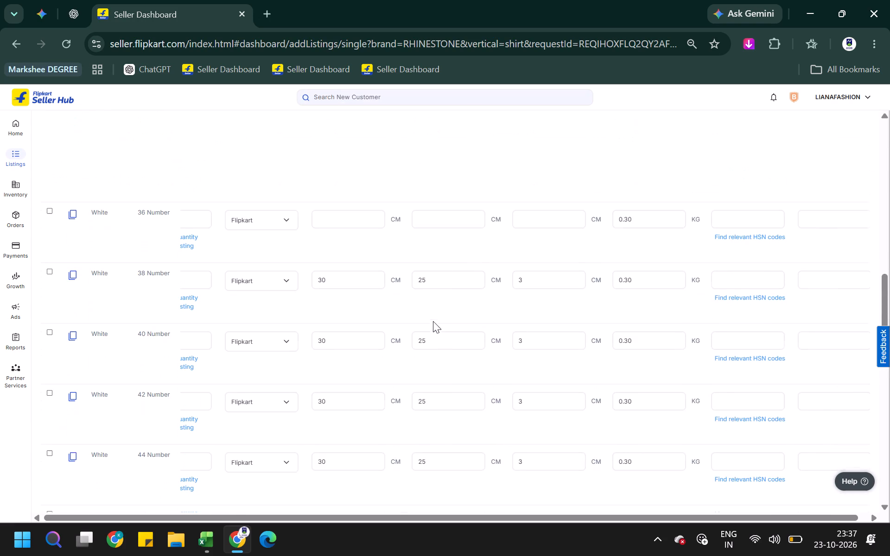
pyautogui.click(356, 225)
pyautogui.scroll(-1, 351, 220)
pyautogui.scroll(1, 351, 220)
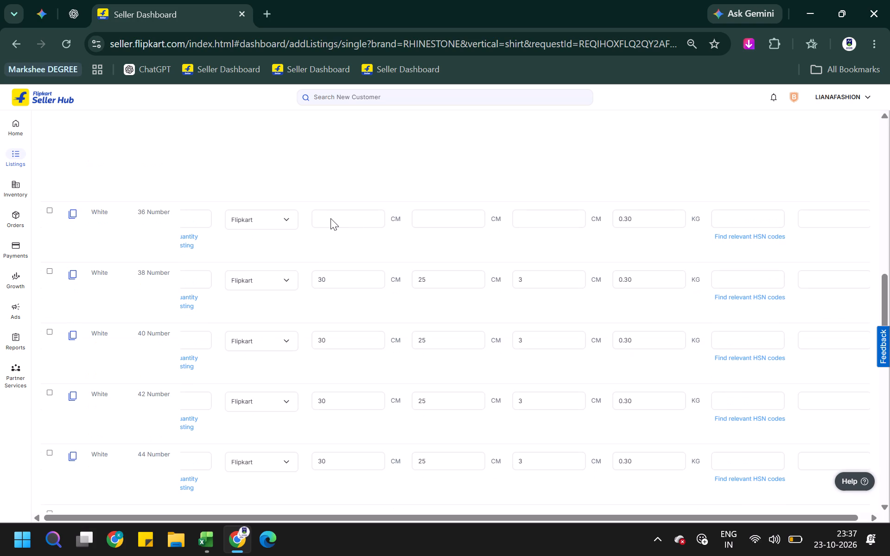
pyautogui.click(331, 218)
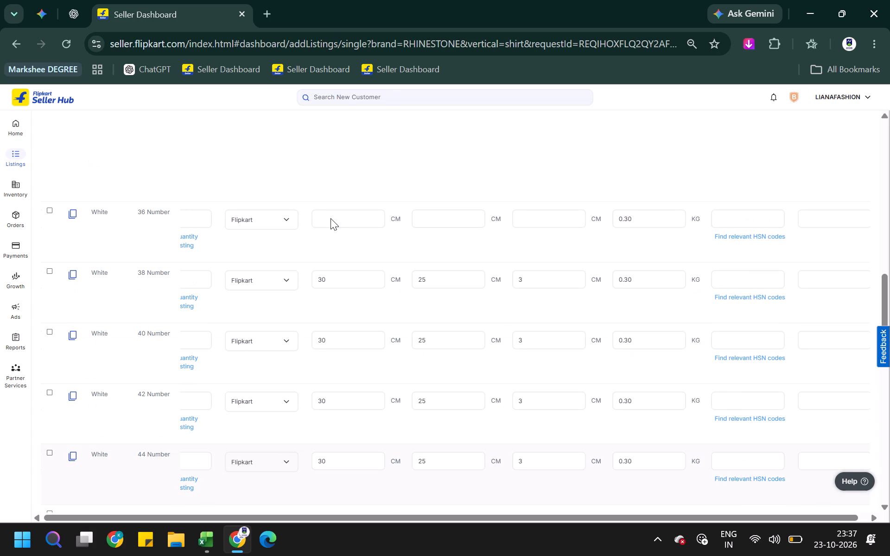
pyautogui.click(331, 218)
pyautogui.scroll(-1, 175, 280)
pyautogui.scroll(1, 280, 198)
pyautogui.click(324, 216)
pyautogui.write('30')
pyautogui.press('Tab')
pyautogui.write('25')
pyautogui.press('Tab')
pyautogui.press('3')
pyautogui.press('Tab')
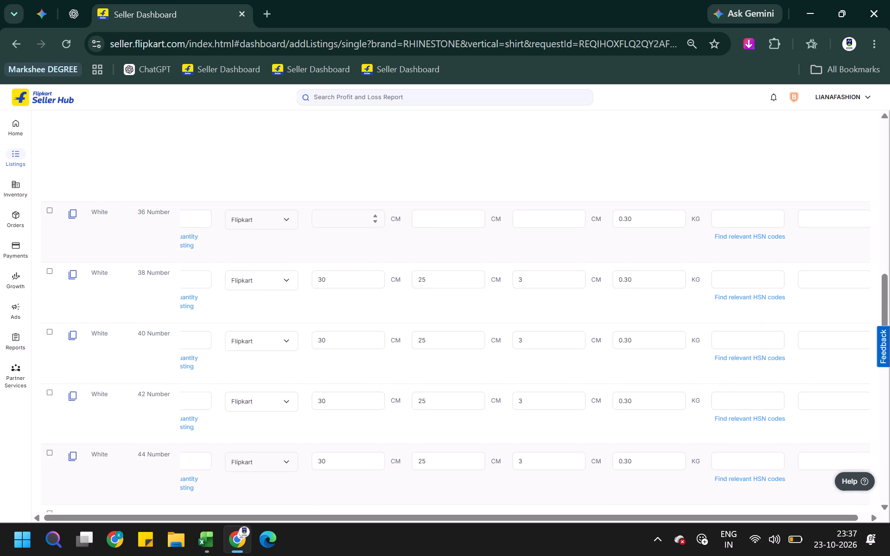
pyautogui.hotkey('ctrl', 'v')
pyautogui.click(329, 217)
pyautogui.scroll(-1, 594, 271)
pyautogui.scroll(1, 594, 271)
pyautogui.scroll(-20, 594, 270)
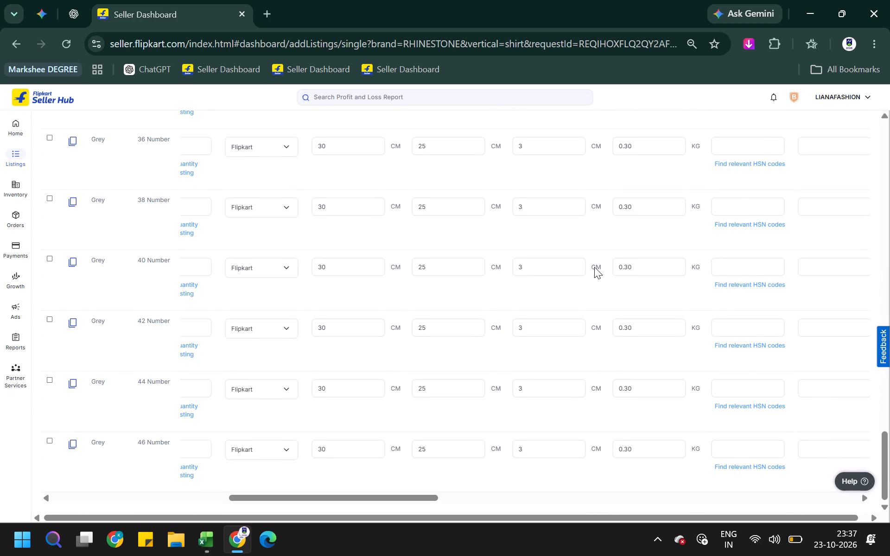
pyautogui.scroll(18, 594, 267)
pyautogui.scroll(5, 594, 267)
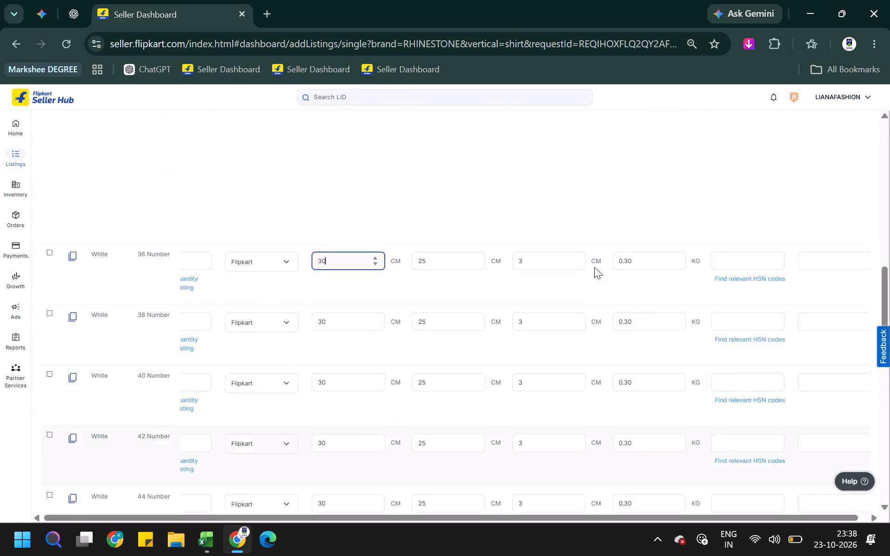
# Copy HSN code 6205 from the White 34 Number variant into the White 36, 38 and 40 Number variants.
pyautogui.scroll(-1, 591, 272)
pyautogui.hscroll(-4, 595, 266)
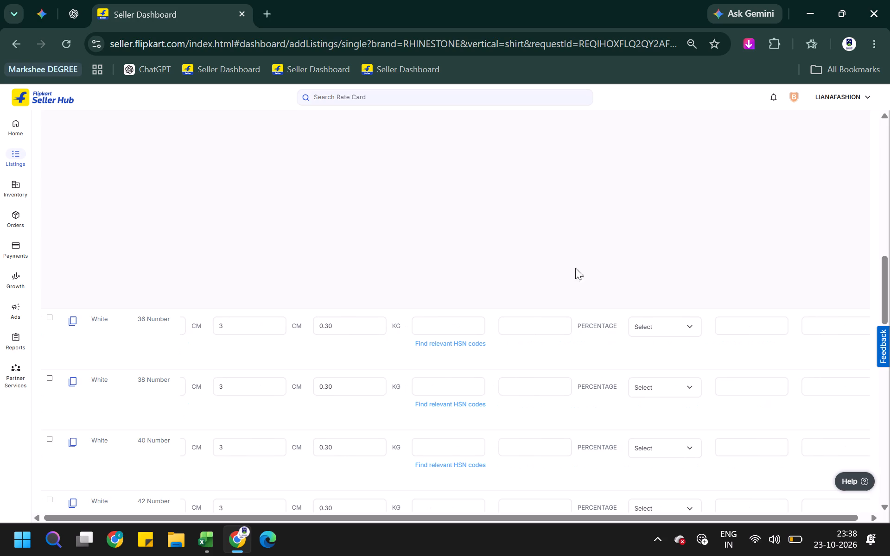
pyautogui.scroll(3, 496, 273)
pyautogui.hscroll(-1, 475, 276)
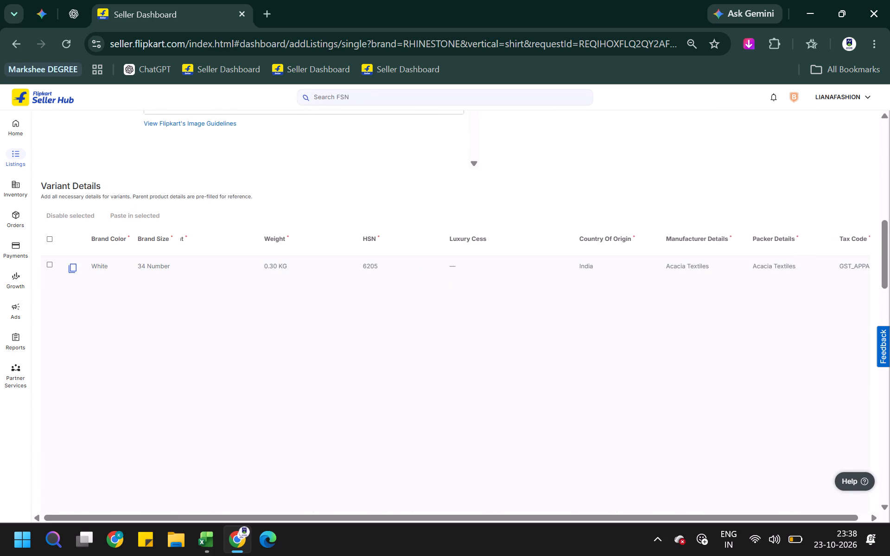
pyautogui.doubleClick(369, 265)
pyautogui.hotkey('ctrl', 'c')
pyautogui.scroll(-4, 396, 301)
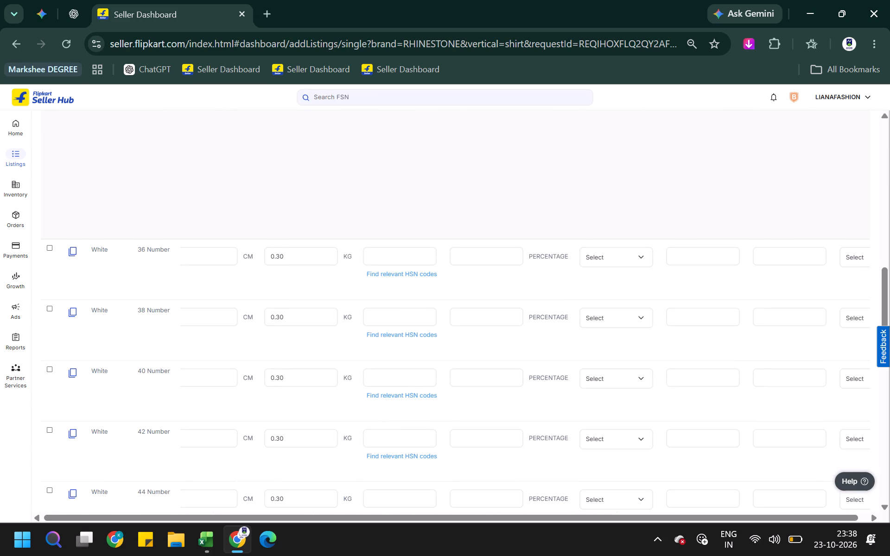
pyautogui.click(388, 256)
pyautogui.hotkey('ctrl', 'v')
pyautogui.click(387, 308)
pyautogui.hotkey('ctrl', 'v')
pyautogui.click(390, 366)
pyautogui.hotkey('ctrl', 'v')
pyautogui.scroll(4, 486, 305)
pyautogui.scroll(-3, 485, 305)
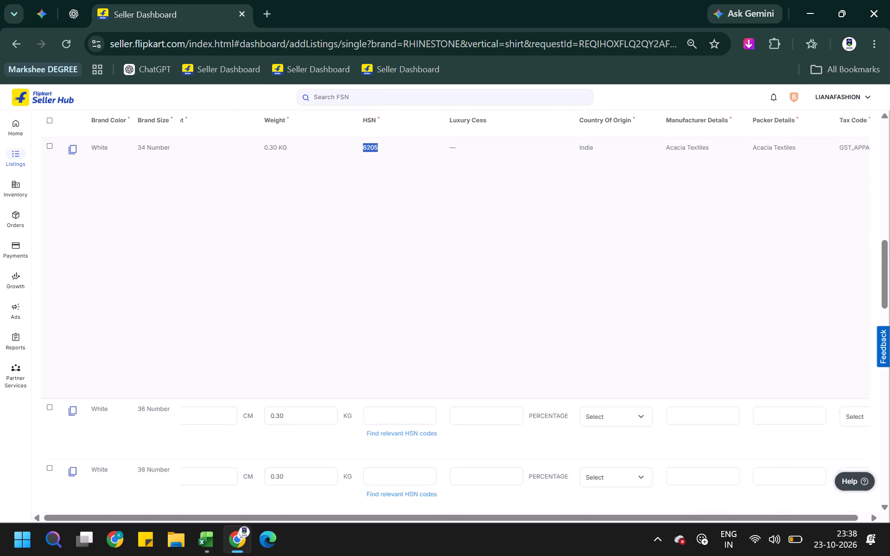
pyautogui.scroll(2, 485, 306)
pyautogui.scroll(-3, 637, 262)
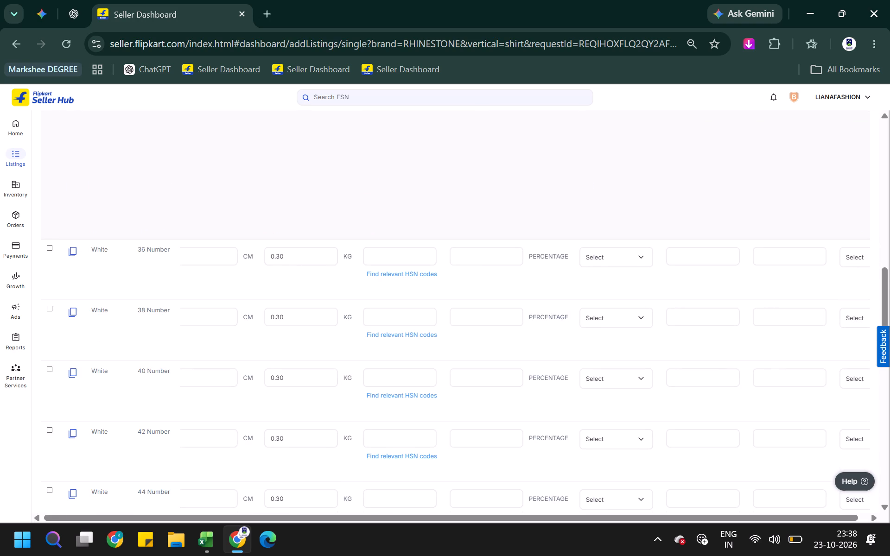
pyautogui.scroll(-1, 425, 262)
pyautogui.scroll(1, 425, 261)
pyautogui.click(402, 309)
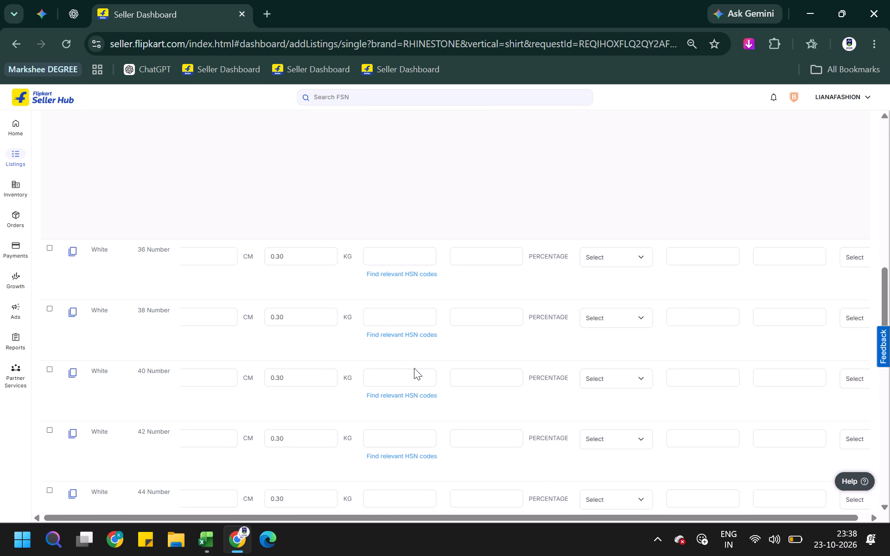
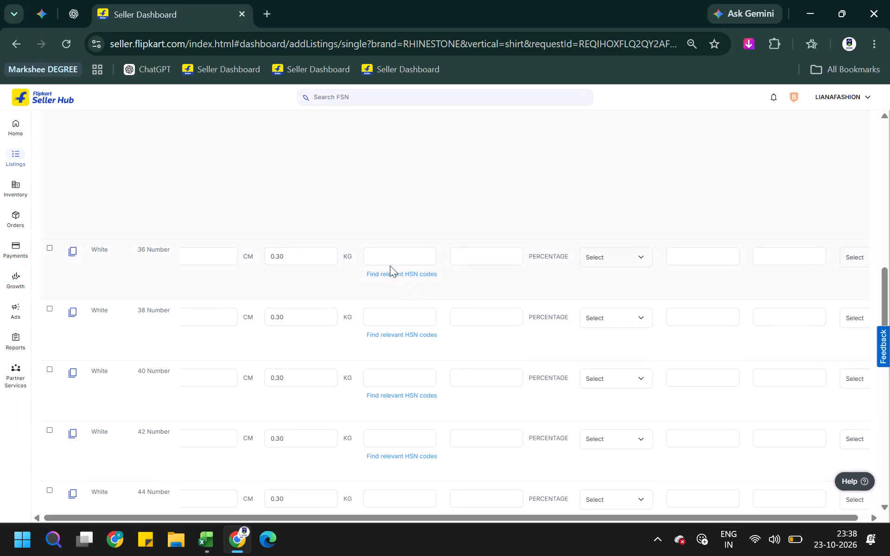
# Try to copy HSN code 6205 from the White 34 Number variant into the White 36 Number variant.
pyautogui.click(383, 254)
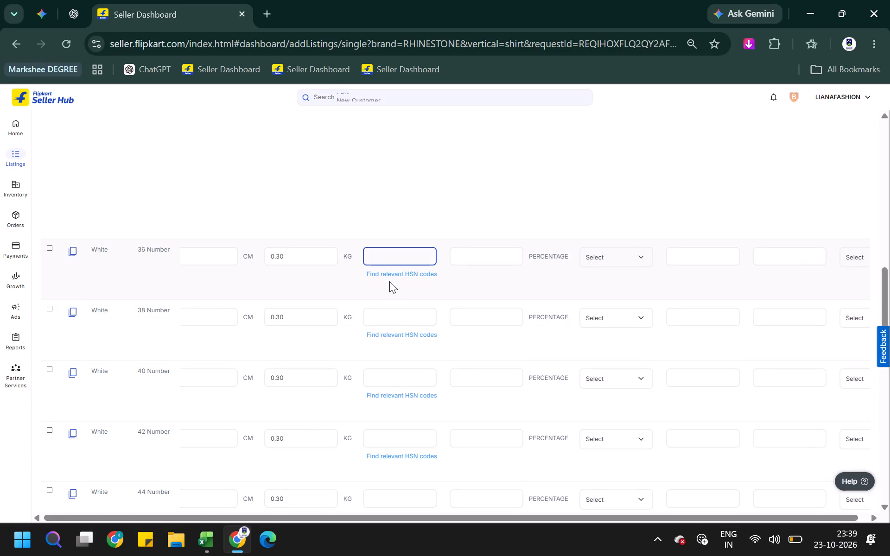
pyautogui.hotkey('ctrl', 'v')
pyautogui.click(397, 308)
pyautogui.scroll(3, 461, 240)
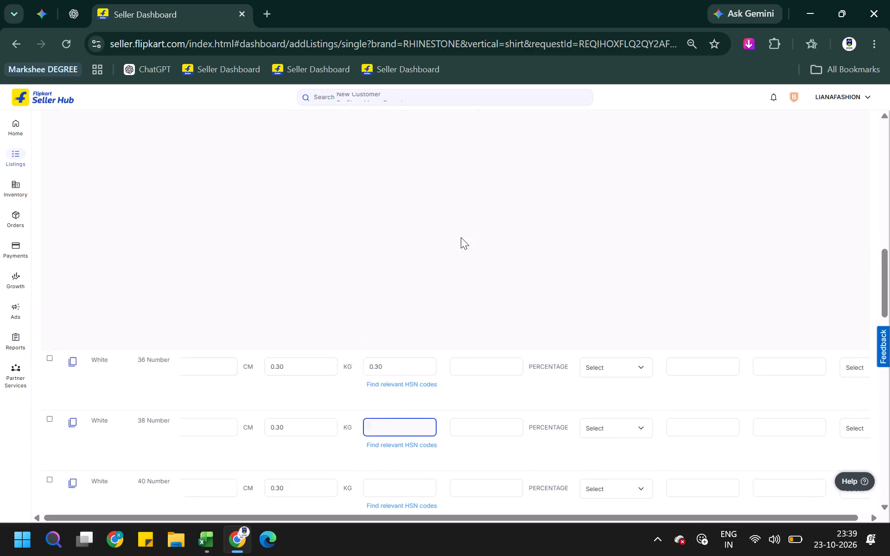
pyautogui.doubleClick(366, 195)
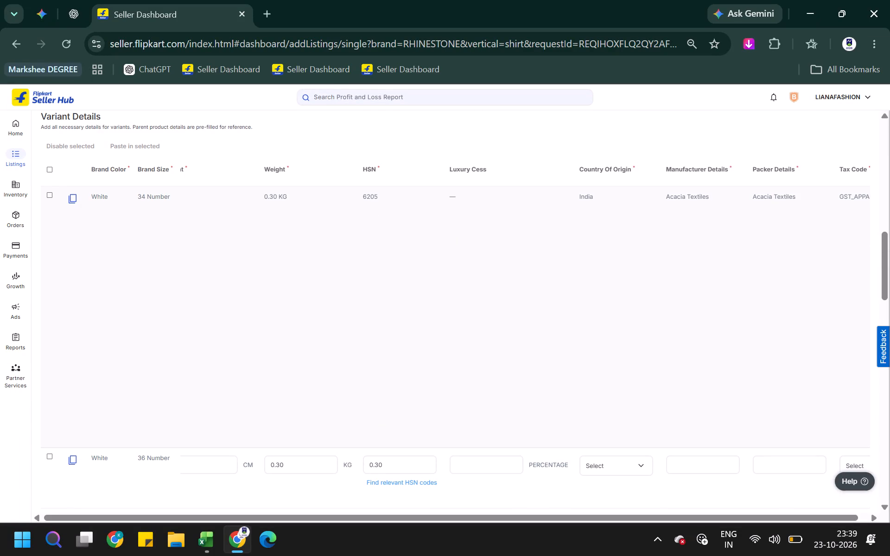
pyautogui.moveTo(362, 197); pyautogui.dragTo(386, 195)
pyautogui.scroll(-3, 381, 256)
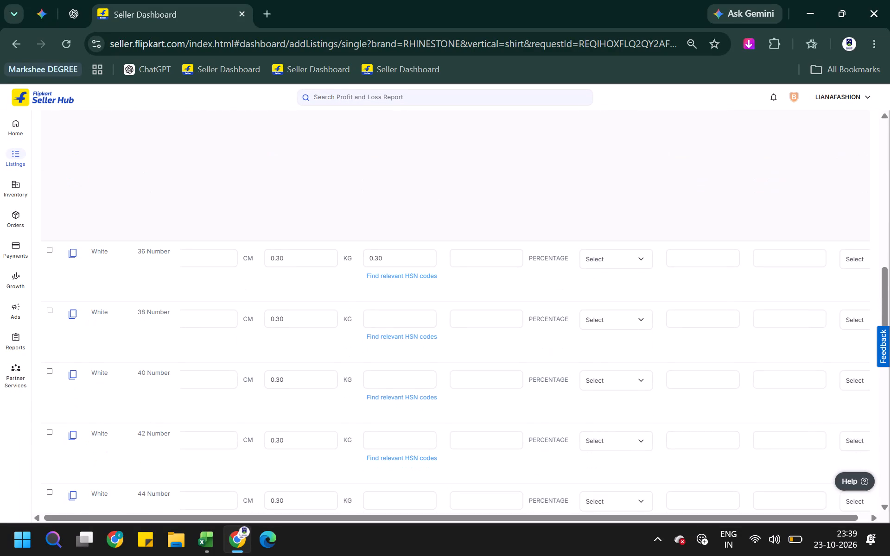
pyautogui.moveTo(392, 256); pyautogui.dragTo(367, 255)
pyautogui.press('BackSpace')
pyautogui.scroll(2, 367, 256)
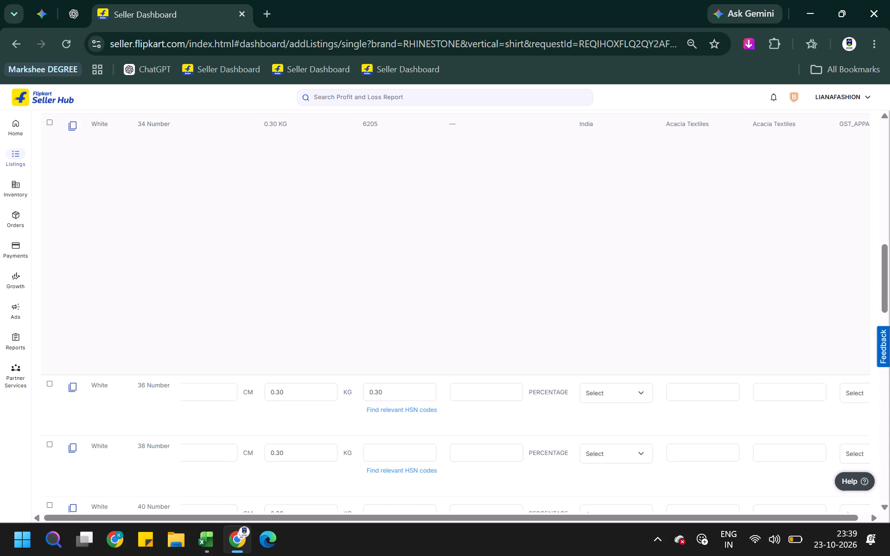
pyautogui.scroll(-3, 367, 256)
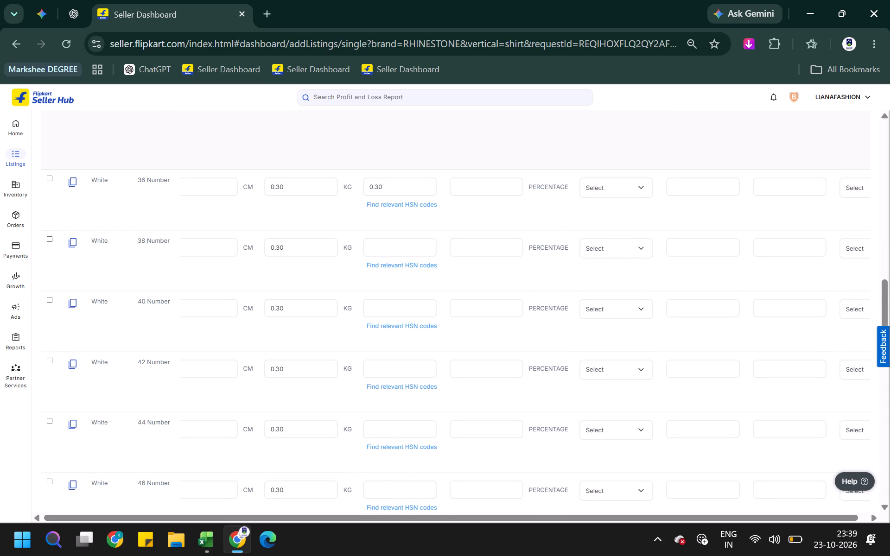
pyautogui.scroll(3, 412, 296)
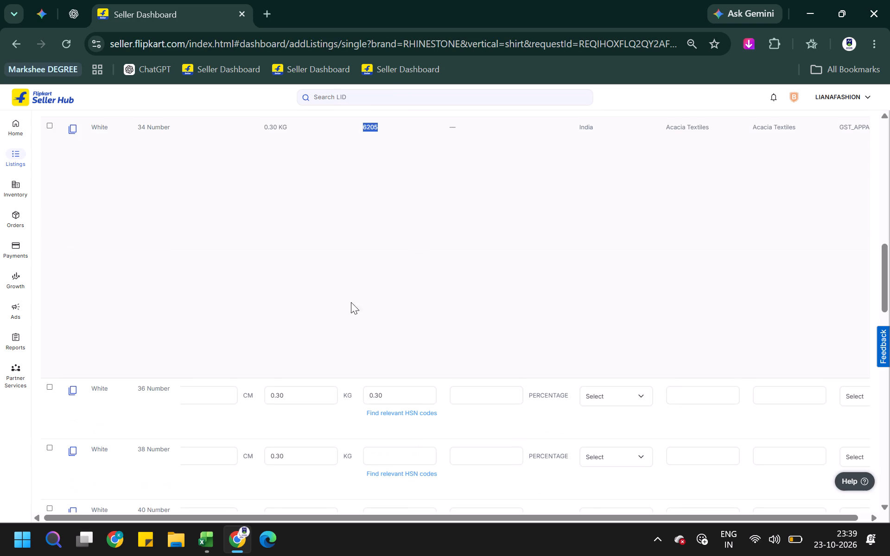
# Set the White 36 Number variant's HSN code to 6205.
pyautogui.click(399, 393)
pyautogui.moveTo(399, 393); pyautogui.dragTo(363, 391)
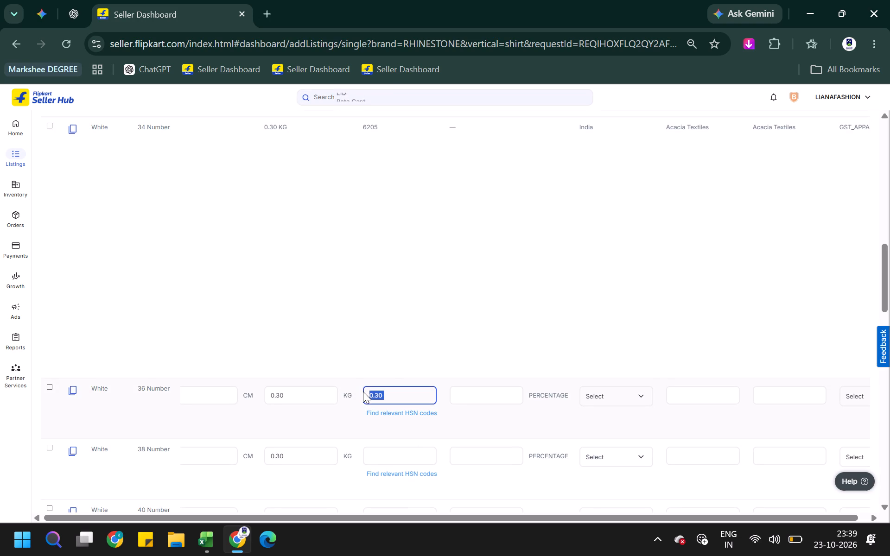
pyautogui.press('6')
pyautogui.write('205')
# Try to copy Acacia Textiles from the White 34 Number variant into the White 36 Number variant's manufacturer and packer details.
pyautogui.scroll(-2, 417, 353)
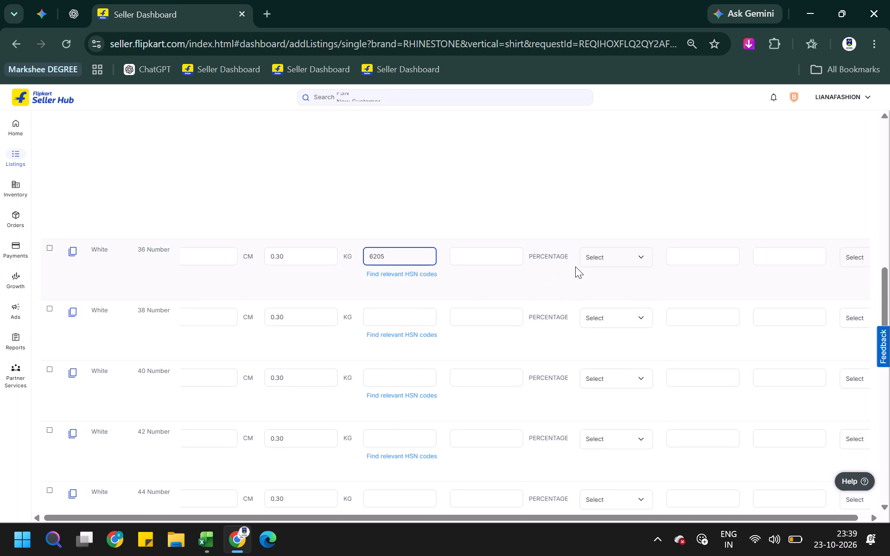
pyautogui.scroll(2, 576, 266)
pyautogui.moveTo(665, 129); pyautogui.dragTo(687, 128)
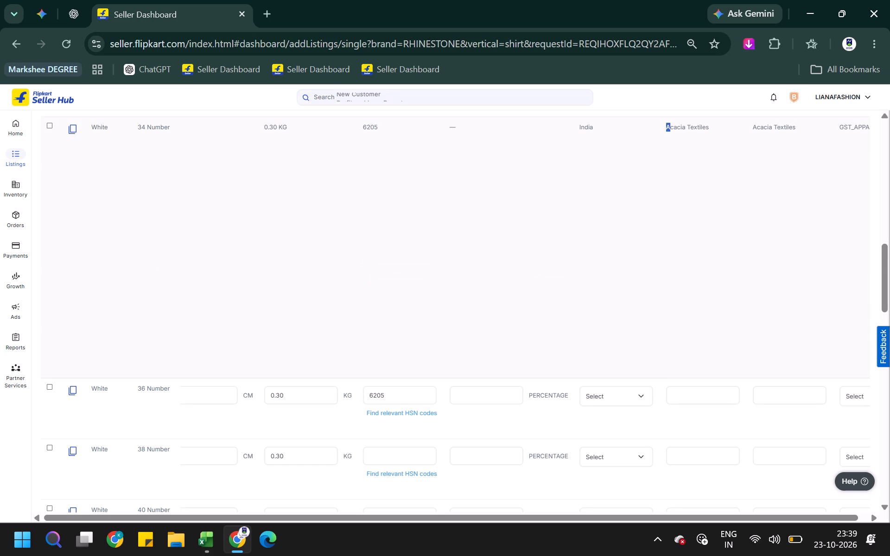
pyautogui.moveTo(687, 128); pyautogui.dragTo(708, 129)
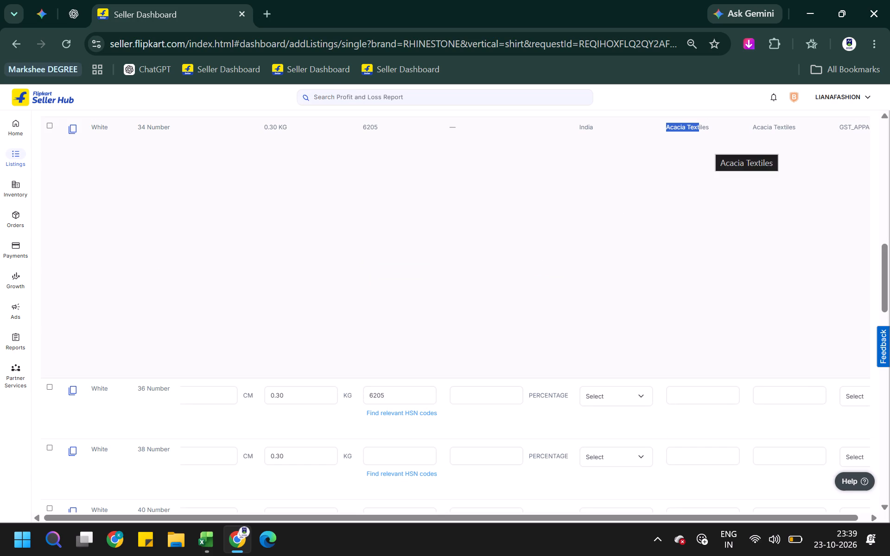
pyautogui.hscroll(-1, 718, 171)
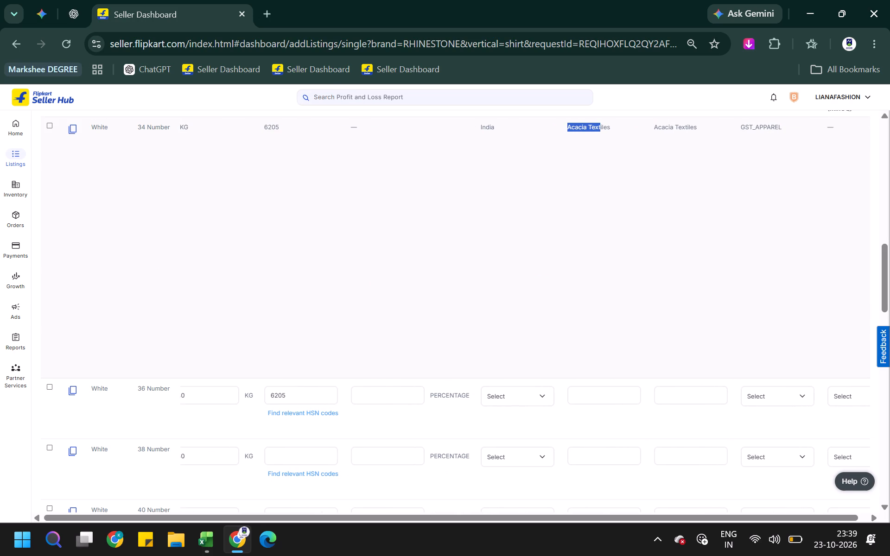
pyautogui.tripleClick(582, 126)
pyautogui.click(566, 210)
pyautogui.click(593, 394)
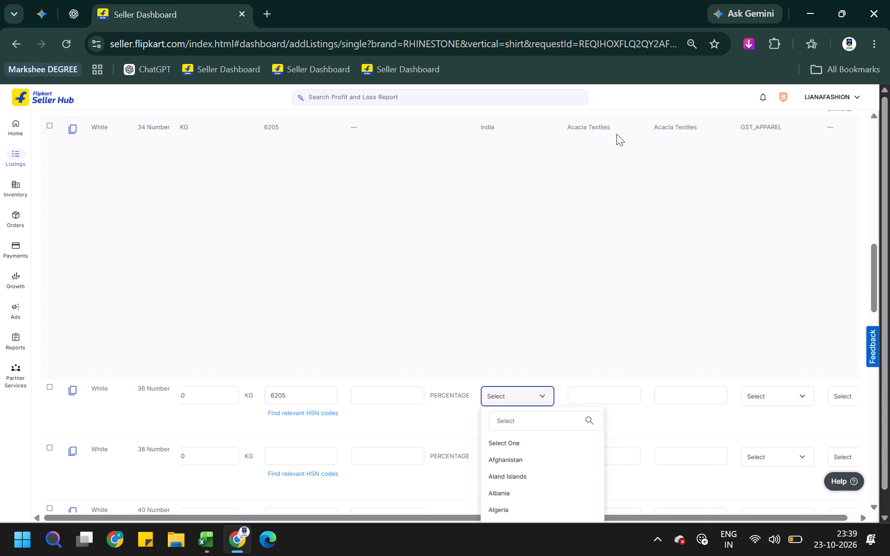
pyautogui.moveTo(615, 130); pyautogui.dragTo(565, 128)
pyautogui.hotkey('ctrl', 'c')
pyautogui.hotkey('ctrl', 'c')
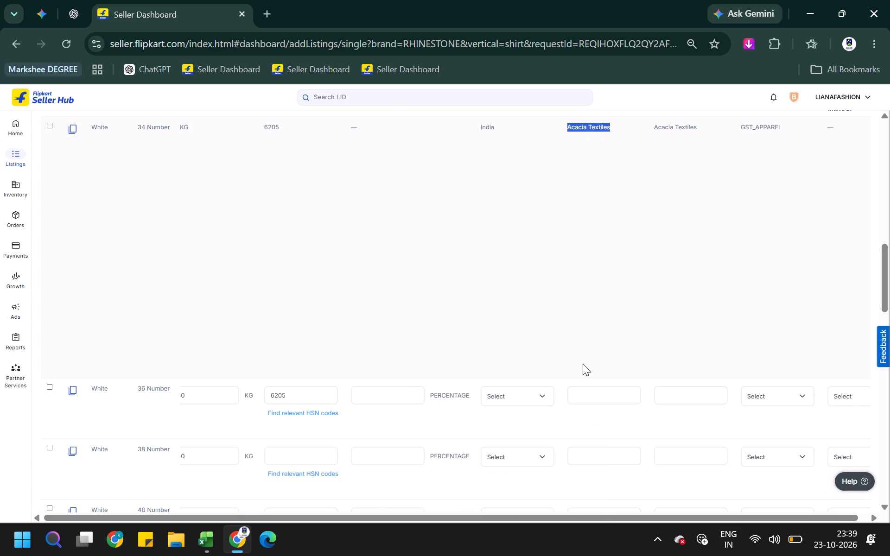
pyautogui.click(591, 398)
pyautogui.hotkey('ctrl', 'v')
pyautogui.click(660, 389)
pyautogui.hotkey('ctrl', 'v')
pyautogui.scroll(-2, 621, 324)
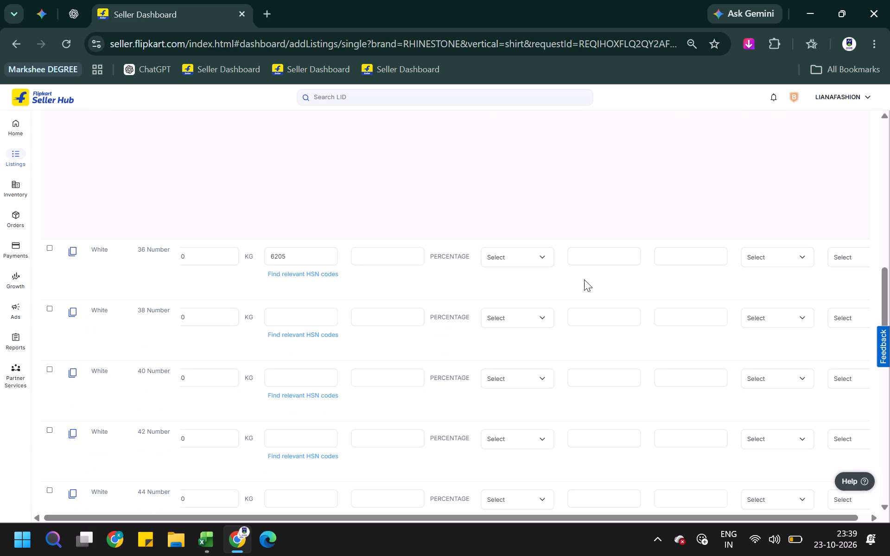
pyautogui.click(587, 254)
pyautogui.click(599, 257)
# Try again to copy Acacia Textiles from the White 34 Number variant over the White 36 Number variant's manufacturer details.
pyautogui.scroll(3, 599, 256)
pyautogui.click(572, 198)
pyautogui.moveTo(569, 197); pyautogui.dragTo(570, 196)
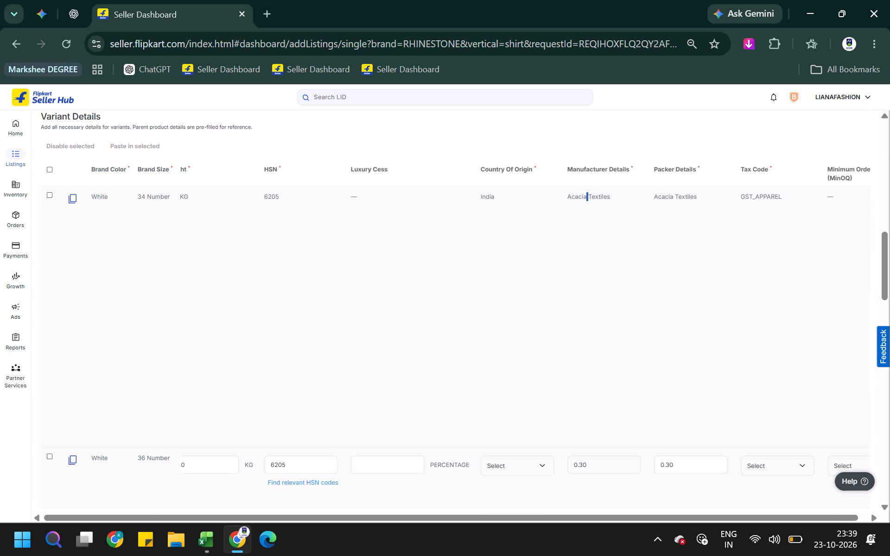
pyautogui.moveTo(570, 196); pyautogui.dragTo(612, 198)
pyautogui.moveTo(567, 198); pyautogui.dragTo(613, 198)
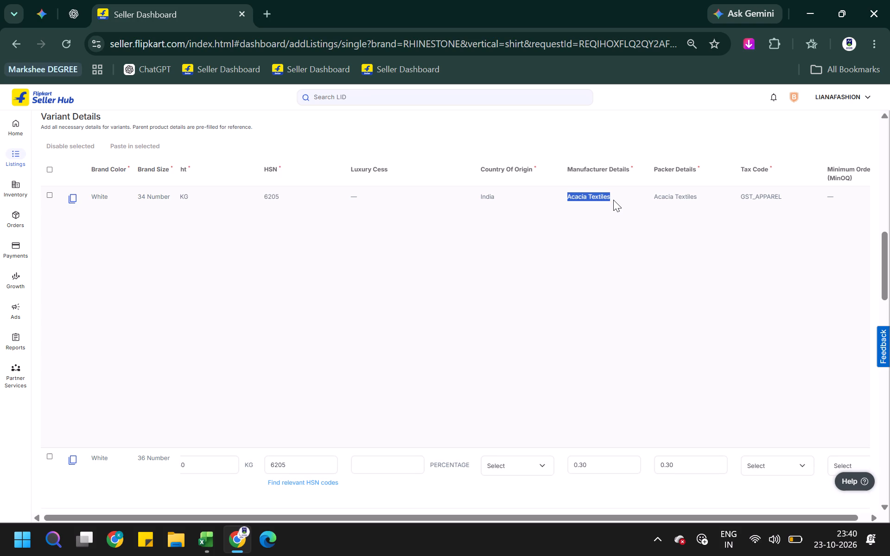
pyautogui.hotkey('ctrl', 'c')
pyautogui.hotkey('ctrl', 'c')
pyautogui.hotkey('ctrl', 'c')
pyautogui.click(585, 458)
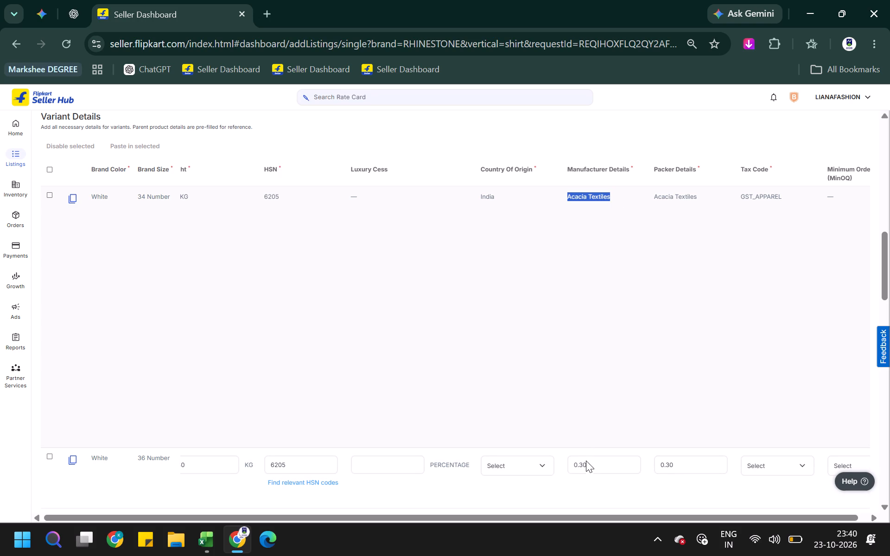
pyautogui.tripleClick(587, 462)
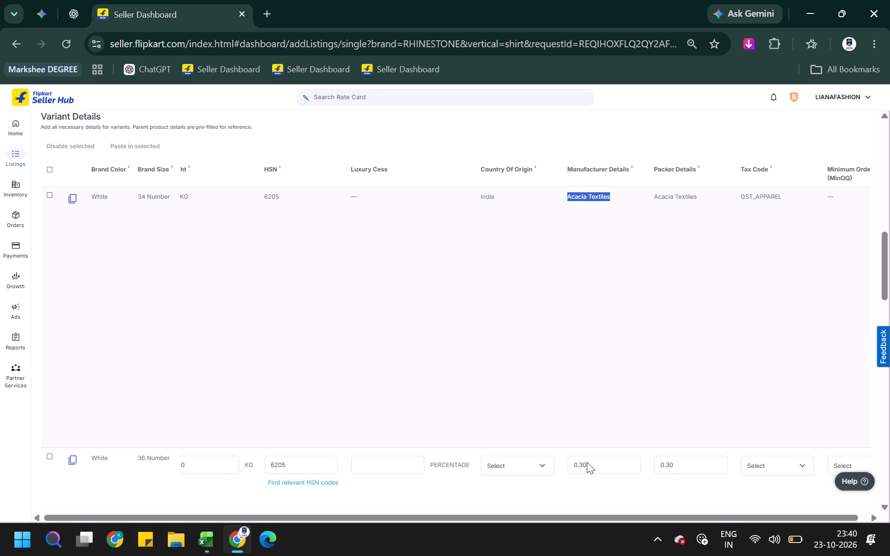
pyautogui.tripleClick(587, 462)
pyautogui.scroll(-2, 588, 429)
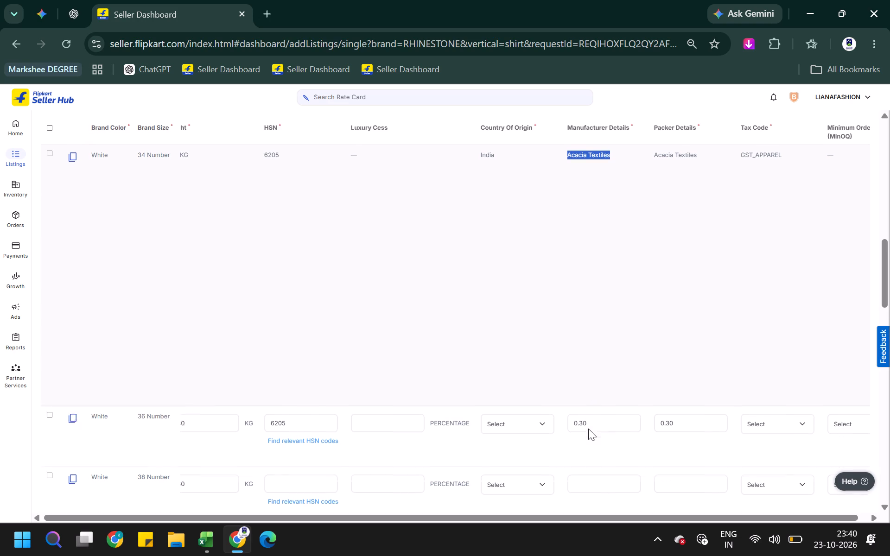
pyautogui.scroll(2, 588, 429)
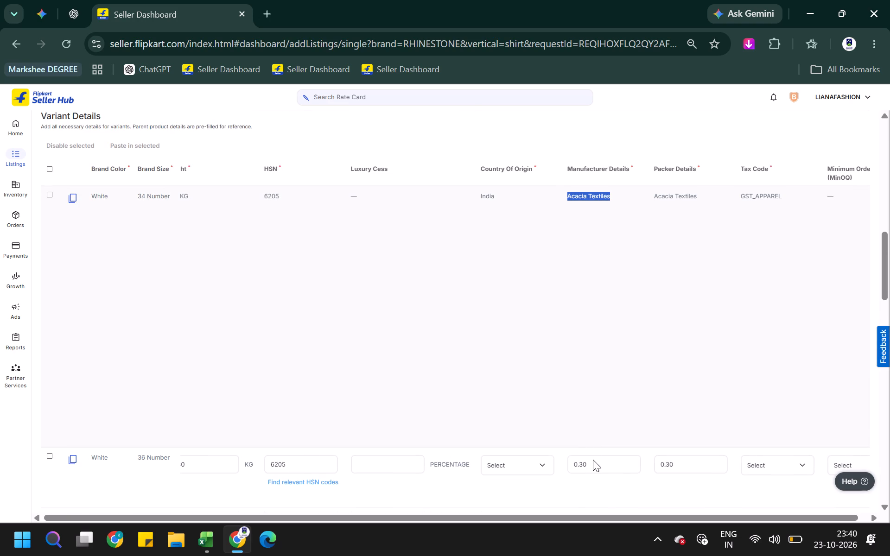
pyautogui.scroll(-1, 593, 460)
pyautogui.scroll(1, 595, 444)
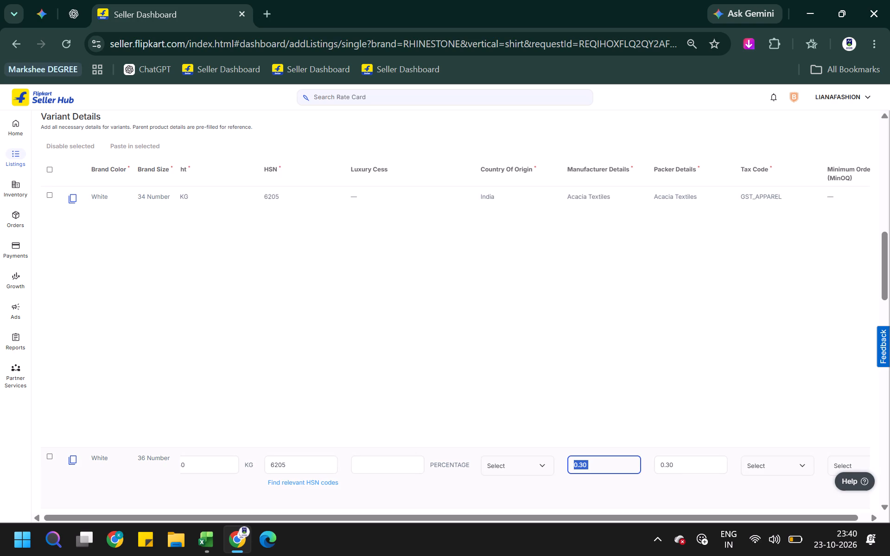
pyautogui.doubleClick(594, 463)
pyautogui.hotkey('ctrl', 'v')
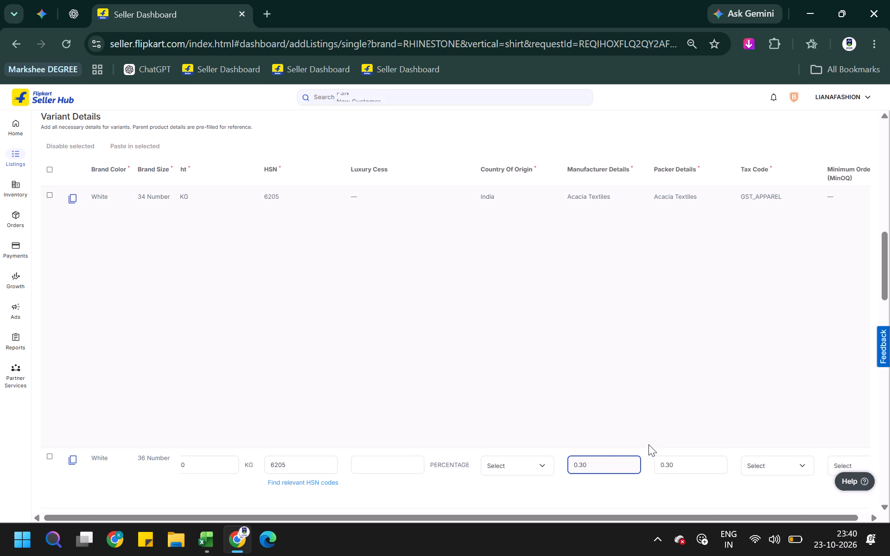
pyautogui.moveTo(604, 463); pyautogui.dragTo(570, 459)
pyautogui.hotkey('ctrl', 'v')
# Replace the White 36 Number variant's manufacturer and packer details with Acacia Textiles.
pyautogui.moveTo(602, 465); pyautogui.dragTo(569, 465)
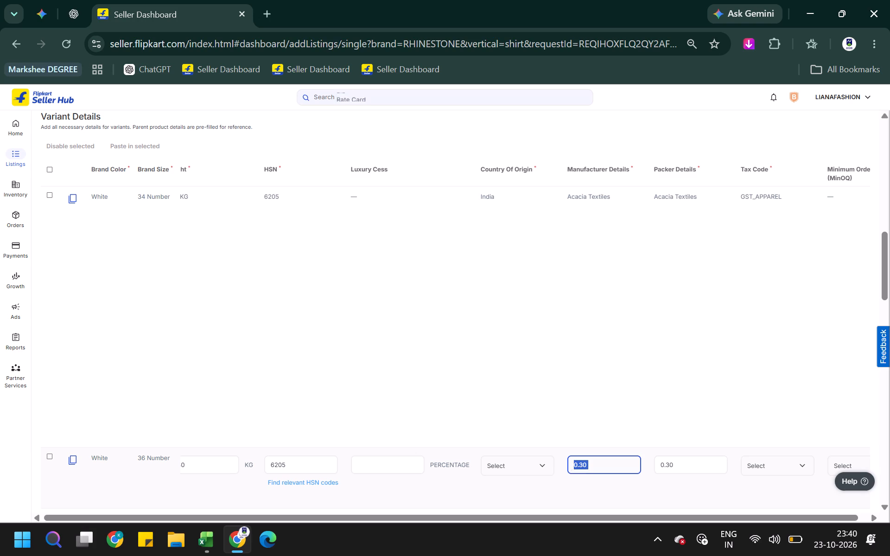
pyautogui.write('cc')
pyautogui.press('BackSpace')
pyautogui.write('ai')
pyautogui.press('BackSpace')
pyautogui.write('ez')
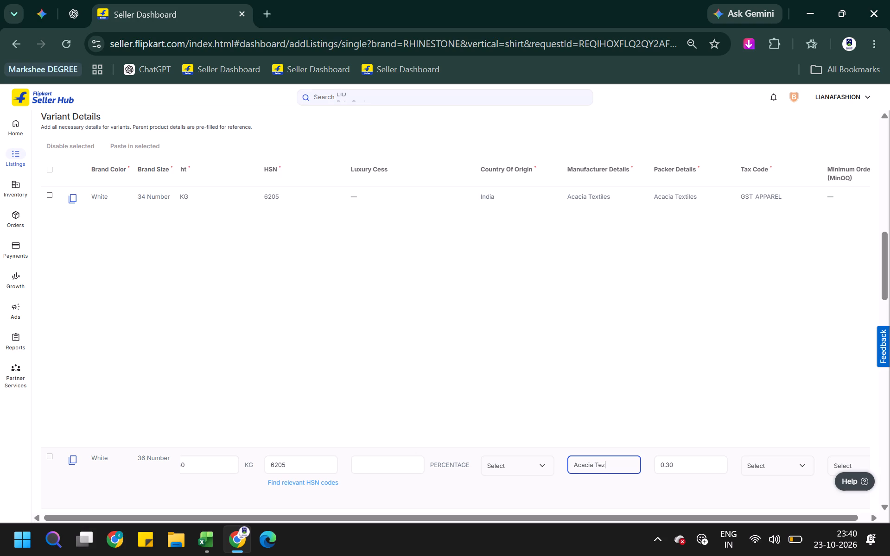
pyautogui.press('BackSpace')
pyautogui.write('xtiles')
pyautogui.hotkey('ctrl', 'a')
pyautogui.hotkey('ctrl', 'c')
pyautogui.press('Tab')
pyautogui.hotkey('ctrl', 'v')
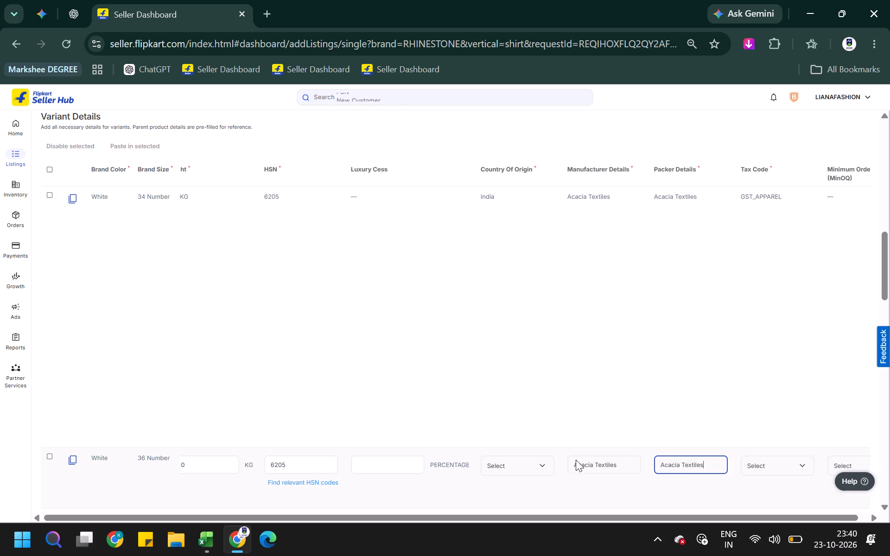
# Fill the manufacturer and packer details of the White 38 Number and 40 Number variants with Acacia Textiles.
pyautogui.scroll(-2, 619, 432)
pyautogui.click(604, 388)
pyautogui.hotkey('ctrl', 'v')
pyautogui.press('Tab')
pyautogui.hotkey('ctrl', 'v')
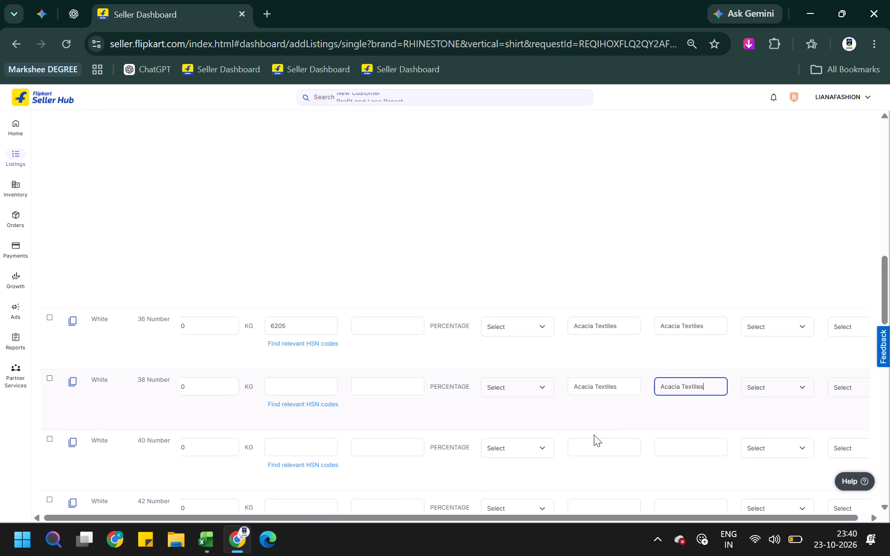
pyautogui.click(599, 446)
pyautogui.press('v')
pyautogui.press('Tab')
pyautogui.moveTo(599, 444); pyautogui.dragTo(527, 444)
pyautogui.hotkey('ctrl', 'v')
pyautogui.press('Tab')
pyautogui.hotkey('ctrl', 'v')
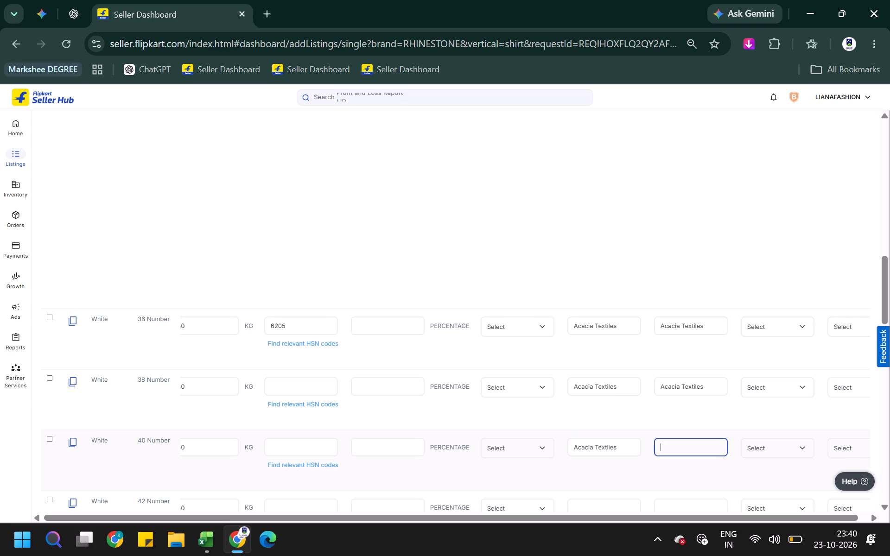
# Fill the manufacturer and packer details of the White 42, 44 and 46 Number variants with Acacia Textiles.
pyautogui.click(590, 502)
pyautogui.hotkey('ctrl', 'v')
pyautogui.press('Tab')
pyautogui.hotkey('ctrl', 'v')
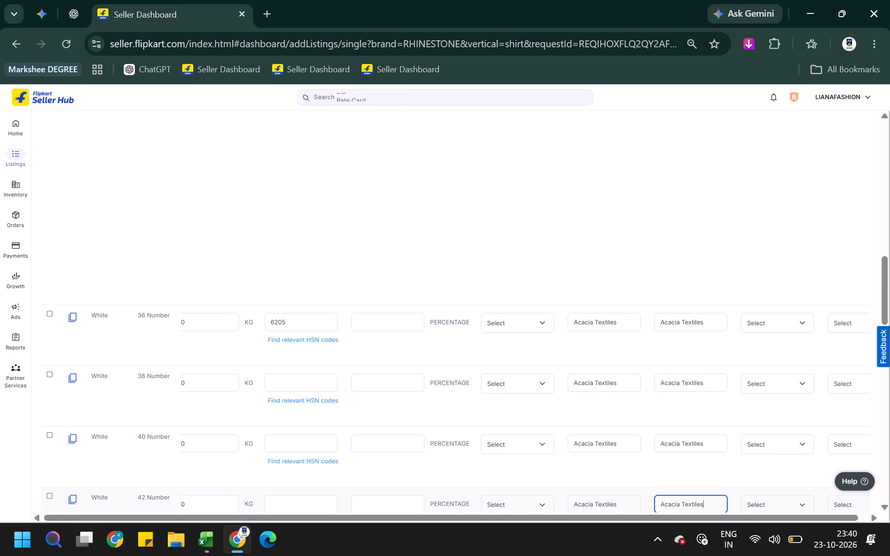
pyautogui.scroll(-3, 595, 478)
pyautogui.click(604, 352)
pyautogui.hotkey('ctrl', 'v')
pyautogui.press('Tab')
pyautogui.hotkey('ctrl', 'v')
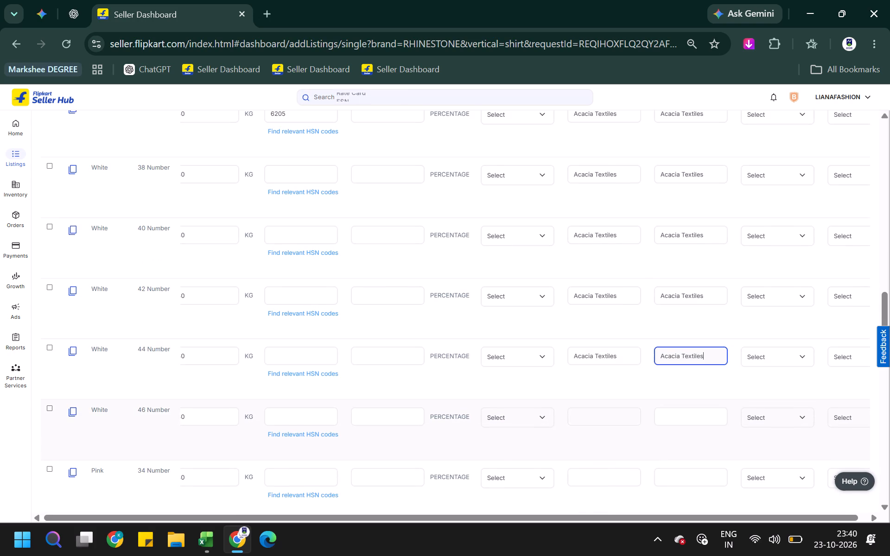
pyautogui.click(600, 421)
pyautogui.hotkey('ctrl', 'v')
pyautogui.press('Tab')
pyautogui.hotkey('ctrl', 'v')
# Fill the Pink 34 Number variant's manufacturer and packer details with Acacia Textiles.
pyautogui.click(604, 473)
pyautogui.hotkey('ctrl', 'v')
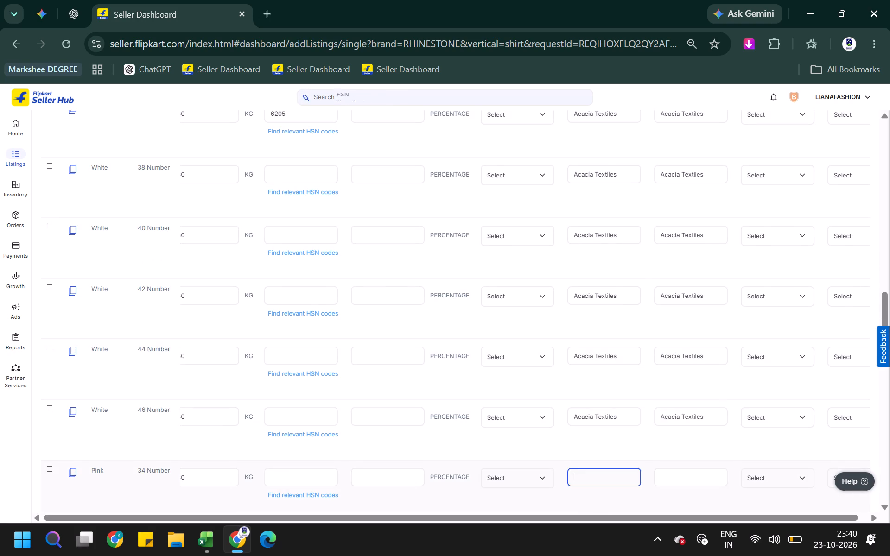
pyautogui.press('Tab')
pyautogui.hotkey('ctrl', 'v')
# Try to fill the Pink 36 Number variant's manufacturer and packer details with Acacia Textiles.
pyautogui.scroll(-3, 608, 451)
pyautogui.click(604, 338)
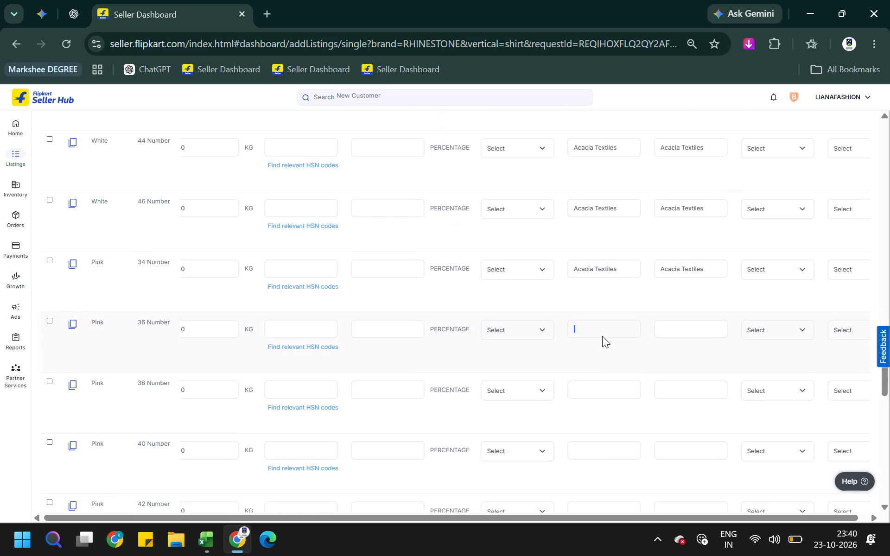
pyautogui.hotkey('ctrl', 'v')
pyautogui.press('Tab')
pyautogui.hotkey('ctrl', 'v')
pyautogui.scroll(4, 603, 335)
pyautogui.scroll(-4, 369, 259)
# Set the HSN code to 6205 for the White 38, 40 and 42 Number variants.
pyautogui.scroll(2, 591, 349)
pyautogui.scroll(2, 419, 322)
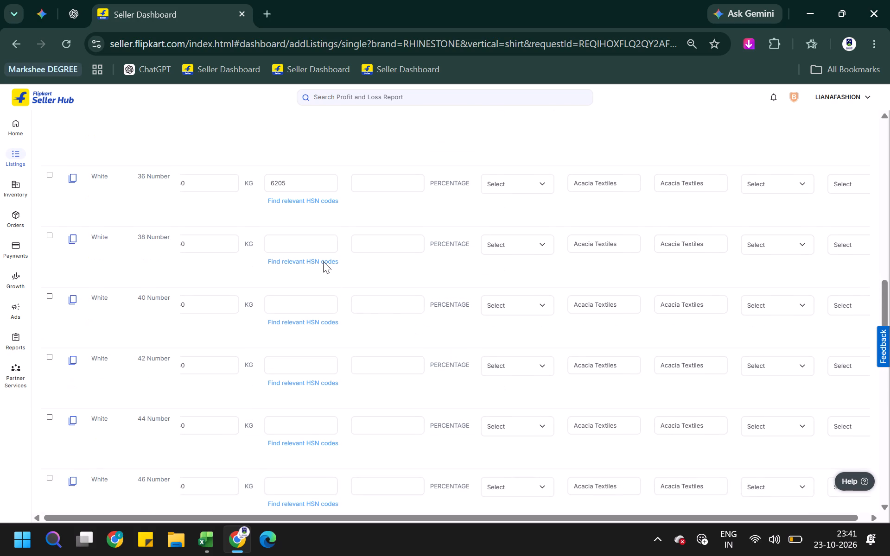
pyautogui.click(307, 241)
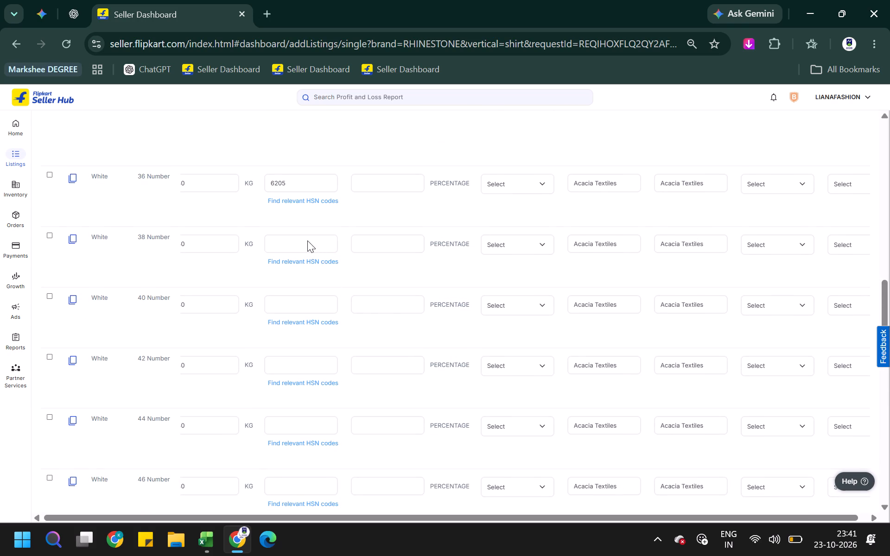
pyautogui.click(307, 240)
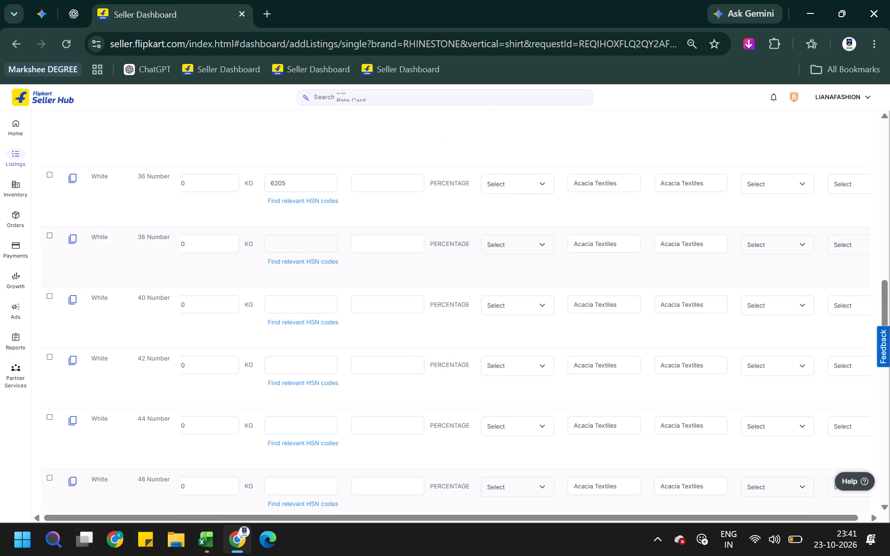
pyautogui.click(307, 240)
pyautogui.write('6205')
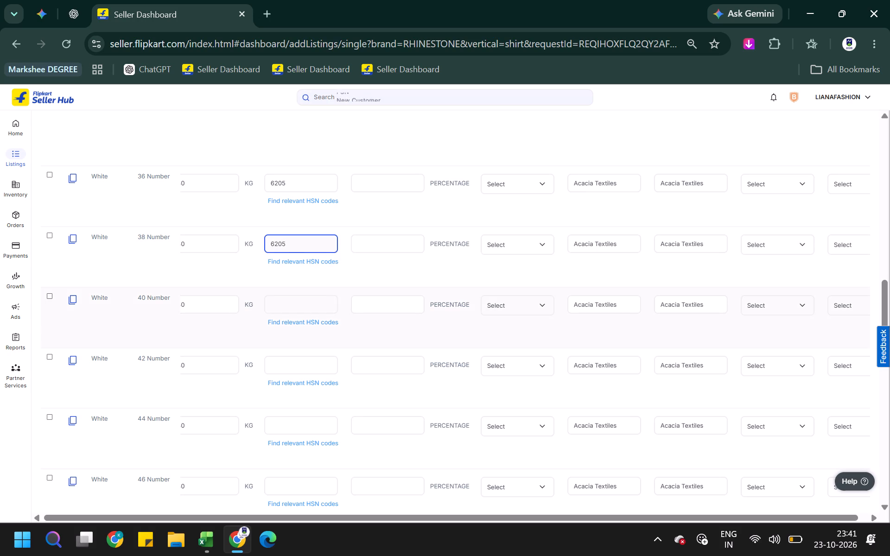
pyautogui.click(301, 300)
pyautogui.press('6')
pyautogui.write('205')
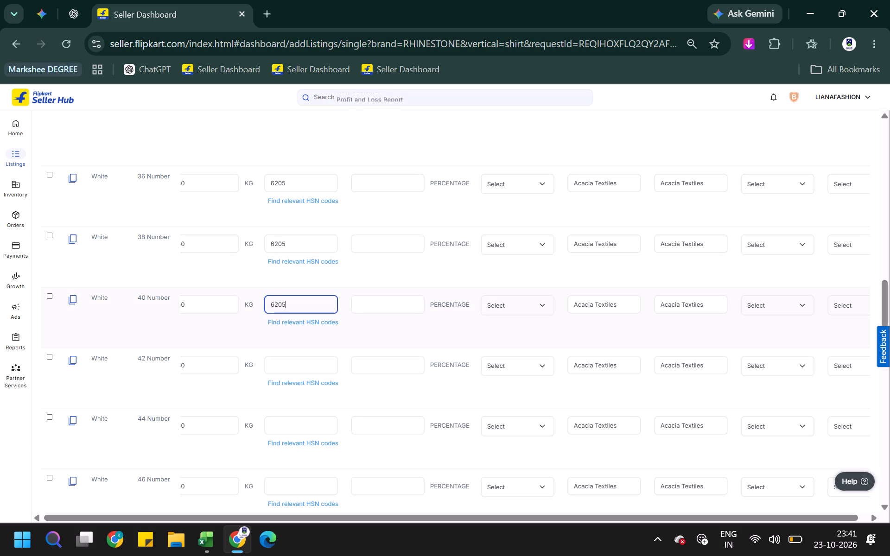
pyautogui.click(289, 365)
pyautogui.write('62')
pyautogui.write('05')
# Set the HSN code to 6205 for the White 44 Number and 46 Number variants.
pyautogui.click(291, 418)
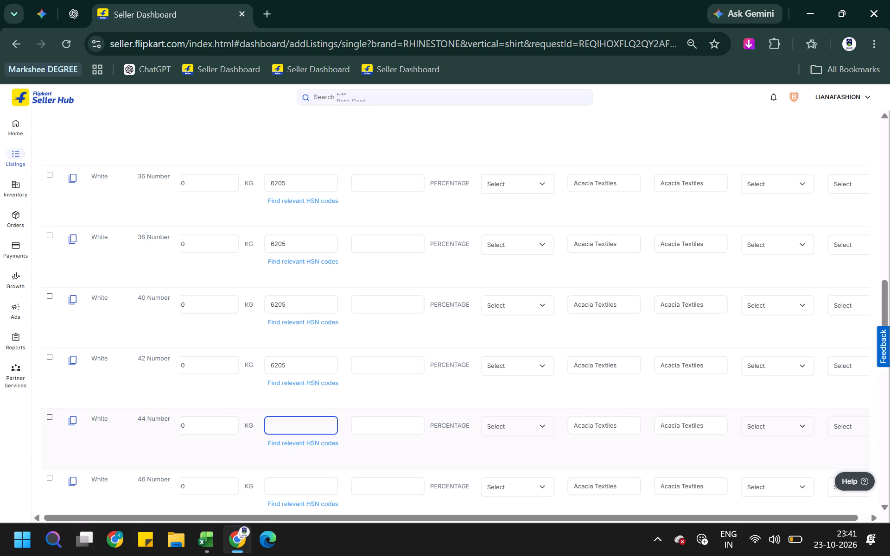
pyautogui.write('6205')
pyautogui.click(295, 481)
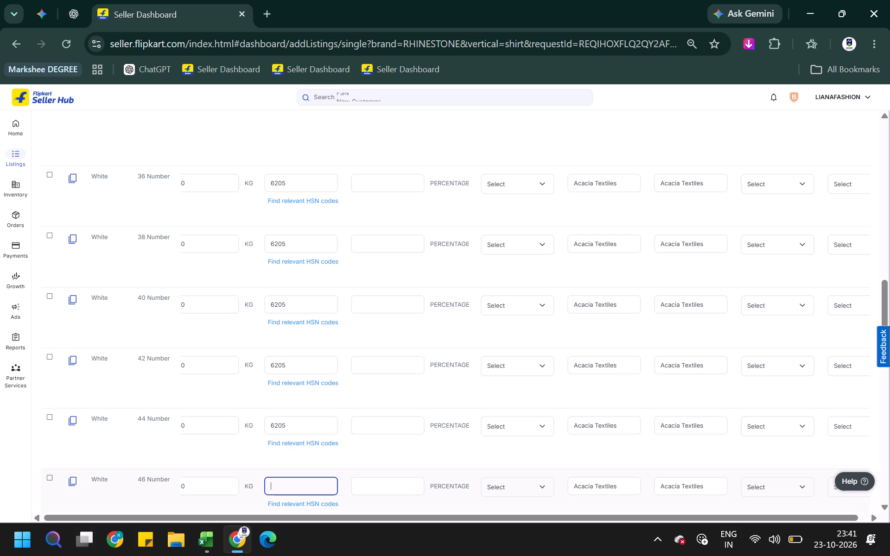
pyautogui.press('6')
pyautogui.write('206')
pyautogui.press('BackSpace')
pyautogui.press('5')
# Set the HSN code to 6205 for the Pink 34, 36, 38 and 40 Number variants.
pyautogui.scroll(-3, 327, 448)
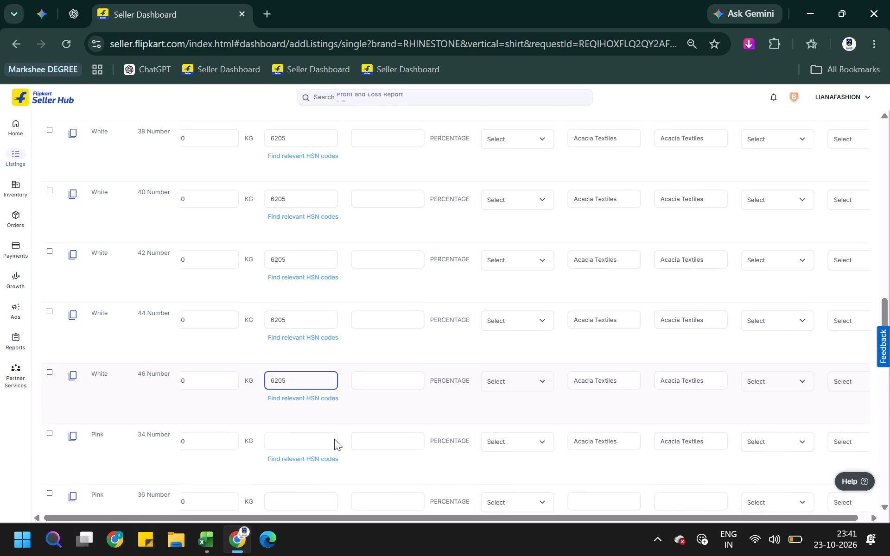
pyautogui.click(321, 337)
pyautogui.press('5')
pyautogui.press('BackSpace')
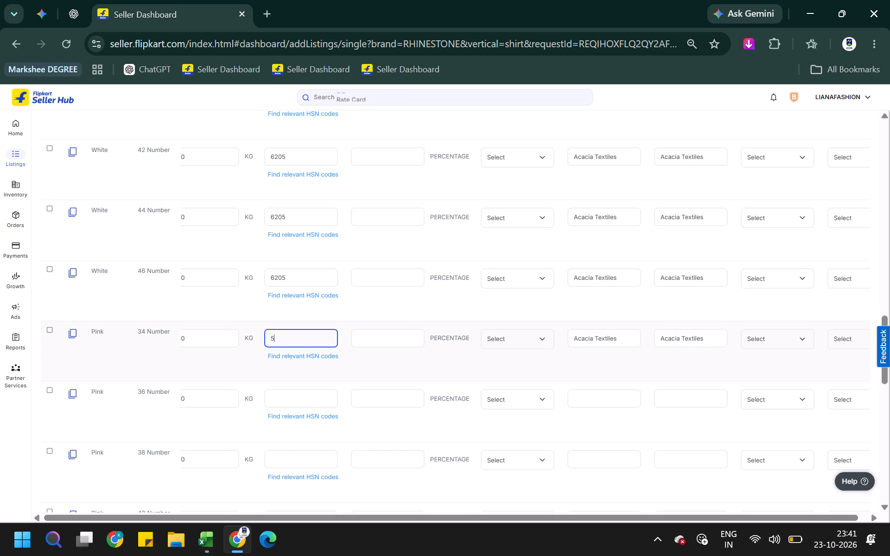
pyautogui.write('6205')
pyautogui.click(306, 401)
pyautogui.write('6205')
pyautogui.scroll(-2, 306, 400)
pyautogui.click(312, 320)
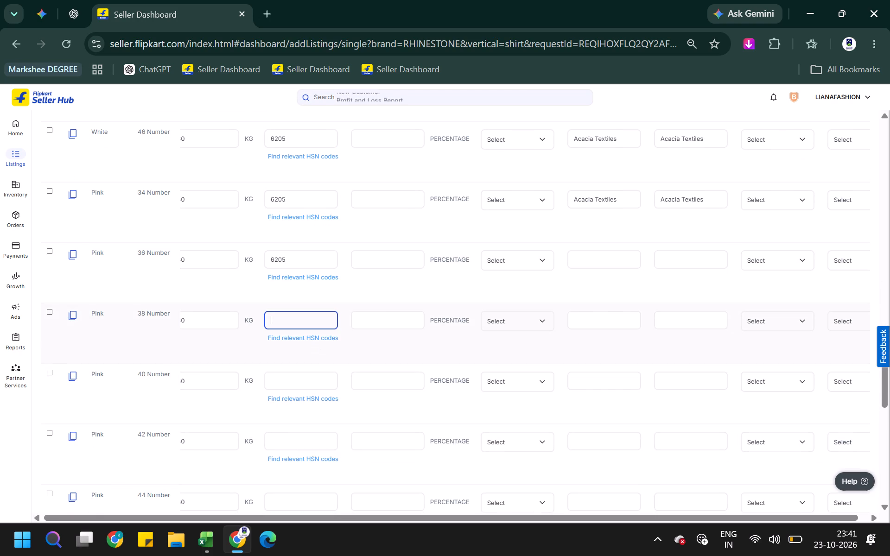
pyautogui.write('6205')
pyautogui.click(305, 377)
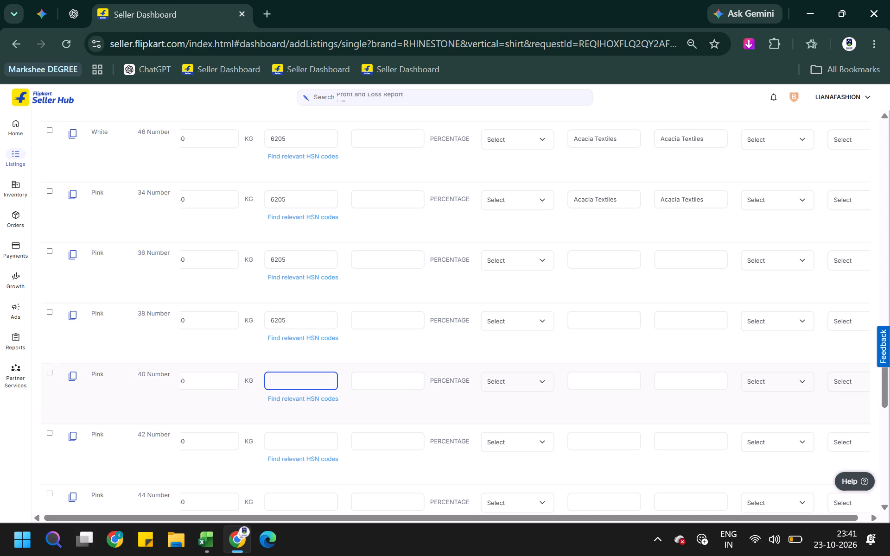
pyautogui.write('6205')
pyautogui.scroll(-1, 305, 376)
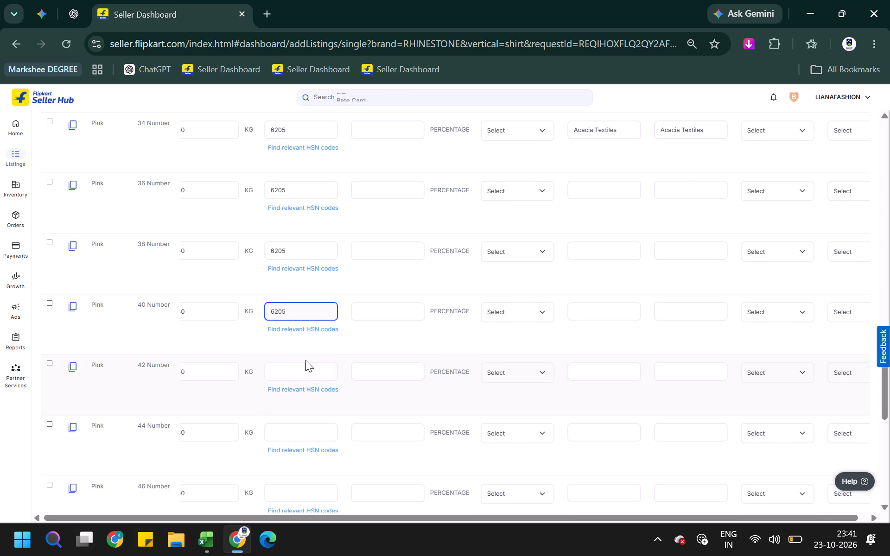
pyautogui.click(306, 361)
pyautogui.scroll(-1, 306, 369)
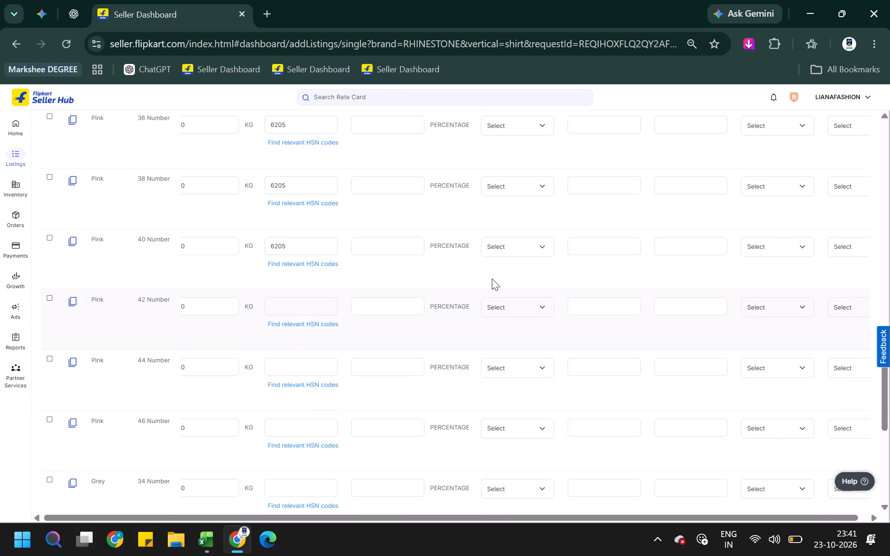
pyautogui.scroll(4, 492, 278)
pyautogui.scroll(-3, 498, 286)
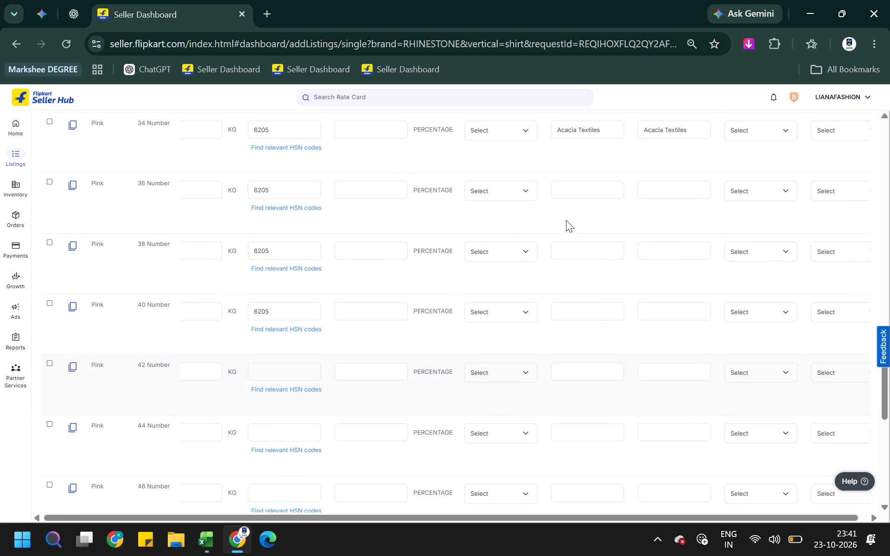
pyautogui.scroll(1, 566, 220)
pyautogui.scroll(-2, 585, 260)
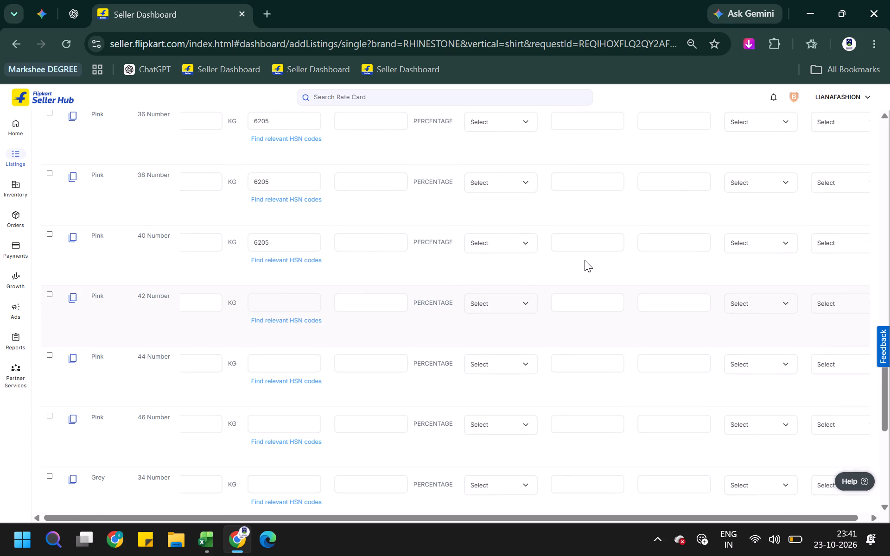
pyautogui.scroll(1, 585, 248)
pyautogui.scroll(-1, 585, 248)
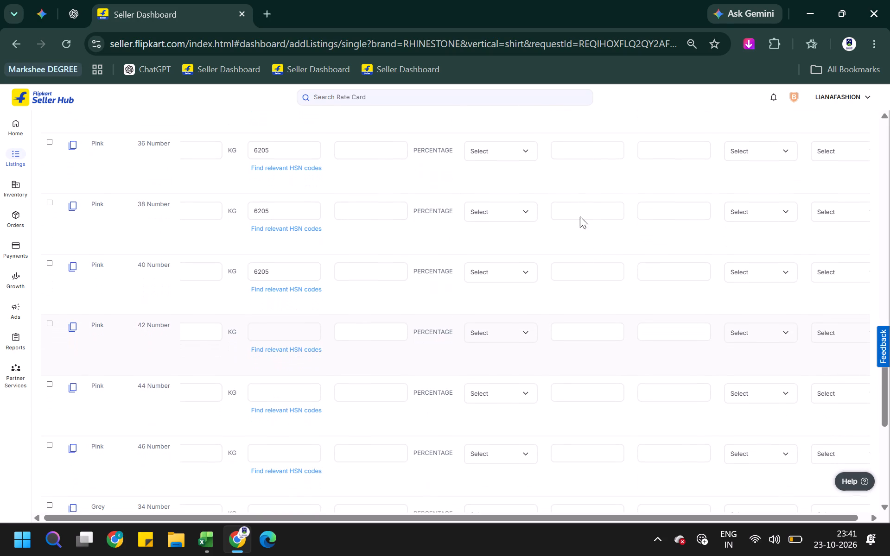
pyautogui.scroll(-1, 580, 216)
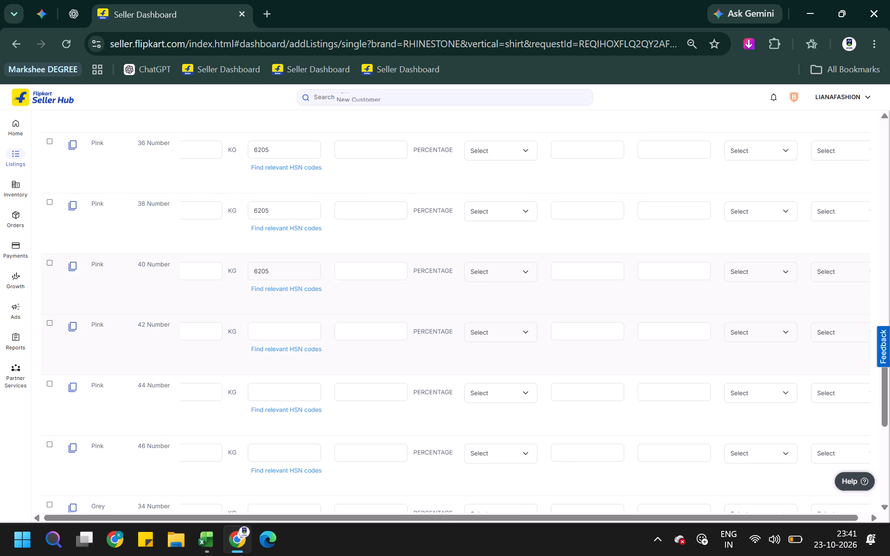
# Fill the Pink 36 Number variant's manufacturer and packer details with Acacia Textiles.
pyautogui.click(574, 149)
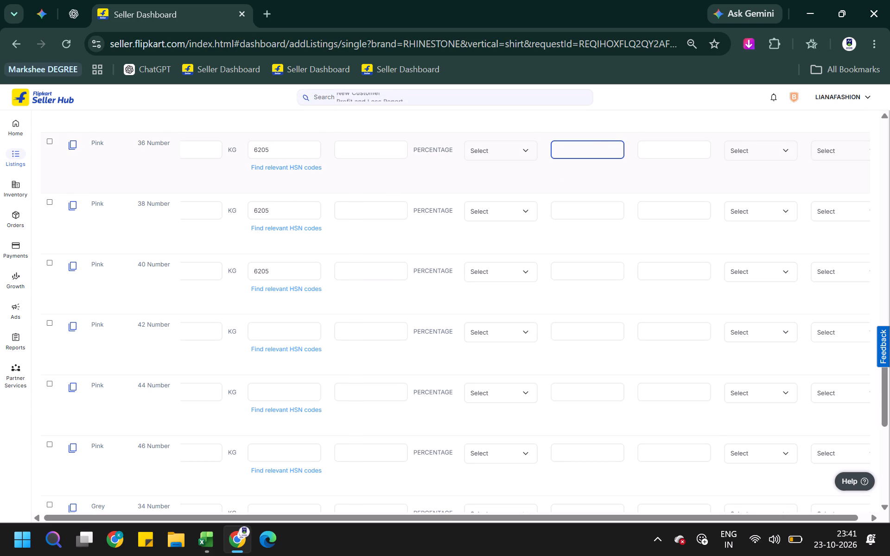
pyautogui.hotkey('ctrl', 'v')
pyautogui.press('Tab')
pyautogui.press('v')
pyautogui.press('BackSpace')
pyautogui.hotkey('ctrl', 'v')
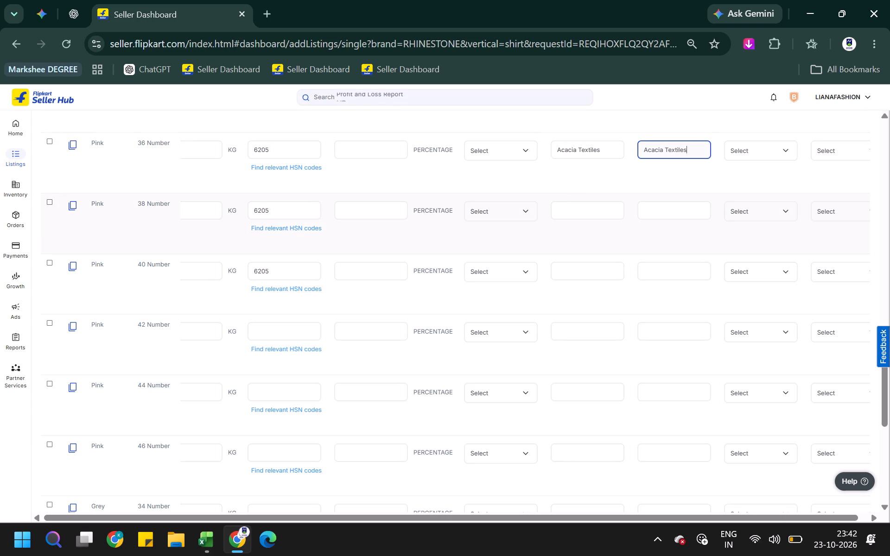
# Fill the Pink 38 Number and 40 Number variants' manufacturer and packer details with Acacia Textiles.
pyautogui.click(564, 221)
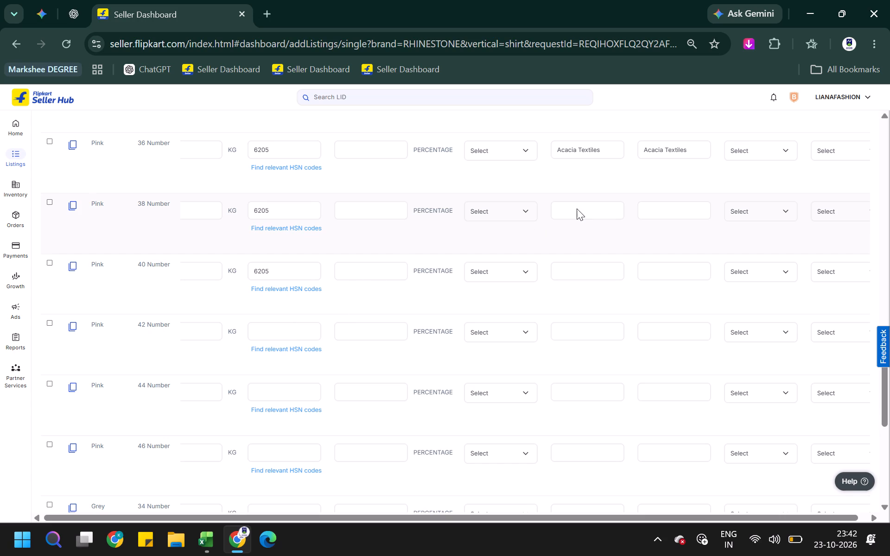
pyautogui.click(607, 210)
pyautogui.hotkey('ctrl', 'v')
pyautogui.press('Tab')
pyautogui.hotkey('ctrl', 'v')
pyautogui.press('Tab')
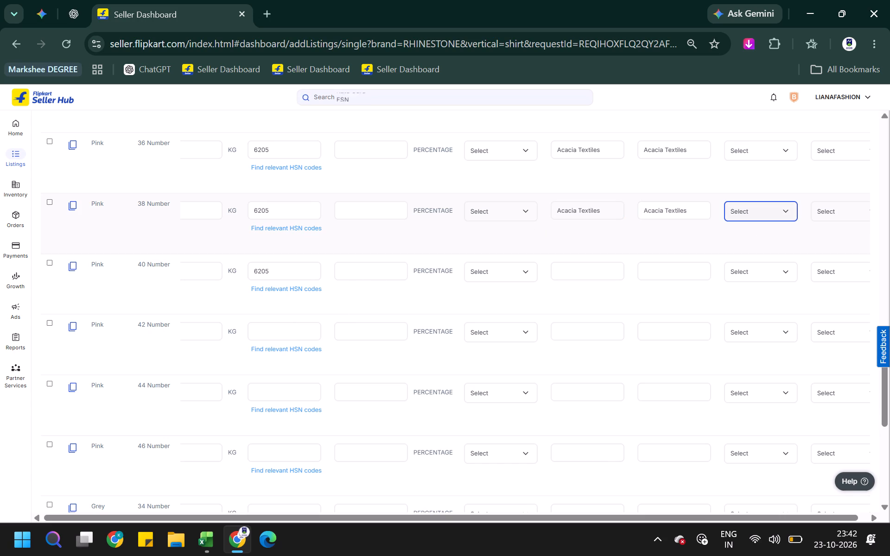
pyautogui.click(565, 275)
pyautogui.hotkey('ctrl', 'v')
pyautogui.press('Tab')
pyautogui.hotkey('ctrl', 'v')
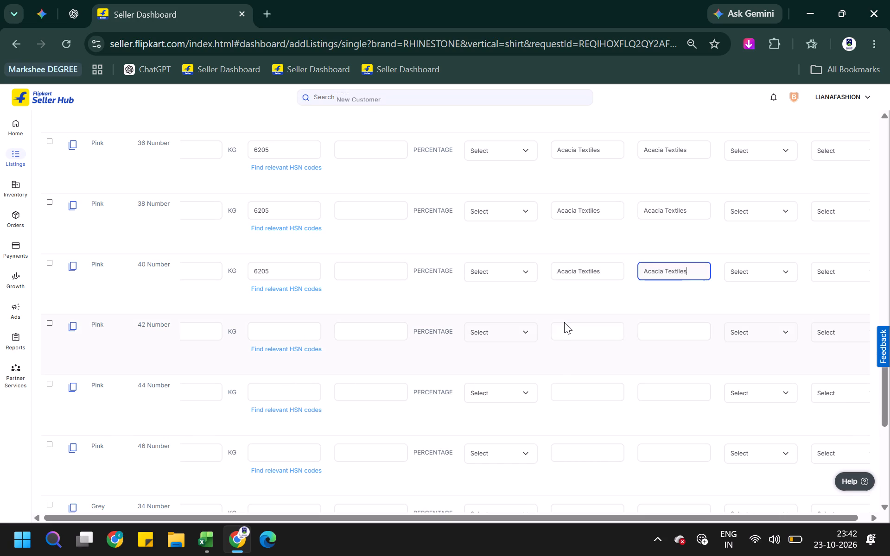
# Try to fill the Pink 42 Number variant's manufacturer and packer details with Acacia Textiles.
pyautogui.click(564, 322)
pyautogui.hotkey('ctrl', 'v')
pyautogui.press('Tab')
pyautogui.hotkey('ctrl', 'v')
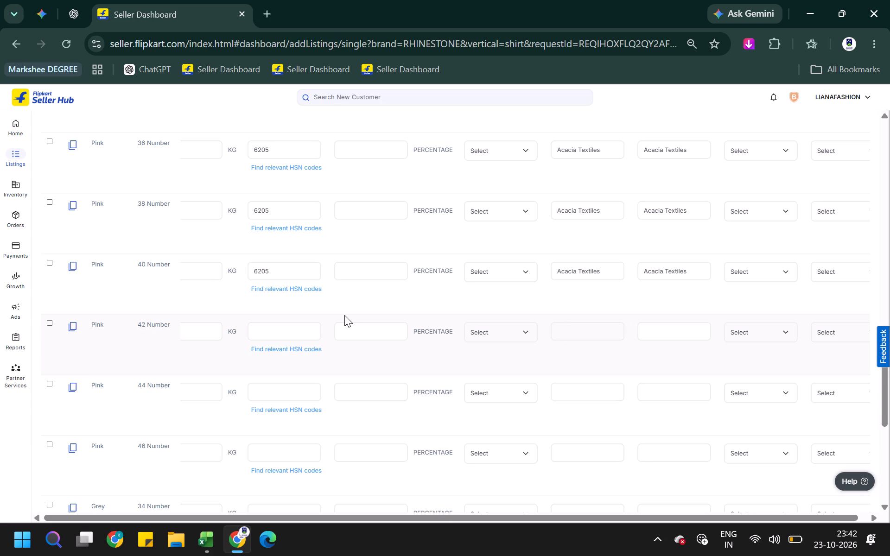
# Set the HSN code to 6205 for the Pink 42 Number variant.
pyautogui.scroll(-1, 344, 313)
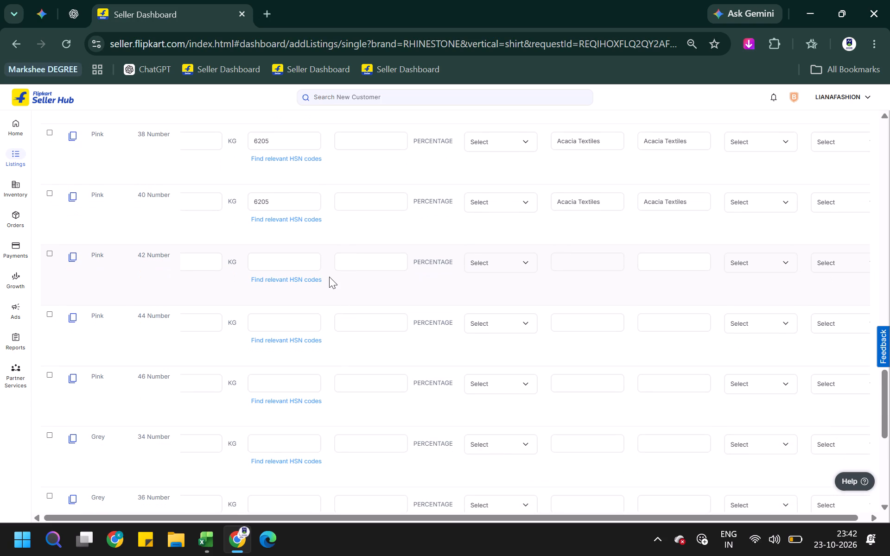
pyautogui.scroll(-1, 329, 277)
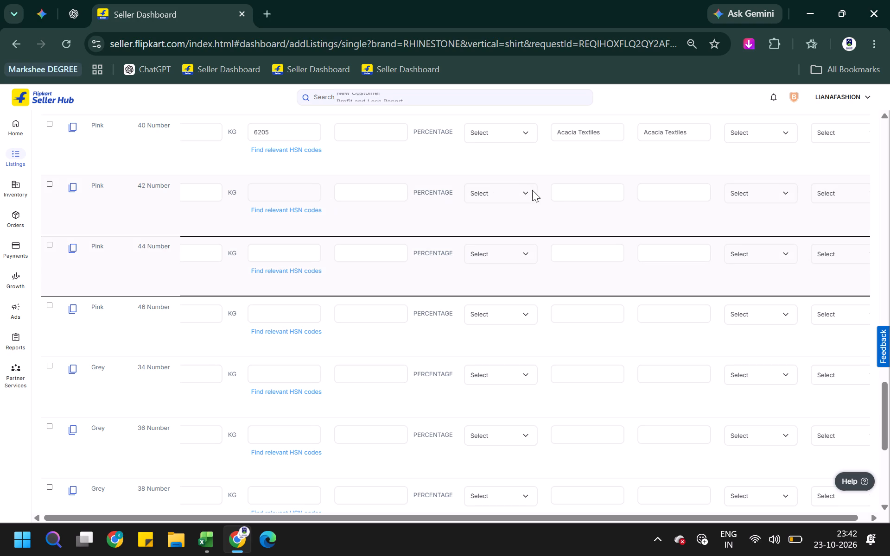
pyautogui.click(301, 190)
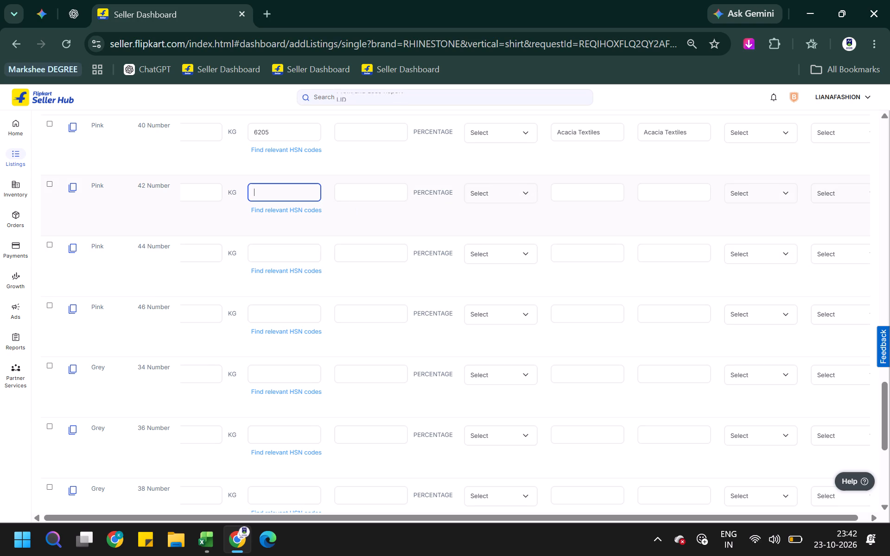
pyautogui.press('6')
pyautogui.press('3')
pyautogui.press('BackSpace')
pyautogui.write('2-5')
pyautogui.press('BackSpace')
pyautogui.press('BackSpace')
pyautogui.write('05')
# Set the HSN code to 6205 for the Pink 44 Number and 46 Number variants.
pyautogui.click(294, 253)
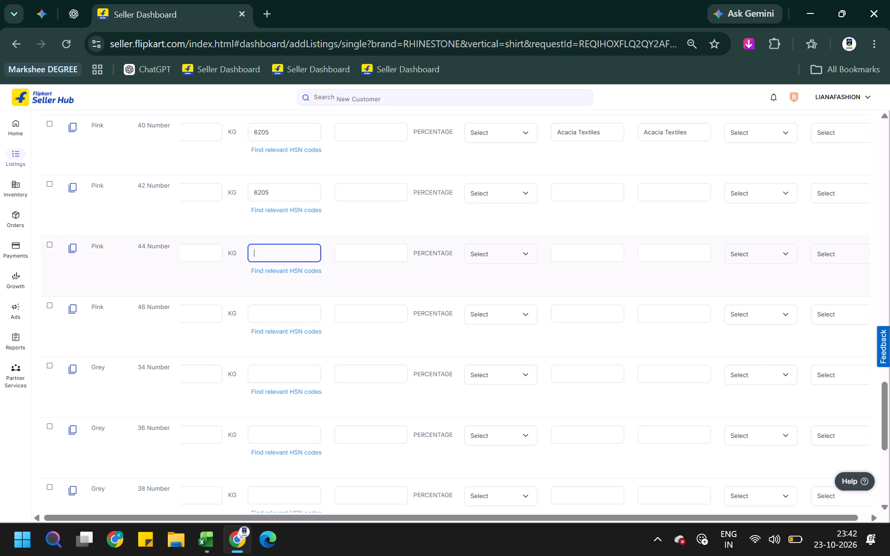
pyautogui.write('62')
pyautogui.write('05')
pyautogui.click(280, 310)
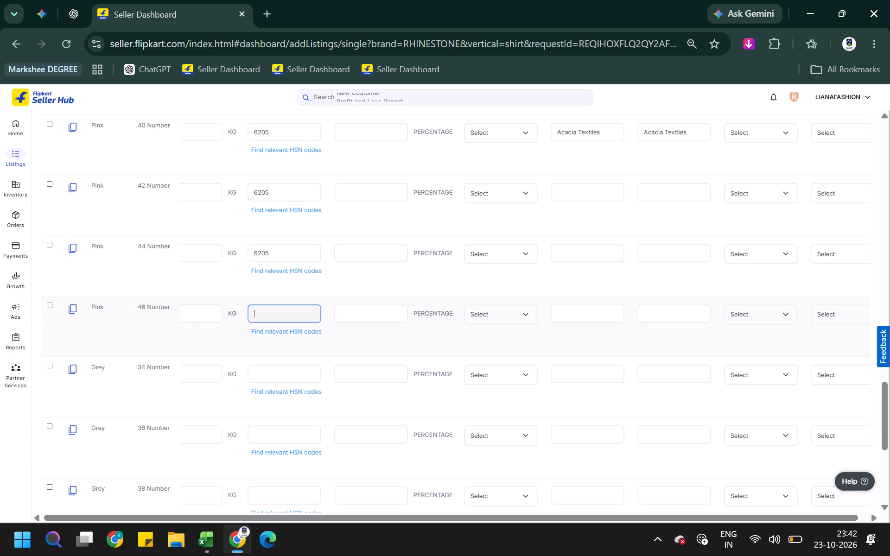
pyautogui.press('5')
pyautogui.press('Delete')
pyautogui.press('BackSpace')
pyautogui.write('6206')
pyautogui.press('BackSpace')
pyautogui.press('5')
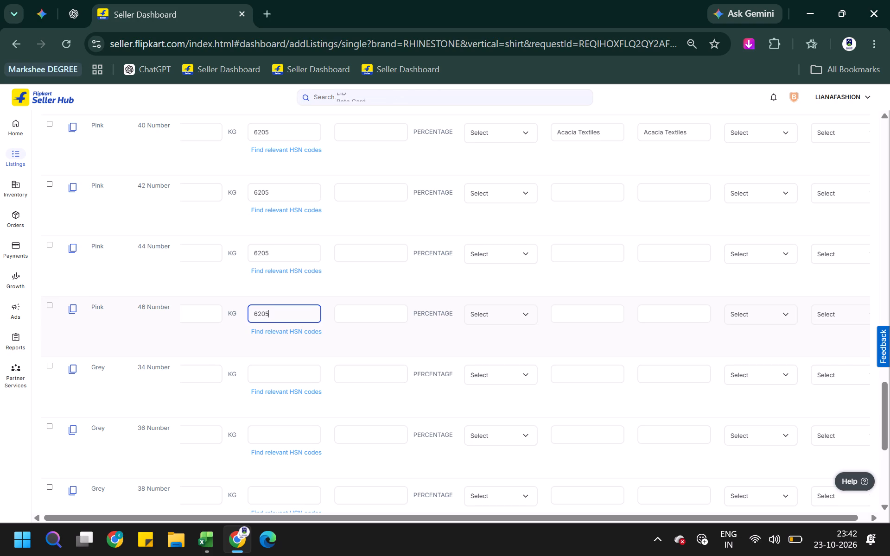
# Set the HSN code to 6205 for the Grey 34, 36 and 38 Number variants.
pyautogui.click(289, 366)
pyautogui.write('6205')
pyautogui.click(288, 433)
pyautogui.write('6205')
pyautogui.scroll(-1, 289, 431)
pyautogui.click(293, 416)
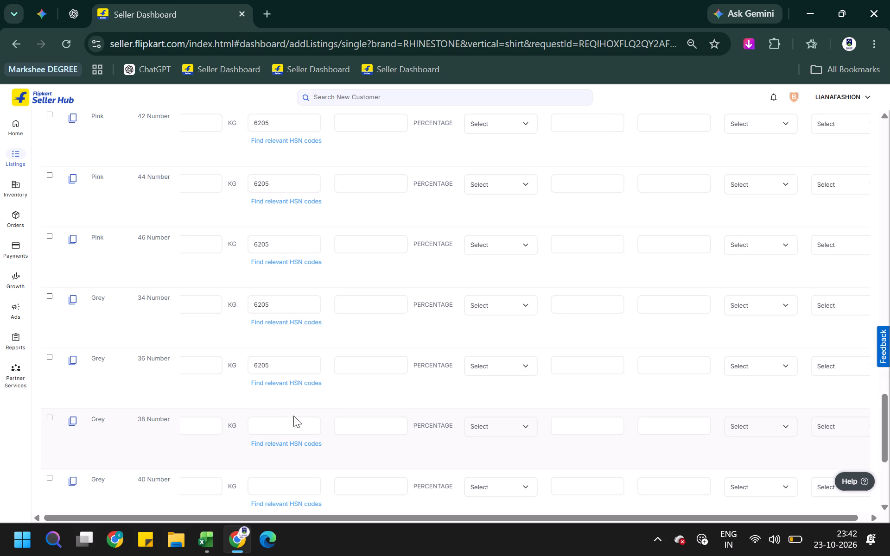
pyautogui.scroll(-5, 383, 303)
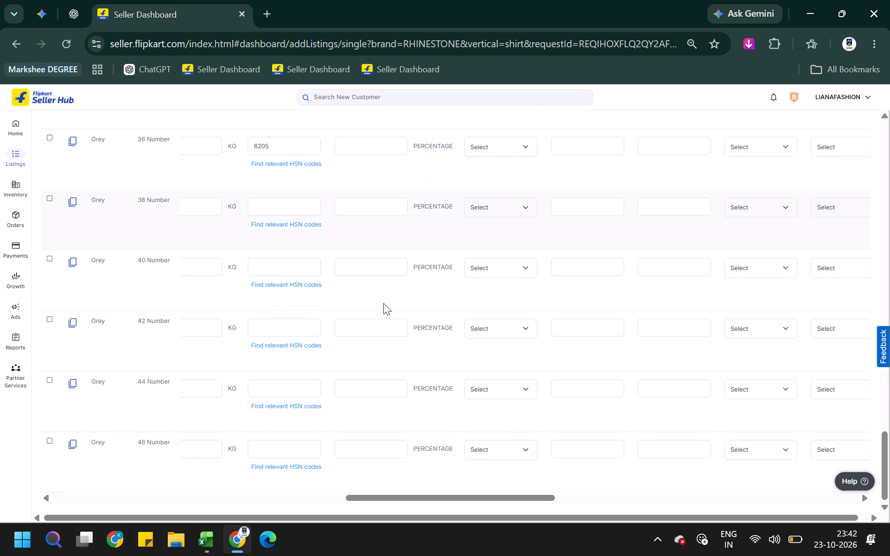
pyautogui.scroll(4, 383, 304)
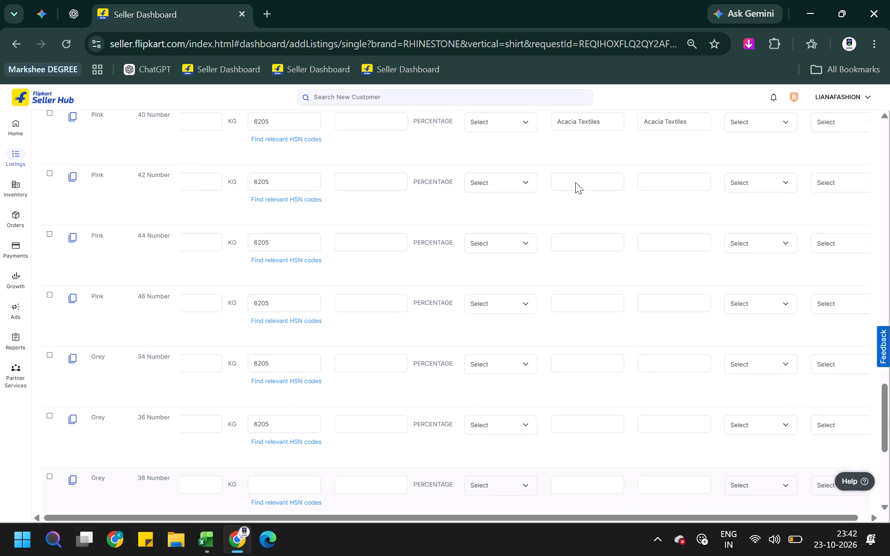
pyautogui.scroll(-1, 575, 182)
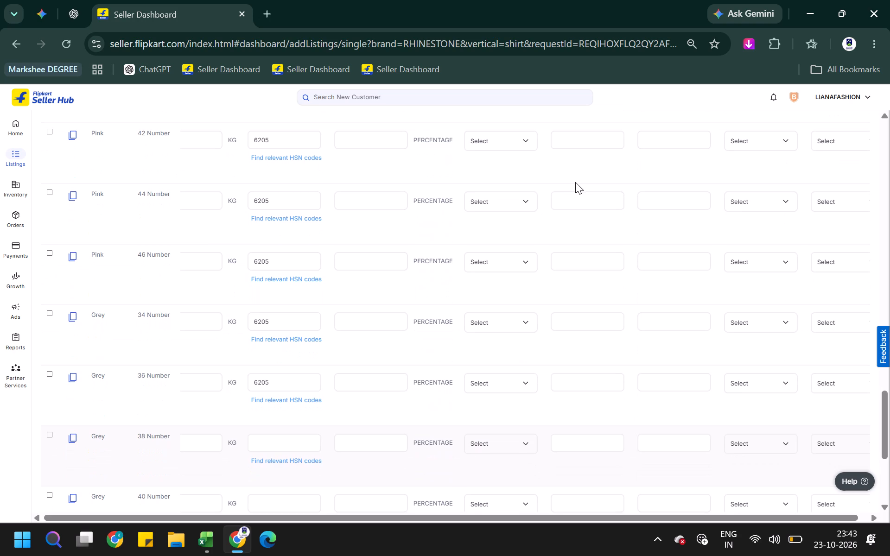
pyautogui.scroll(-1, 575, 182)
pyautogui.click(293, 443)
pyautogui.write('6205')
# Fill the Pink 42, 44 and 46 Number variants' manufacturer and packer details with Acacia Textiles.
pyautogui.click(578, 139)
pyautogui.hotkey('ctrl', 'v')
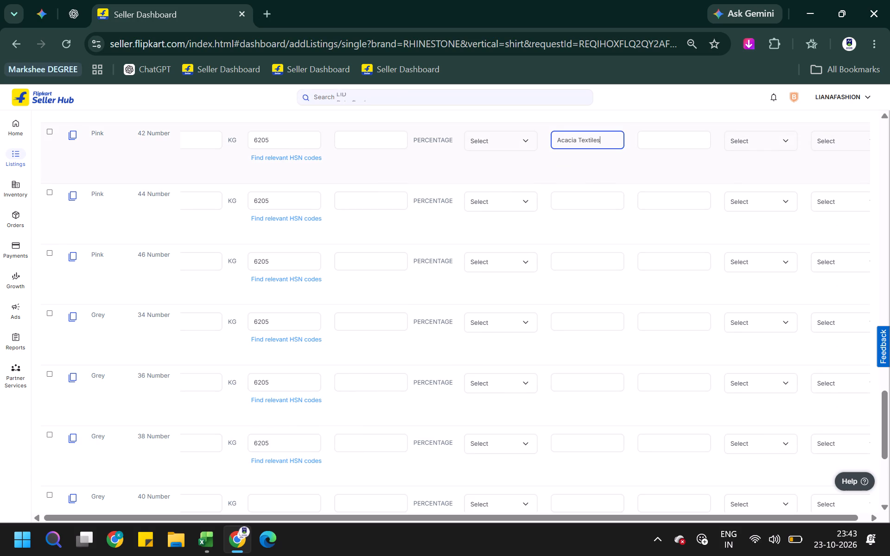
pyautogui.press('Tab')
pyautogui.hotkey('ctrl', 'v')
pyautogui.click(561, 202)
pyautogui.hotkey('ctrl', 'v')
pyautogui.press('Tab')
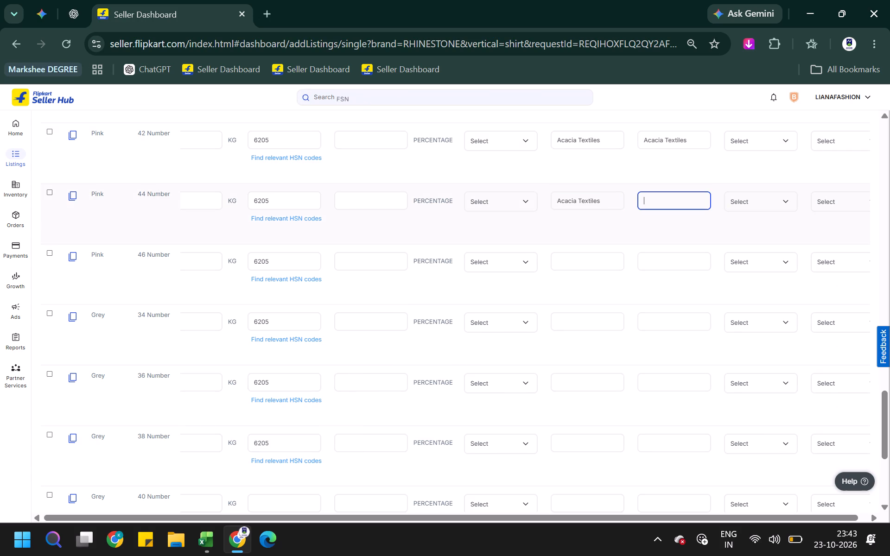
pyautogui.hotkey('ctrl', 'v')
pyautogui.click(559, 260)
pyautogui.hotkey('ctrl', 'v')
pyautogui.press('Tab')
pyautogui.hotkey('ctrl', 'v')
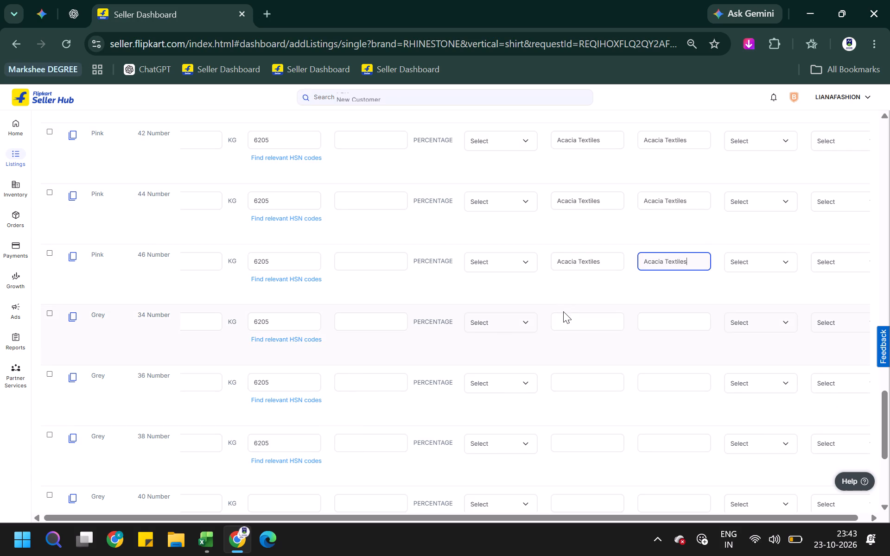
# Fill the Grey 34, 36 and 38 Number variants' manufacturer and packer details with Acacia Textiles.
pyautogui.click(566, 321)
pyautogui.hotkey('ctrl', 'v')
pyautogui.press('Tab')
pyautogui.hotkey('ctrl', 'v')
pyautogui.click(567, 379)
pyautogui.hotkey('ctrl', 'v')
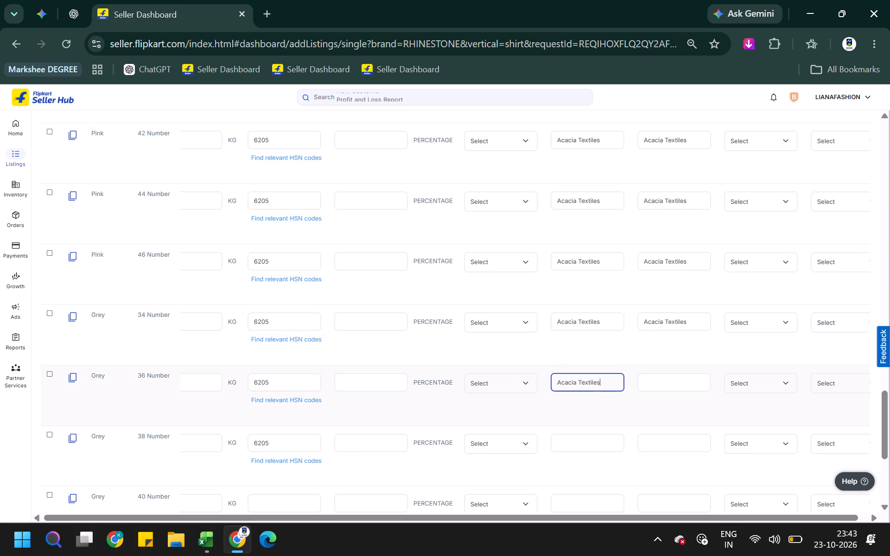
pyautogui.press('Tab')
pyautogui.hotkey('ctrl', 'v')
pyautogui.click(570, 443)
pyautogui.hotkey('ctrl', 'v')
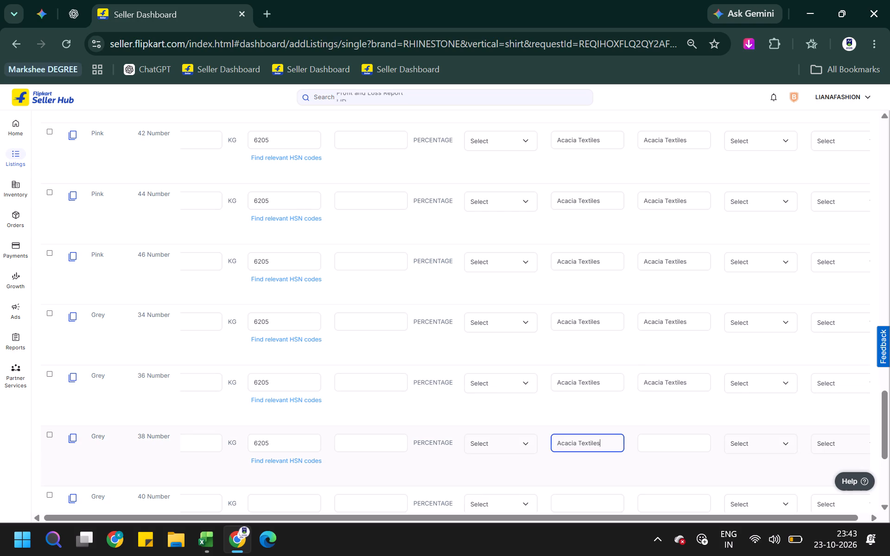
pyautogui.press('Tab')
pyautogui.hotkey('ctrl', 'v')
# Fill the Grey 40, 42 and 44 Number variants' manufacturer and packer details with Acacia Textiles.
pyautogui.click(570, 501)
pyautogui.hotkey('ctrl', 'v')
pyautogui.press('Tab')
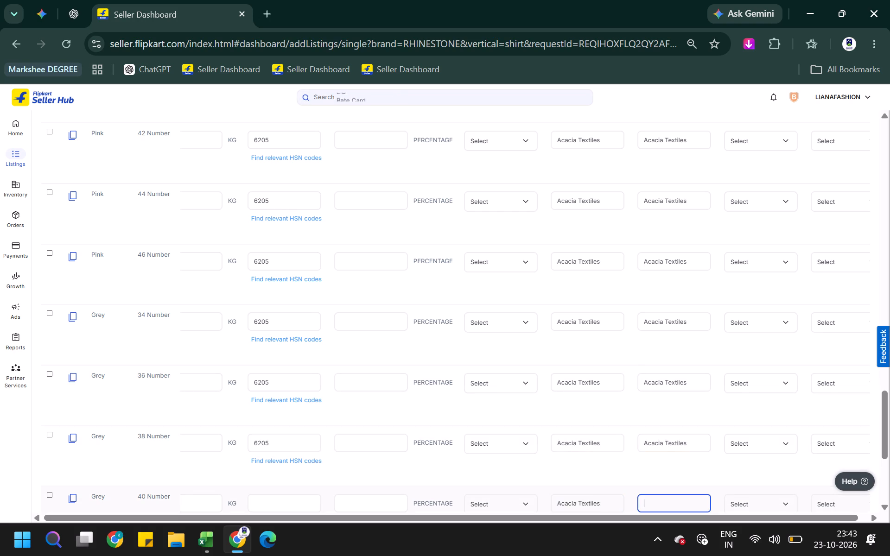
pyautogui.hotkey('ctrl', 'v')
pyautogui.scroll(-2, 588, 479)
pyautogui.click(583, 419)
pyautogui.hotkey('ctrl', 'v')
pyautogui.press('Tab')
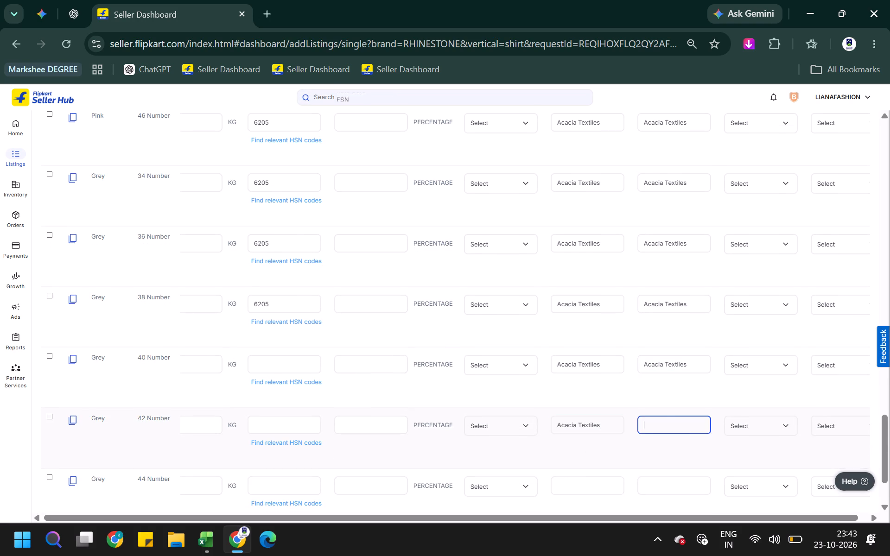
pyautogui.hotkey('ctrl', 'v')
pyautogui.scroll(-2, 583, 429)
pyautogui.click(584, 390)
pyautogui.hotkey('ctrl', 'v')
pyautogui.press('Tab')
pyautogui.hotkey('ctrl', 'v')
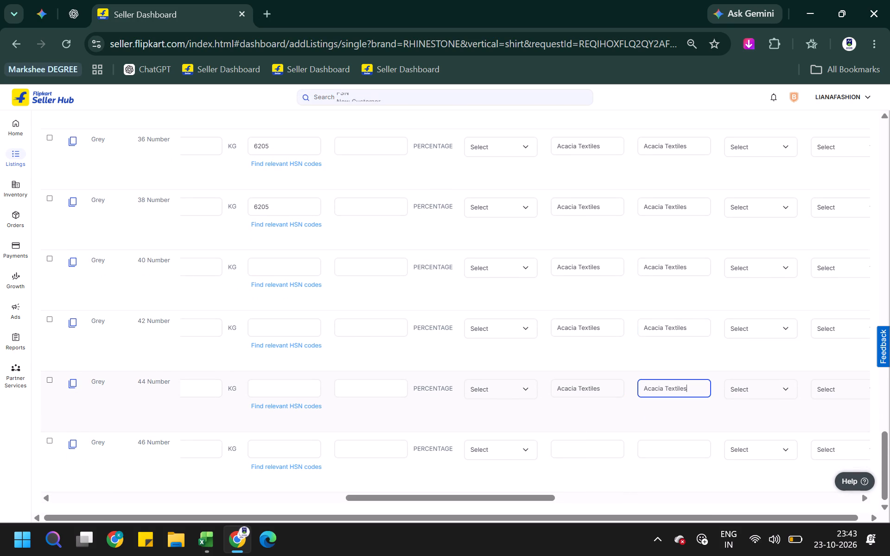
pyautogui.click(575, 437)
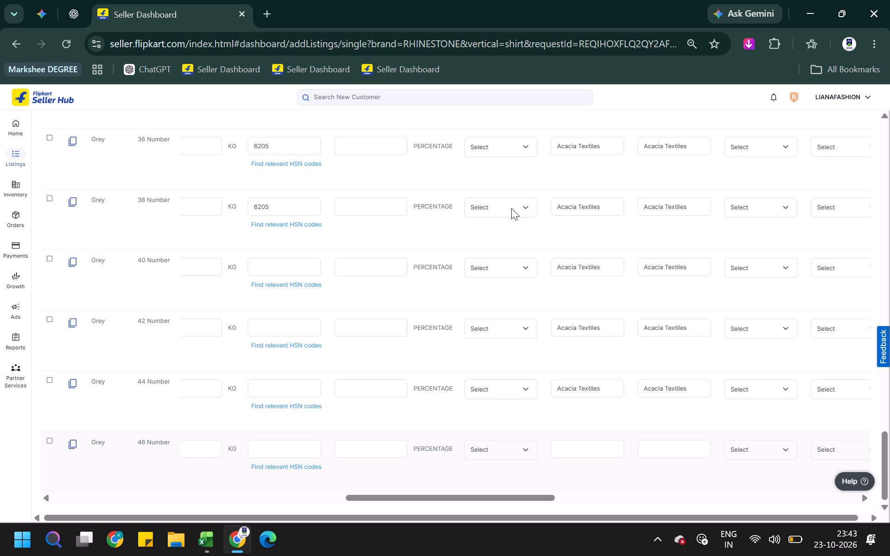
# Set the HSN code to 6205 for the Grey 40, 42, 44 and 46 Number variants.
pyautogui.click(307, 268)
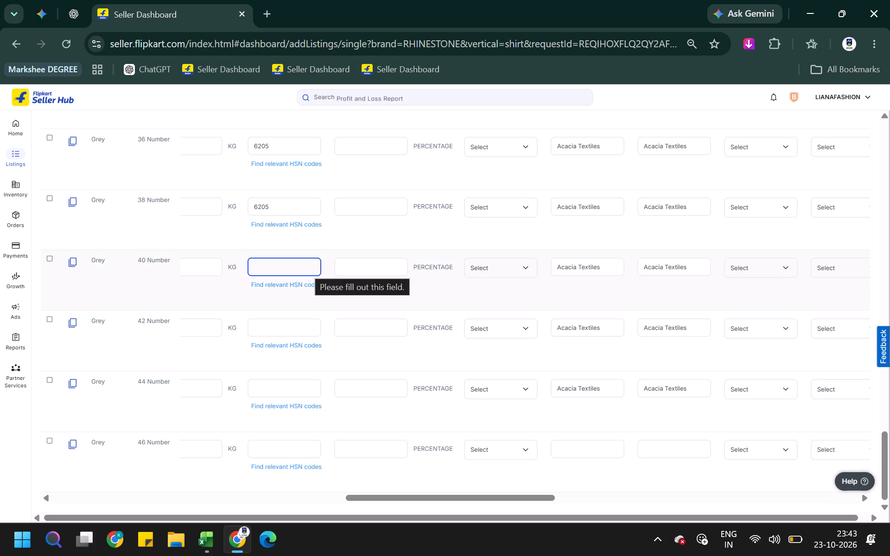
pyautogui.write('6205')
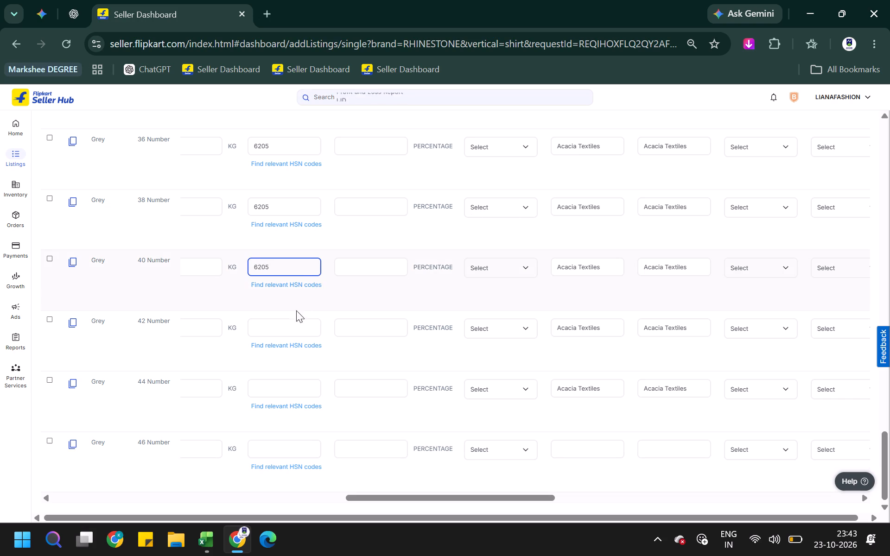
pyautogui.click(280, 332)
pyautogui.write('5205')
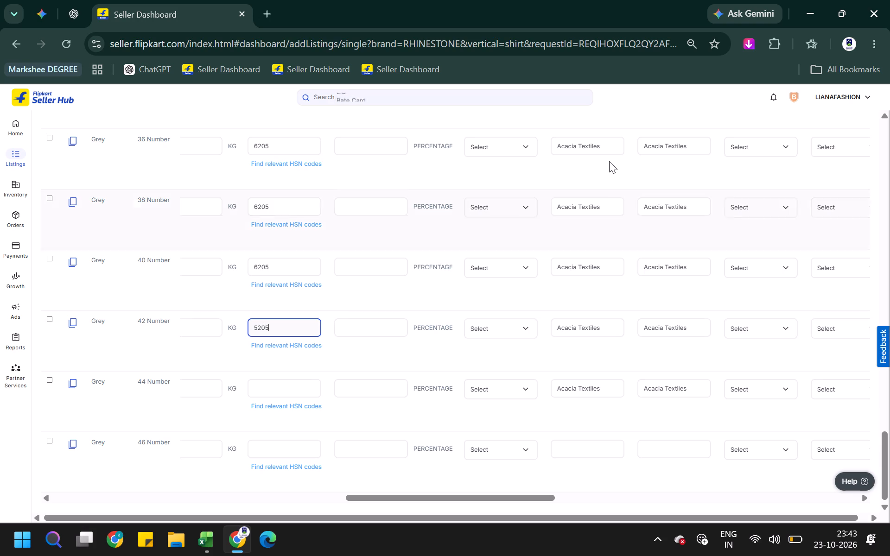
pyautogui.moveTo(288, 326); pyautogui.dragTo(169, 322)
pyautogui.write('6205')
pyautogui.click(259, 383)
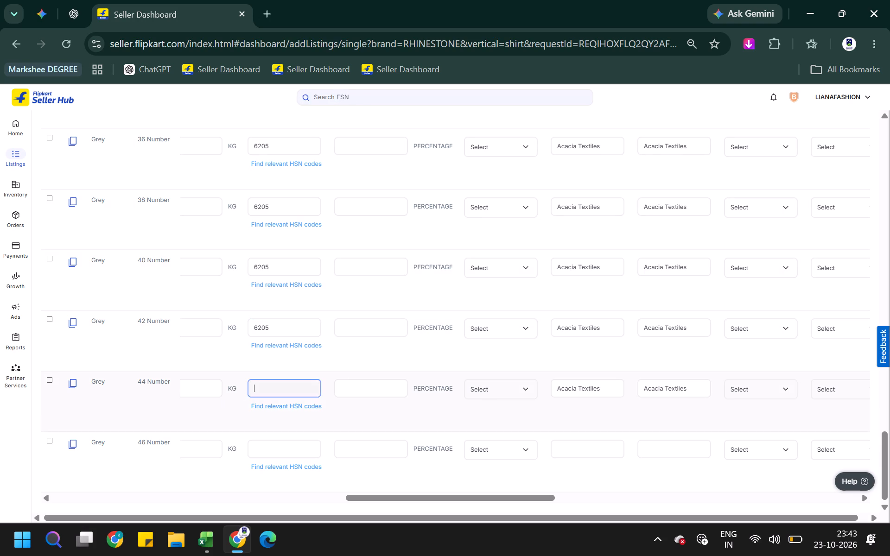
pyautogui.press('5')
pyautogui.press('BackSpace')
pyautogui.write('6205')
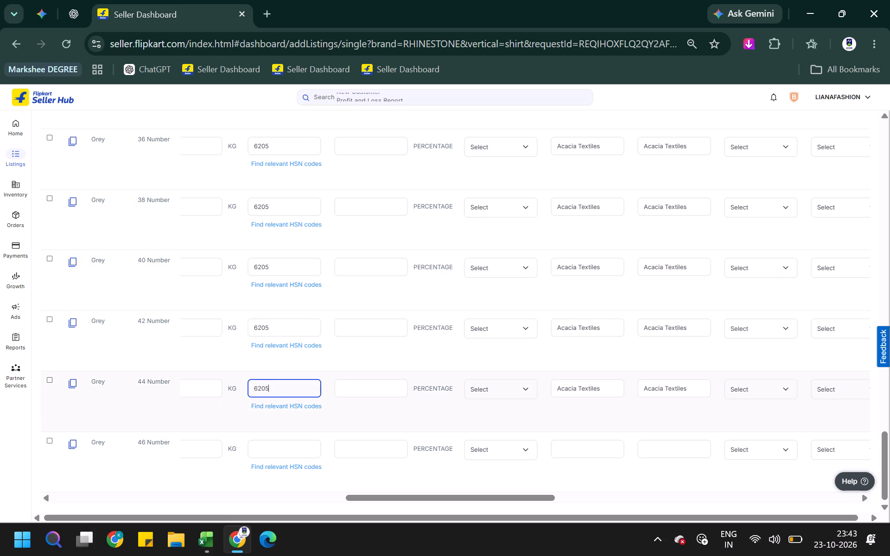
pyautogui.click(271, 450)
pyautogui.write('6205')
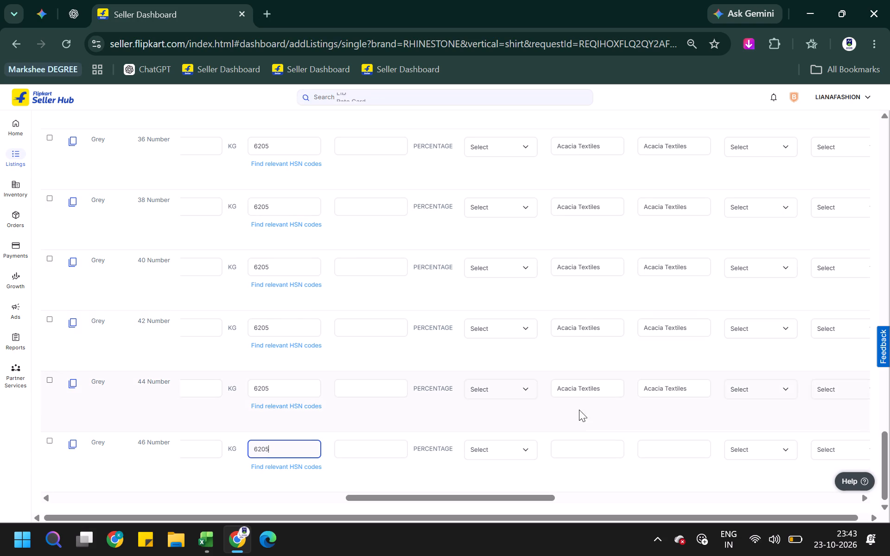
# Fill the Grey 46 Number variant's manufacturer and packer details with Acacia Textiles.
pyautogui.click(581, 447)
pyautogui.hotkey('ctrl', 'v')
pyautogui.press('Tab')
pyautogui.hotkey('ctrl', 'v')
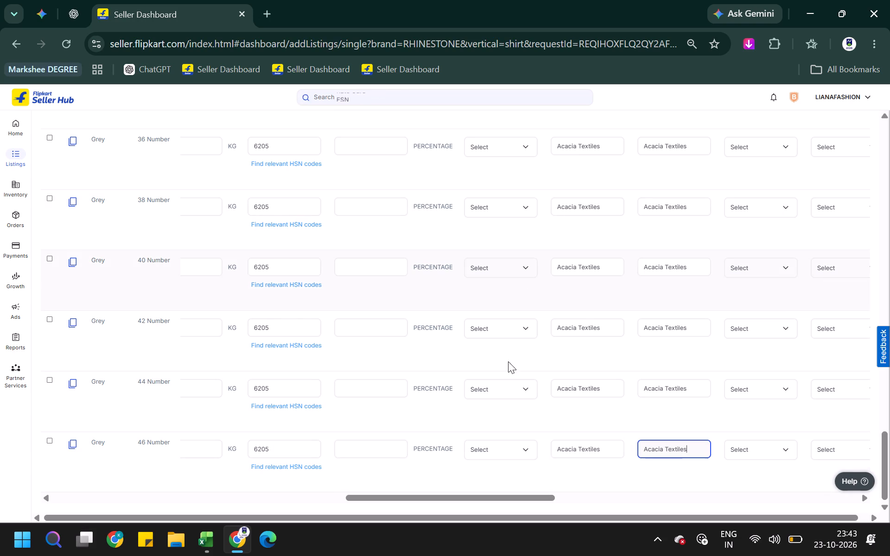
# Set the Grey 46 Number variant's country of origin to India.
pyautogui.click(499, 455)
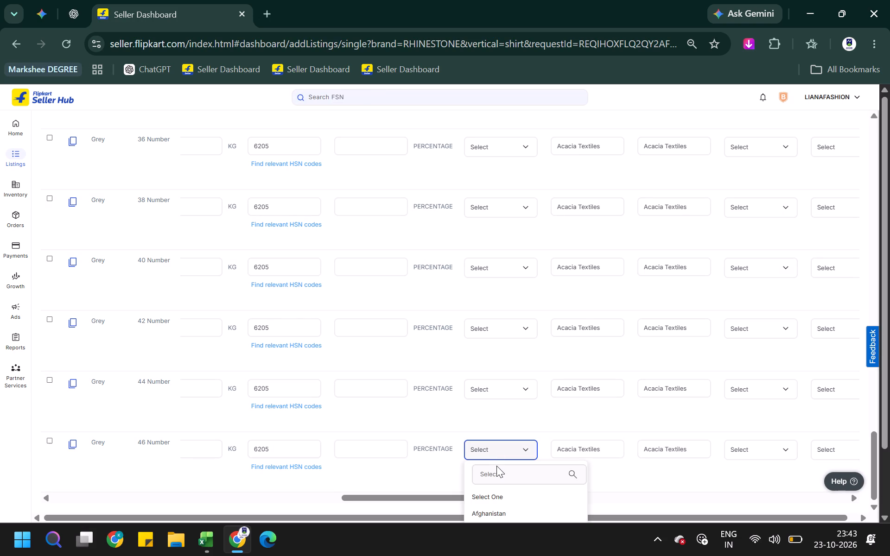
pyautogui.click(497, 471)
pyautogui.write('ind')
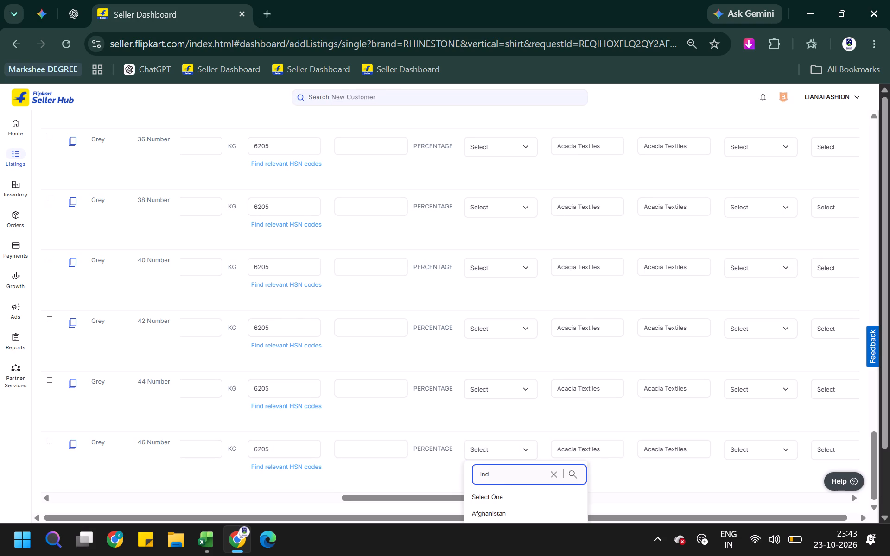
pyautogui.scroll(-1, 492, 514)
pyautogui.click(493, 496)
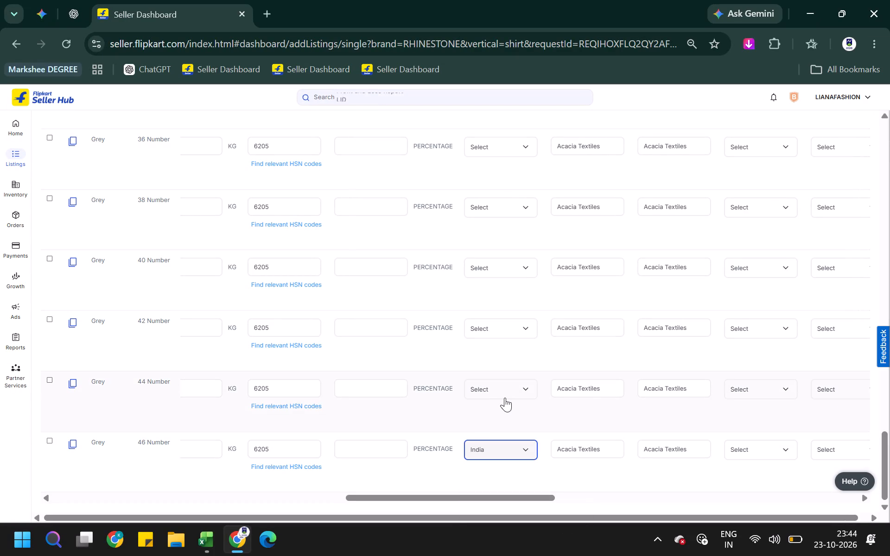
# Check the variant table's country of origin, manufacturer, packer, tax code and style code columns against the White 34 Number row.
pyautogui.click(502, 392)
pyautogui.hscroll(-4, 503, 394)
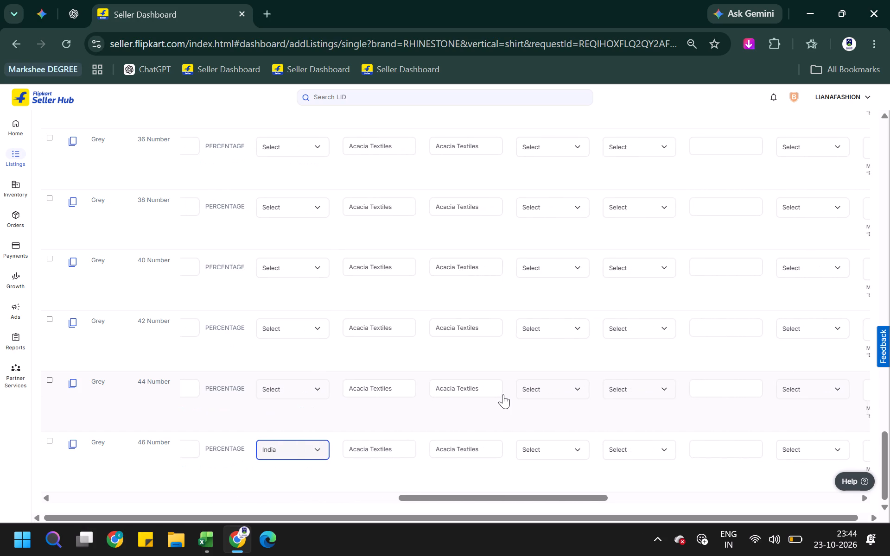
pyautogui.hscroll(-1, 503, 394)
pyautogui.scroll(6, 447, 374)
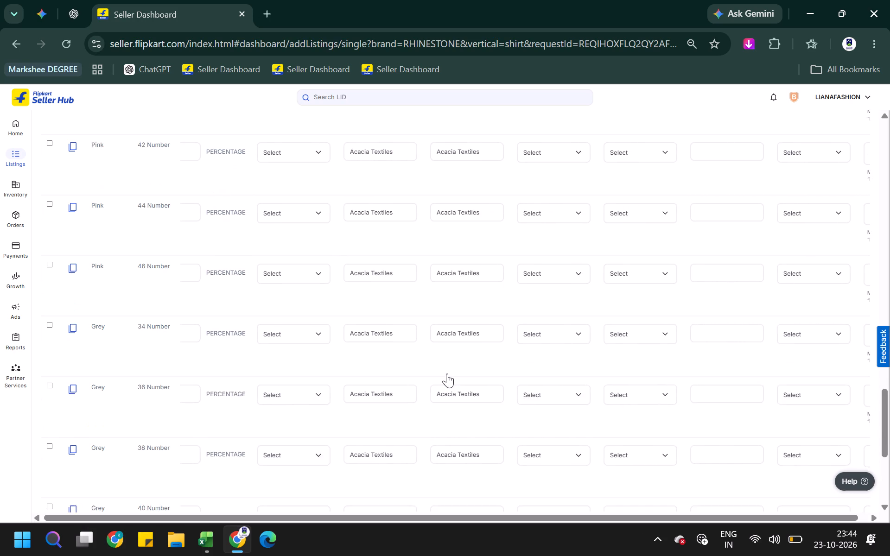
pyautogui.scroll(11, 447, 373)
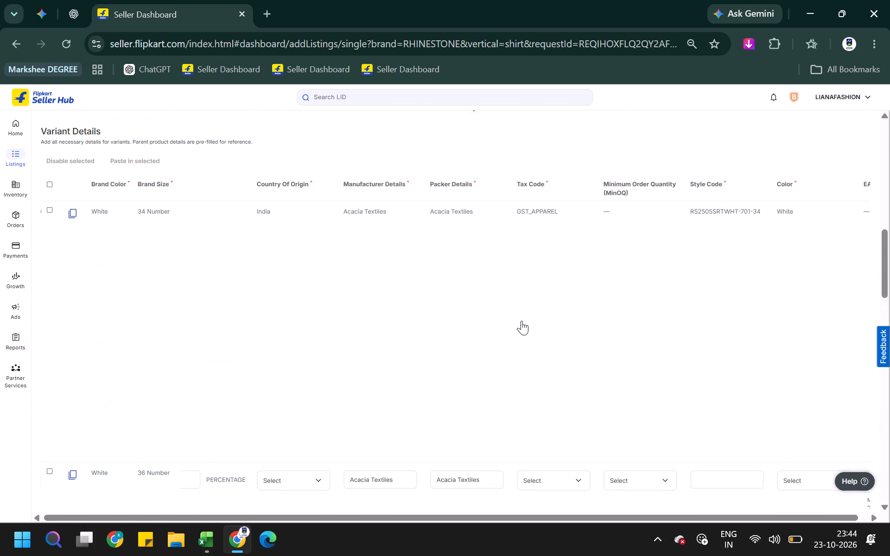
pyautogui.scroll(-4, 521, 321)
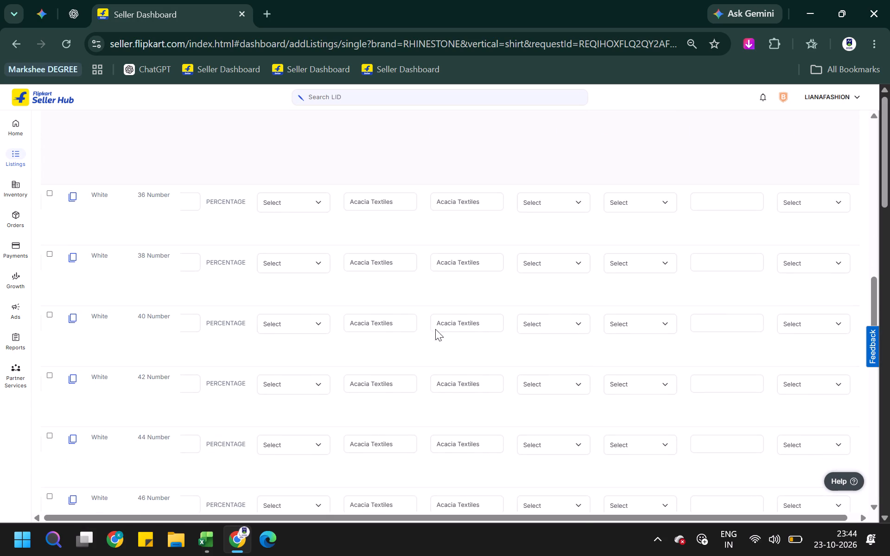
pyautogui.scroll(1, 373, 281)
pyautogui.scroll(-19, 373, 281)
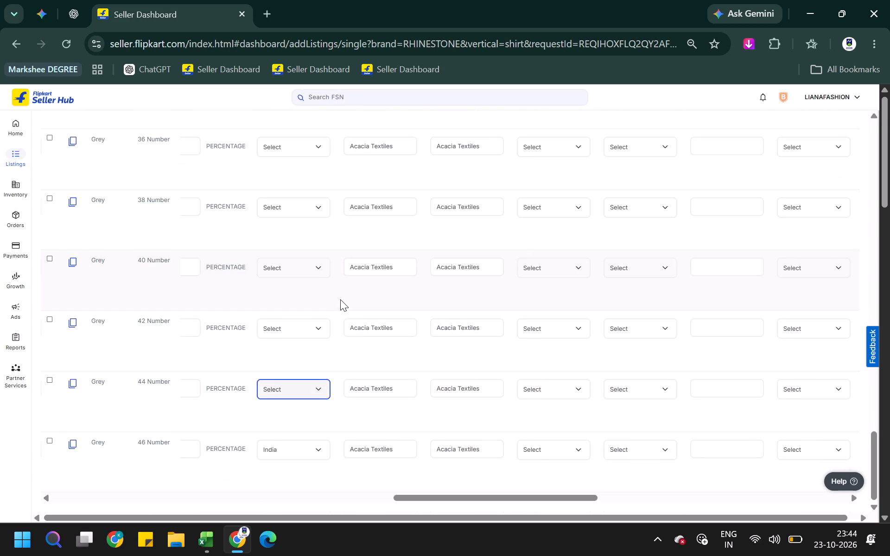
pyautogui.scroll(-2, 340, 299)
# Set the country of origin to India for the Grey 42 and 44 Number variants.
pyautogui.click(273, 388)
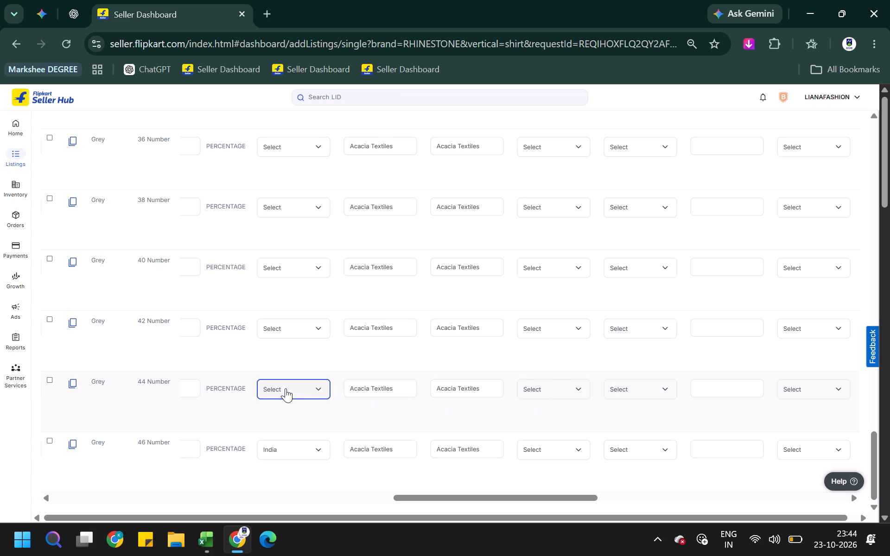
pyautogui.click(285, 388)
pyautogui.click(270, 388)
pyautogui.click(292, 386)
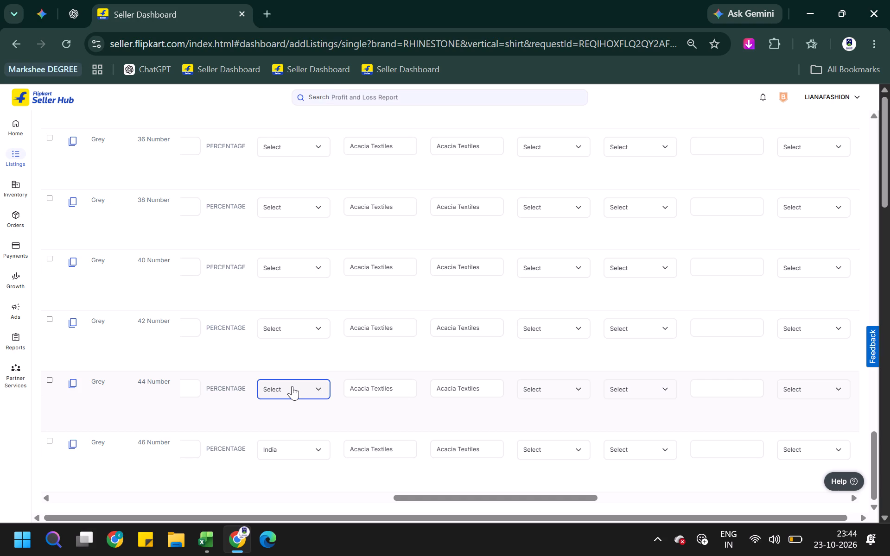
pyautogui.click(292, 386)
pyautogui.click(305, 327)
pyautogui.click(301, 348)
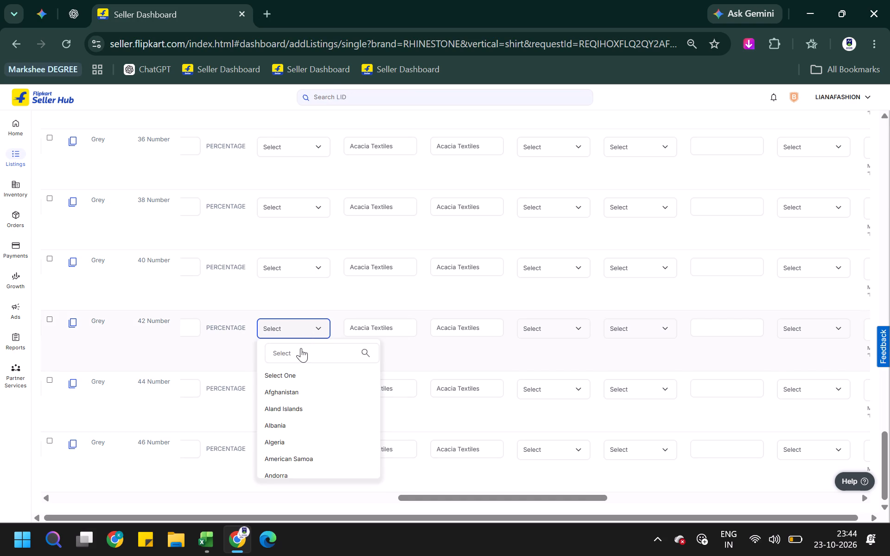
pyautogui.write('ind')
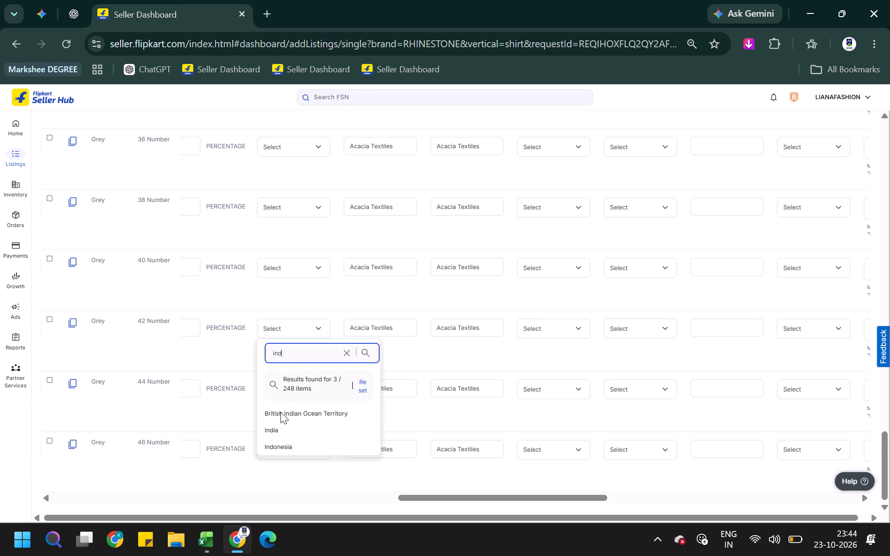
pyautogui.click(278, 430)
pyautogui.click(285, 390)
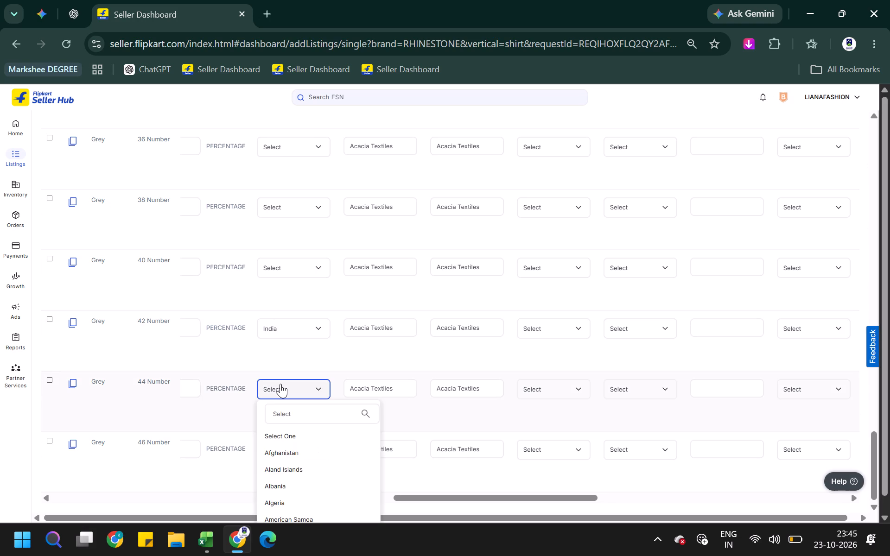
pyautogui.click(289, 411)
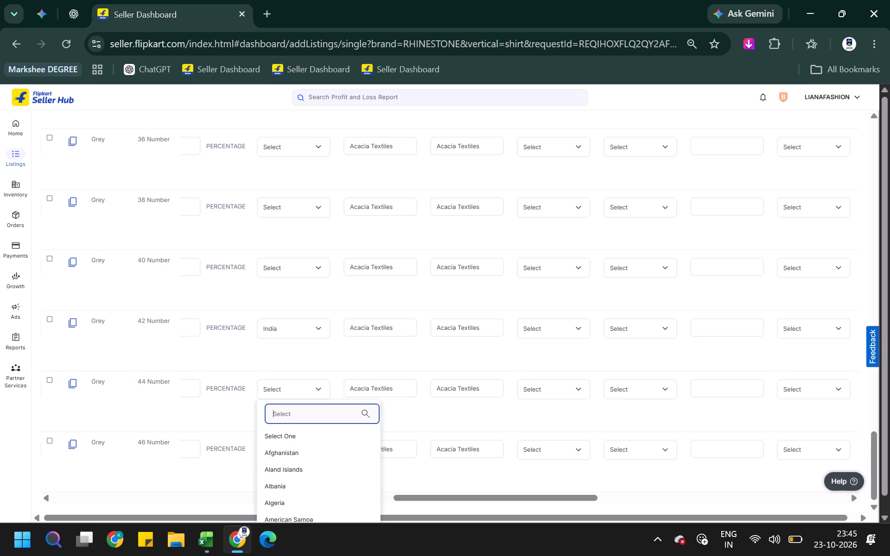
pyautogui.write('ind')
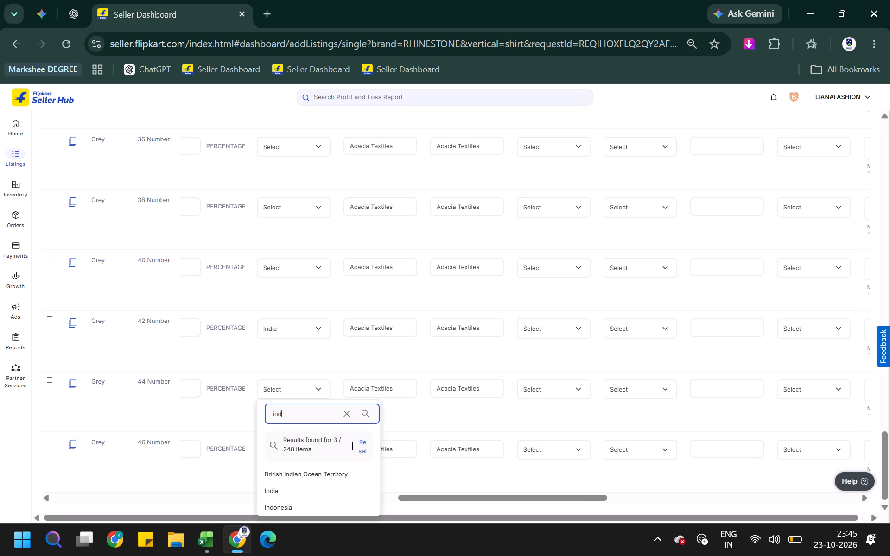
pyautogui.click(282, 497)
pyautogui.click(280, 492)
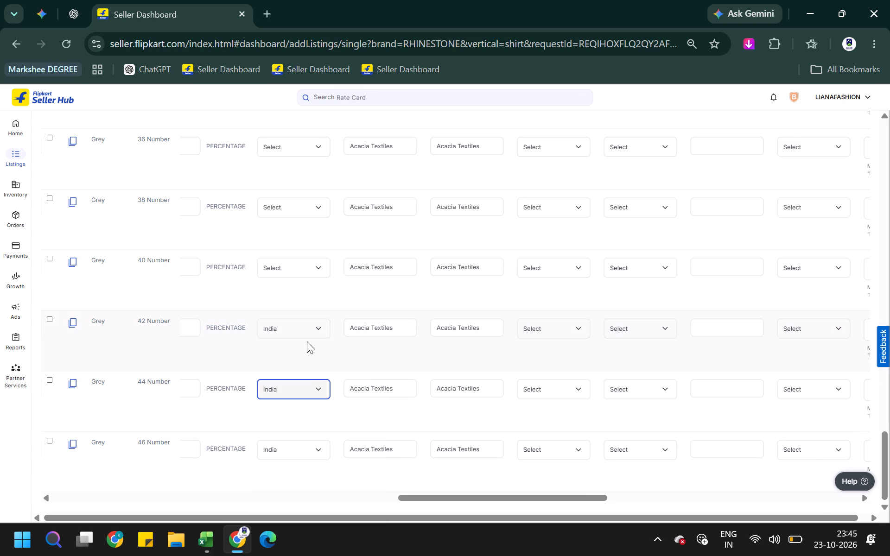
# Examine the White 34 Number variant's remaining details, from EAN/UPC through Description, Search Keywords and Key Features to Size For Inwarding and Ornamentation Type.
pyautogui.click(305, 322)
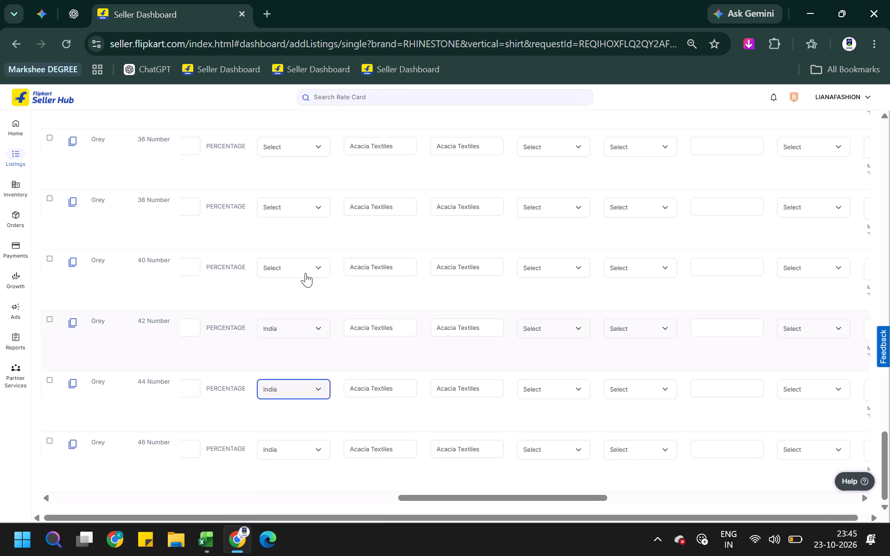
pyautogui.click(305, 273)
pyautogui.hscroll(-2, 305, 273)
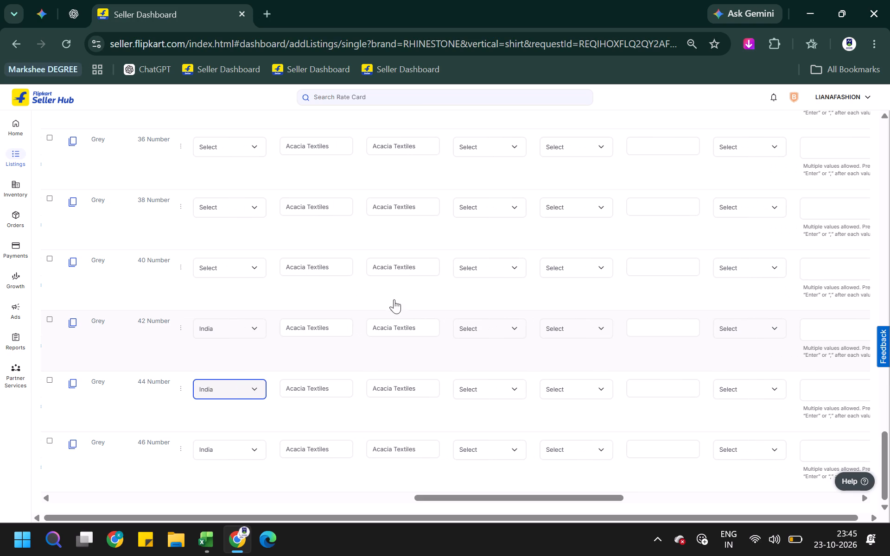
pyautogui.scroll(2, 400, 311)
pyautogui.scroll(-4, 400, 311)
pyautogui.scroll(12, 686, 344)
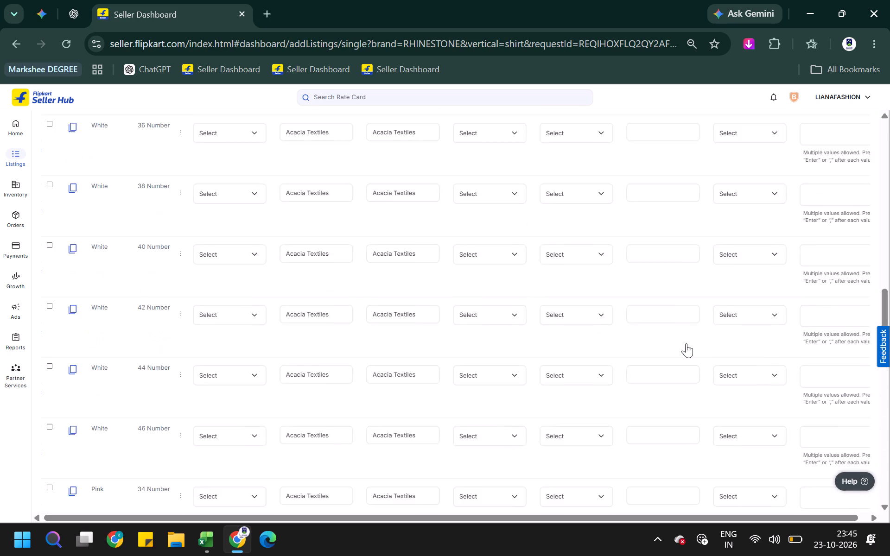
pyautogui.scroll(5, 686, 343)
pyautogui.scroll(-2, 686, 343)
pyautogui.scroll(2, 689, 341)
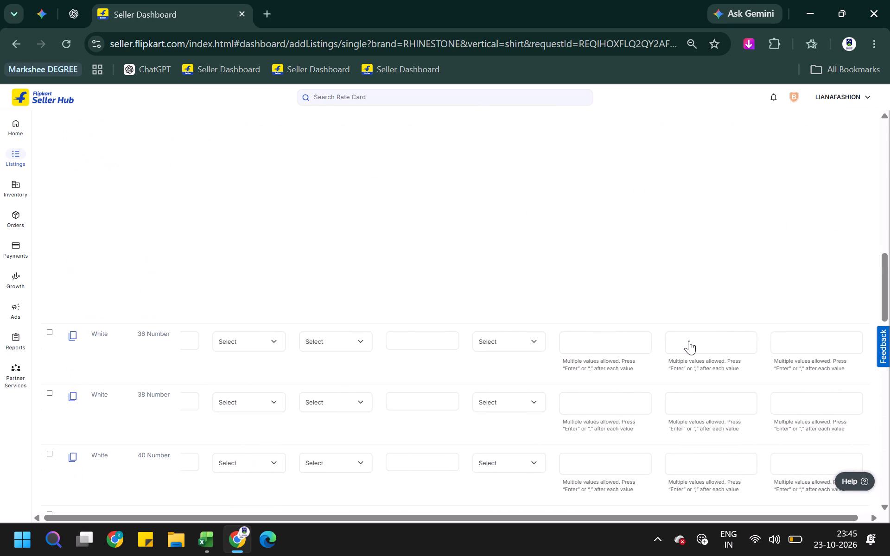
pyautogui.scroll(1, 689, 341)
pyautogui.scroll(-1, 689, 341)
pyautogui.hscroll(-5, 689, 341)
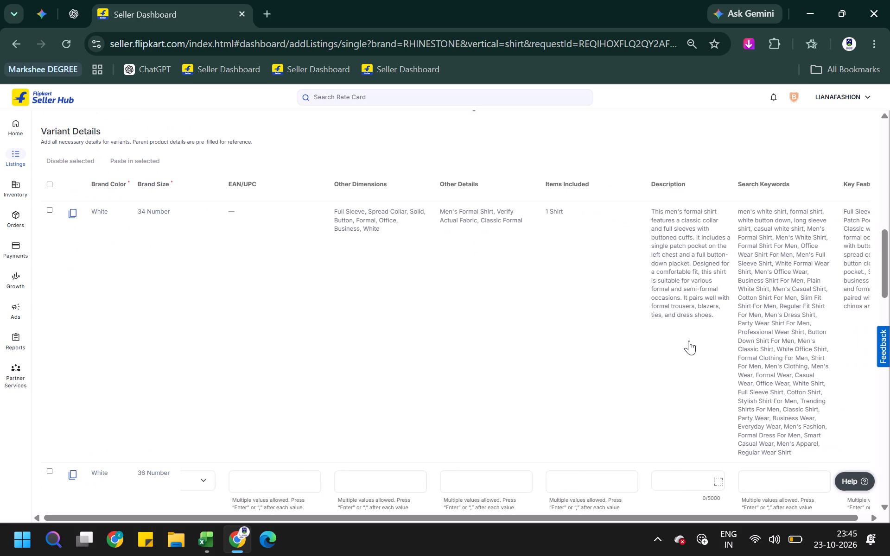
pyautogui.hscroll(-4, 689, 341)
pyautogui.scroll(-3, 693, 264)
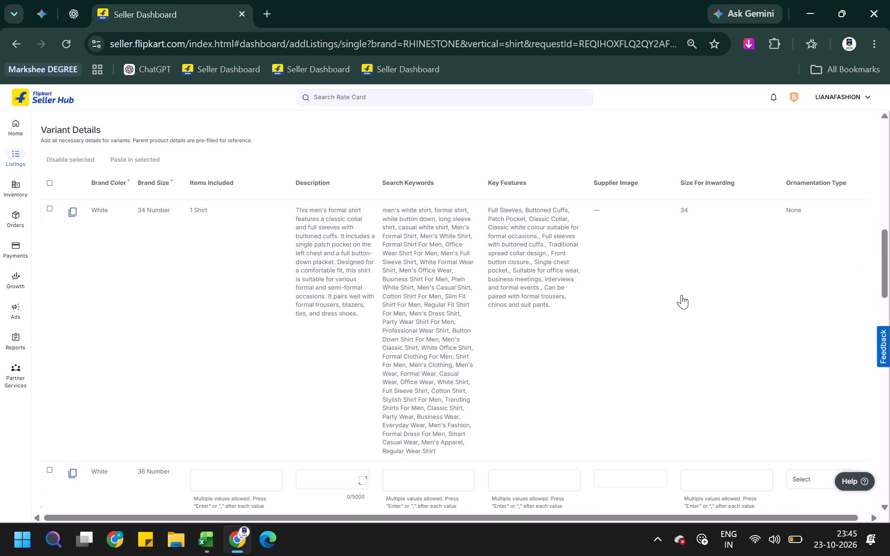
pyautogui.click(491, 209)
# Copy SKU RS2505SRTWHT-701-36 from the Excel SKU sheet into the White 36 Number variant's Size For Inwarding on the listing page.
pyautogui.scroll(-1, 671, 353)
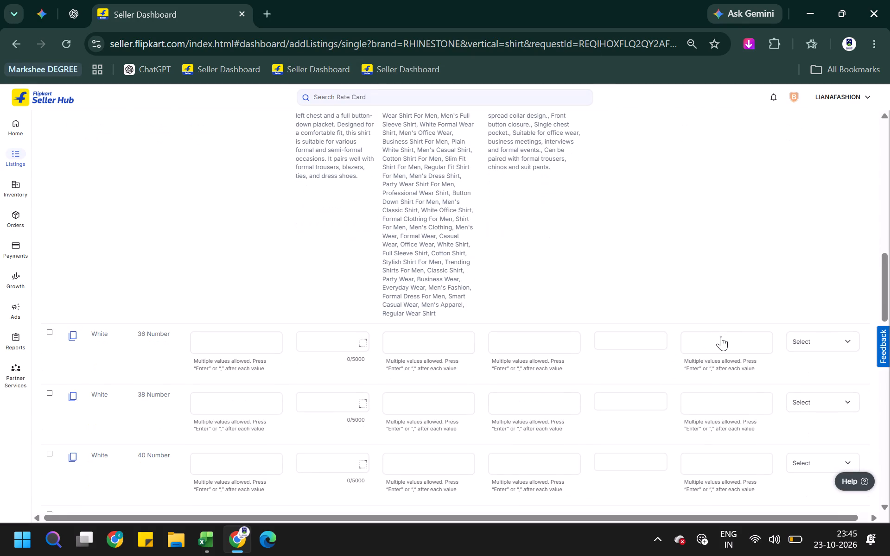
pyautogui.click(721, 336)
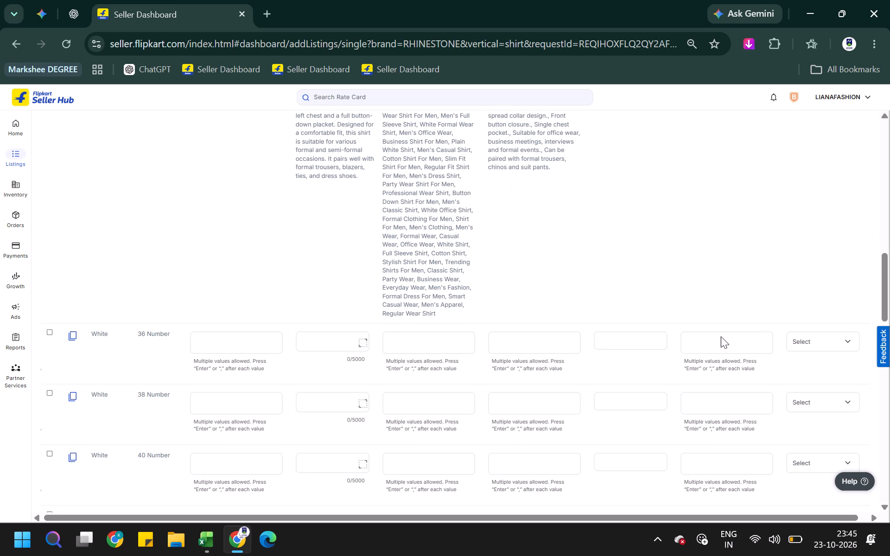
pyautogui.click(713, 342)
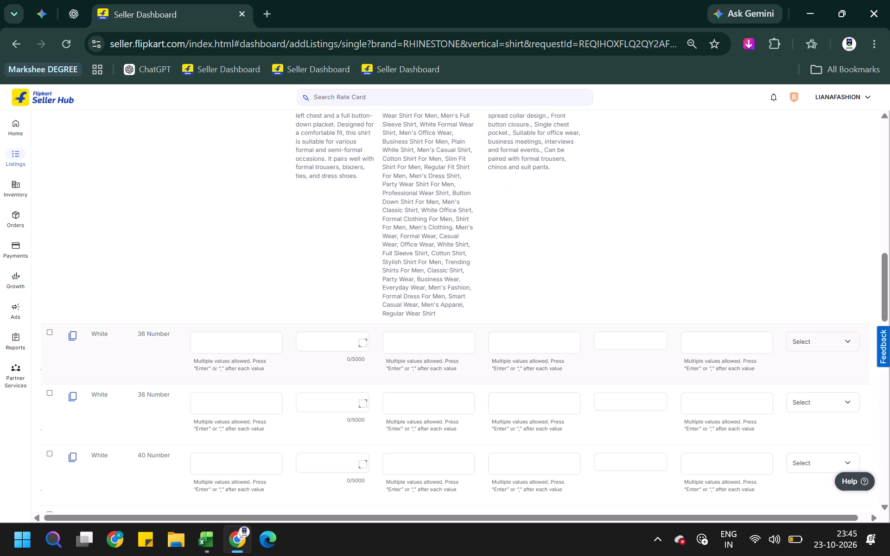
pyautogui.click(713, 342)
pyautogui.scroll(3, 713, 342)
pyautogui.scroll(-4, 713, 342)
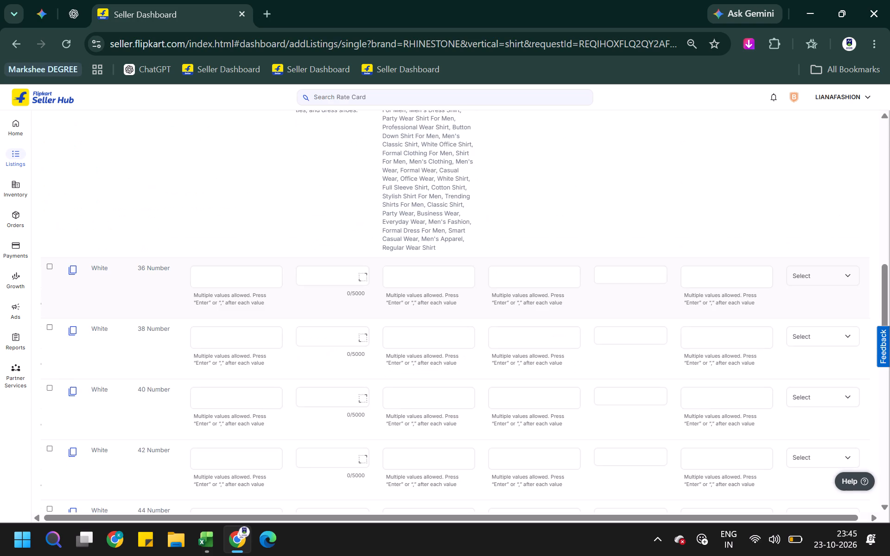
pyautogui.click(698, 278)
pyautogui.click(200, 549)
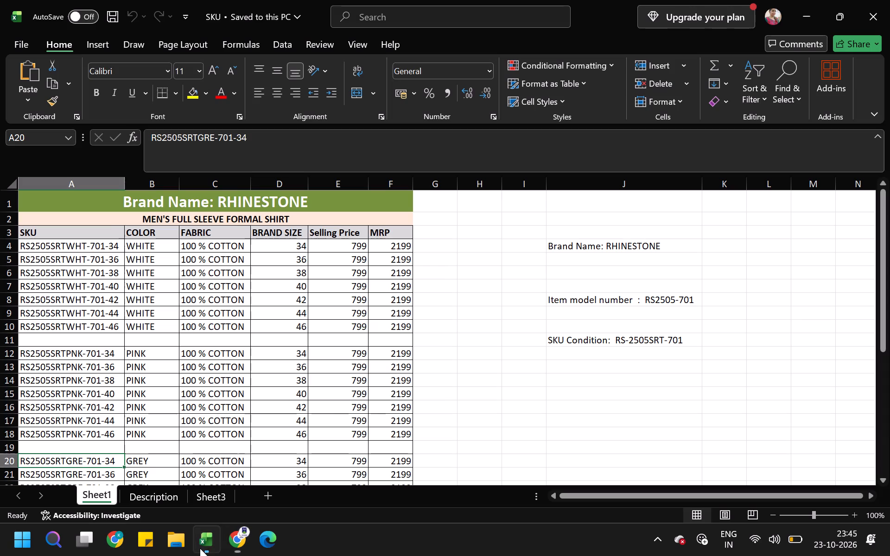
pyautogui.click(200, 548)
pyautogui.click(200, 548)
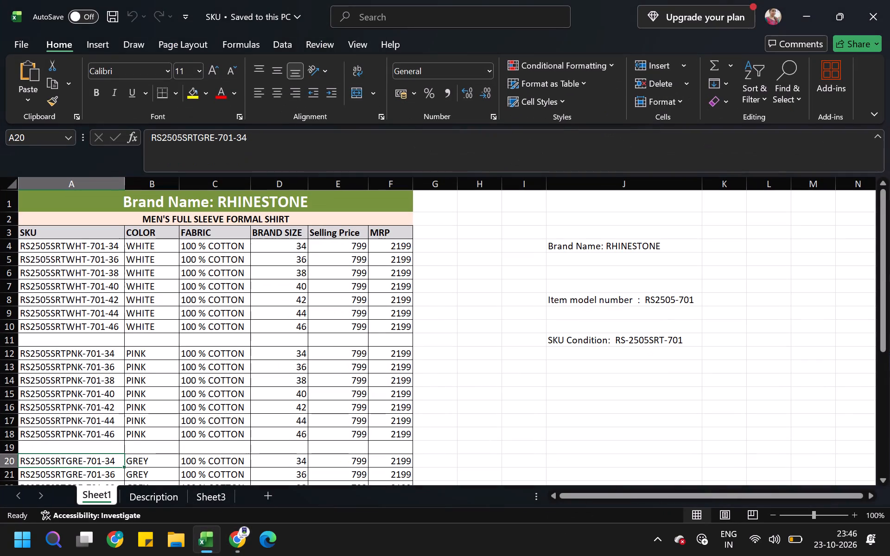
pyautogui.click(112, 252)
pyautogui.click(115, 257)
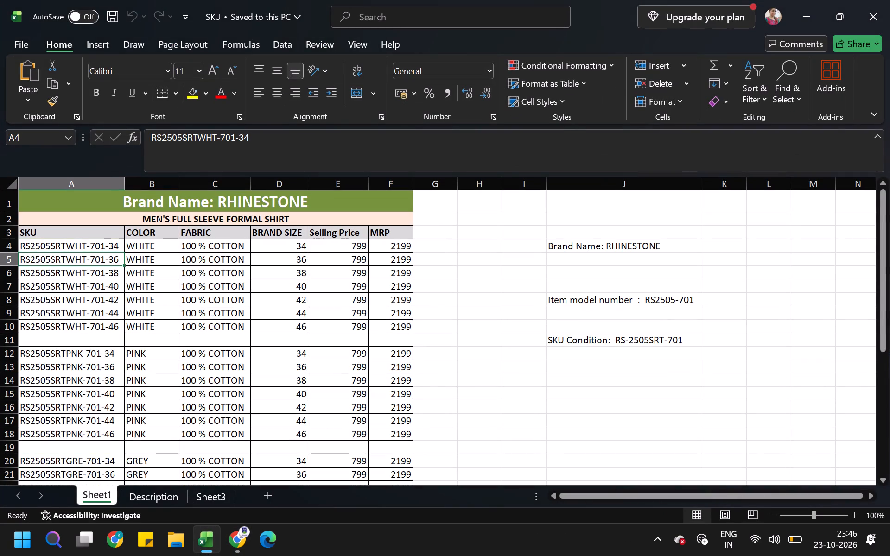
pyautogui.hotkey('ctrl', 'c')
pyautogui.hotkey('alt', 'Tab')
pyautogui.click(698, 273)
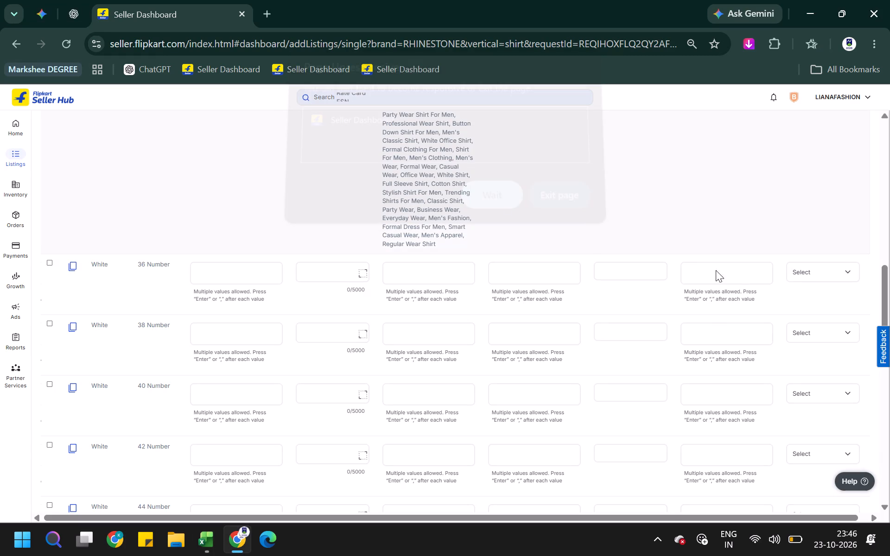
pyautogui.hotkey('ctrl', 'v')
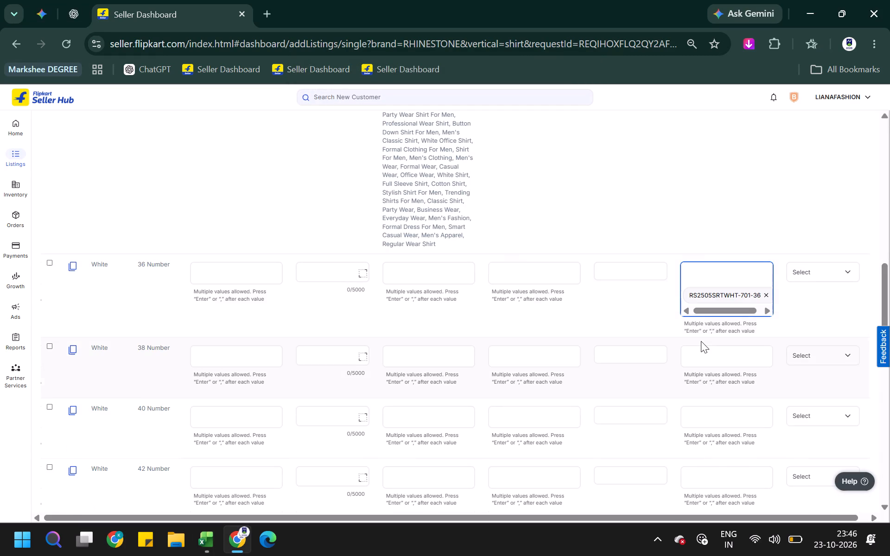
# Copy SKU RS2505SRTWHT-701-38 from the Excel SKU sheet into the White 38 Number variant's Size For Inwarding.
pyautogui.click(701, 341)
pyautogui.click(698, 330)
pyautogui.hotkey('alt', 'Tab')
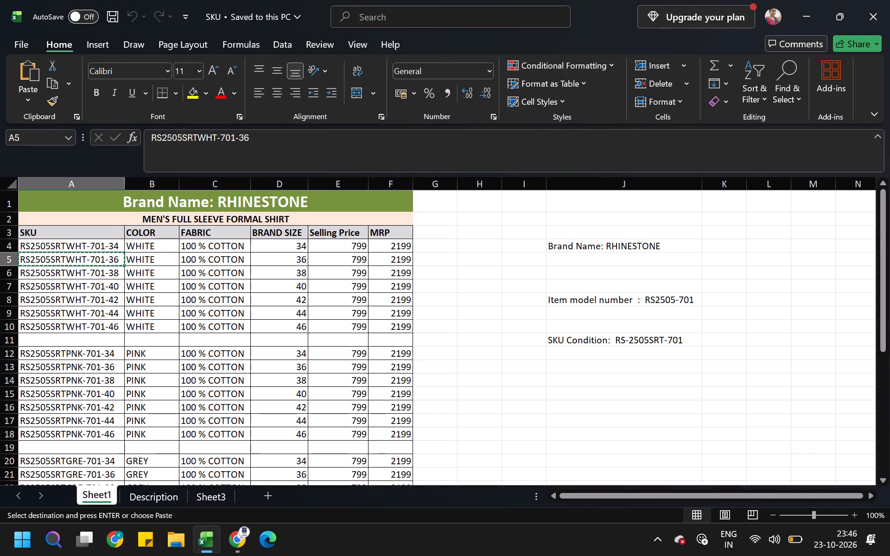
pyautogui.click(95, 270)
pyautogui.hotkey('ctrl', 'c')
pyautogui.hotkey('alt', 'Tab')
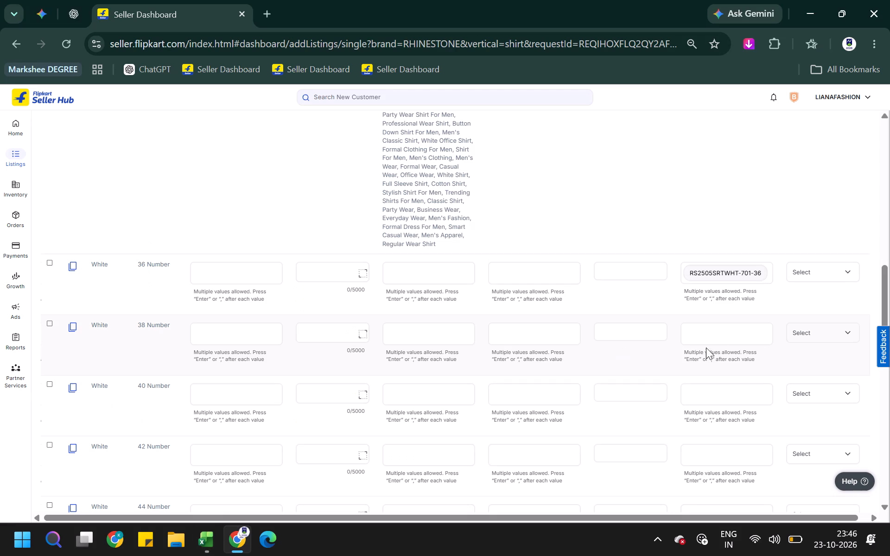
pyautogui.click(714, 335)
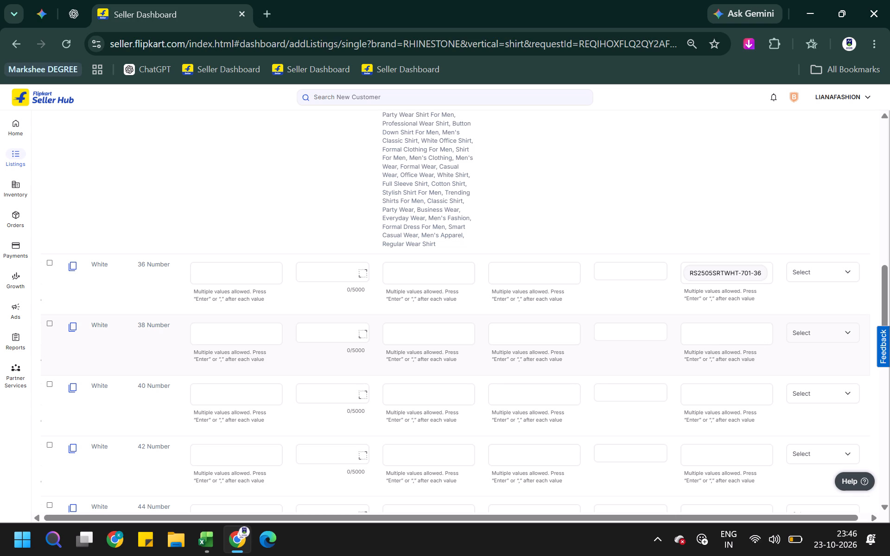
pyautogui.click(715, 335)
pyautogui.hotkey('ctrl', 'v')
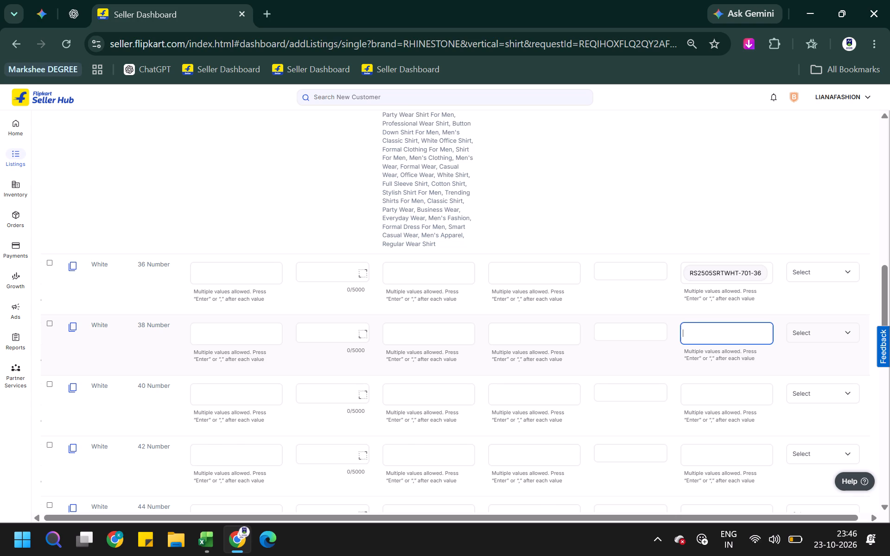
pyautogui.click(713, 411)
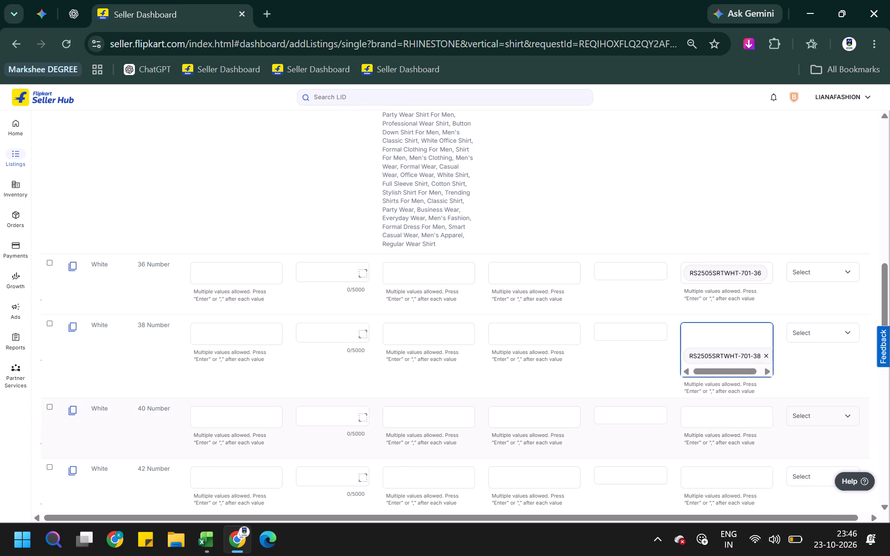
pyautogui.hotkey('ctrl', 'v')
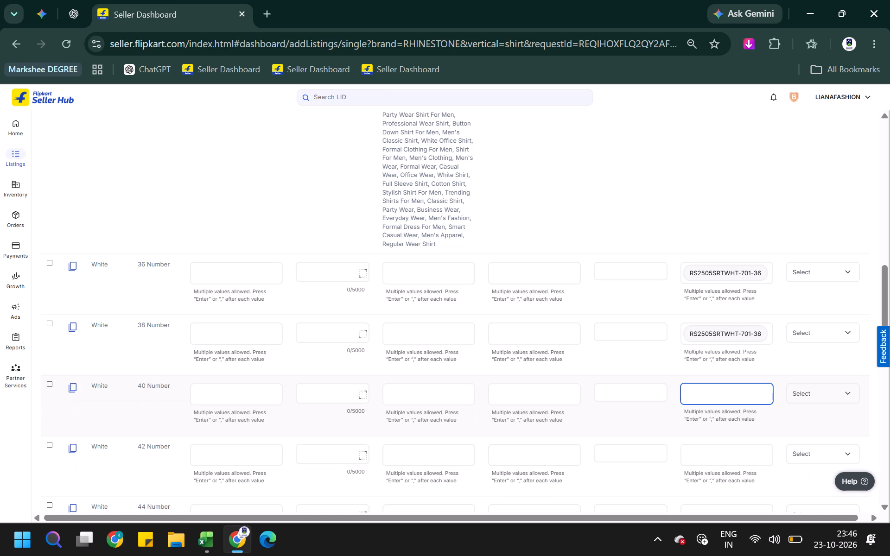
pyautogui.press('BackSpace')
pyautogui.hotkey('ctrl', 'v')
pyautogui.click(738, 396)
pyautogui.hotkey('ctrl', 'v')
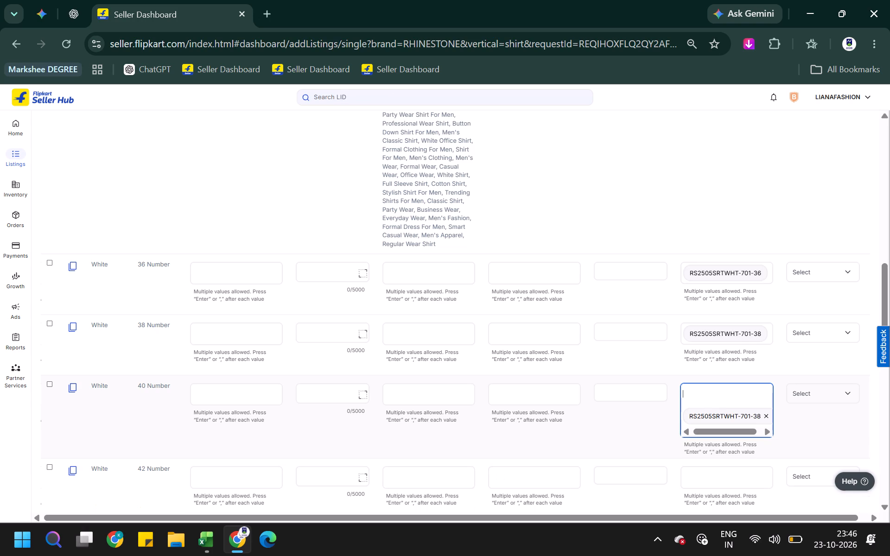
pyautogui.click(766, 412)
# Copy SKU RS2505SRTWHT-701-40 from the Excel SKU sheet into the White 40 Number variant's Size For Inwarding.
pyautogui.hotkey('alt', 'Tab')
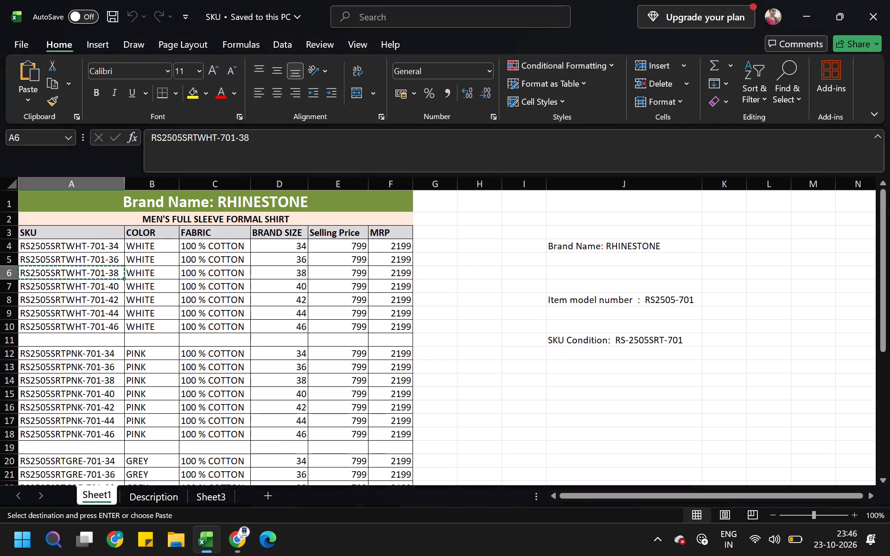
pyautogui.press('Down')
pyautogui.hotkey('ctrl', 'c')
pyautogui.hotkey('alt', 'Tab')
pyautogui.hotkey('ctrl', 'v')
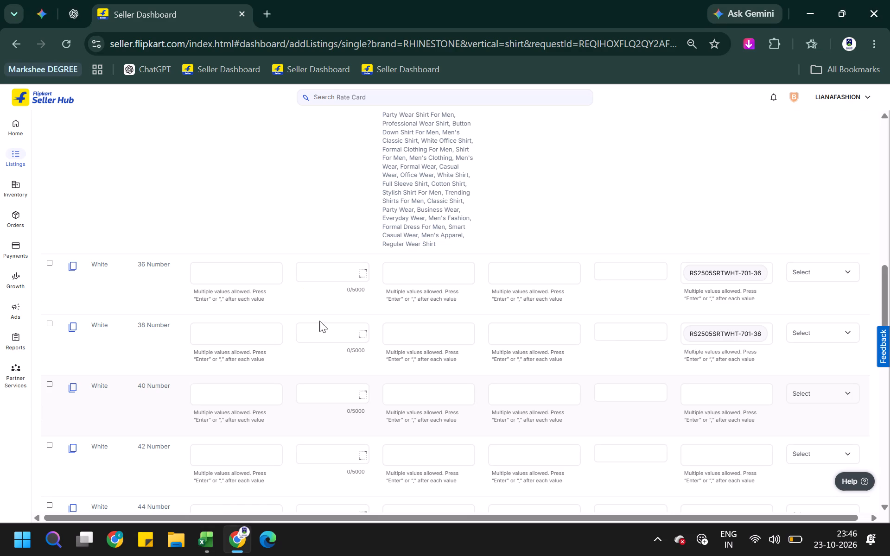
pyautogui.click(689, 389)
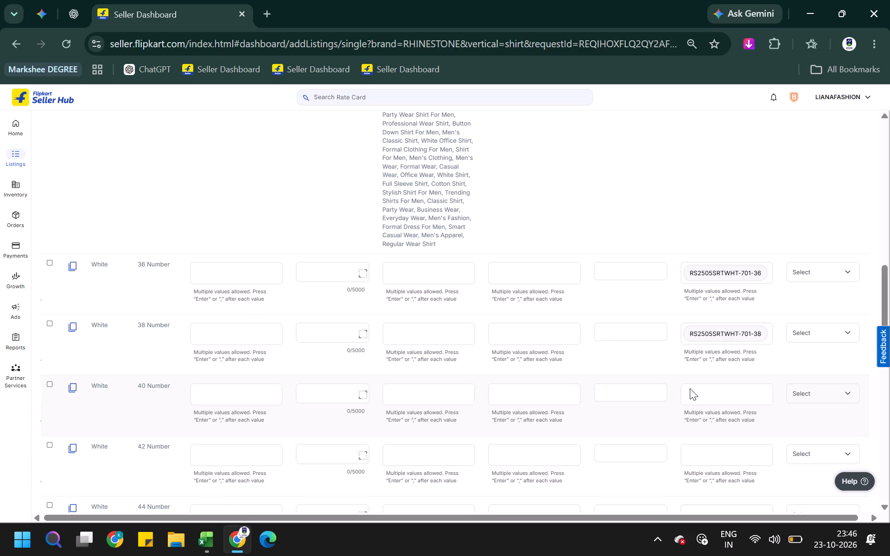
pyautogui.click(690, 388)
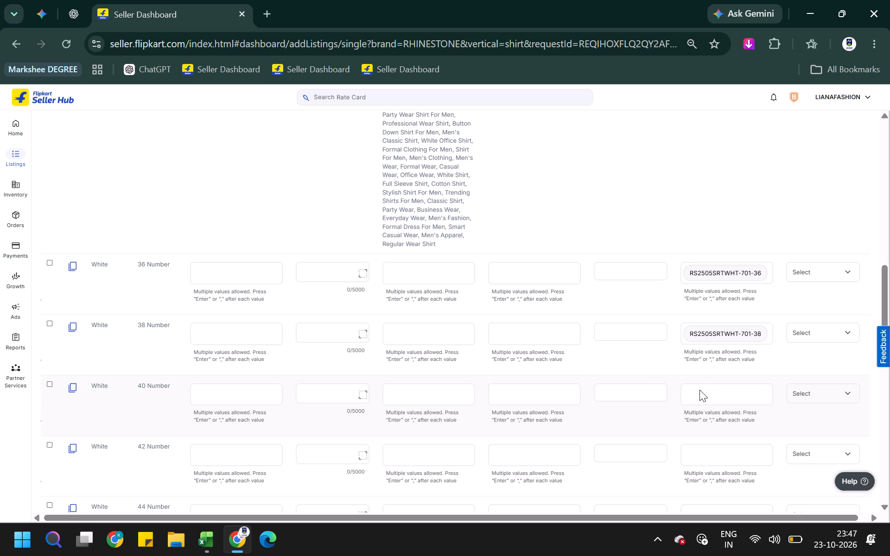
pyautogui.click(699, 390)
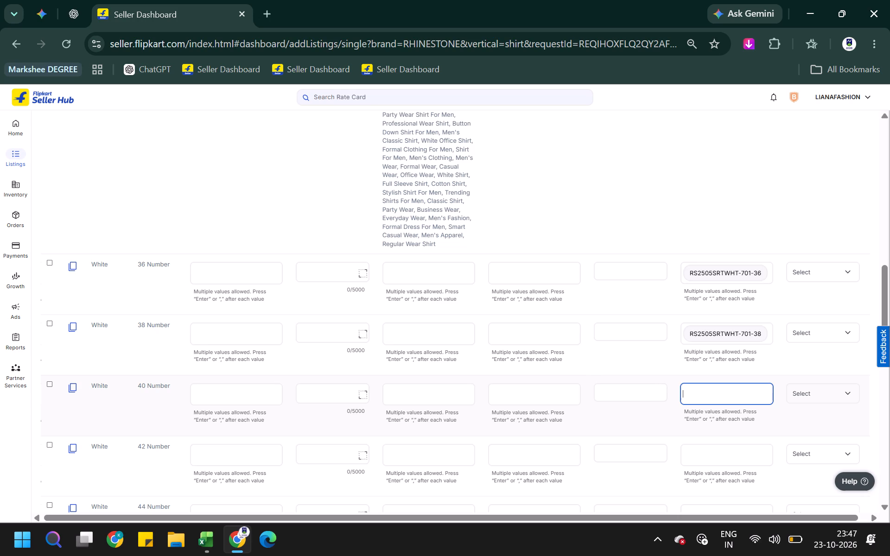
pyautogui.hotkey('ctrl', 'v')
# Copy SKU RS2505SRTWHT-701-42 from the Excel SKU sheet into the White 42 Number variant's Size For Inwarding.
pyautogui.hotkey('alt', 'Tab')
pyautogui.press('Down')
pyautogui.hotkey('ctrl', 'c')
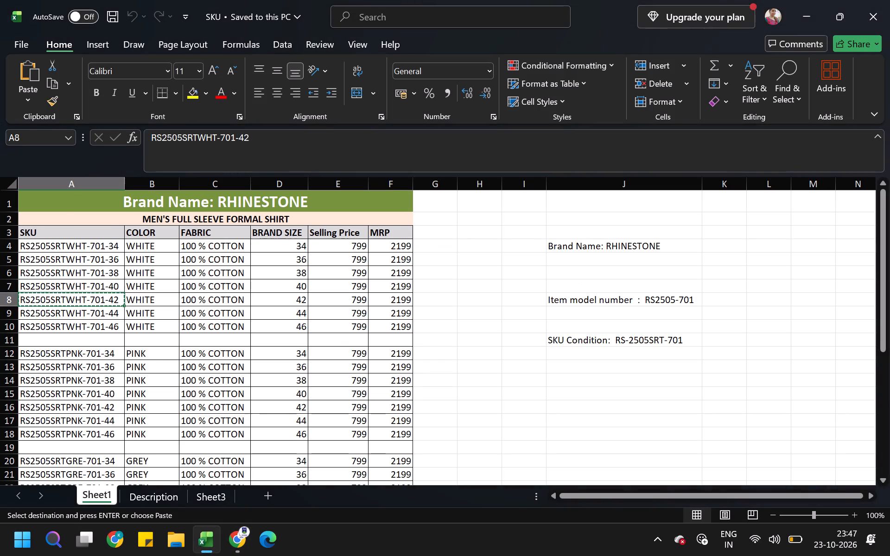
pyautogui.hotkey('alt', 'Tab')
pyautogui.click(717, 452)
pyautogui.hotkey('ctrl', 'v')
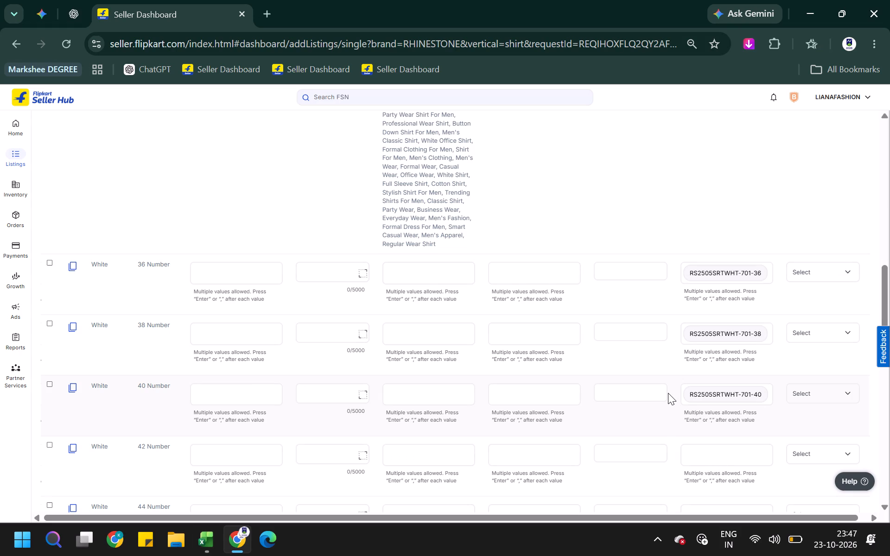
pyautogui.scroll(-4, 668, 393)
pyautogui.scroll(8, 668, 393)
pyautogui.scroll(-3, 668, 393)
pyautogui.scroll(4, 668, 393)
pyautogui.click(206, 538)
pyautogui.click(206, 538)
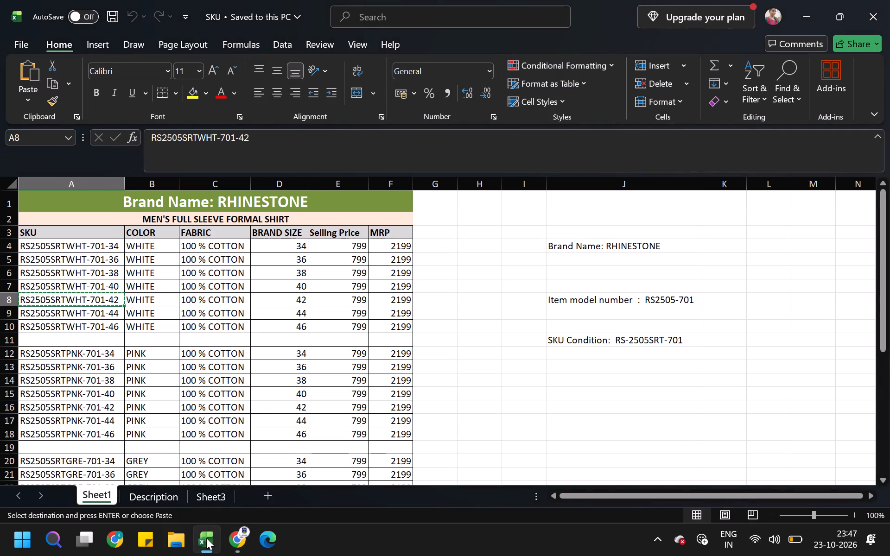
# Minimize the open windows to reach the desktop and empty the Recycle Bin.
pyautogui.doubleClick(811, 0)
pyautogui.rightClick(526, 31)
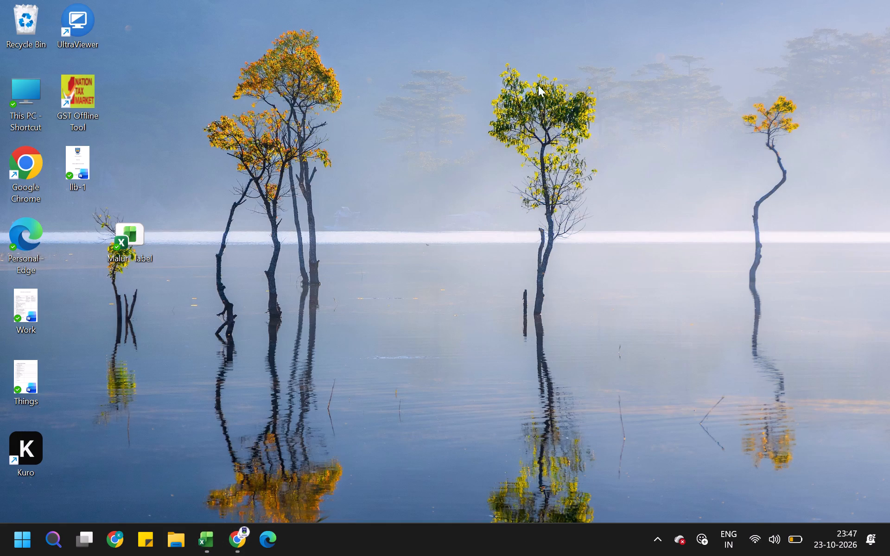
pyautogui.click(559, 90)
pyautogui.rightClick(13, 22)
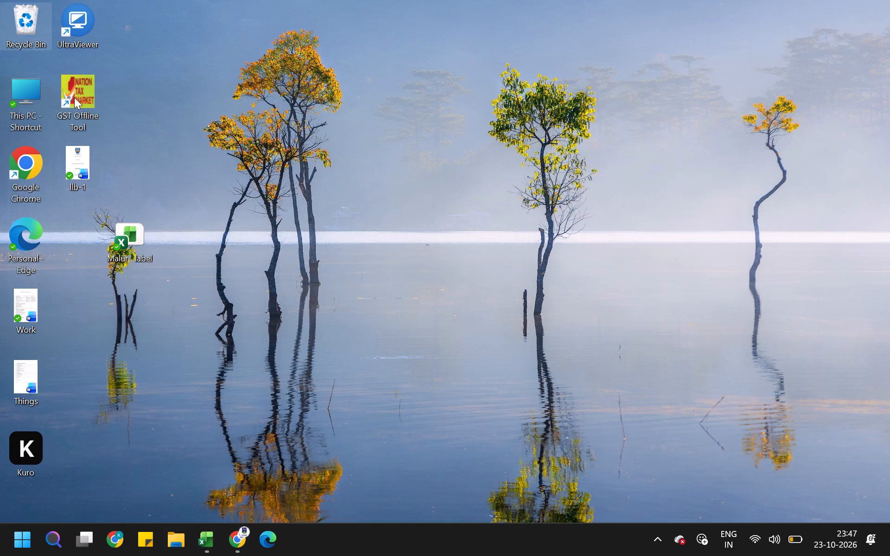
pyautogui.click(96, 98)
pyautogui.press('Return')
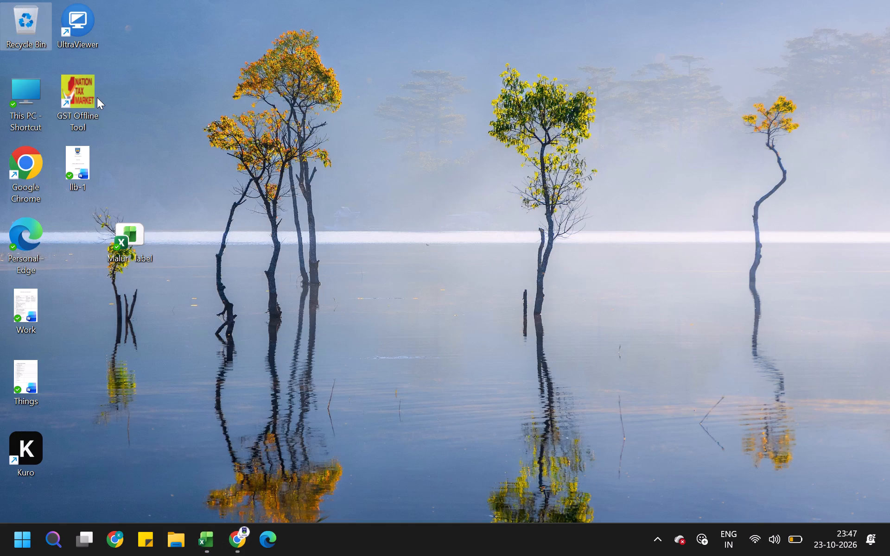
# Run %temp% and permanently delete everything in the Temp folder, skipping all files that are in use, and close the folder.
pyautogui.press('super+r')
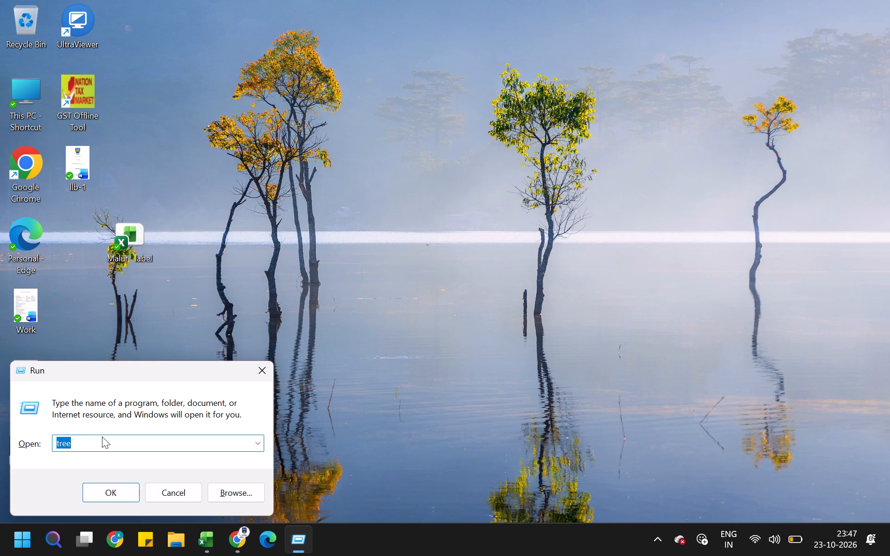
pyautogui.press('Down')
pyautogui.press('Down')
pyautogui.press('Down')
pyautogui.press('Return')
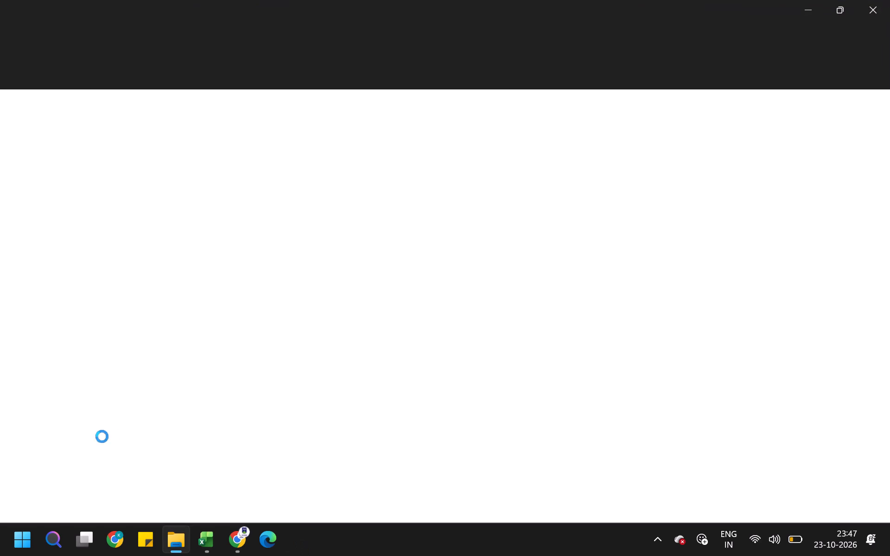
pyautogui.hotkey('ctrl', 'a')
pyautogui.hotkey('shift', 'Delete')
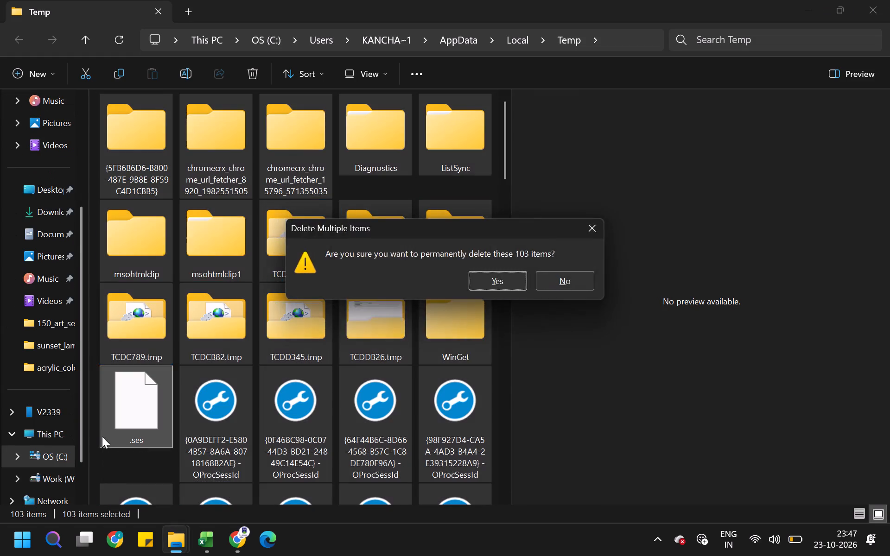
pyautogui.press('Return')
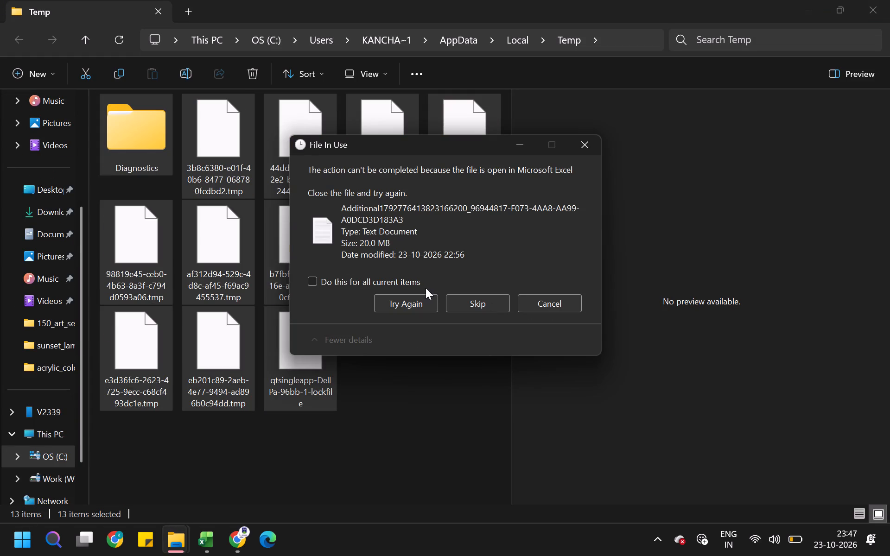
pyautogui.click(423, 286)
pyautogui.click(412, 278)
pyautogui.click(429, 305)
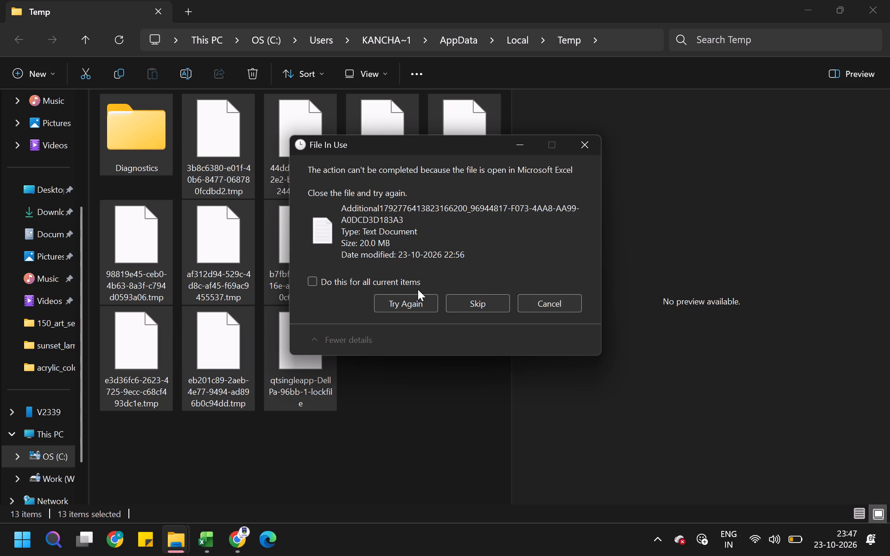
pyautogui.click(415, 285)
pyautogui.click(448, 305)
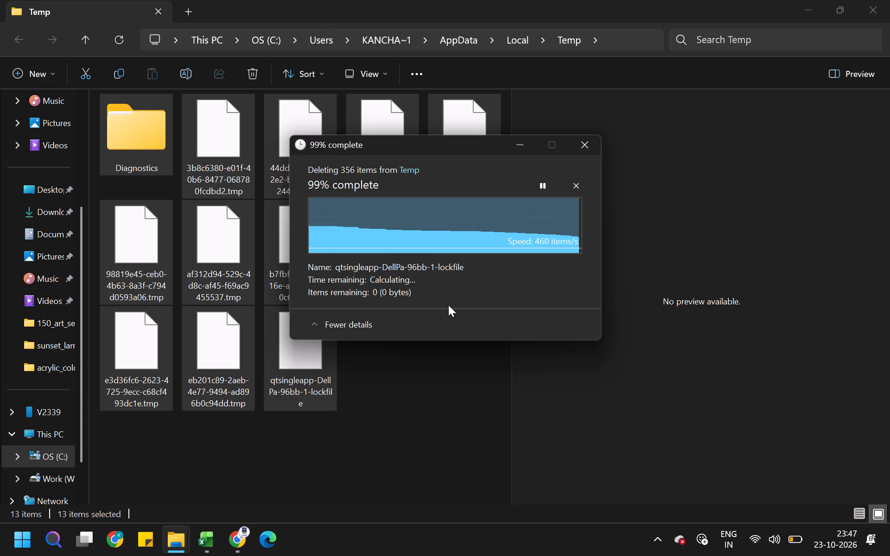
pyautogui.click(885, 0)
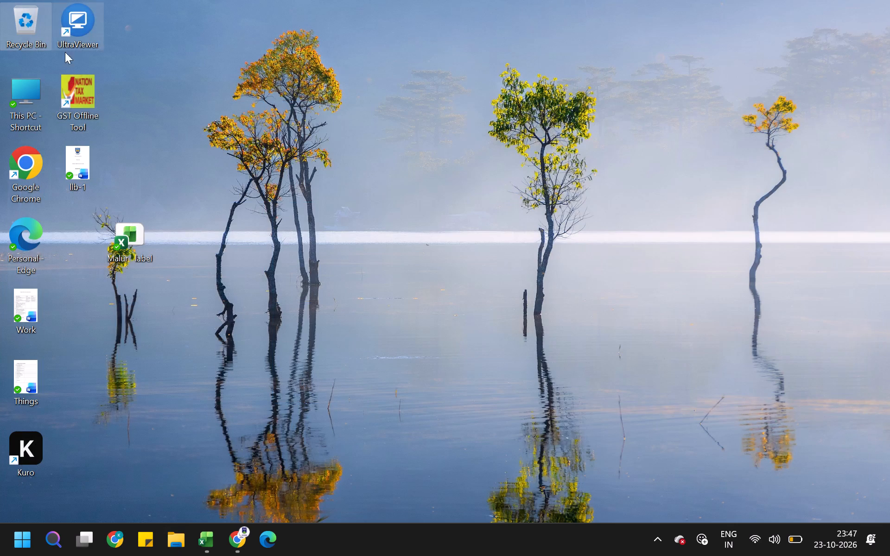
# Open the GST Offline Tool shortcut's file location, delete the offline_tool icon file there, and close the folder.
pyautogui.click(62, 88)
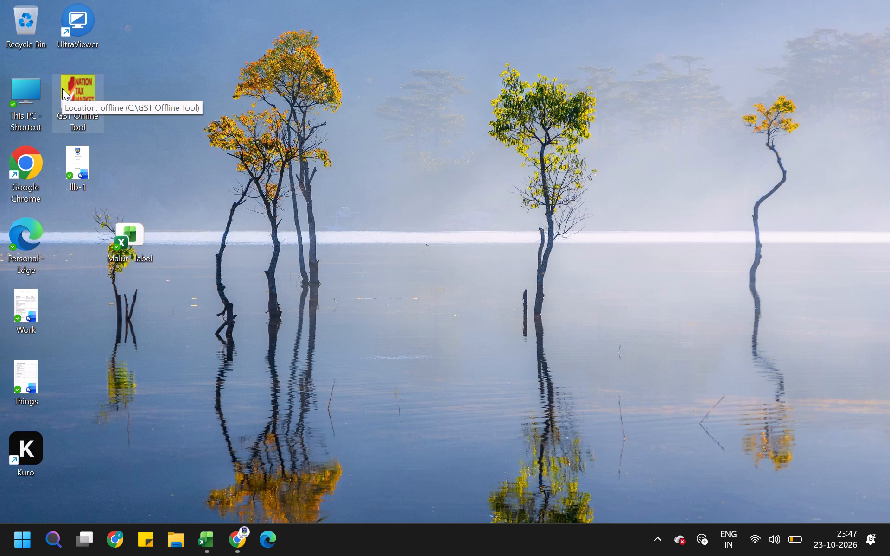
pyautogui.rightClick(62, 88)
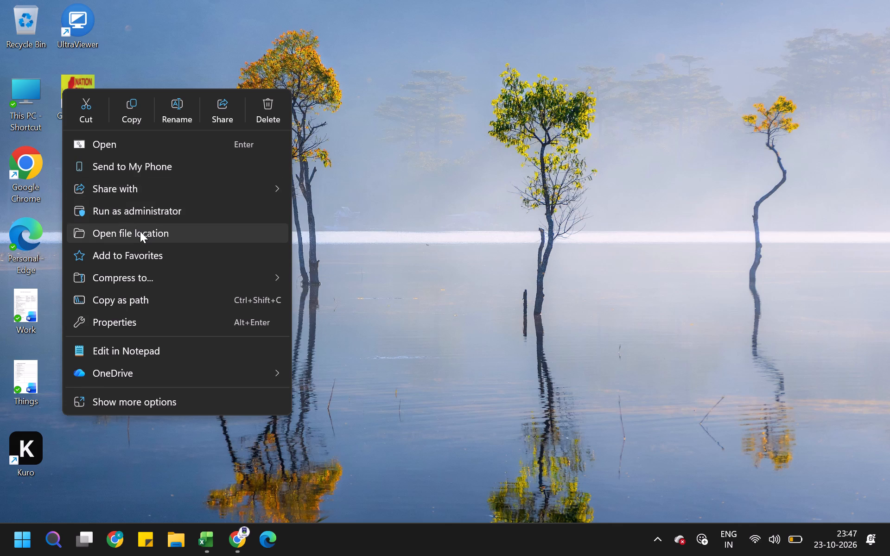
pyautogui.click(148, 401)
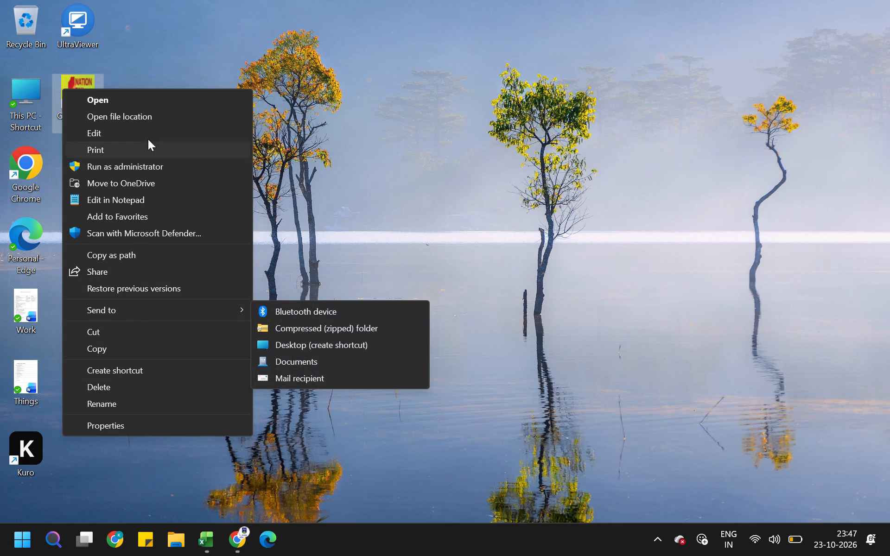
pyautogui.click(151, 114)
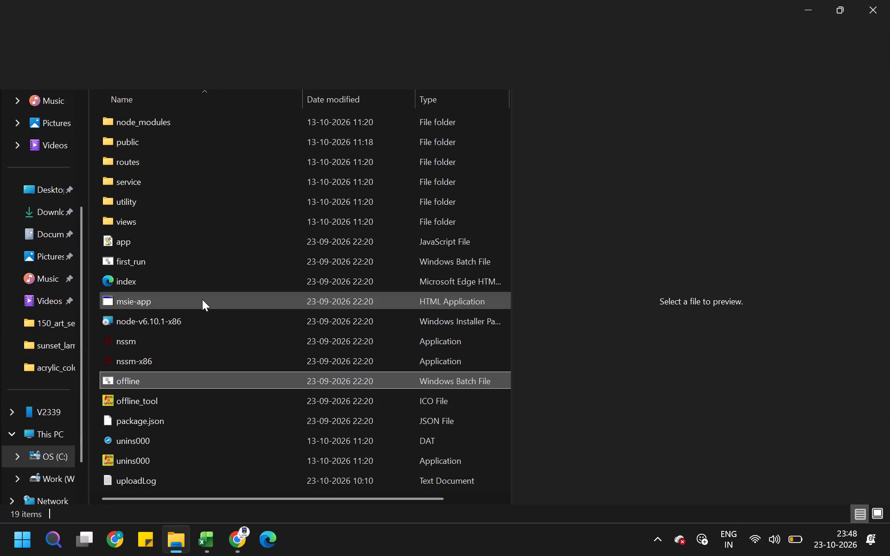
pyautogui.click(199, 395)
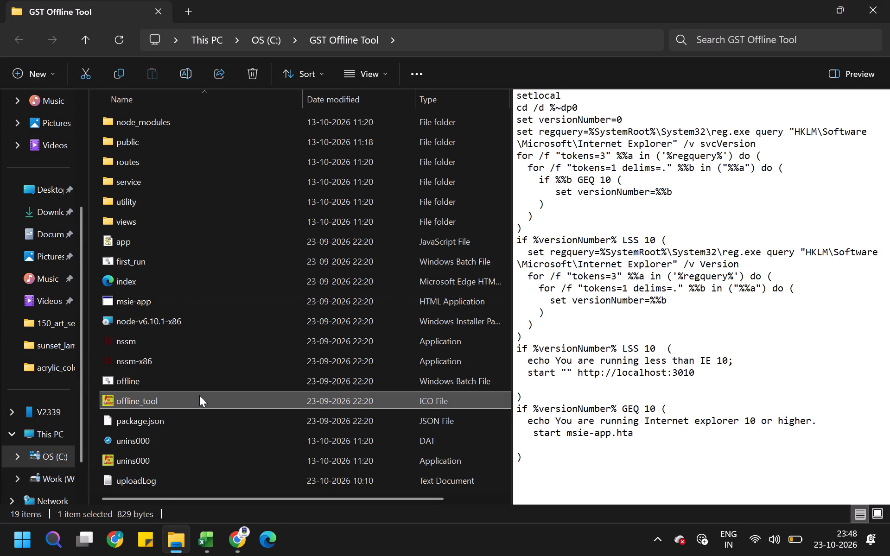
pyautogui.press('Delete')
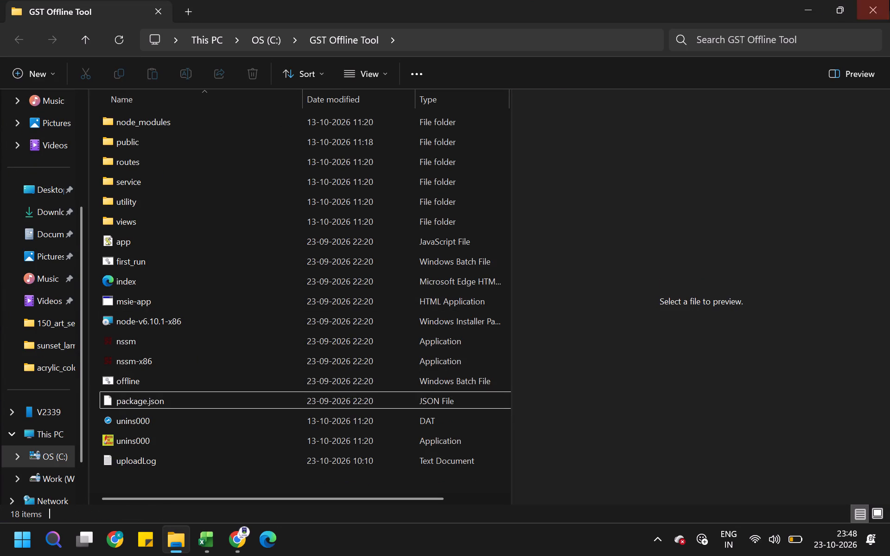
pyautogui.click(889, 0)
# Delete the GST Offline Tool shortcut from the desktop.
pyautogui.click(92, 101)
pyautogui.press('Delete')
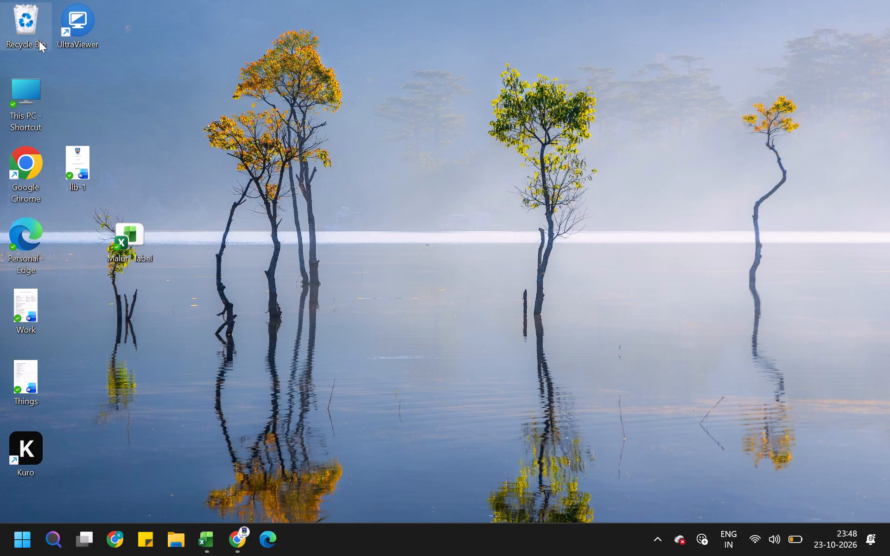
# Empty the Recycle Bin again.
pyautogui.rightClick(37, 37)
pyautogui.click(98, 118)
pyautogui.press('Return')
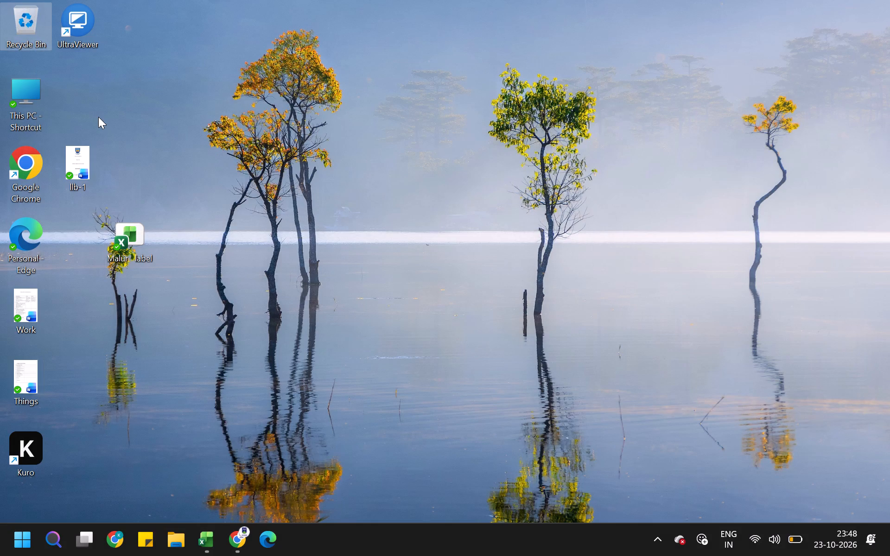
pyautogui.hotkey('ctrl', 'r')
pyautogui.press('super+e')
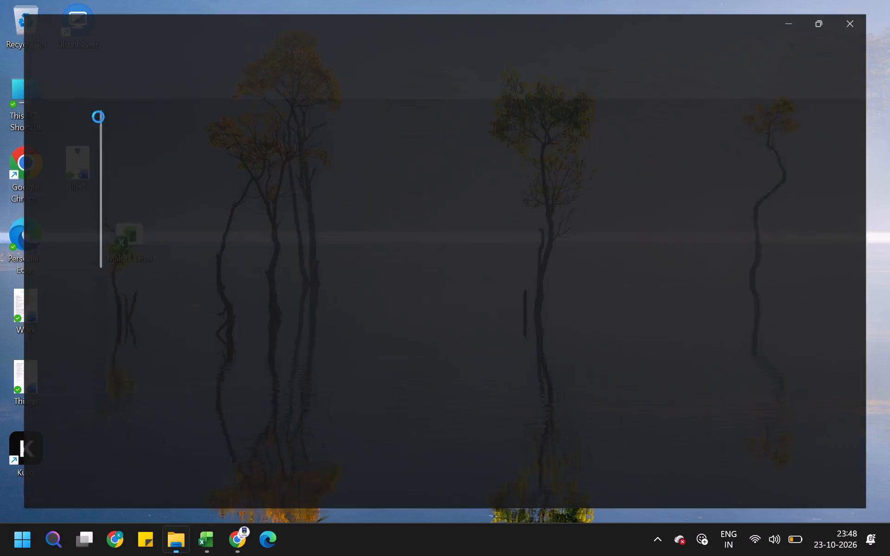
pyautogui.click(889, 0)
# Open the Windows Prefetch folder from the Run history and grant permission to access it.
pyautogui.press('super+r')
pyautogui.press('super+e')
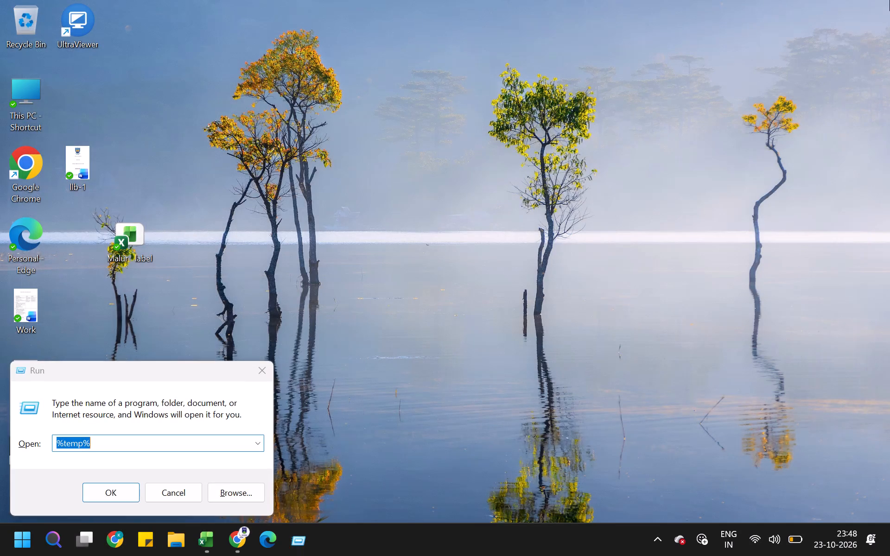
pyautogui.click(884, 0)
pyautogui.press('Down')
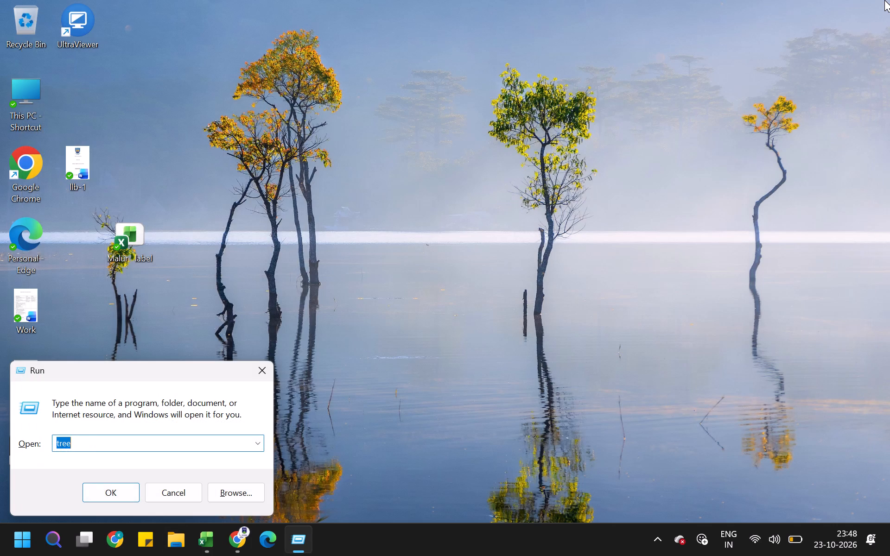
pyautogui.press('Down')
pyautogui.press('Return')
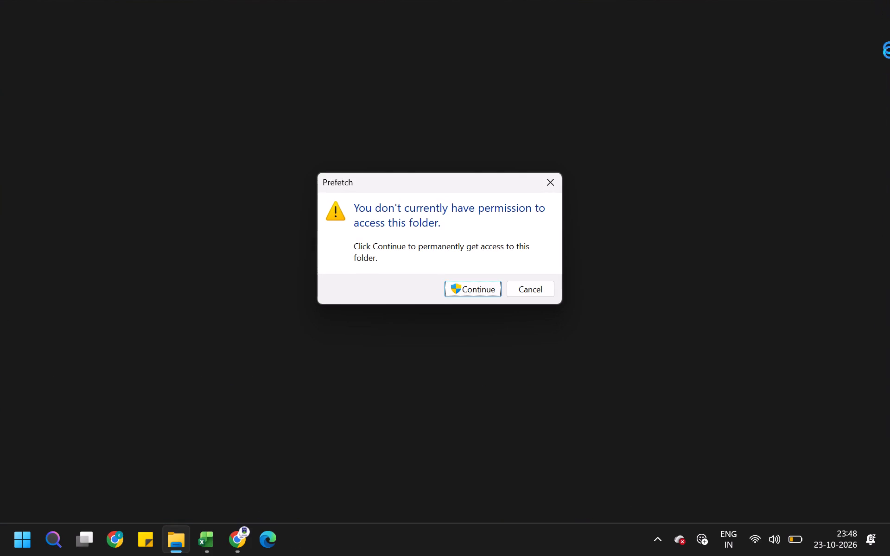
pyautogui.click(451, 294)
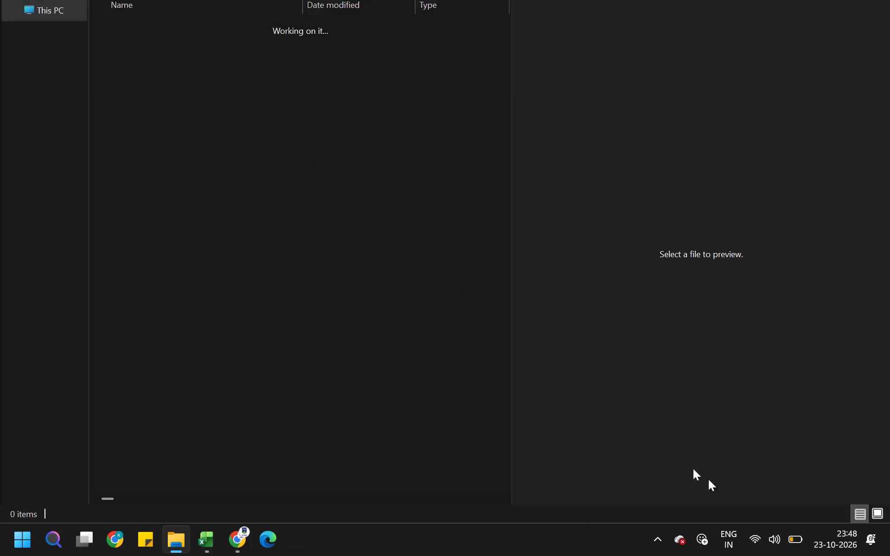
# Lower the system volume to 0.
pyautogui.click(777, 537)
pyautogui.moveTo(774, 454); pyautogui.dragTo(627, 446)
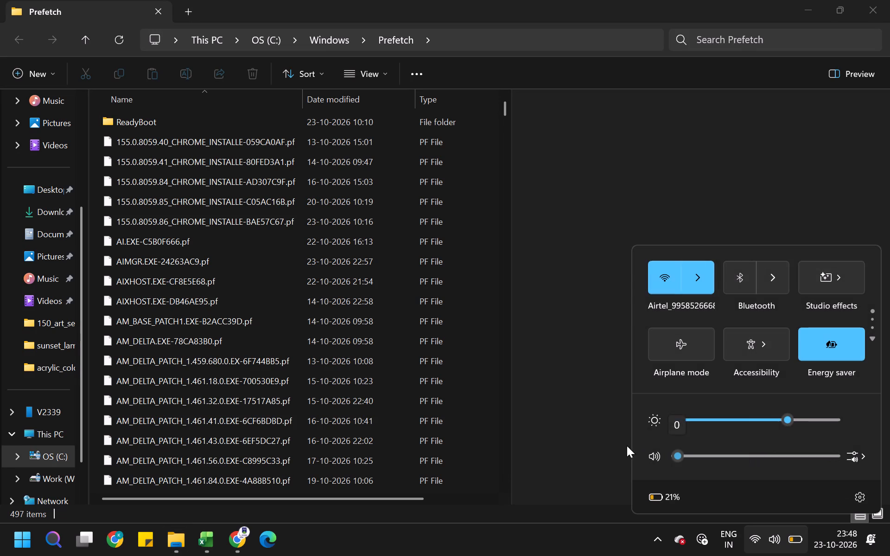
pyautogui.moveTo(627, 446); pyautogui.dragTo(627, 445)
pyautogui.click(407, 295)
# Permanently delete all items in the Prefetch folder and close the folder window.
pyautogui.hotkey('ctrl', 'a')
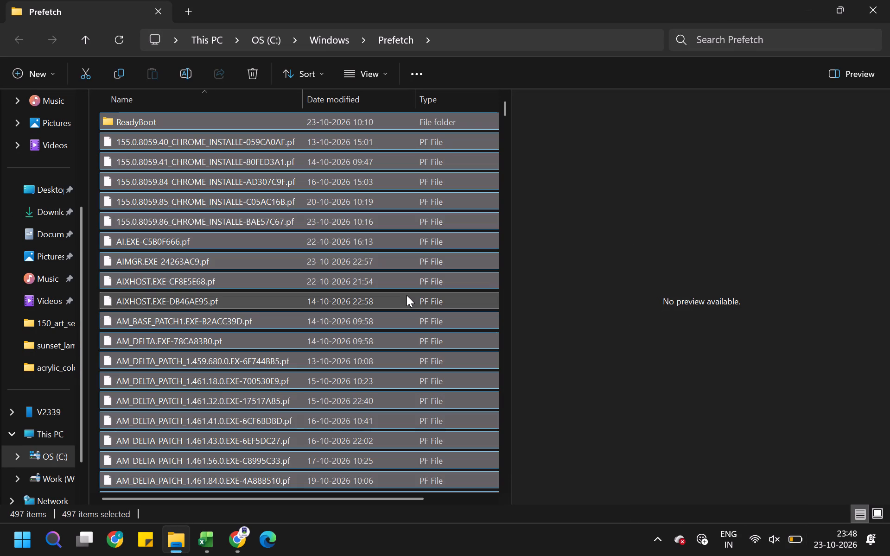
pyautogui.hotkey('shift', 'Delete')
pyautogui.press('\\')
pyautogui.press('Return')
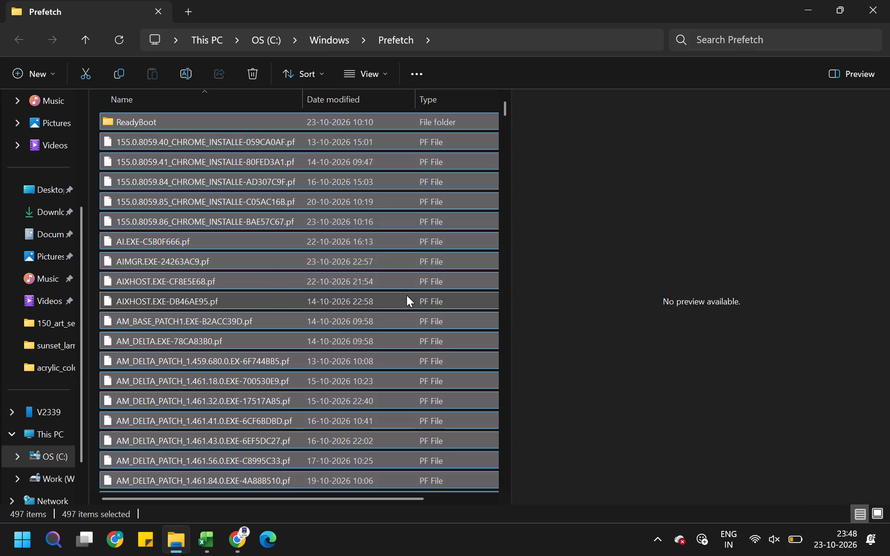
pyautogui.click(882, 4)
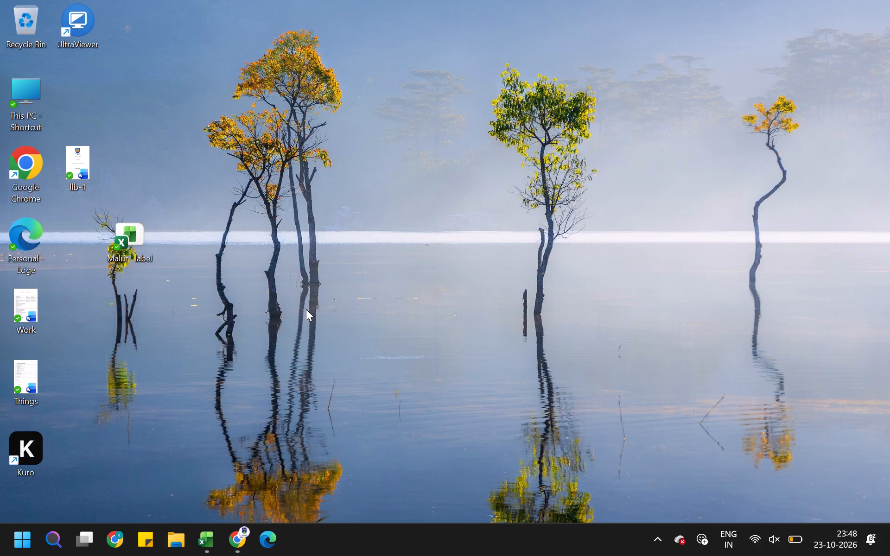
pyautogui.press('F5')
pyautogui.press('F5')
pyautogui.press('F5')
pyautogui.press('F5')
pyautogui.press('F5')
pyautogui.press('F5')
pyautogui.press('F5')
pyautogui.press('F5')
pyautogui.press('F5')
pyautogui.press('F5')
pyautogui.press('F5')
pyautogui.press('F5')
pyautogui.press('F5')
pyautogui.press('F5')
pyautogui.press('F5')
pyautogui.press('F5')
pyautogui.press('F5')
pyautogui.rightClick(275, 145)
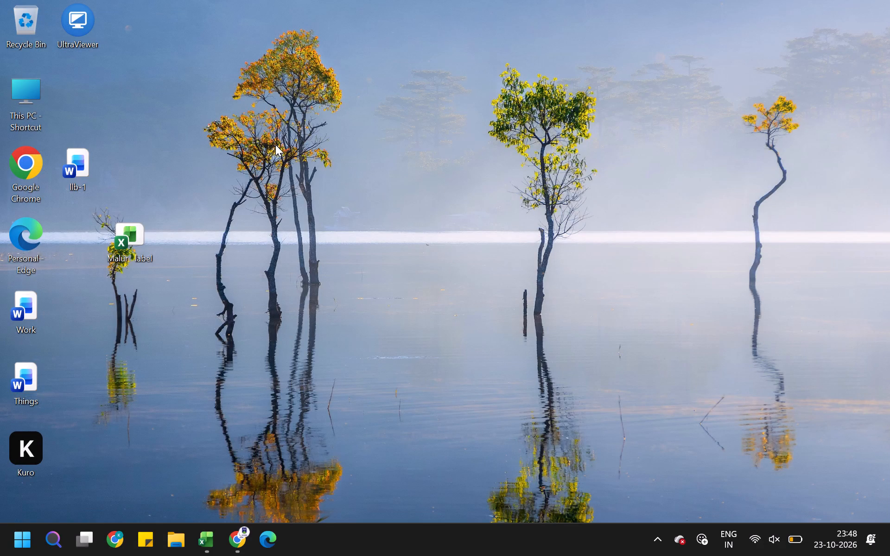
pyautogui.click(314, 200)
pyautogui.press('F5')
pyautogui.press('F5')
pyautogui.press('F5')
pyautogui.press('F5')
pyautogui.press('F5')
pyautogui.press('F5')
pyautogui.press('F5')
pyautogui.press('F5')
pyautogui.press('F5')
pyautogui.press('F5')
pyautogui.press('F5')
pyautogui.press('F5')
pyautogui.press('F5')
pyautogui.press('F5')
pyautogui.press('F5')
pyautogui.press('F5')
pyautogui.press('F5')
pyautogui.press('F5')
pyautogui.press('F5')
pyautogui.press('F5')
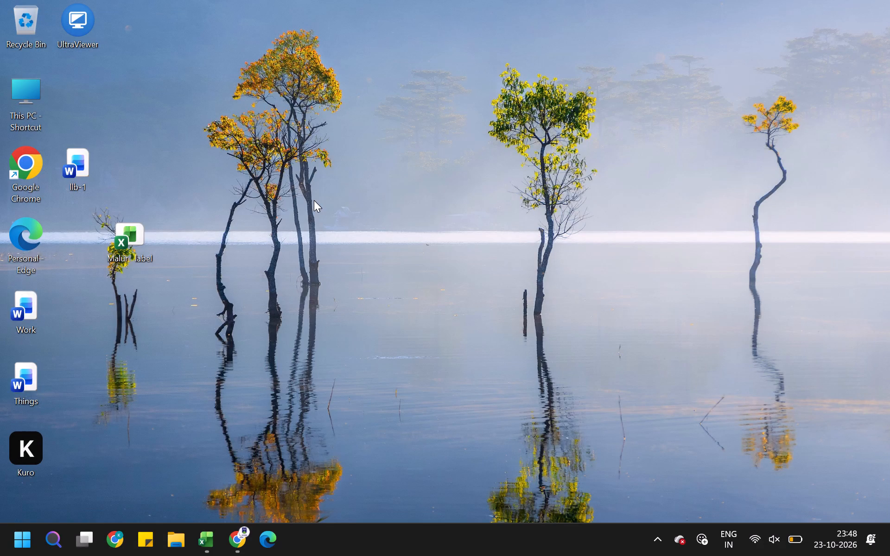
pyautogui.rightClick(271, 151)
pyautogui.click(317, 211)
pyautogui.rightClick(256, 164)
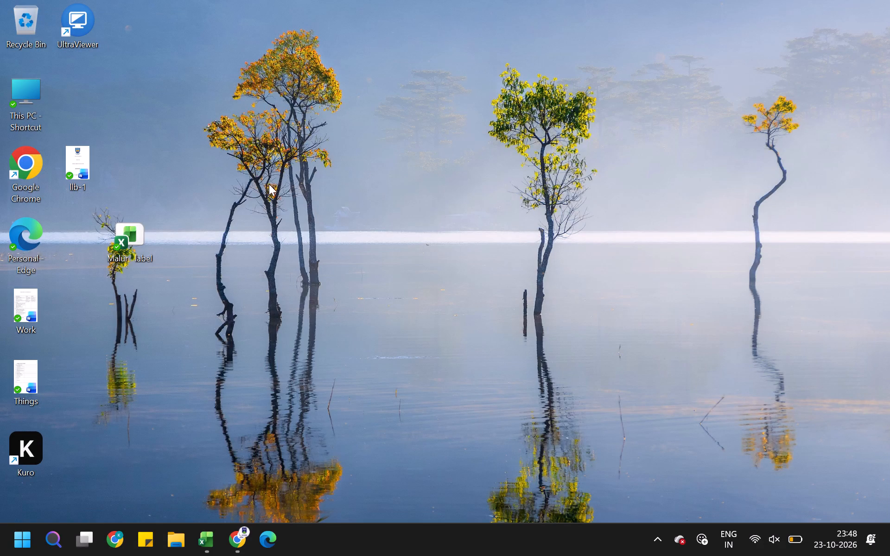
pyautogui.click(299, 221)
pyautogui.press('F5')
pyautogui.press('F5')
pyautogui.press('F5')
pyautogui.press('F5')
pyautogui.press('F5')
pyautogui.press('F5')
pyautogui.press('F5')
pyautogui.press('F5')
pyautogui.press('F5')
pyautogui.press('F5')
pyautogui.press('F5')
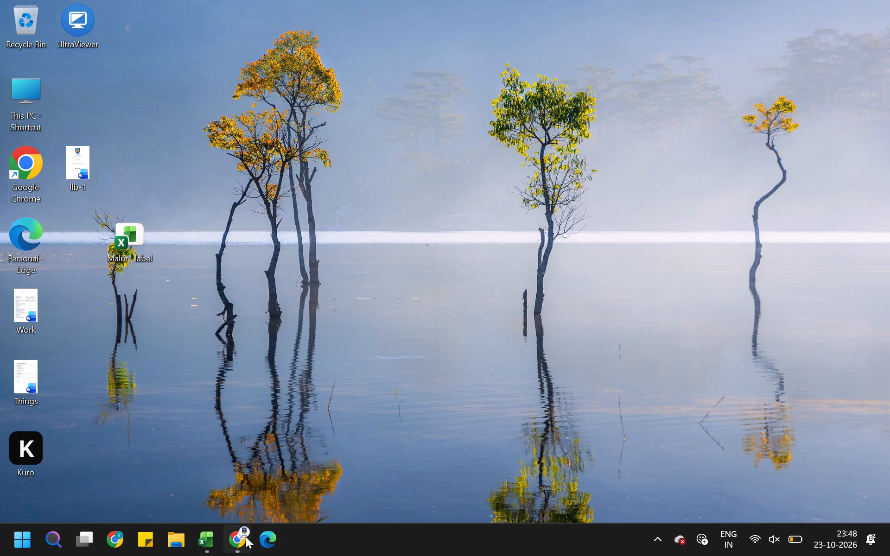
# Switch to the Flipkart listing in Chrome and copy the full Key Features text of the White 34 Number variant.
pyautogui.click(246, 537)
pyautogui.scroll(-3, 478, 381)
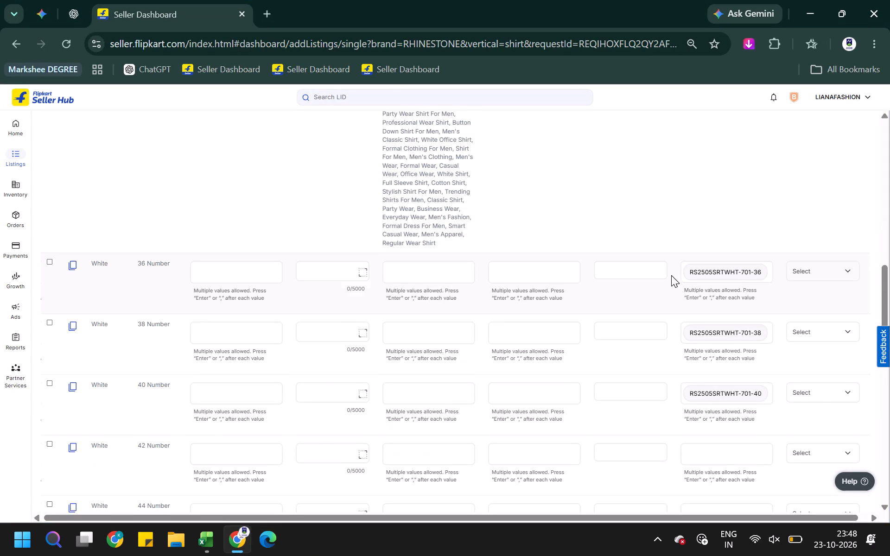
pyautogui.scroll(-1, 671, 275)
pyautogui.scroll(7, 668, 275)
pyautogui.scroll(-3, 585, 280)
pyautogui.doubleClick(528, 209)
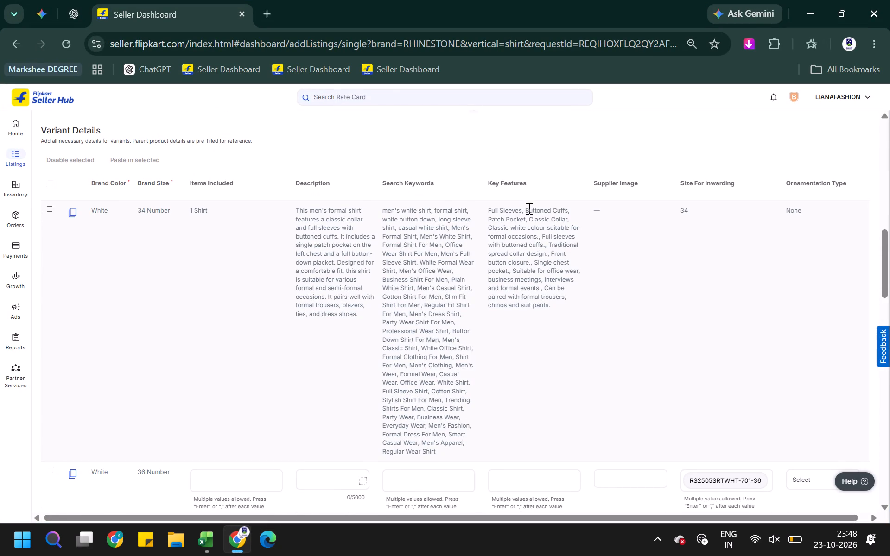
pyautogui.click(496, 209)
pyautogui.moveTo(485, 209); pyautogui.dragTo(543, 283)
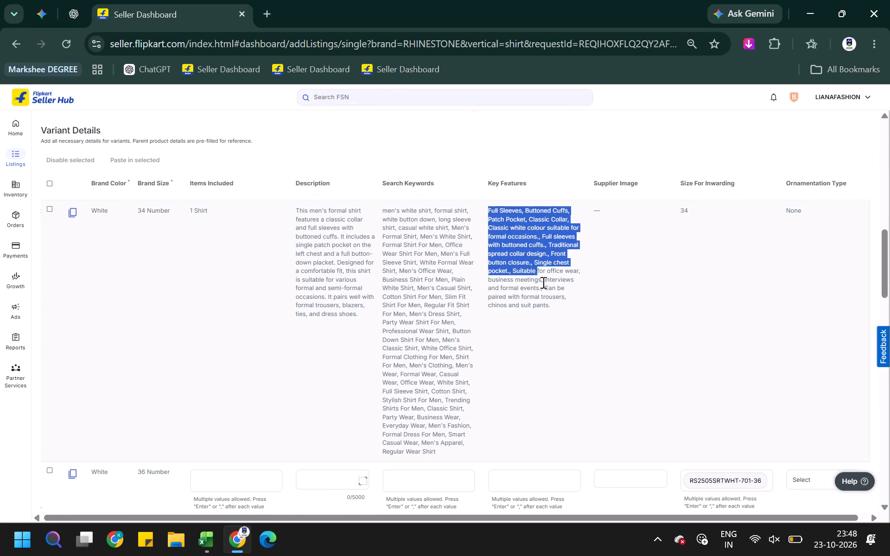
pyautogui.moveTo(543, 283); pyautogui.dragTo(556, 313)
pyautogui.hotkey('ctrl', 'c')
pyautogui.hotkey('ctrl', 'c')
pyautogui.hotkey('ctrl', 'c')
# Paste the copied text into Key Features of the White 36 Number and White 38 Number variants.
pyautogui.scroll(-3, 639, 309)
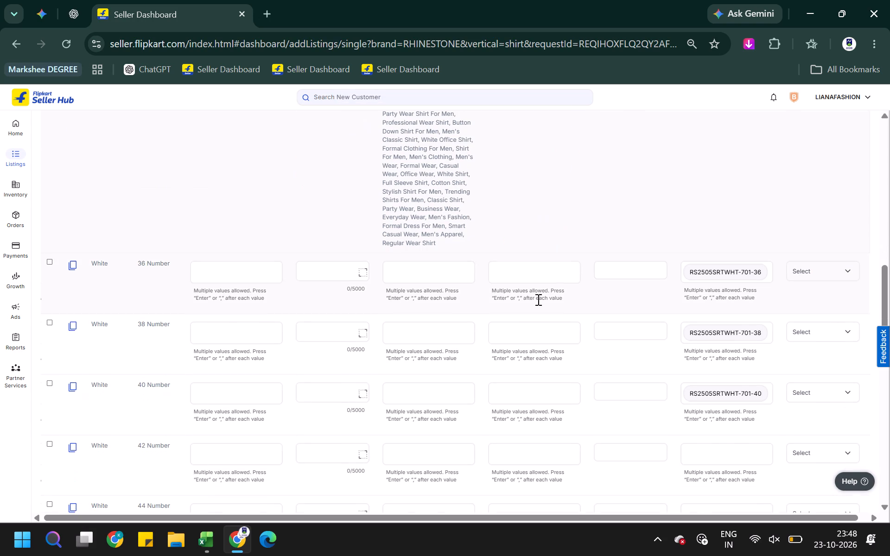
pyautogui.click(523, 268)
pyautogui.hotkey('ctrl', 'v')
pyautogui.click(522, 370)
pyautogui.hotkey('ctrl', 'v')
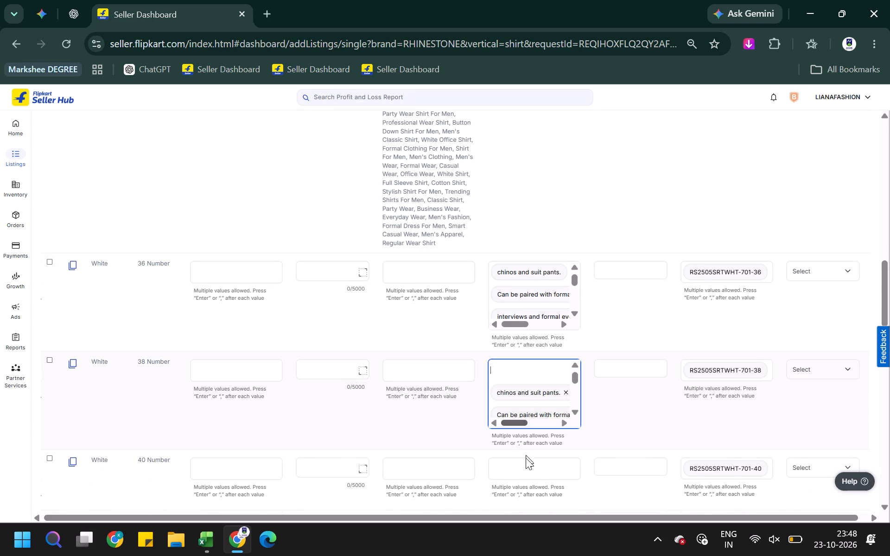
pyautogui.click(528, 468)
pyautogui.hotkey('ctrl', 'v')
# Examine the variant rows and the other columns of the Variant Details table against the White 34 Number reference.
pyautogui.scroll(-3, 642, 295)
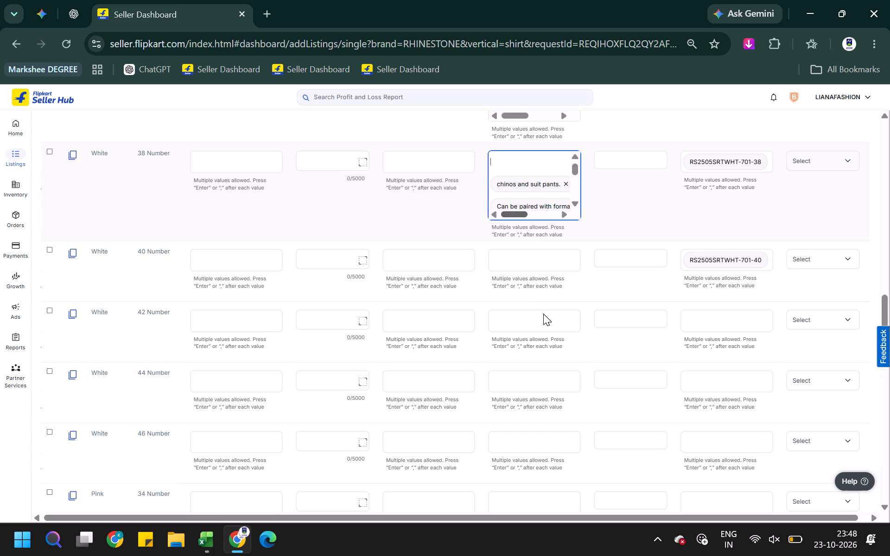
pyautogui.scroll(4, 543, 314)
pyautogui.scroll(3, 382, 321)
pyautogui.scroll(-2, 284, 324)
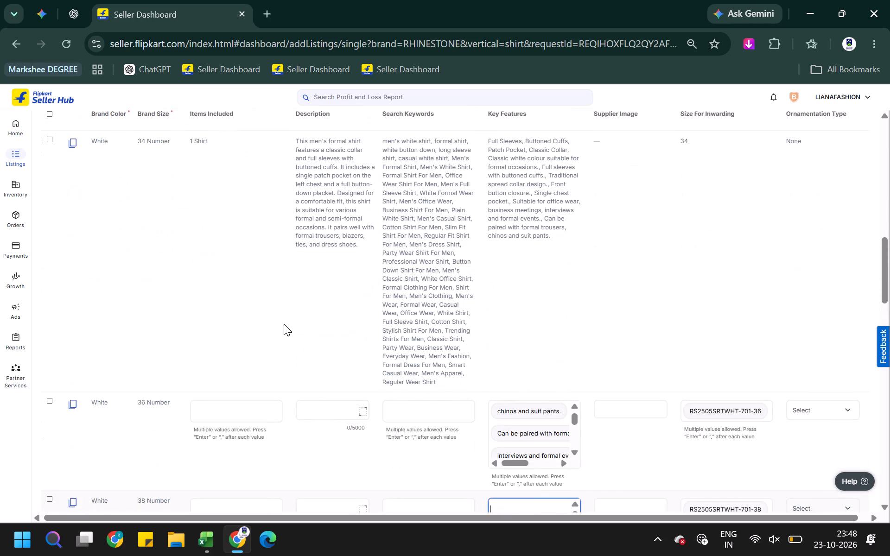
pyautogui.hscroll(2, 284, 324)
pyautogui.scroll(-4, 289, 321)
pyautogui.scroll(-5, 390, 268)
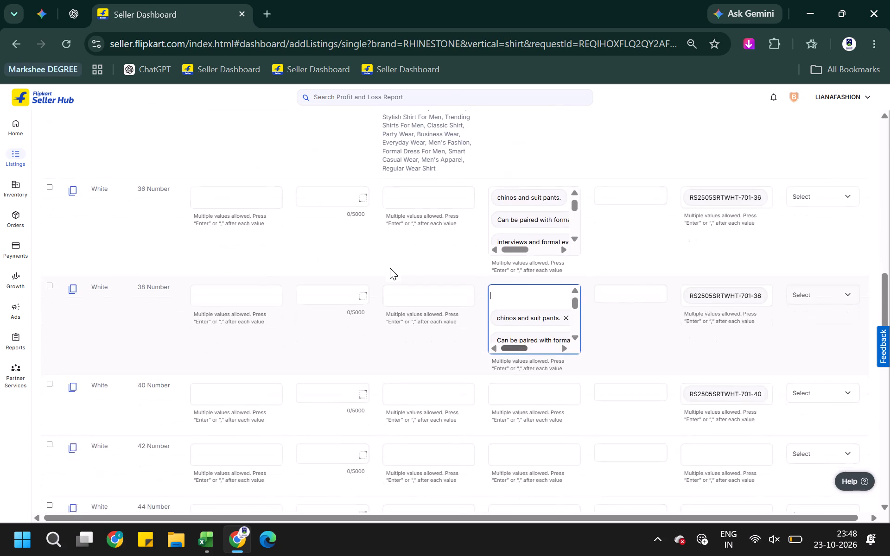
pyautogui.scroll(7, 390, 268)
pyautogui.hscroll(2, 390, 268)
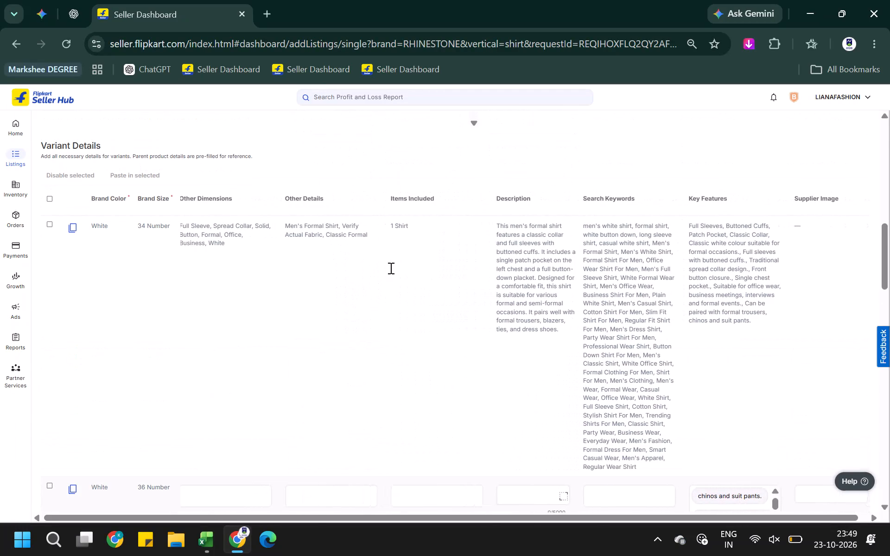
pyautogui.hscroll(5, 390, 268)
pyautogui.scroll(-1, 390, 268)
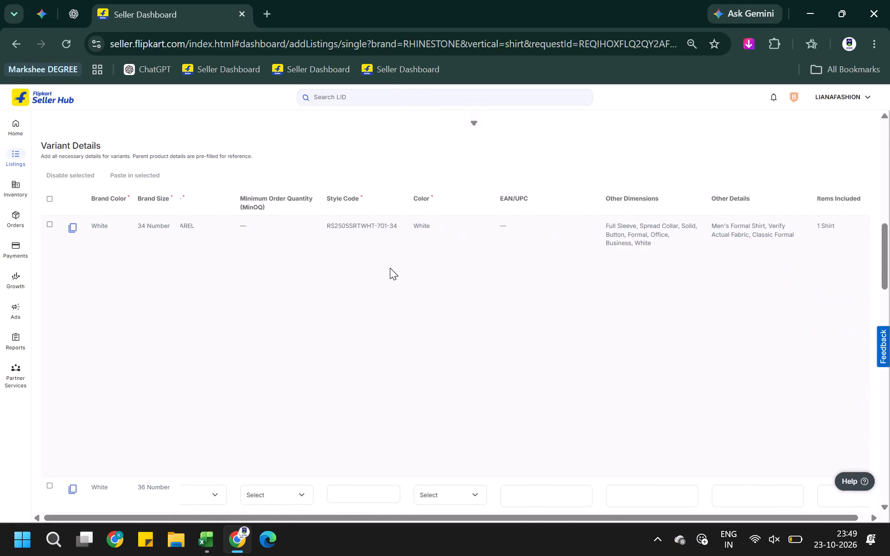
pyautogui.scroll(-4, 390, 268)
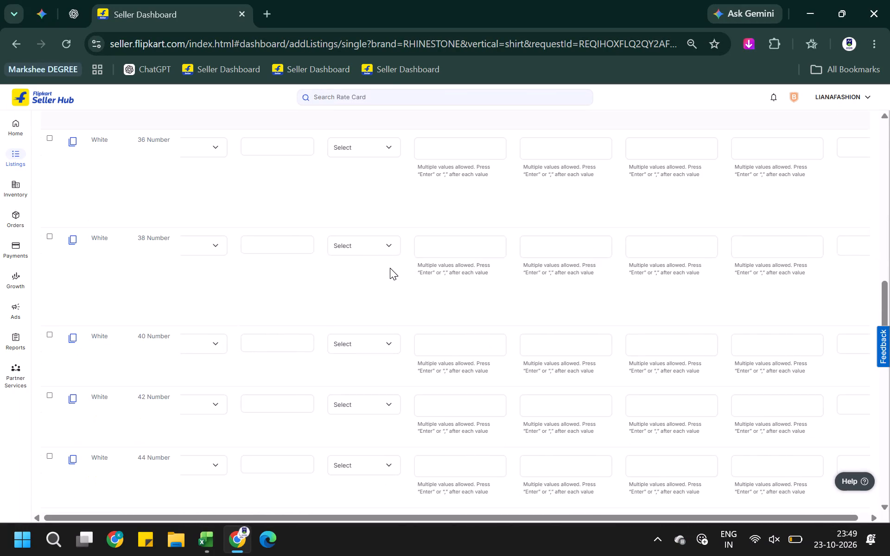
pyautogui.hscroll(-6, 390, 268)
# Paste the copied text into Key Features of the White 40 Number and White 42 Number variants.
pyautogui.hotkey('ctrl', 'v')
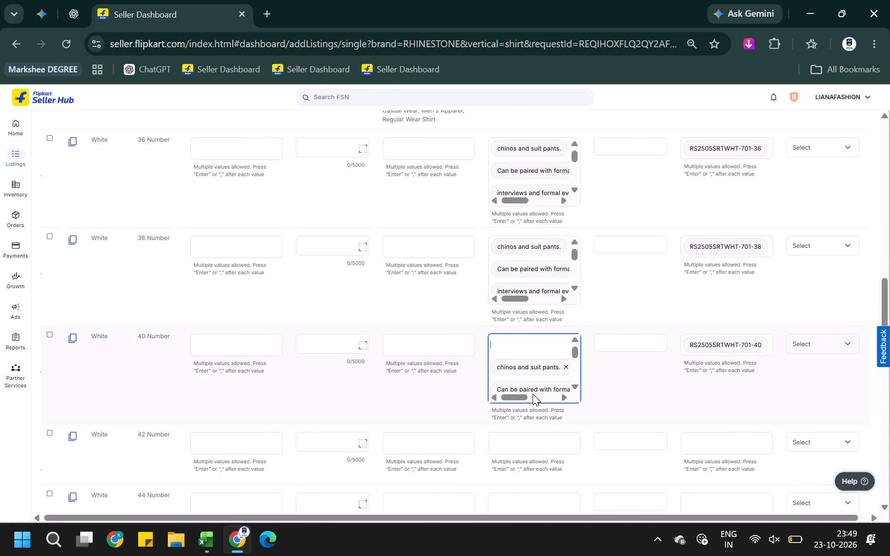
pyautogui.click(527, 450)
pyautogui.hotkey('ctrl', 'v')
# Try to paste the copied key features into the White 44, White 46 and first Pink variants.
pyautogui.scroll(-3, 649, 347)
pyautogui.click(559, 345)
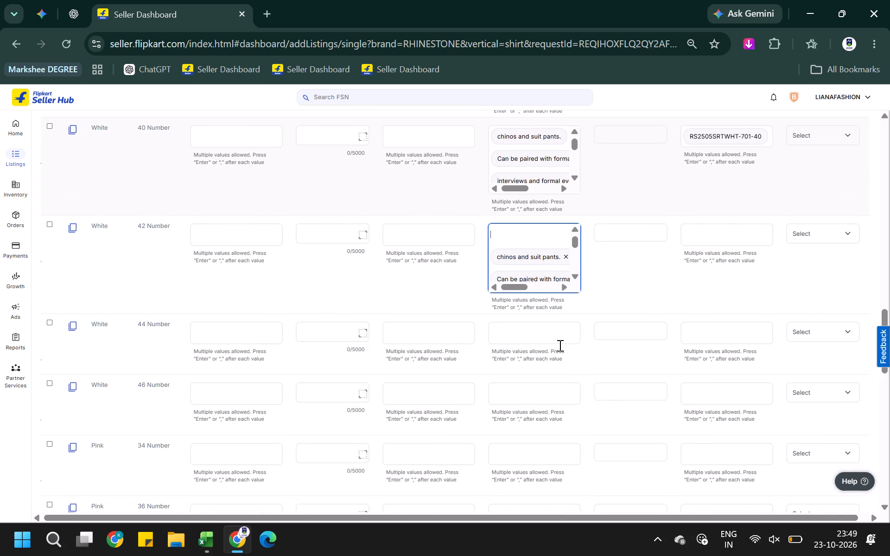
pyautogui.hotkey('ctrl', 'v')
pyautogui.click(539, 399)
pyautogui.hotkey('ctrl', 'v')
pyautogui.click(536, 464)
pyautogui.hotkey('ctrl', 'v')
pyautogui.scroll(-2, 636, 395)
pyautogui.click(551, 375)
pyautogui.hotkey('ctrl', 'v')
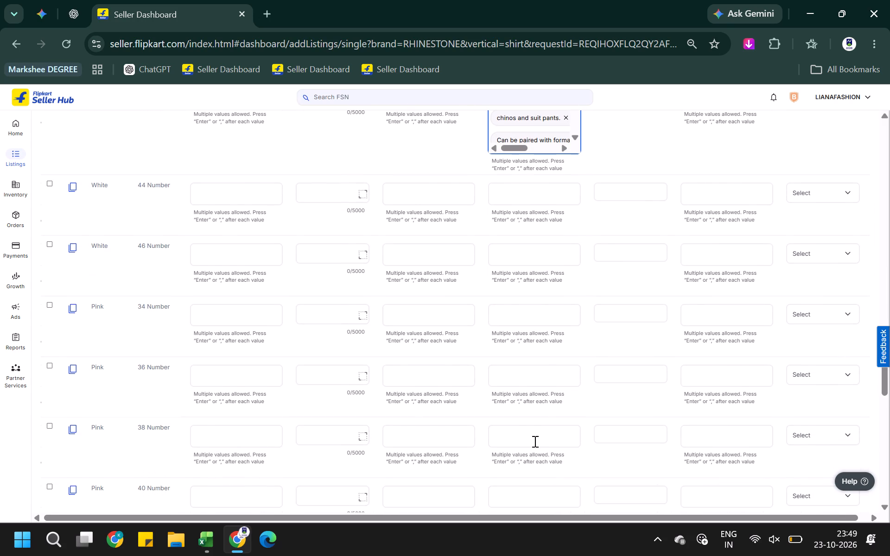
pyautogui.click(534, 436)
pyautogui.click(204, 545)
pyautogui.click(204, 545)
# Paste the copied text into Key Features of the White 44 Number and White 46 Number variants.
pyautogui.scroll(3, 581, 207)
pyautogui.scroll(-5, 581, 207)
pyautogui.scroll(1, 581, 207)
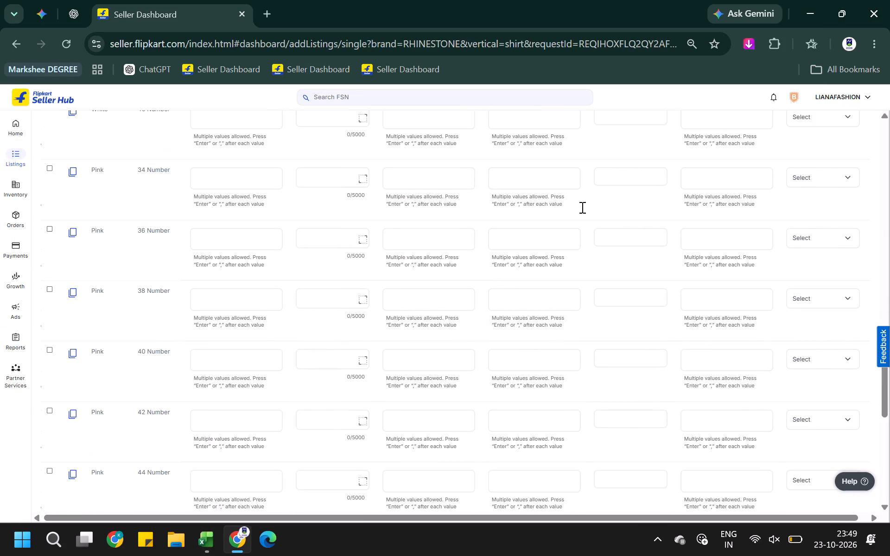
pyautogui.scroll(2, 581, 207)
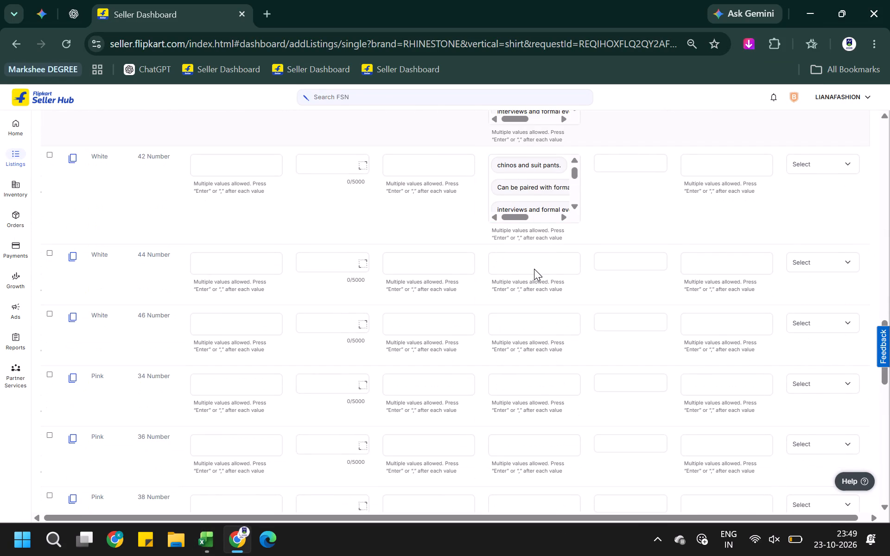
pyautogui.scroll(-1, 534, 269)
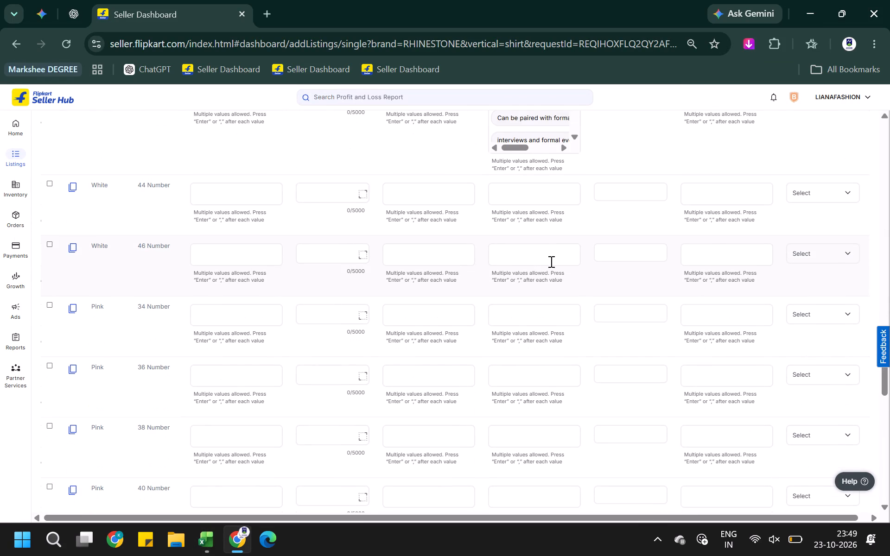
pyautogui.click(544, 189)
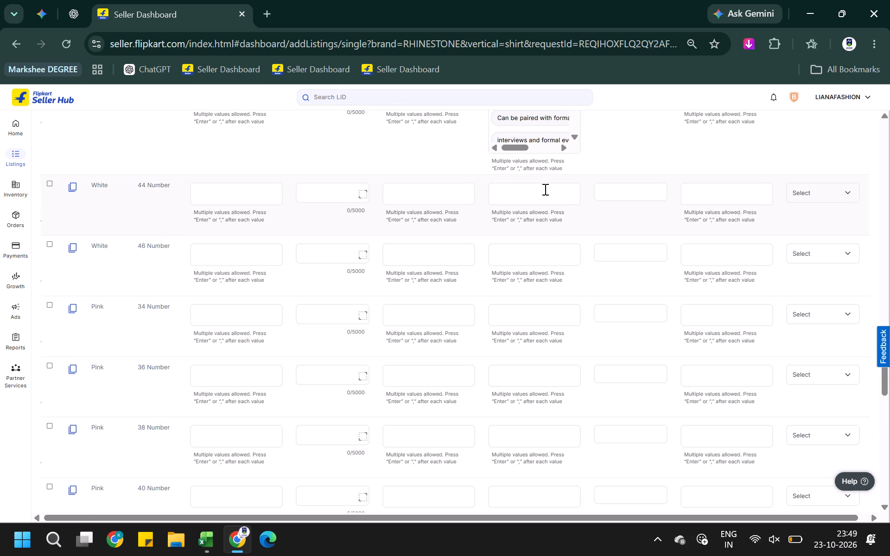
pyautogui.hotkey('ctrl', 'v')
pyautogui.click(540, 290)
pyautogui.hotkey('ctrl', 'v')
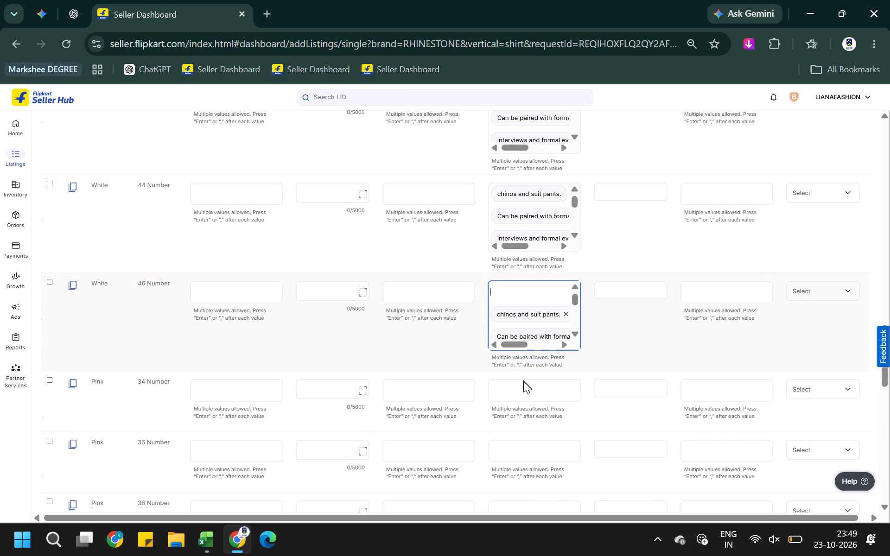
# Paste the copied text into Key Features of the Pink 34 Number variant.
pyautogui.click(526, 390)
pyautogui.hotkey('ctrl', 'v')
pyautogui.scroll(-3, 531, 384)
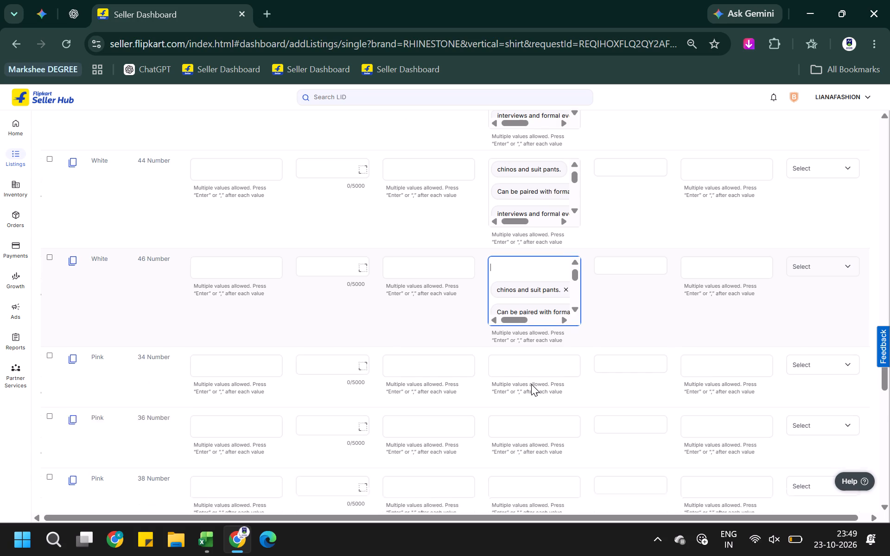
pyautogui.scroll(-13, 533, 375)
pyautogui.scroll(6, 533, 375)
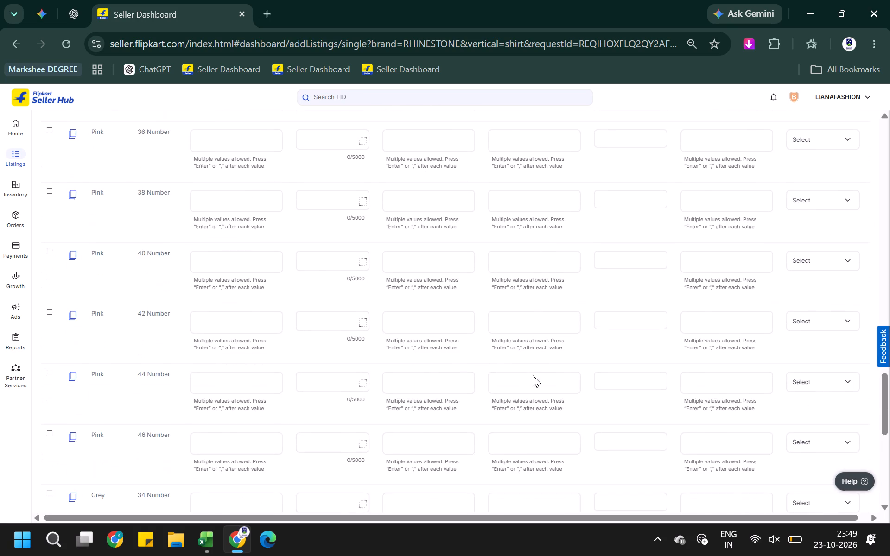
pyautogui.scroll(4, 533, 375)
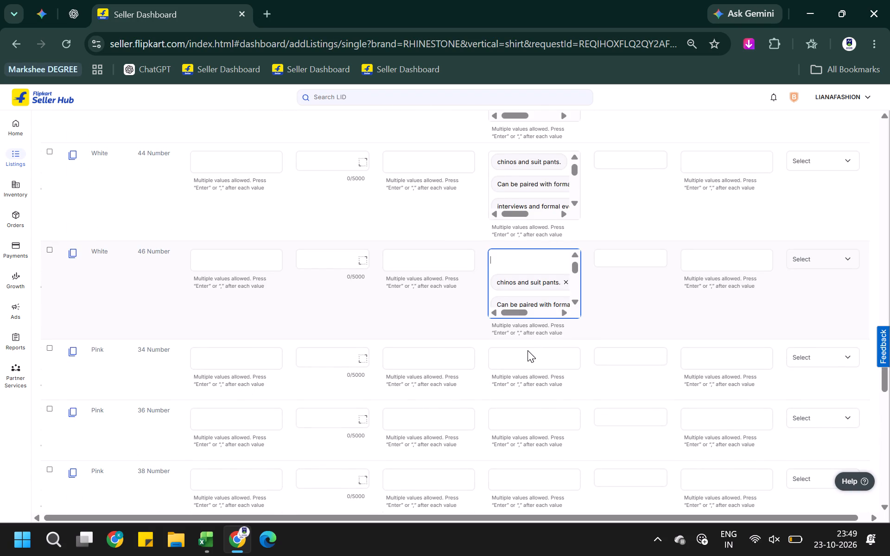
pyautogui.scroll(-12, 528, 350)
pyautogui.scroll(-3, 524, 420)
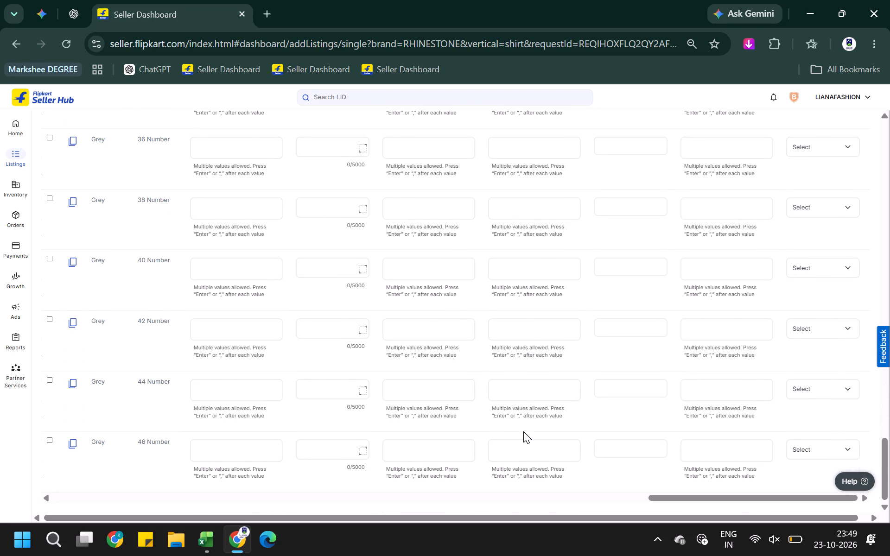
pyautogui.click(528, 444)
pyautogui.click(528, 444)
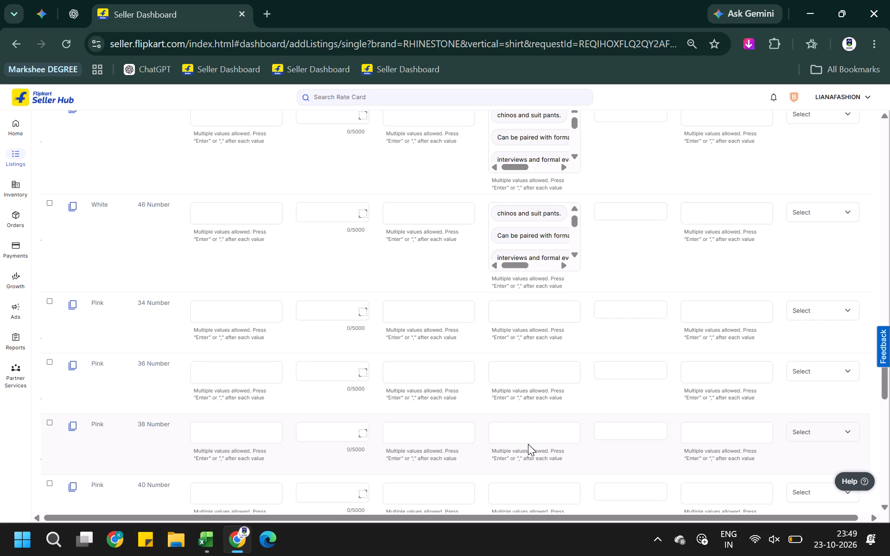
pyautogui.click(526, 313)
pyautogui.scroll(-13, 526, 313)
pyautogui.scroll(-5, 524, 405)
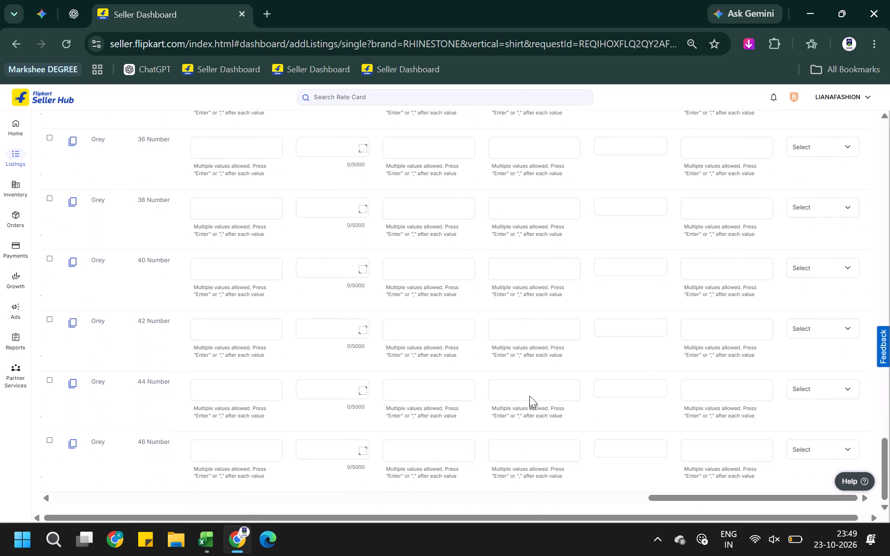
pyautogui.scroll(9, 529, 393)
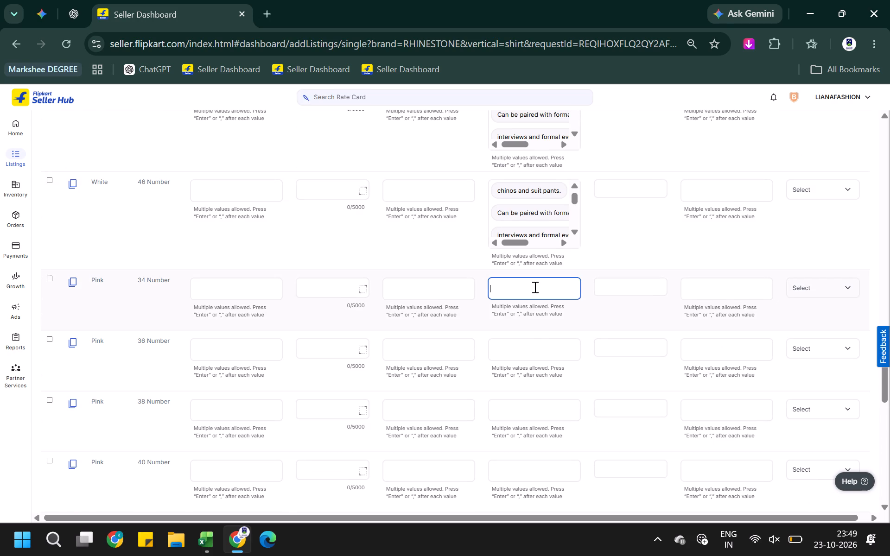
pyautogui.hotkey('ctrl', 'v')
# Paste the copied text into Key Features of the Pink 36 Number variant.
pyautogui.click(529, 353)
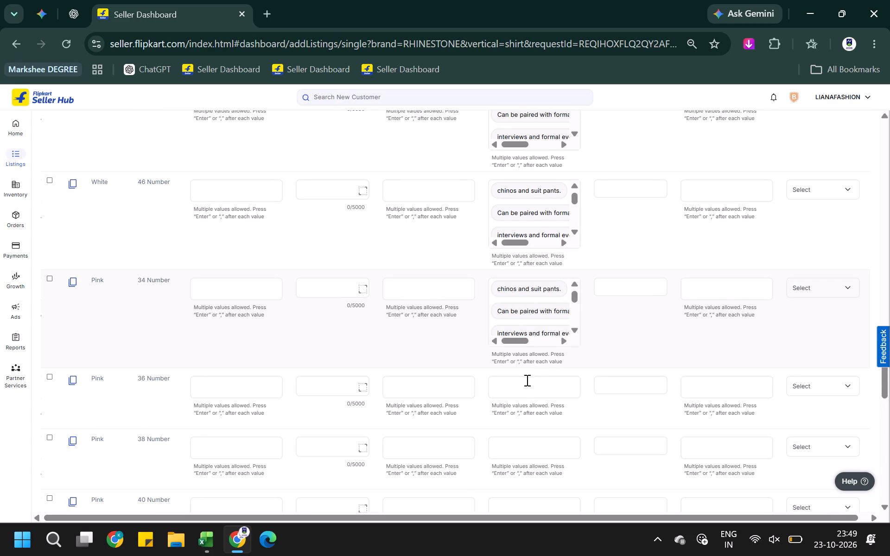
pyautogui.click(526, 387)
pyautogui.hotkey('ctrl', 'v')
pyautogui.scroll(-2, 571, 336)
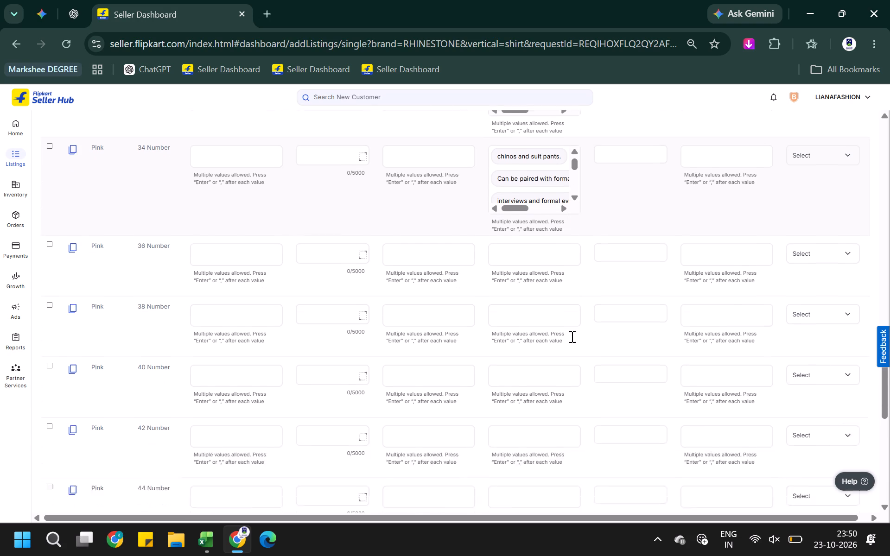
pyautogui.scroll(-1, 571, 336)
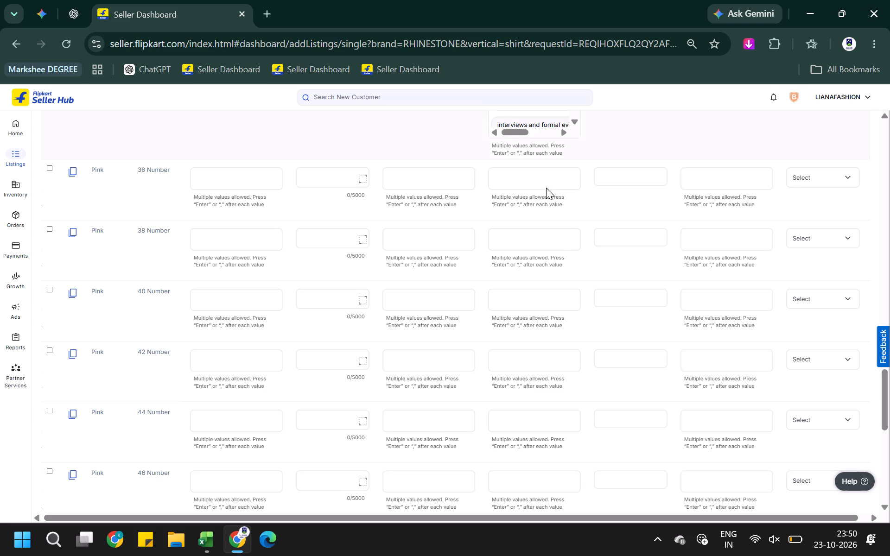
pyautogui.hotkey('ctrl', 'v')
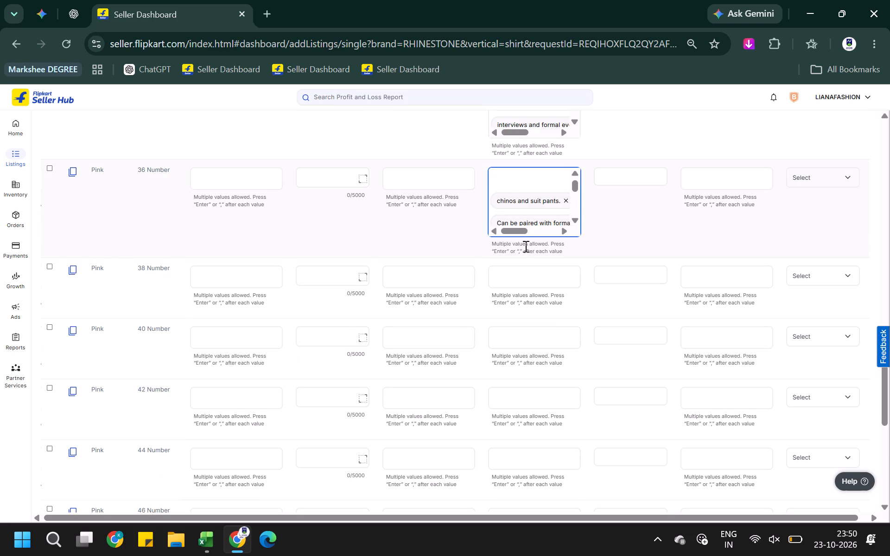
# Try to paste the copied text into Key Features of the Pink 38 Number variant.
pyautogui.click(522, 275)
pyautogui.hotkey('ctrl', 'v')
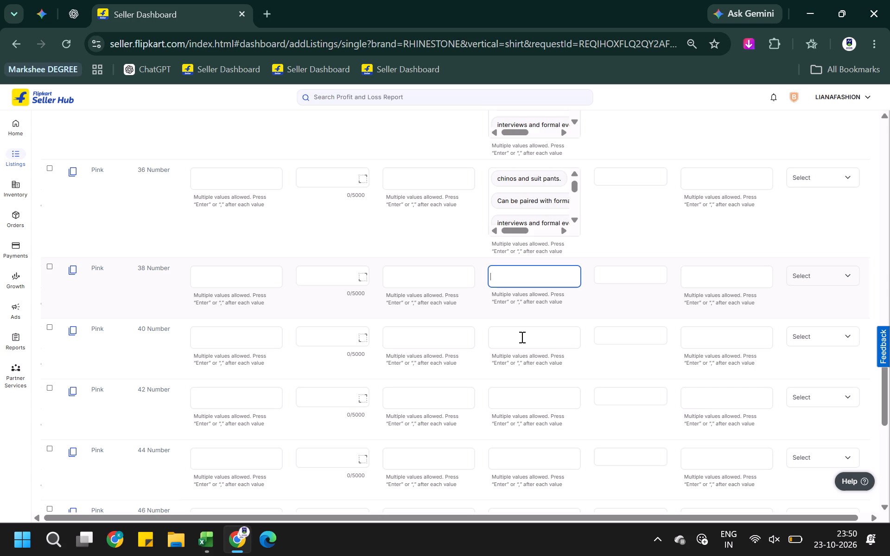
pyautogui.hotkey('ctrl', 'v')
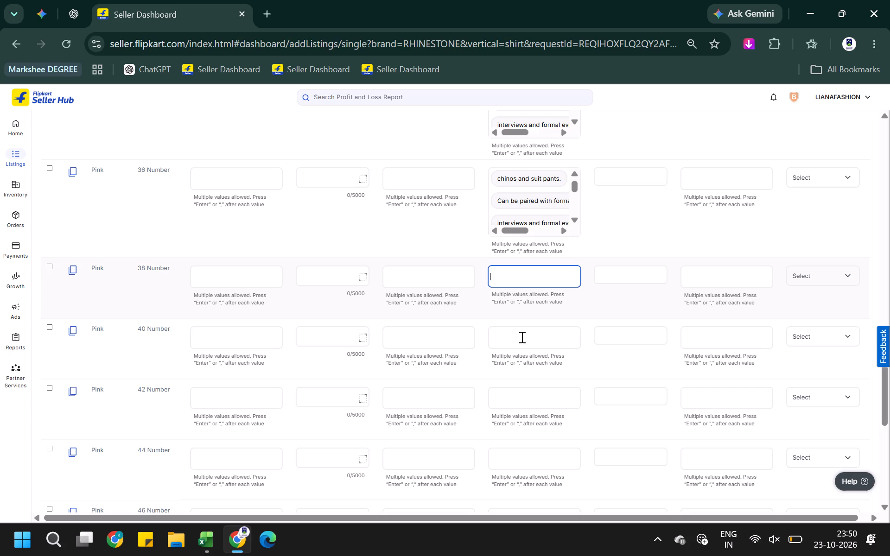
# Paste the copied text into Key Features of the Pink 40 Number variant.
pyautogui.click(521, 340)
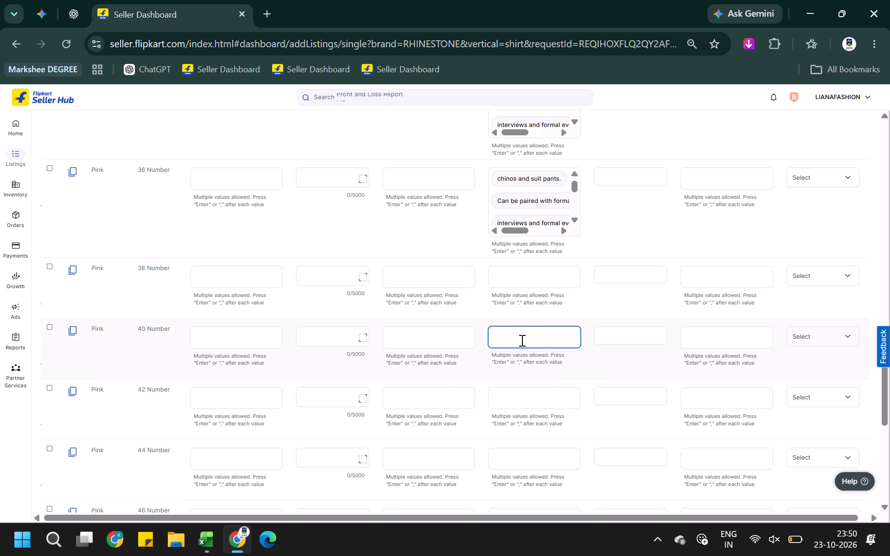
pyautogui.hotkey('ctrl', 'v')
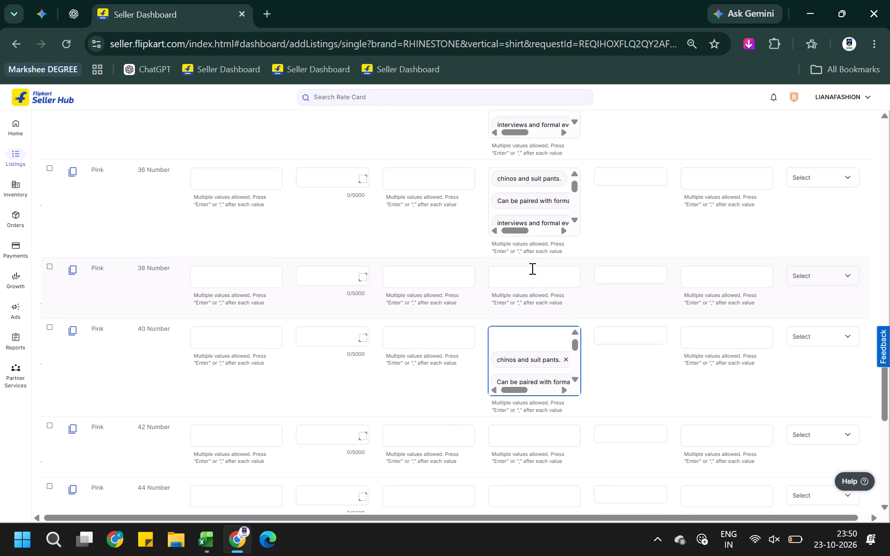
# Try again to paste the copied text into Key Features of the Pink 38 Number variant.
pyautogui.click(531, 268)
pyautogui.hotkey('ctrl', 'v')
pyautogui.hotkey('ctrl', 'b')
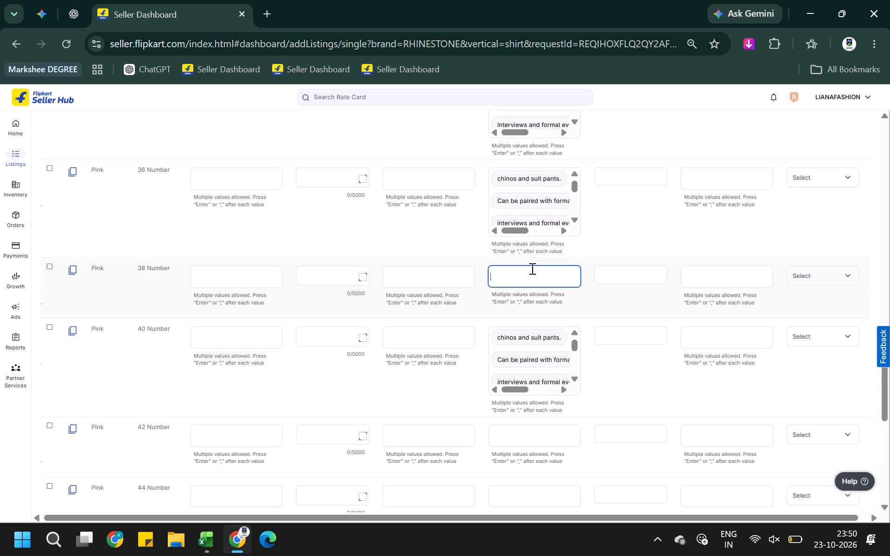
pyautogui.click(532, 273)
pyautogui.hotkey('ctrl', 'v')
# Dismiss the Energy Saver notice and paste the copied text into Key Features of the Pink 42 Number variant.
pyautogui.click(517, 428)
pyautogui.click(507, 433)
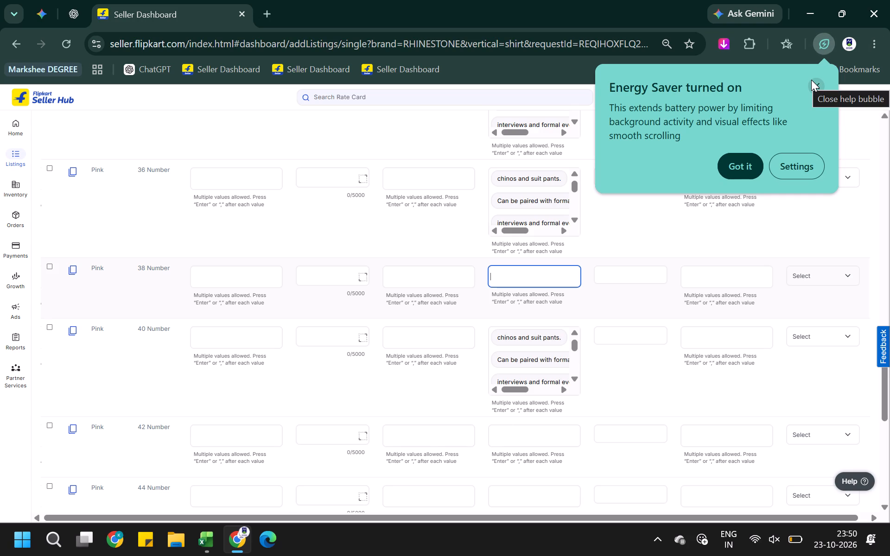
pyautogui.click(750, 171)
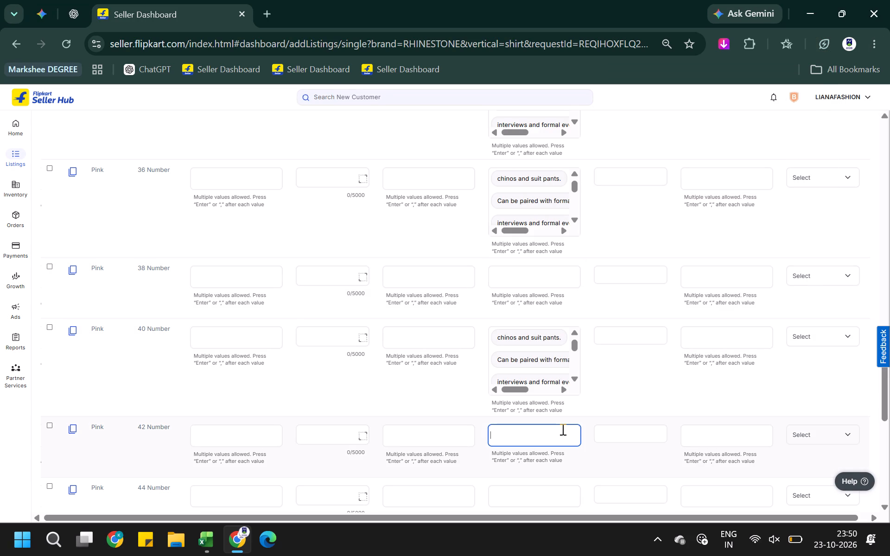
pyautogui.hotkey('ctrl', 'v')
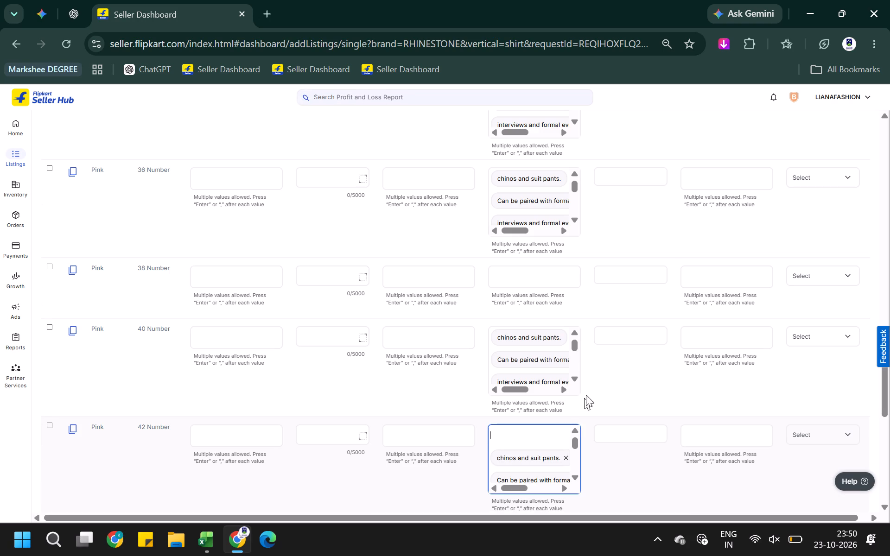
# Paste the copied text into Key Features of the skipped Pink 38 Number variant.
pyautogui.click(566, 271)
pyautogui.hotkey('ctrl', 'v')
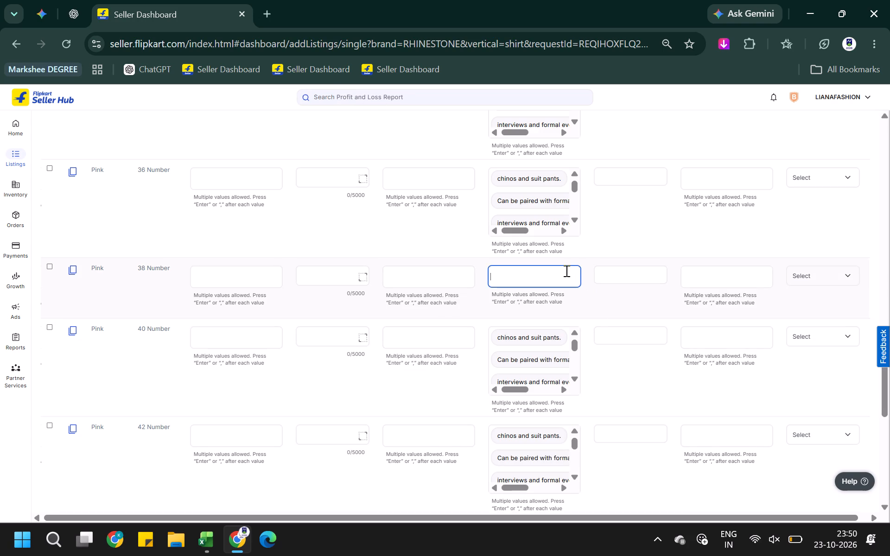
pyautogui.scroll(-3, 451, 309)
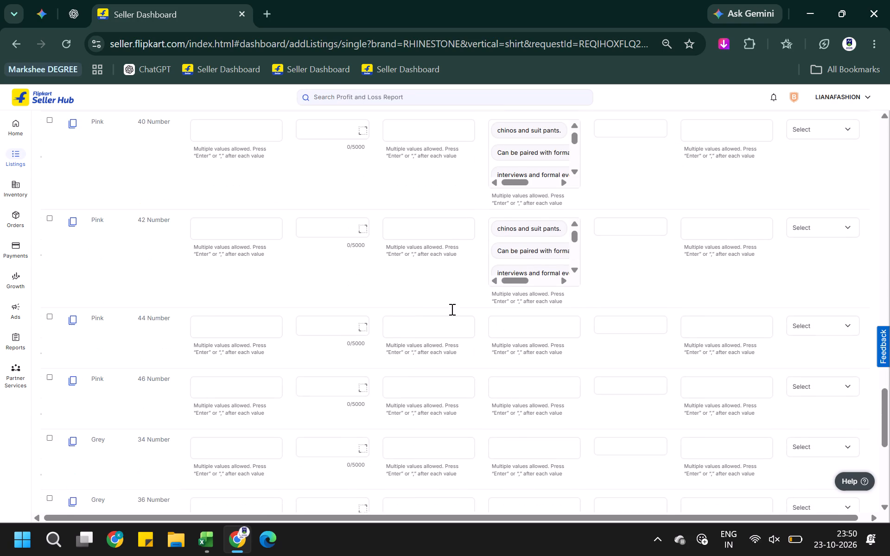
pyautogui.scroll(3, 500, 299)
pyautogui.scroll(2, 624, 278)
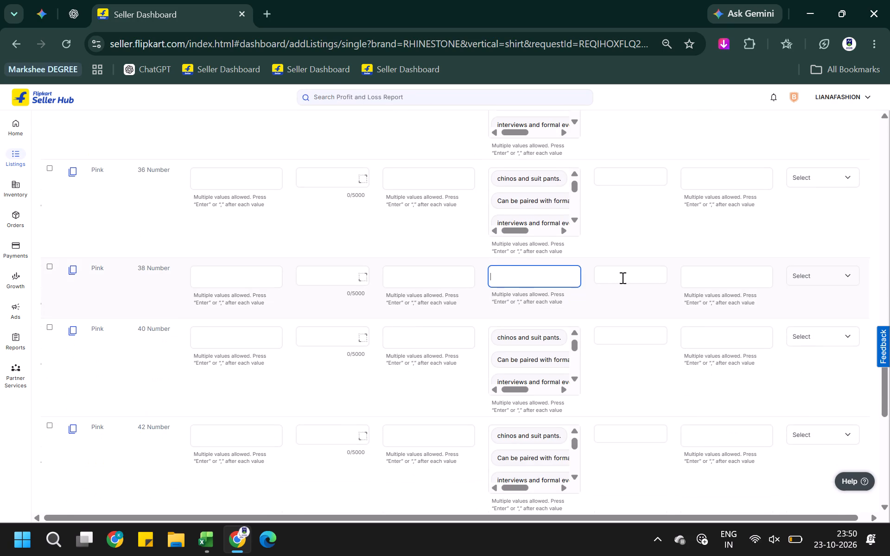
pyautogui.scroll(12, 624, 278)
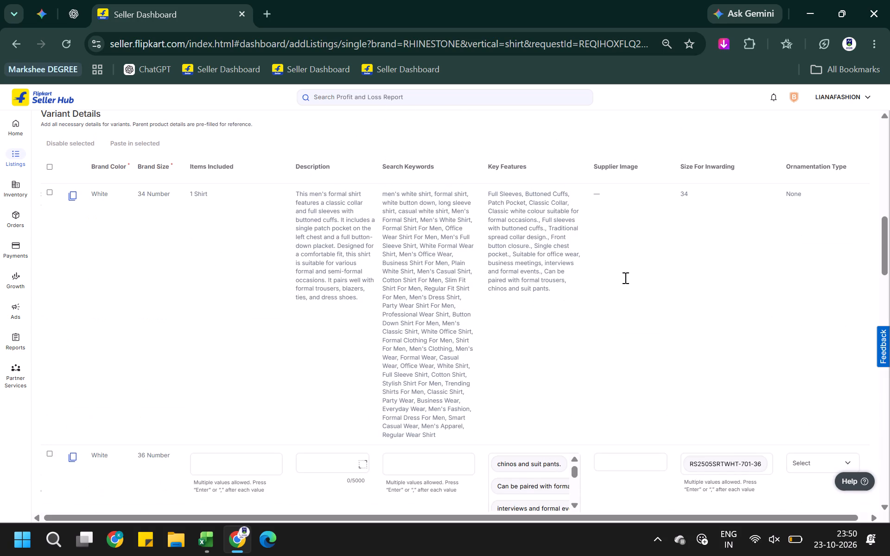
pyautogui.scroll(-3, 391, 299)
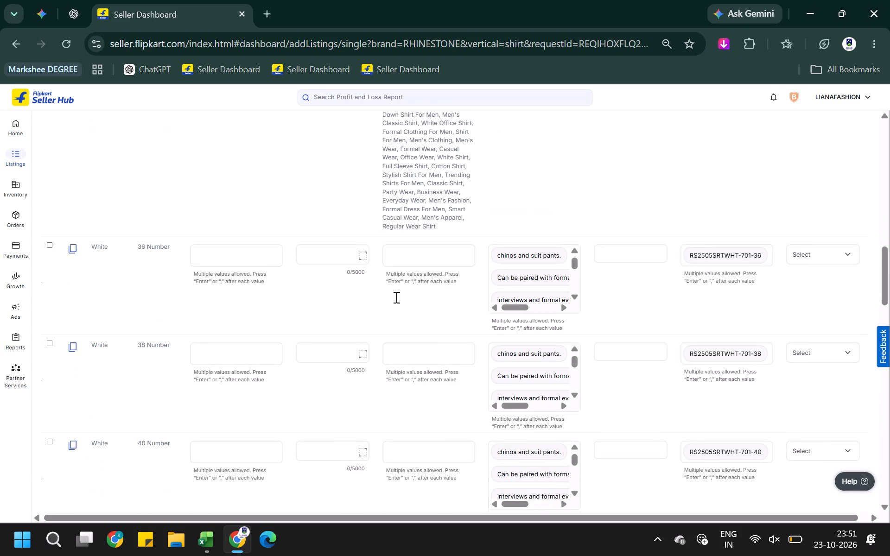
pyautogui.scroll(-14, 439, 284)
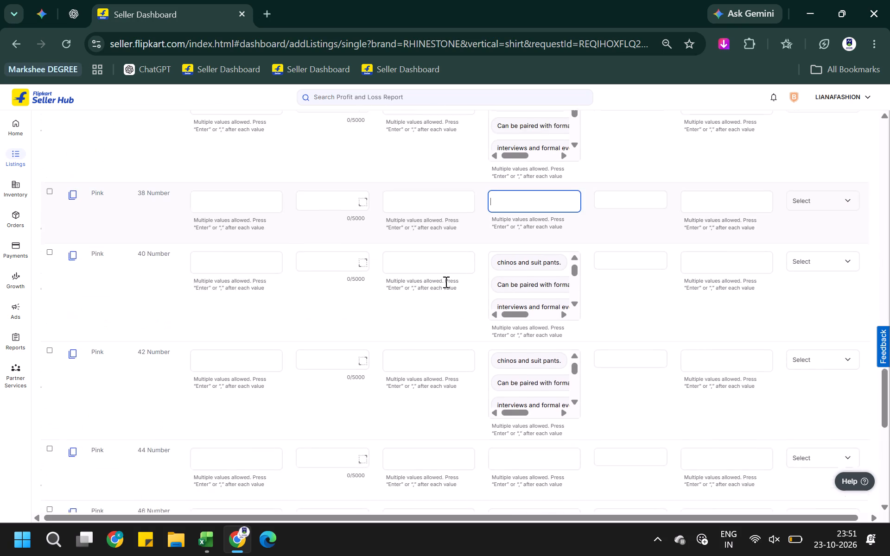
pyautogui.scroll(4, 445, 282)
pyautogui.click(523, 352)
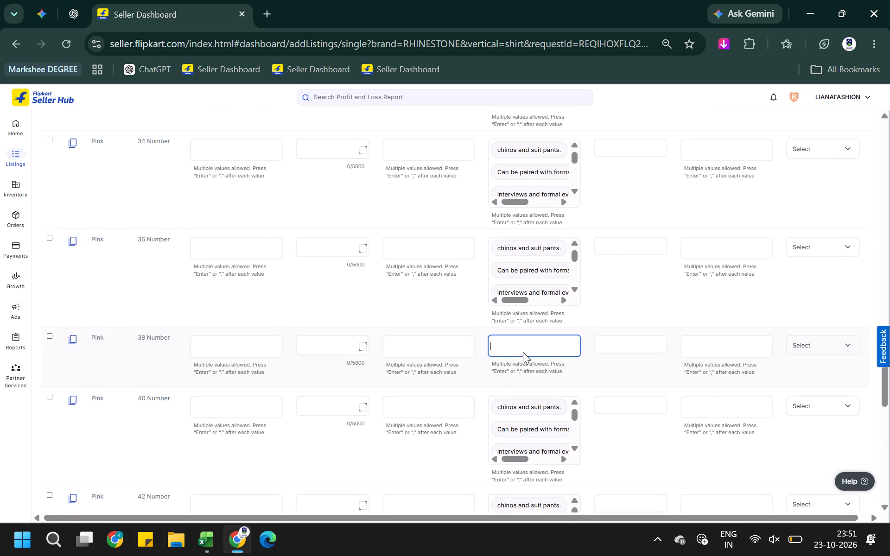
pyautogui.hotkey('ctrl', 'v')
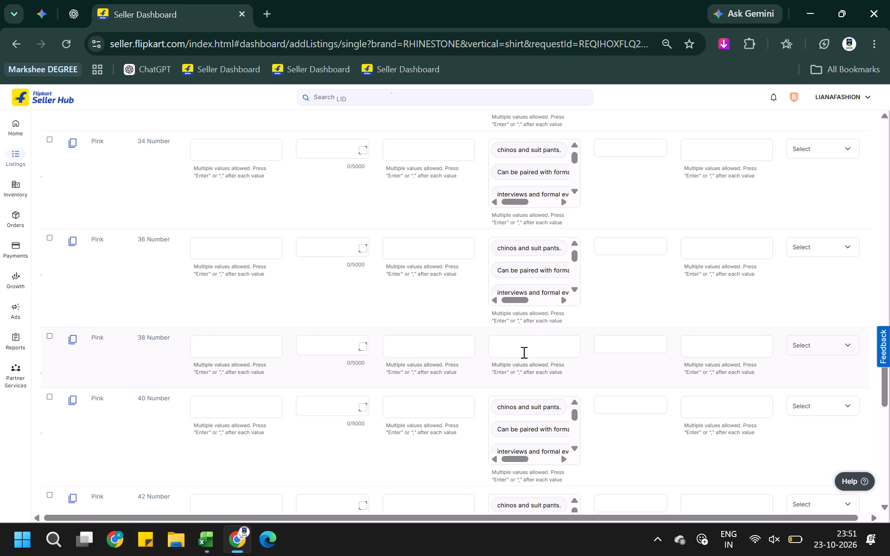
pyautogui.click(521, 344)
pyautogui.hotkey('ctrl', 'v')
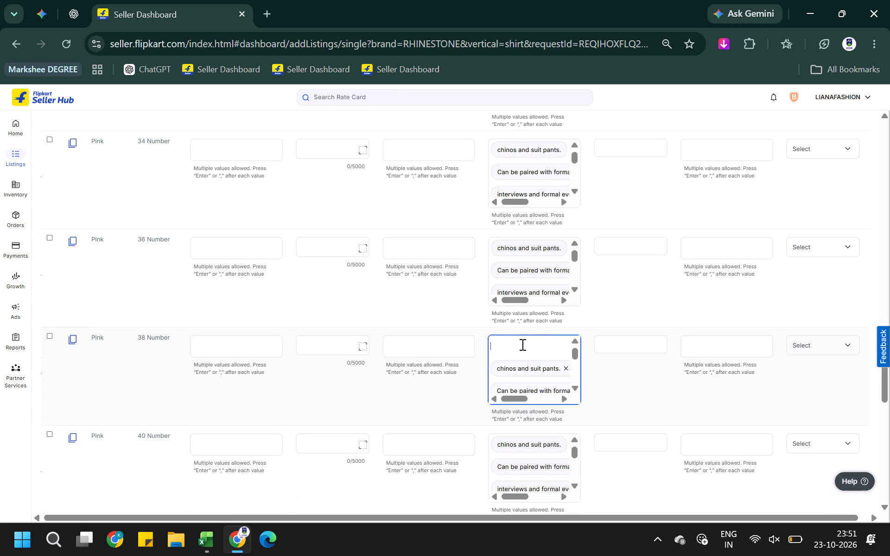
# Paste the copied text into Key Features of the Pink 44 Number and Pink 46 Number variants.
pyautogui.scroll(-4, 513, 344)
pyautogui.scroll(-5, 456, 329)
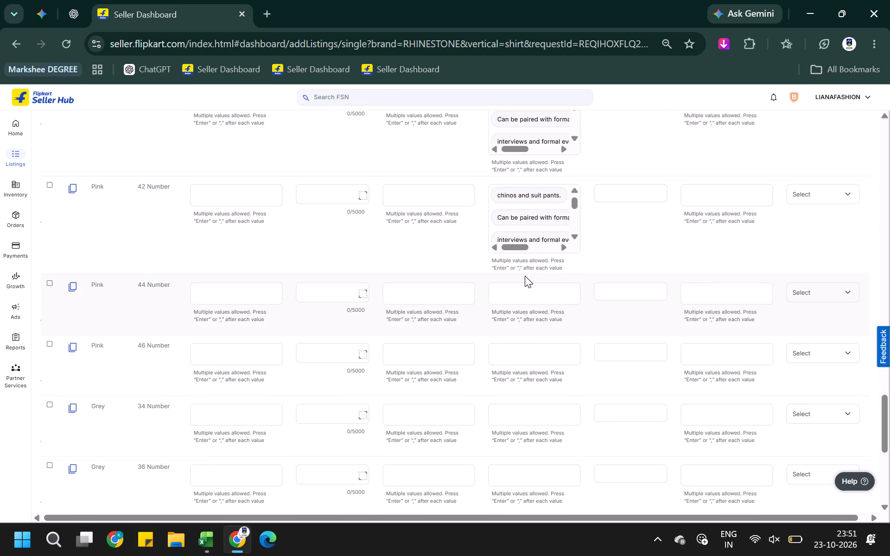
pyautogui.click(529, 292)
pyautogui.hotkey('ctrl', 'v')
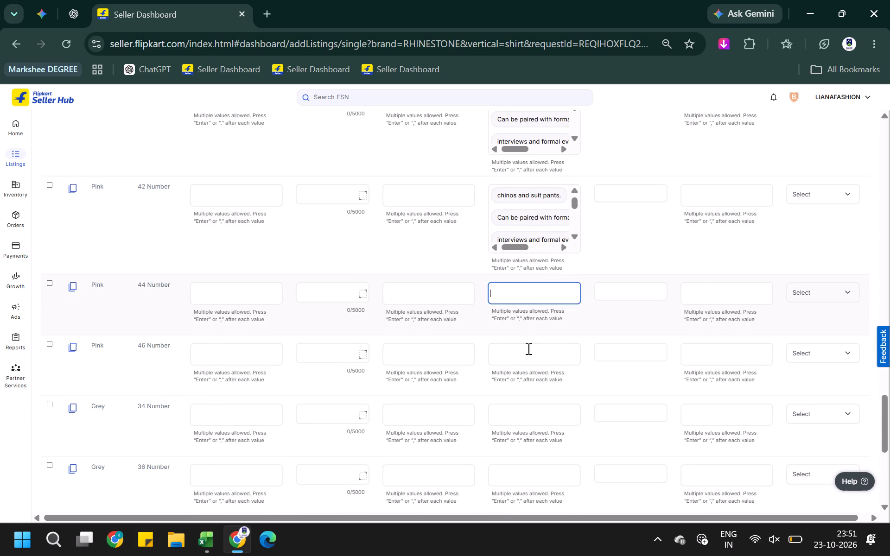
pyautogui.click(528, 361)
pyautogui.hotkey('ctrl', 'v')
pyautogui.scroll(-3, 536, 393)
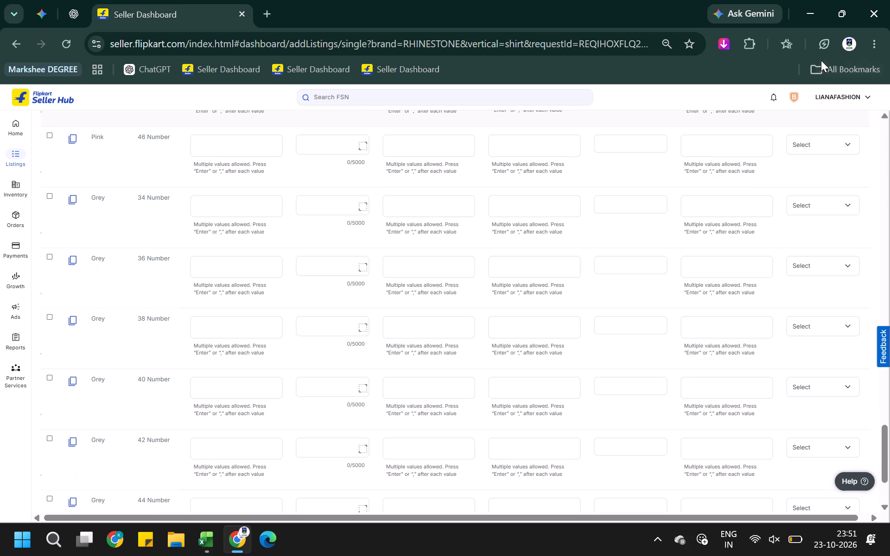
pyautogui.click(824, 49)
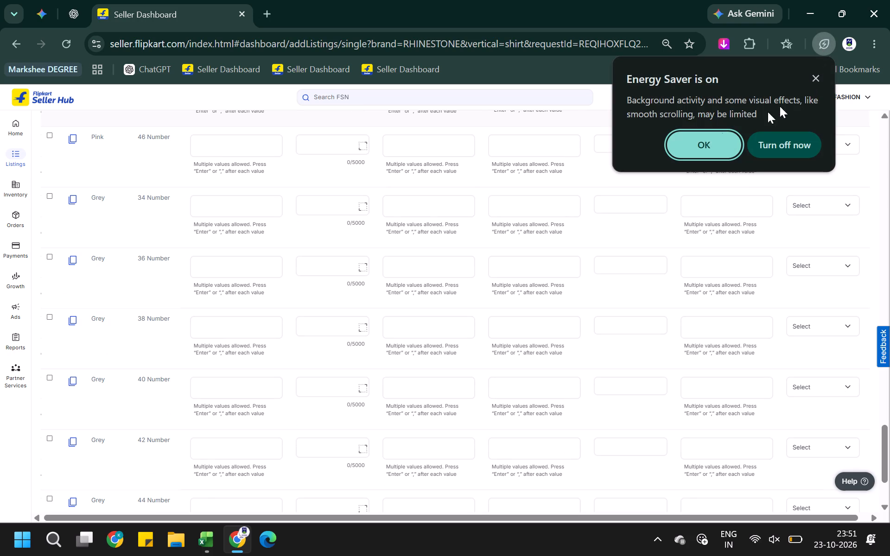
# Dismiss the Energy Saver notice and paste the copied text into Key Features of the Pink 44 Number variant.
pyautogui.click(709, 142)
pyautogui.scroll(5, 572, 279)
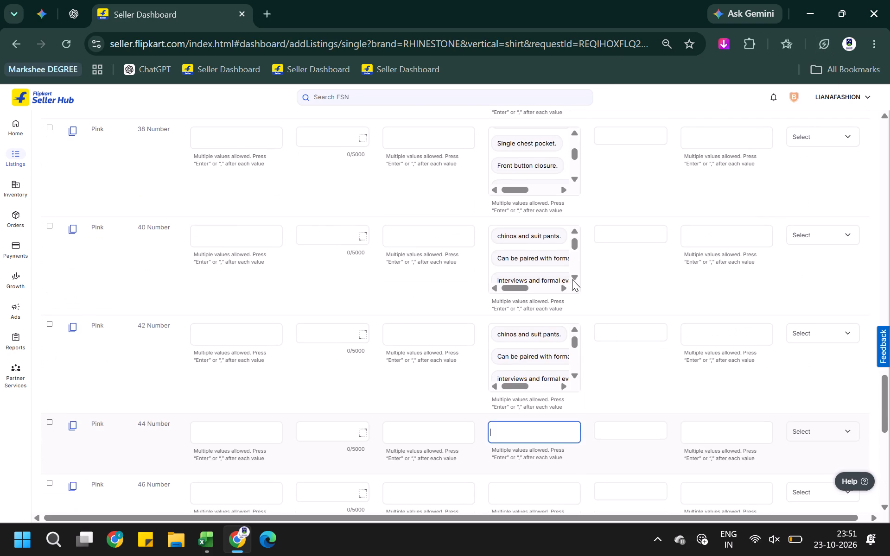
pyautogui.scroll(-7, 572, 279)
pyautogui.scroll(-4, 653, 292)
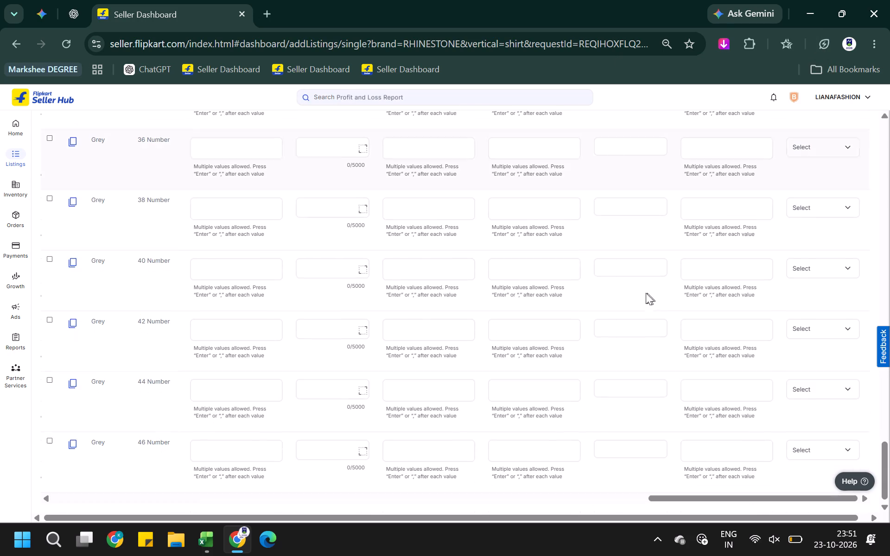
pyautogui.scroll(3, 574, 268)
pyautogui.click(517, 182)
pyautogui.hotkey('ctrl', 'v')
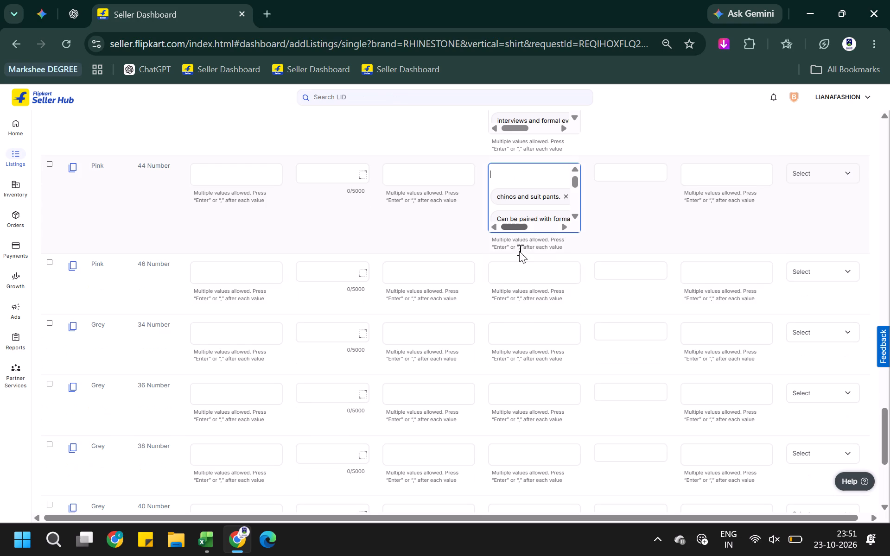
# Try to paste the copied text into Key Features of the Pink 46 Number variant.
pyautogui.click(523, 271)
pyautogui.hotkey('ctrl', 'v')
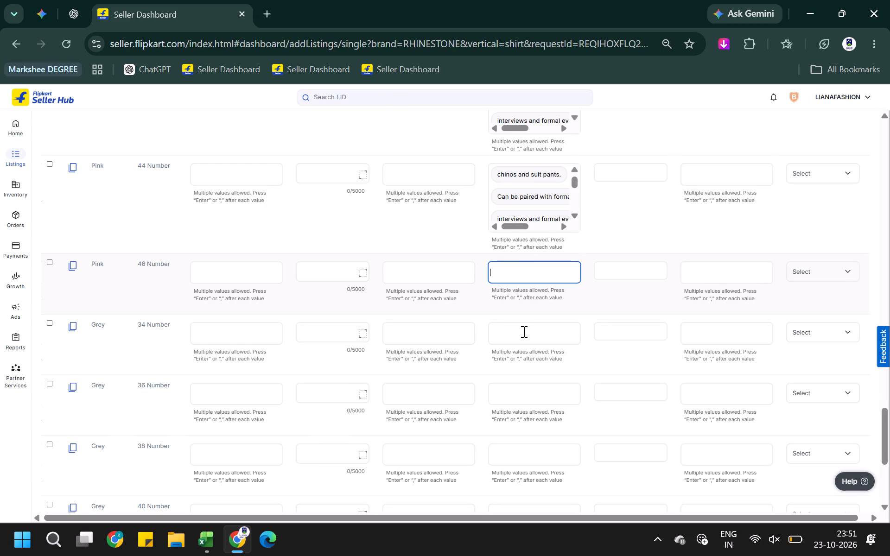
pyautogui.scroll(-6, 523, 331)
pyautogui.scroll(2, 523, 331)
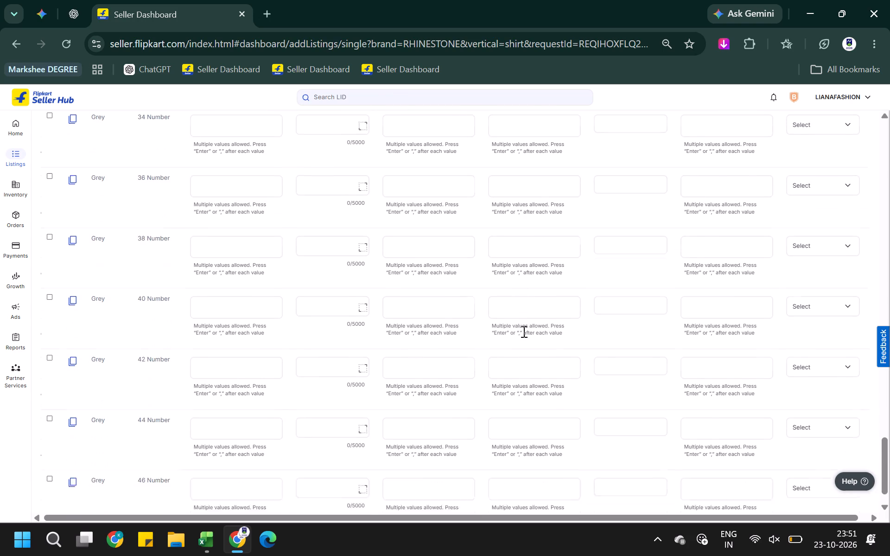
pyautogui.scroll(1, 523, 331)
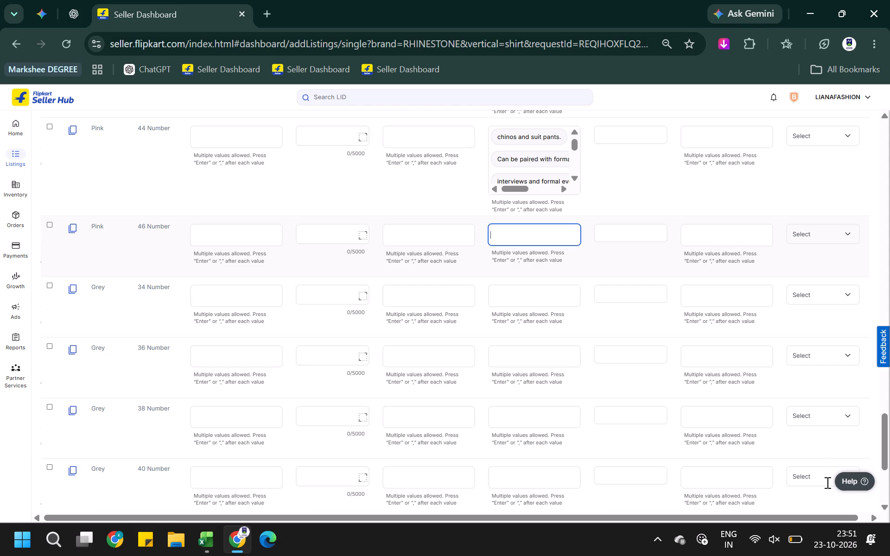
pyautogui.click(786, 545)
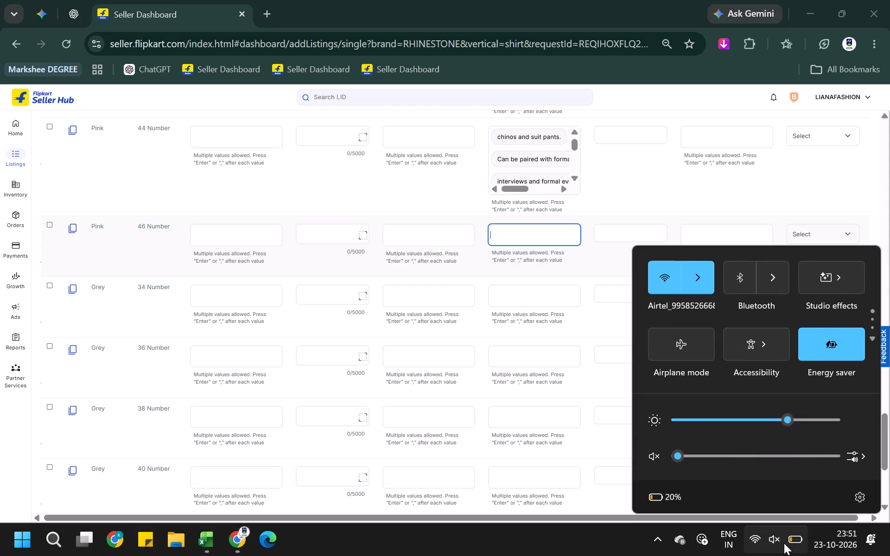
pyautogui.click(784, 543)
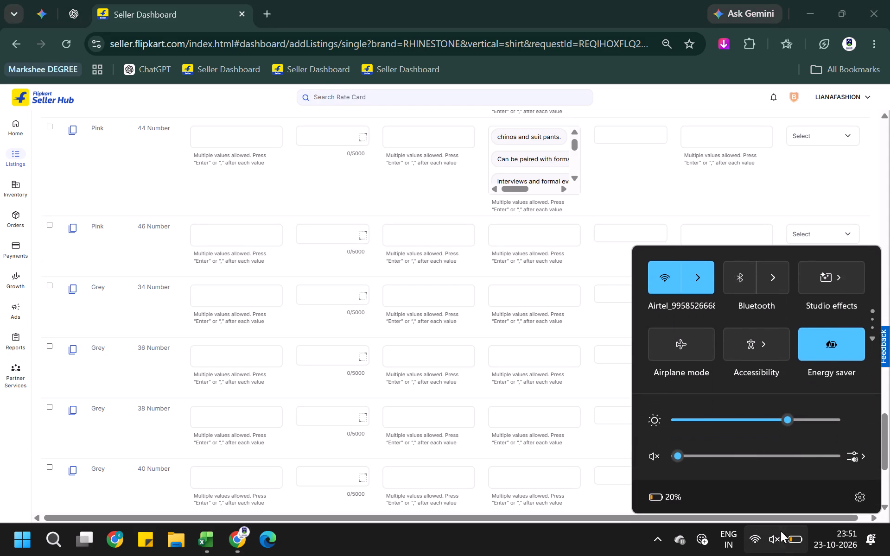
# Paste the copied text into Key Features of the Pink 46 Number variant again.
pyautogui.click(557, 229)
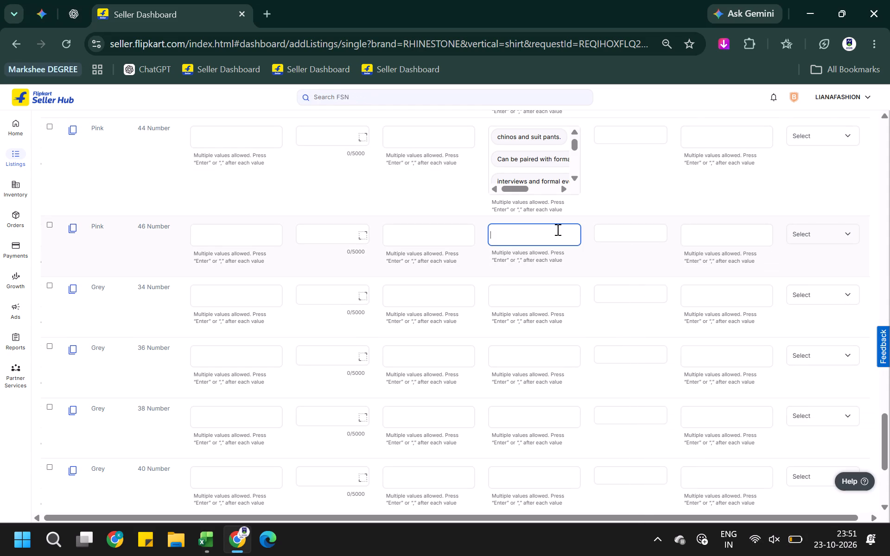
pyautogui.hotkey('ctrl', 'v')
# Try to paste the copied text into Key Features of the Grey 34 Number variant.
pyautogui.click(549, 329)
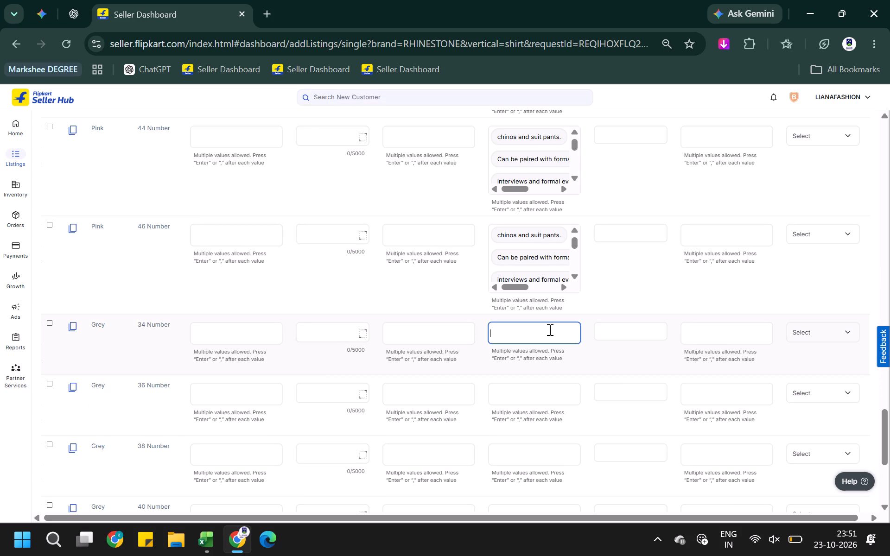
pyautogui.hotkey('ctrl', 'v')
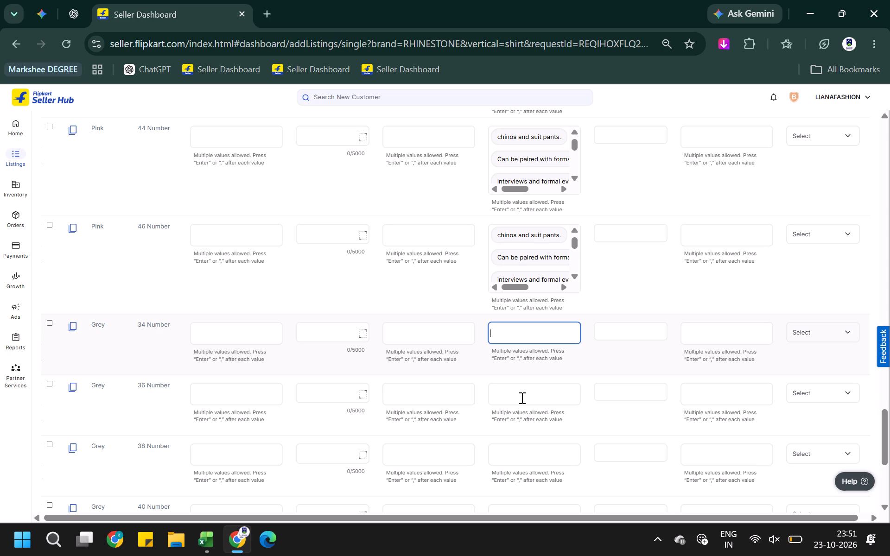
# Start filling in Key Features of the Grey 36 Number variant.
pyautogui.click(521, 397)
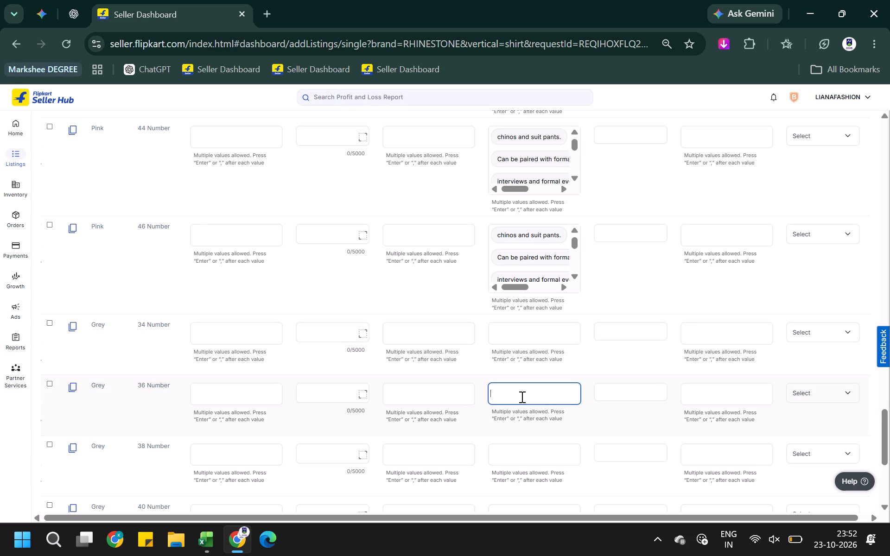
# Paste the copied text into Key Features of the Grey 36 Number variant.
pyautogui.hotkey('ctrl', 'v')
# Paste the copied text into Key Features of the Grey 34 Number variant.
pyautogui.click(526, 334)
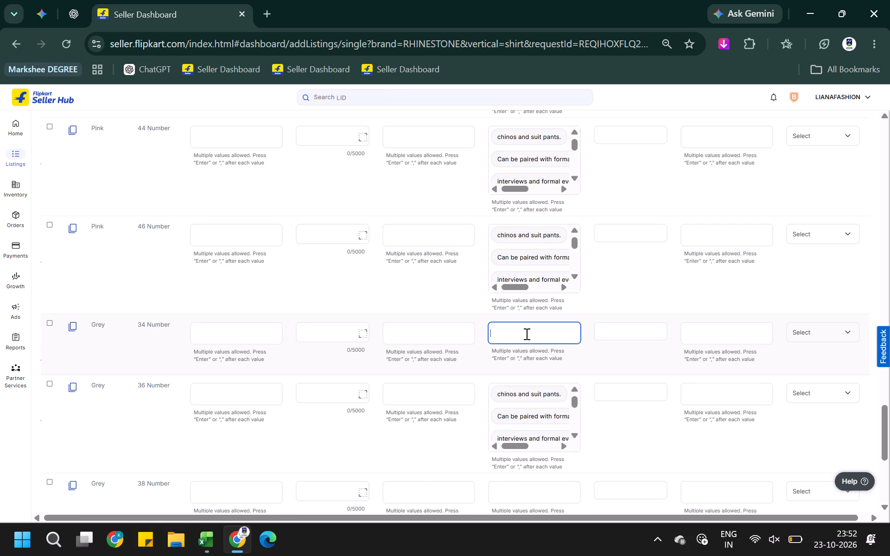
pyautogui.hotkey('ctrl', 'v')
pyautogui.scroll(-2, 470, 385)
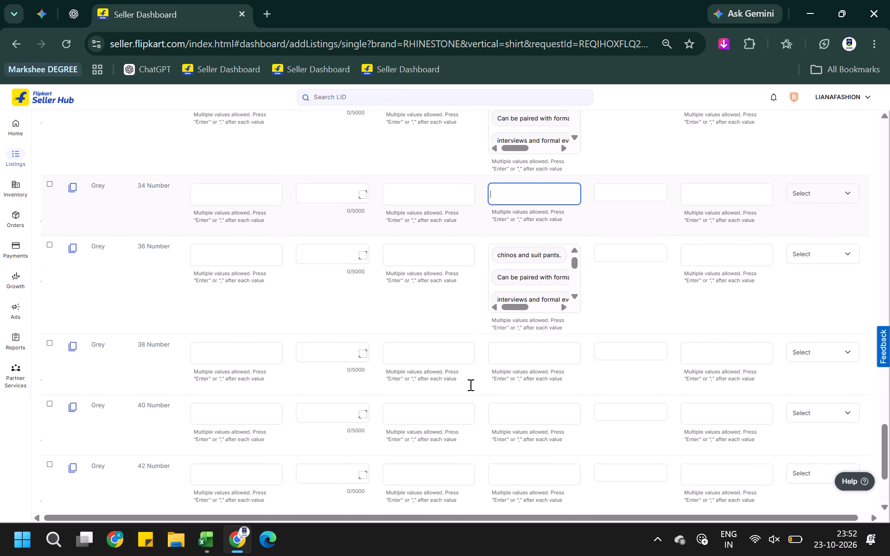
pyautogui.scroll(-7, 470, 385)
pyautogui.scroll(1, 470, 384)
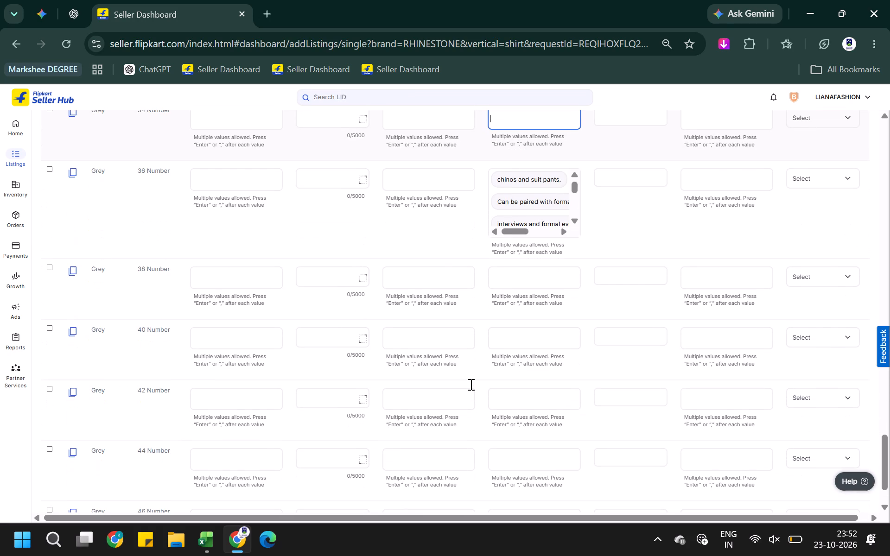
pyautogui.scroll(2, 470, 384)
pyautogui.scroll(-1, 470, 384)
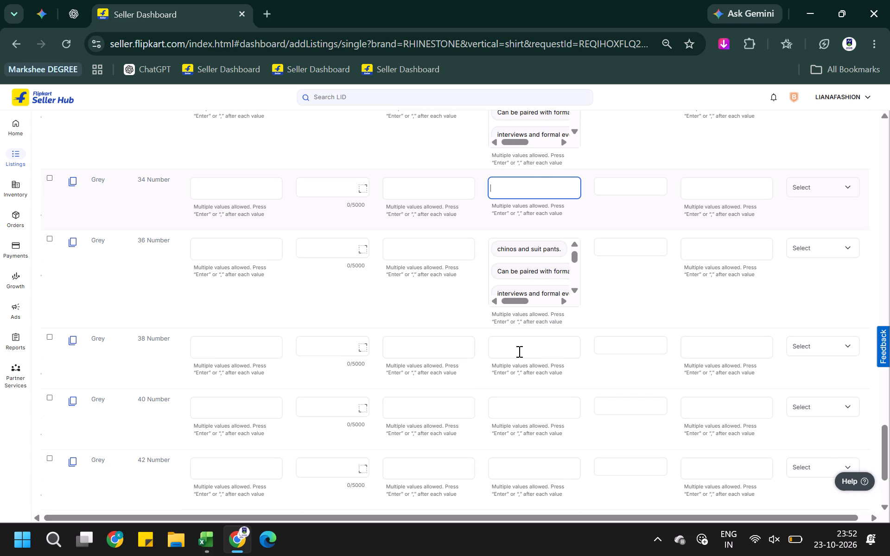
pyautogui.scroll(-1, 518, 351)
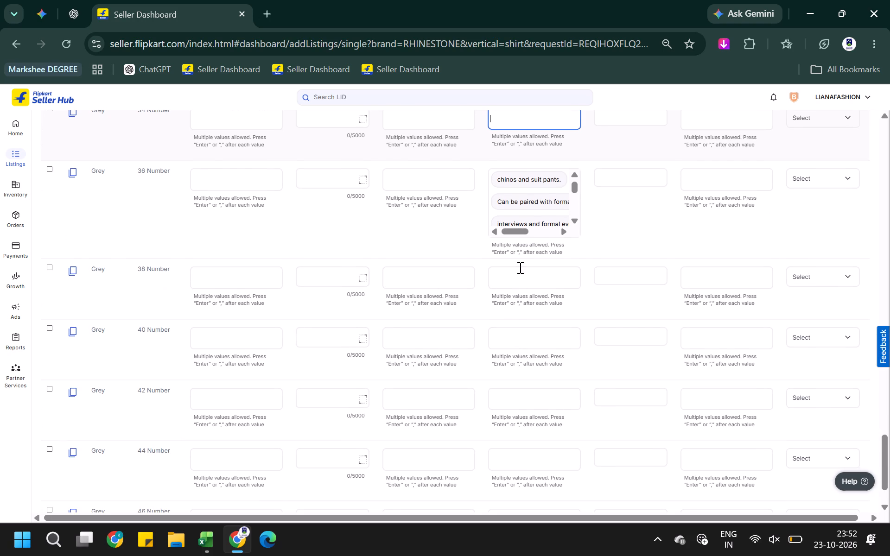
pyautogui.click(524, 277)
pyautogui.scroll(1, 524, 277)
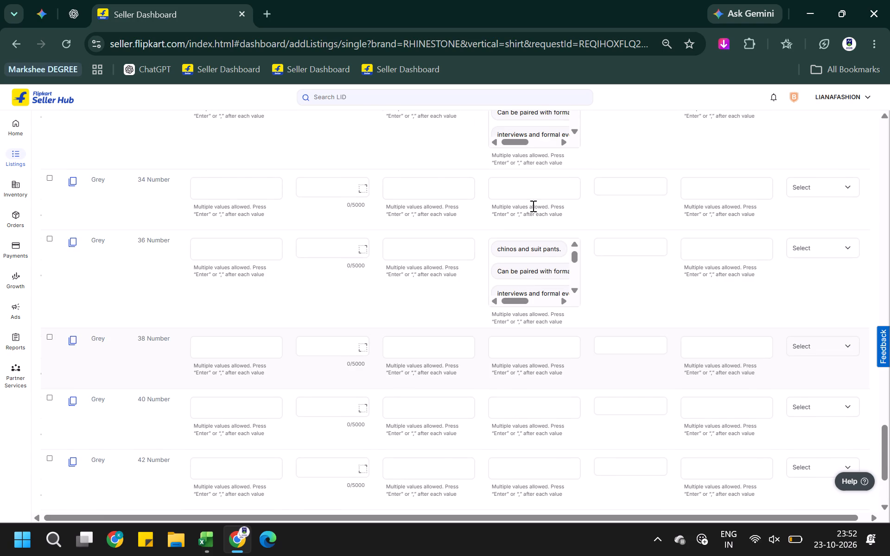
pyautogui.click(532, 189)
pyautogui.click(532, 190)
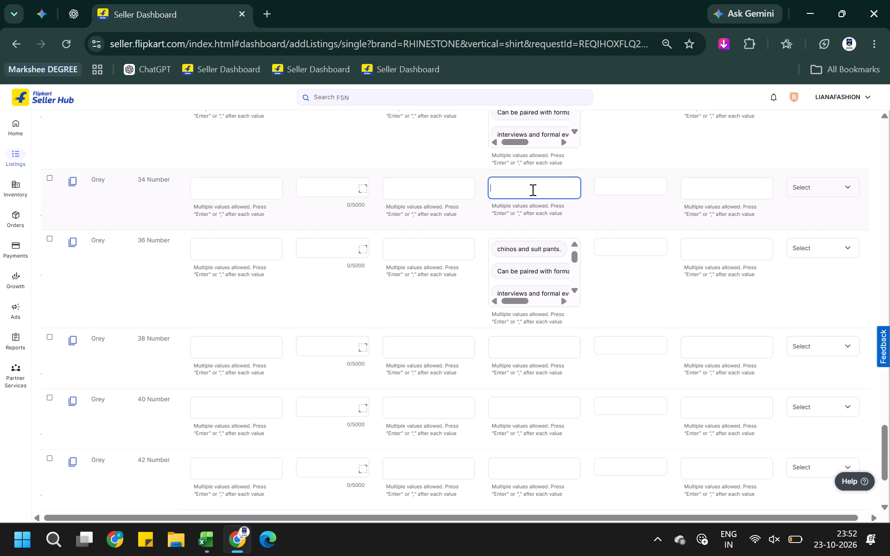
pyautogui.hotkey('ctrl', 'v')
# Review the Key Features and Size For Inwarding entries across the White and Pink variants.
pyautogui.click(521, 396)
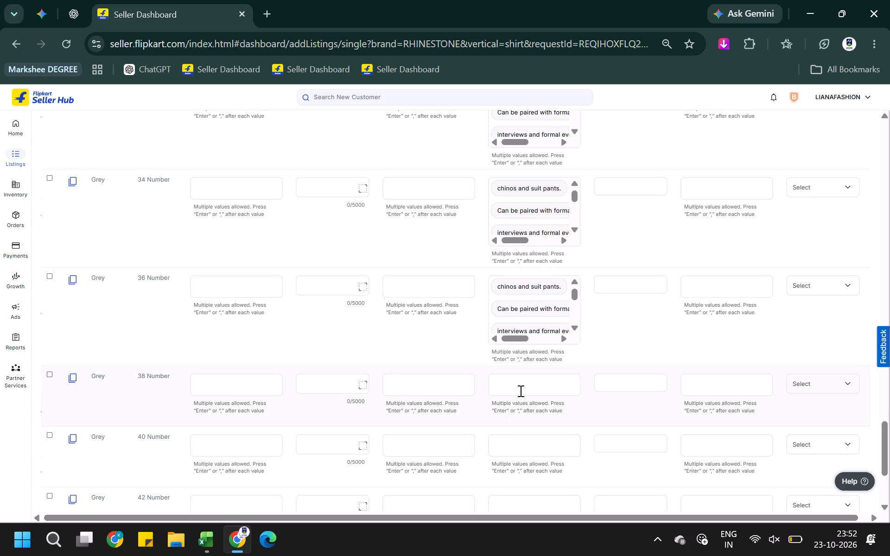
pyautogui.click(520, 391)
pyautogui.scroll(-4, 520, 391)
pyautogui.scroll(10, 520, 391)
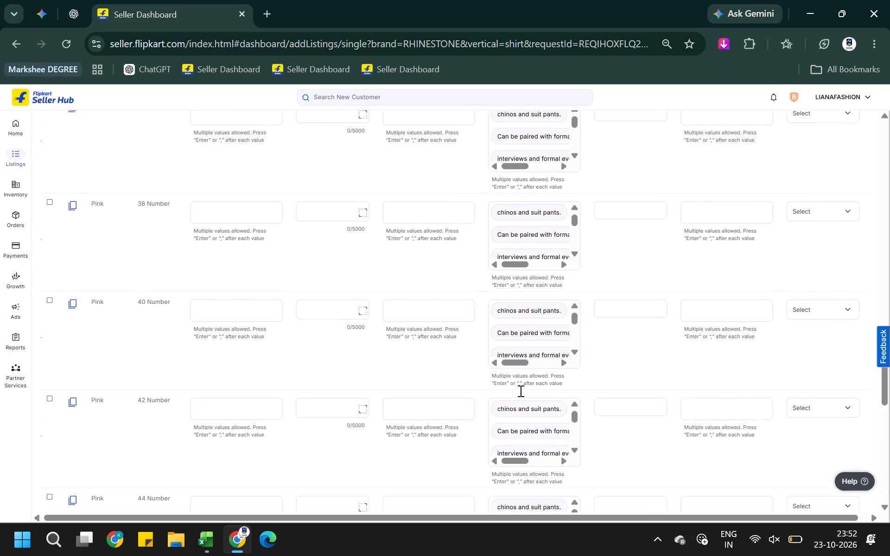
pyautogui.scroll(11, 520, 391)
pyautogui.scroll(-16, 520, 391)
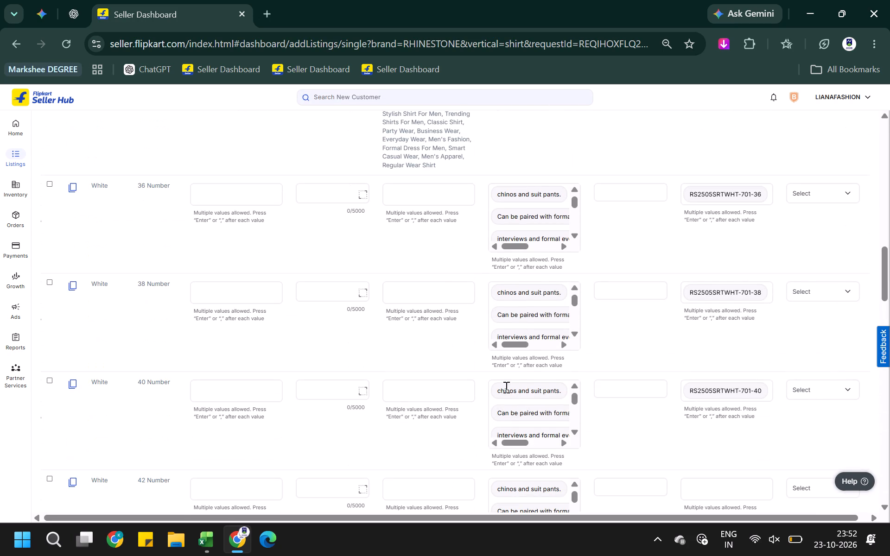
pyautogui.scroll(-14, 490, 388)
# Paste the copied text into Key Features of the Grey 38 Number variant.
pyautogui.scroll(-6, 611, 341)
pyautogui.scroll(-6, 630, 398)
pyautogui.scroll(5, 633, 391)
pyautogui.scroll(1, 744, 295)
pyautogui.scroll(-4, 741, 296)
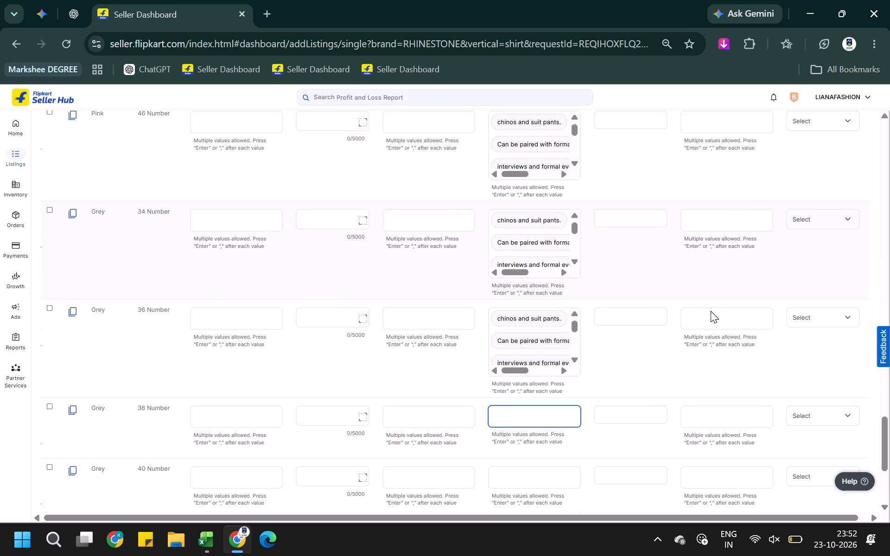
pyautogui.scroll(3, 711, 311)
pyautogui.scroll(-4, 711, 311)
pyautogui.hotkey('ctrl', 'v')
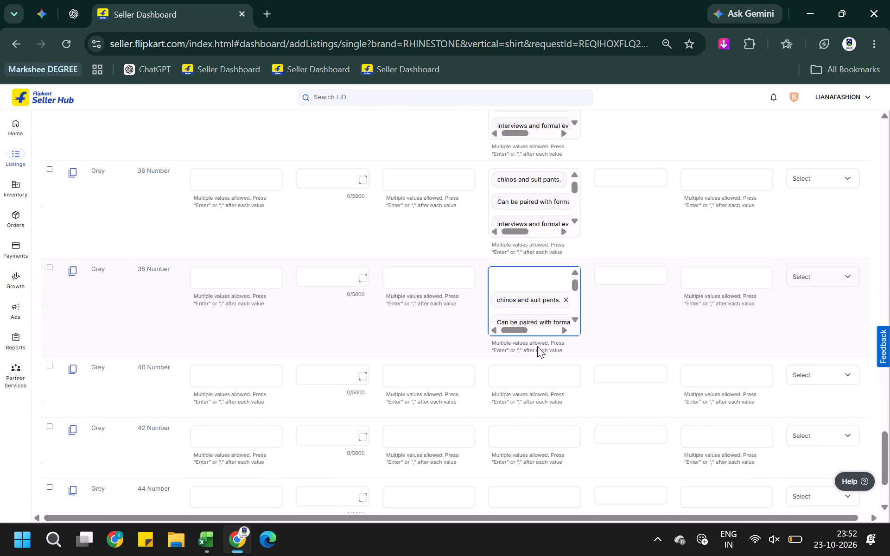
# Paste the copied text into Key Features of the Grey 40 Number variant.
pyautogui.click(534, 393)
pyautogui.scroll(-4, 532, 377)
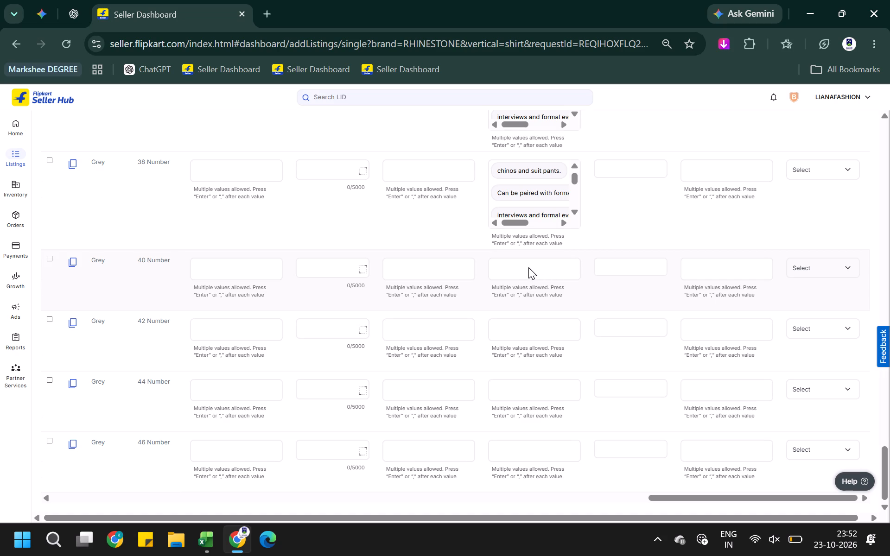
pyautogui.click(528, 267)
pyautogui.scroll(-6, 528, 267)
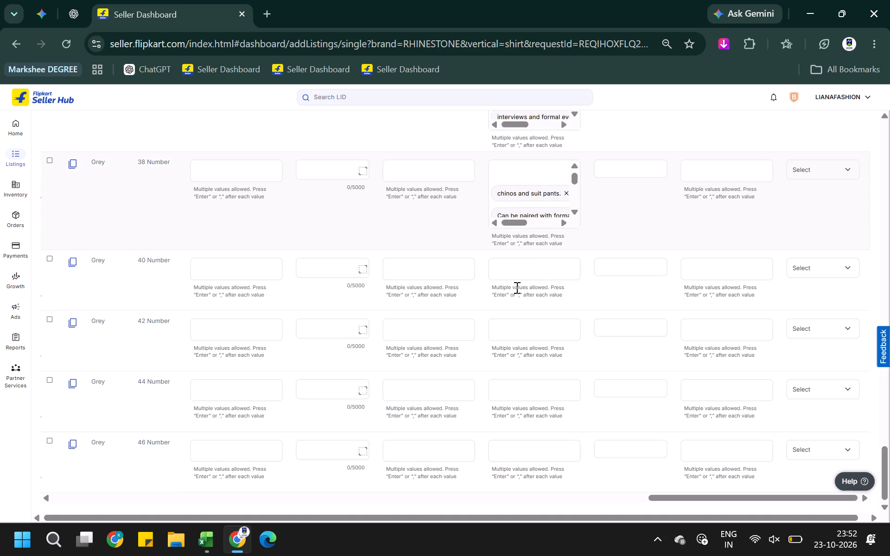
pyautogui.click(517, 272)
pyautogui.hotkey('ctrl', 'v')
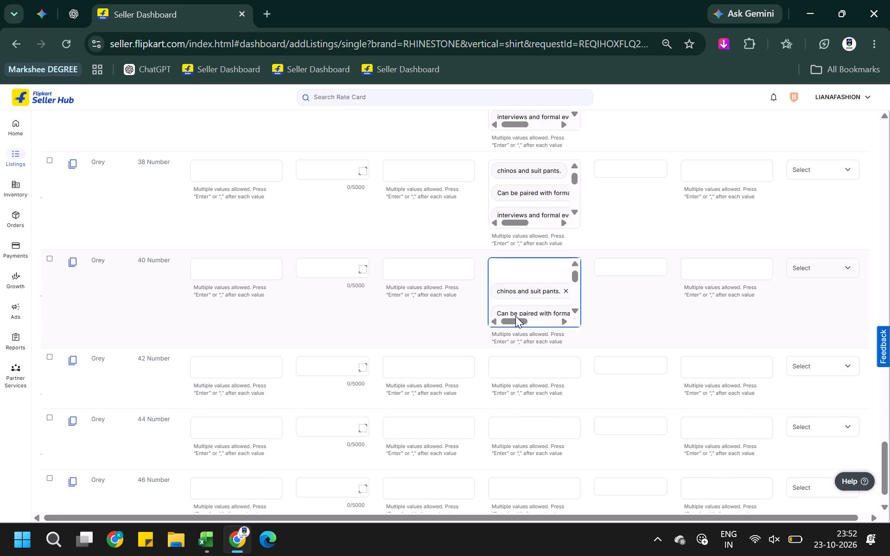
# Paste the copied text into Key Features of the Grey 42 Number variant.
pyautogui.click(515, 370)
pyautogui.hotkey('ctrl', 'v')
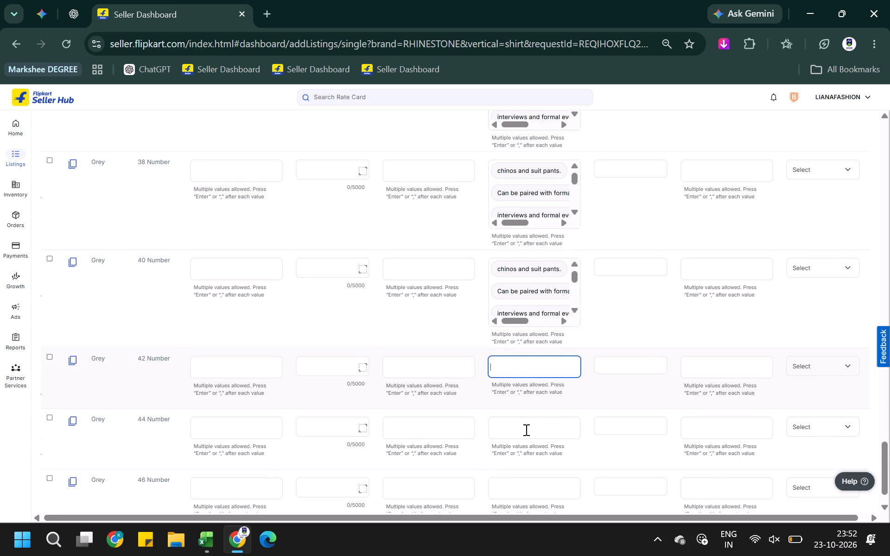
pyautogui.scroll(-3, 525, 430)
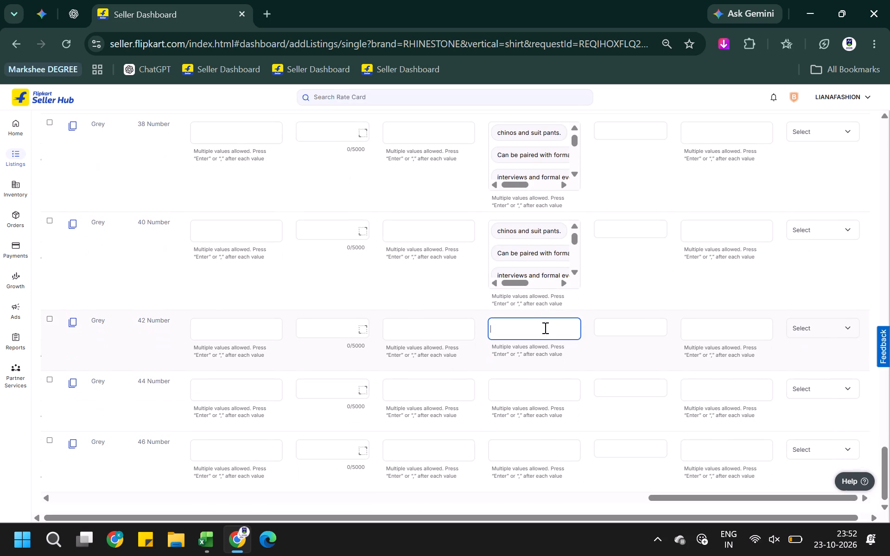
pyautogui.click(545, 329)
pyautogui.scroll(16, 721, 370)
pyautogui.scroll(5, 733, 332)
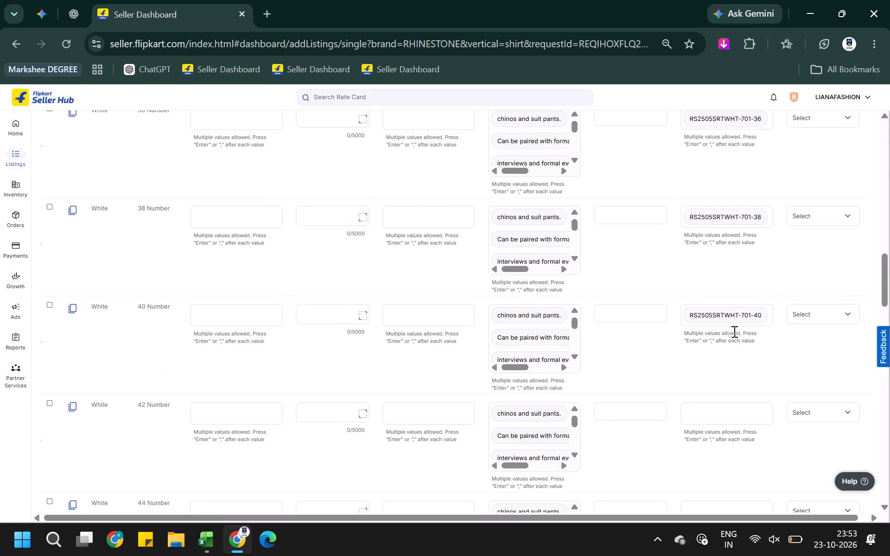
pyautogui.scroll(-10, 678, 363)
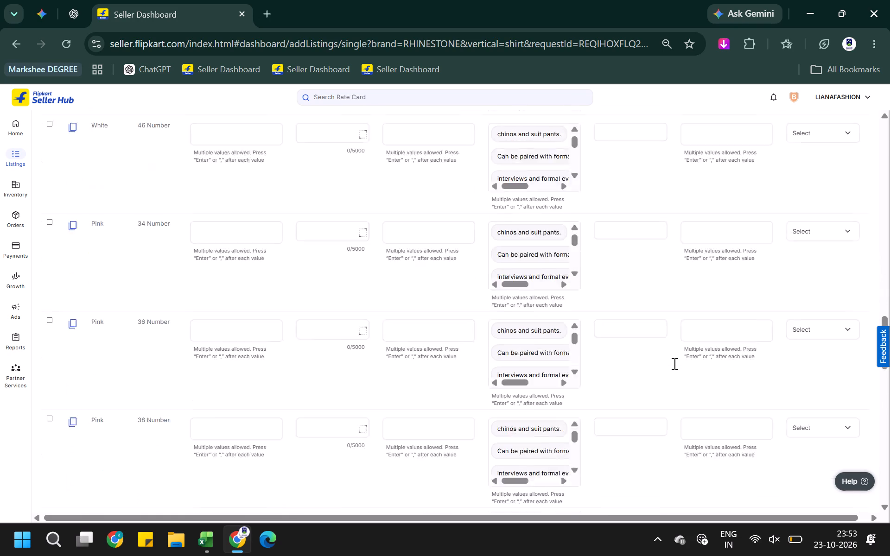
pyautogui.scroll(-12, 674, 363)
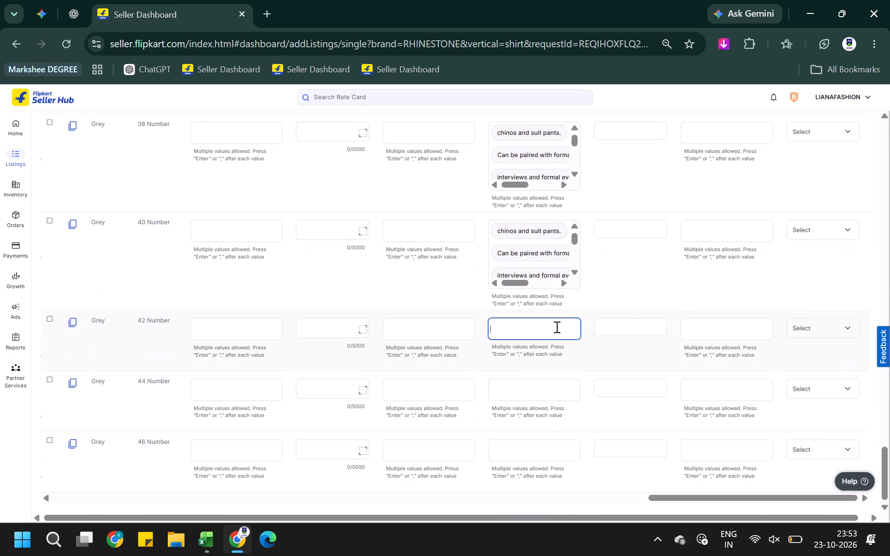
pyautogui.hotkey('ctrl', 'v')
pyautogui.click(537, 388)
pyautogui.hotkey('ctrl', 'v')
pyautogui.click(542, 325)
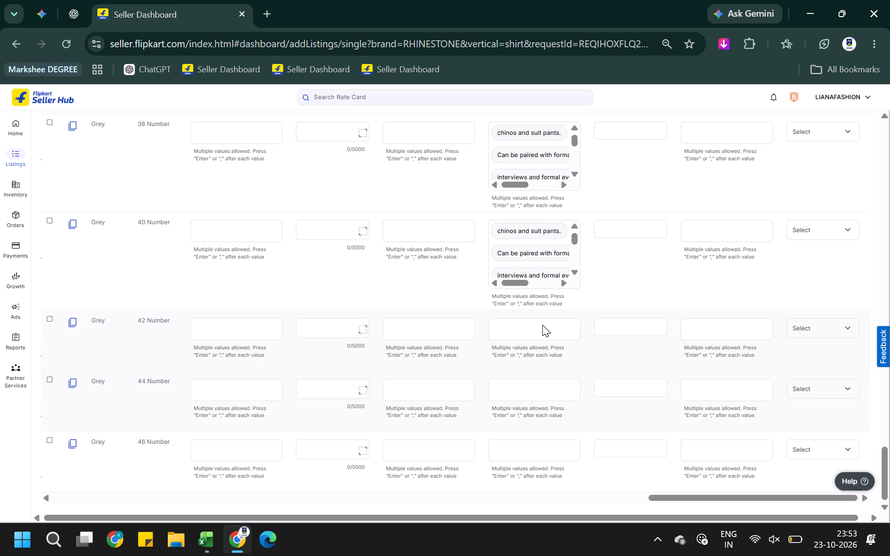
pyautogui.hotkey('ctrl', 'v')
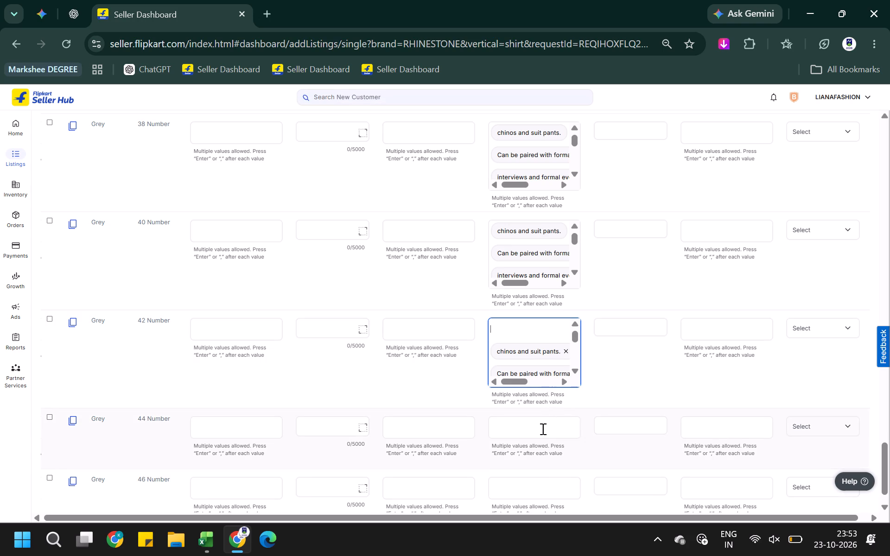
# Paste the copied text into Key Features of the Grey 44 Number and Grey 46 Number variants.
pyautogui.click(542, 429)
pyautogui.hotkey('ctrl', 'v')
pyautogui.scroll(-4, 585, 431)
pyautogui.click(546, 457)
pyautogui.hotkey('ctrl', 'v')
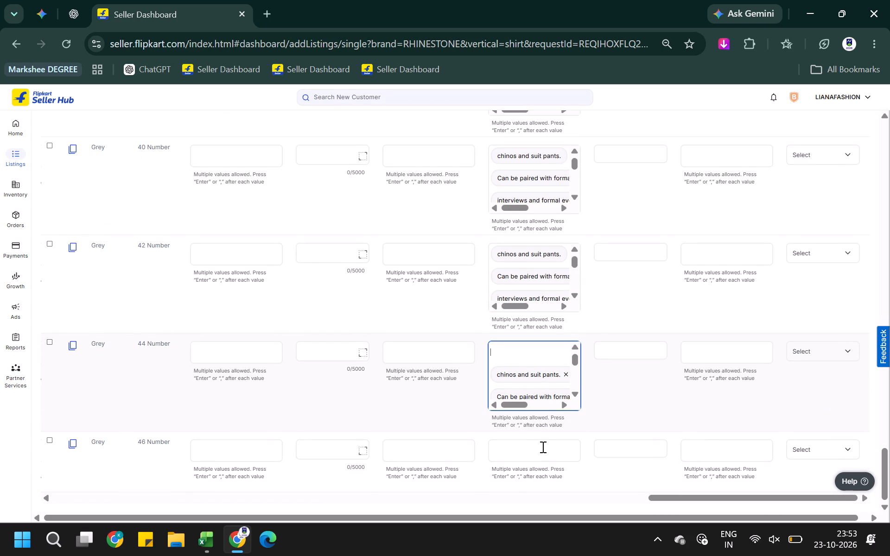
pyautogui.click(540, 452)
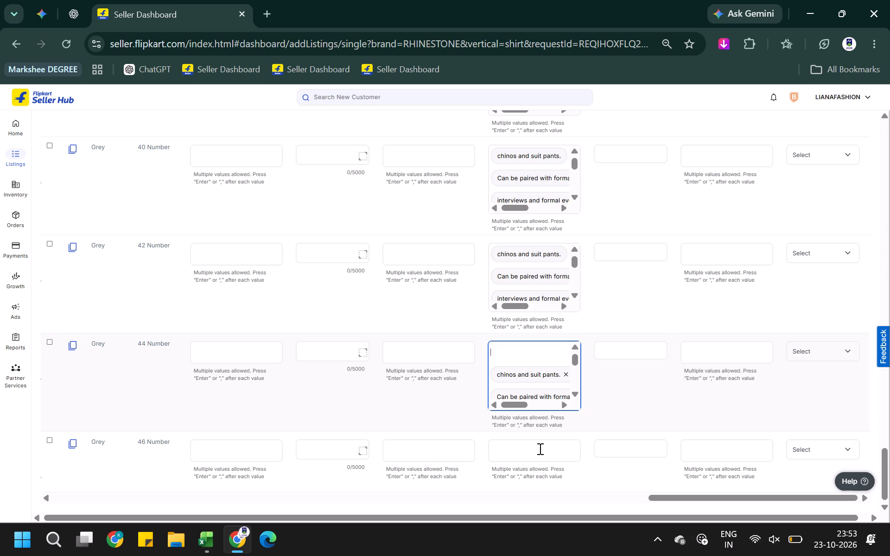
pyautogui.click(539, 449)
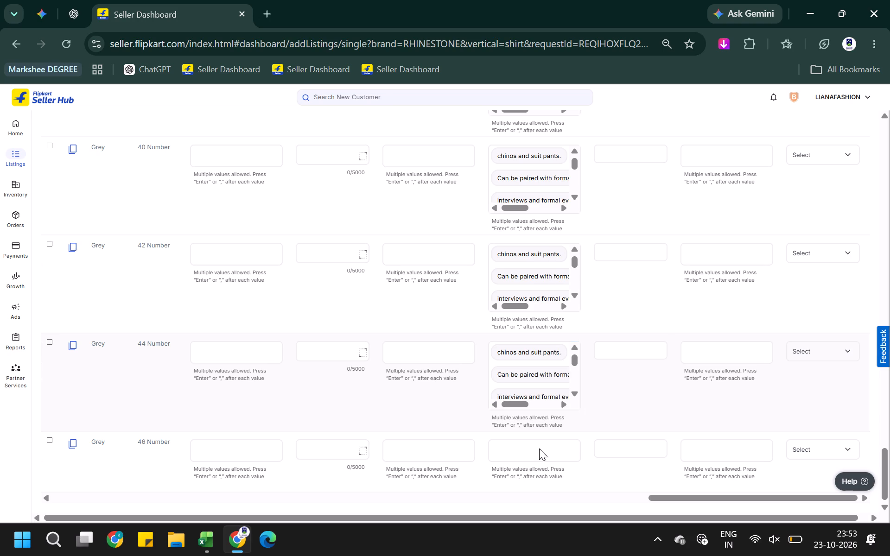
pyautogui.click(499, 456)
pyautogui.hotkey('ctrl', 'v')
pyautogui.click(459, 455)
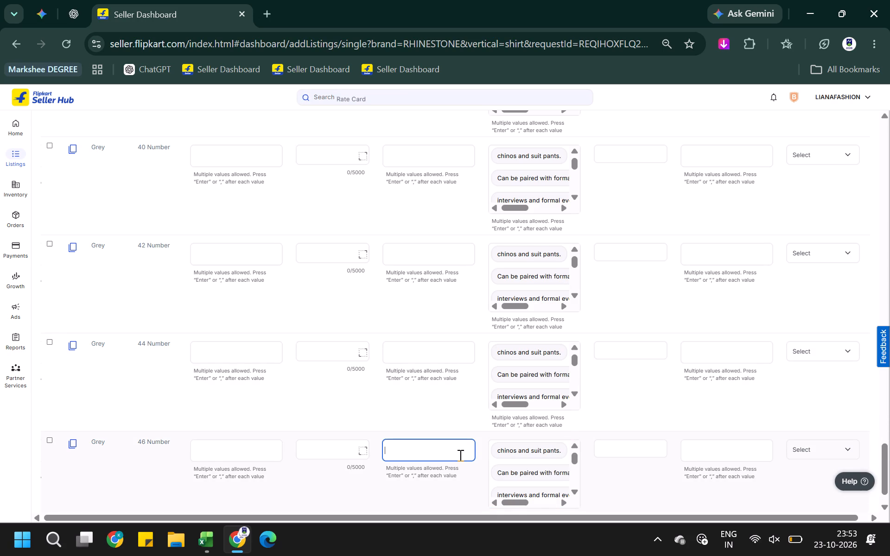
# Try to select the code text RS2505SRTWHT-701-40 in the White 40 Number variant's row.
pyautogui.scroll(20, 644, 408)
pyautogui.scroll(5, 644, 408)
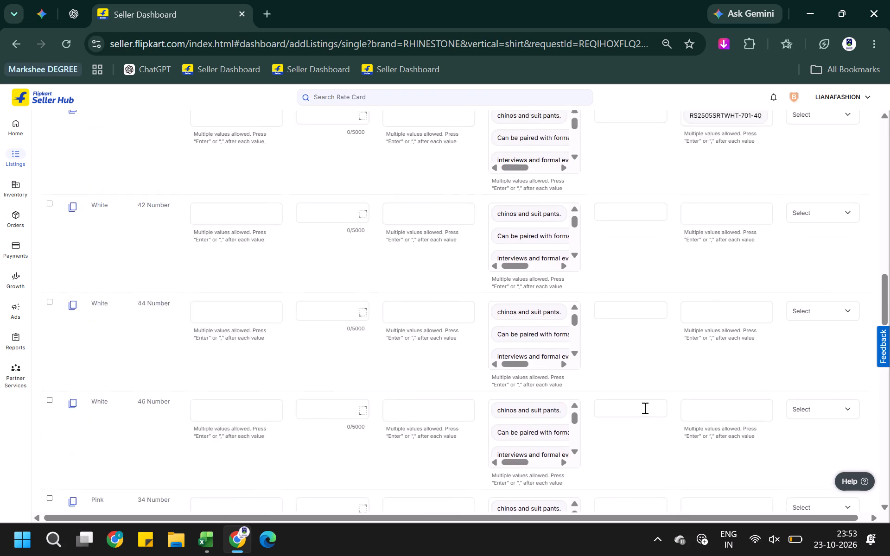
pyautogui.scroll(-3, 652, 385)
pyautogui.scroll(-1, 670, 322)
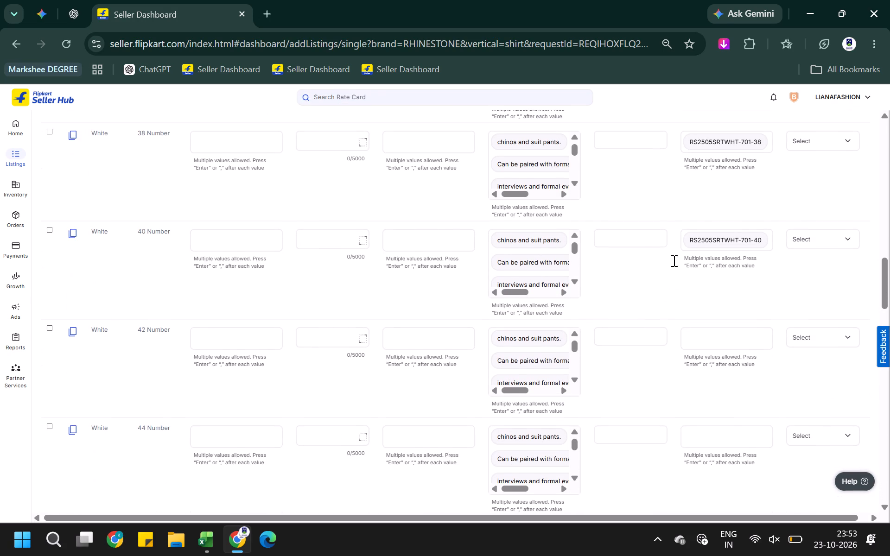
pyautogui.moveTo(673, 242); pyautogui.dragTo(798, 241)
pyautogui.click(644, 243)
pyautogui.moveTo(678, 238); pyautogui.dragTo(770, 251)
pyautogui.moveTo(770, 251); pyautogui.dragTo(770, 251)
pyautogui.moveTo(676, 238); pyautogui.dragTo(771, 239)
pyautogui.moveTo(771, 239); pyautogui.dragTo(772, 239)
# Copy the code RS2505SRTWHT-701-38 from the White 38 Number variant's row.
pyautogui.scroll(11, 677, 235)
pyautogui.scroll(-9, 677, 234)
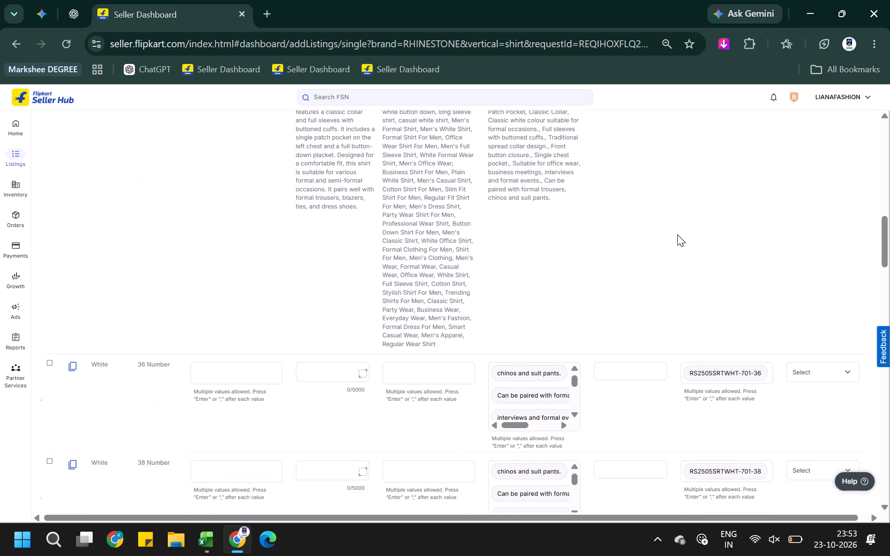
pyautogui.moveTo(680, 178); pyautogui.dragTo(775, 177)
pyautogui.scroll(3, 889, 363)
pyautogui.scroll(8, 822, 246)
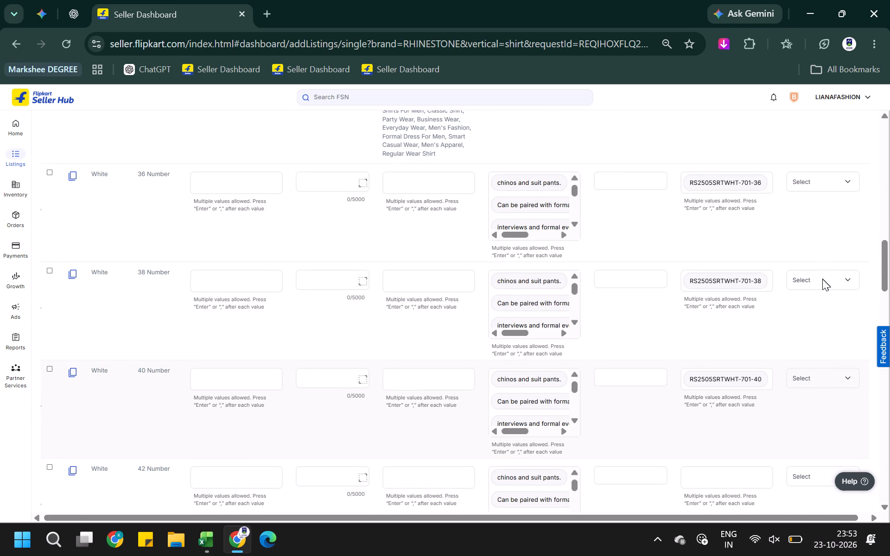
pyautogui.scroll(-5, 822, 279)
pyautogui.scroll(6, 822, 279)
pyautogui.scroll(-5, 787, 181)
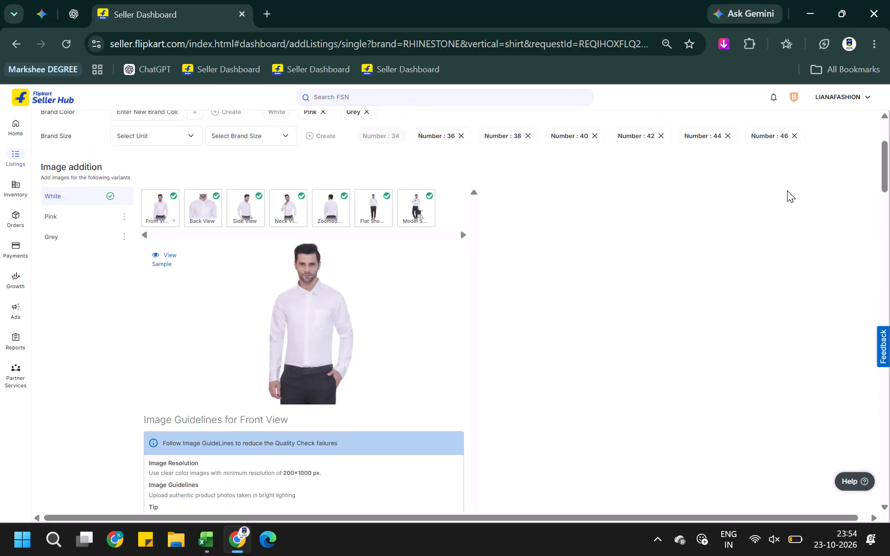
pyautogui.scroll(-6, 787, 190)
pyautogui.scroll(-4, 628, 288)
pyautogui.scroll(4, 631, 290)
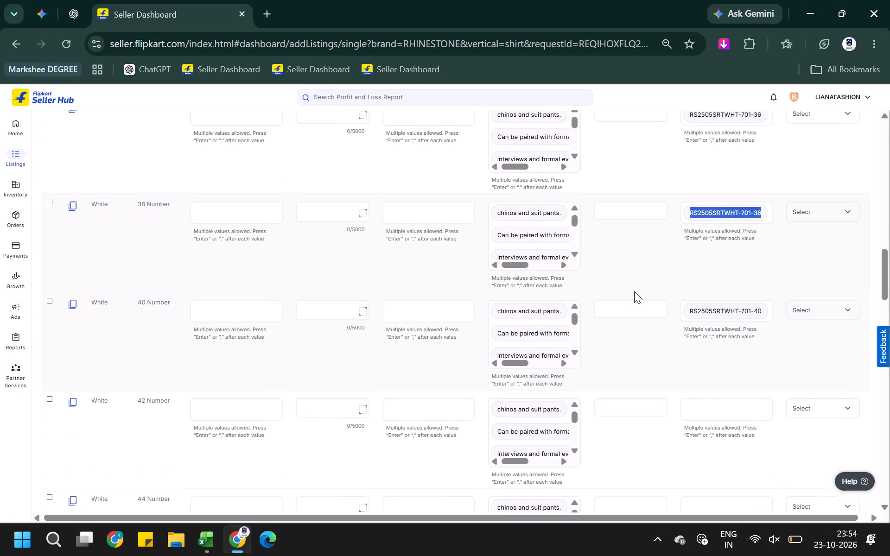
pyautogui.hotkey('ctrl', 'c')
pyautogui.hotkey('ctrl', 'c')
pyautogui.hotkey('ctrl', 'c')
# Enter the code RS2505SRTWHT-701-42 for the White 42 Number variant, reusing the copied code with its size ending changed.
pyautogui.scroll(-3, 683, 364)
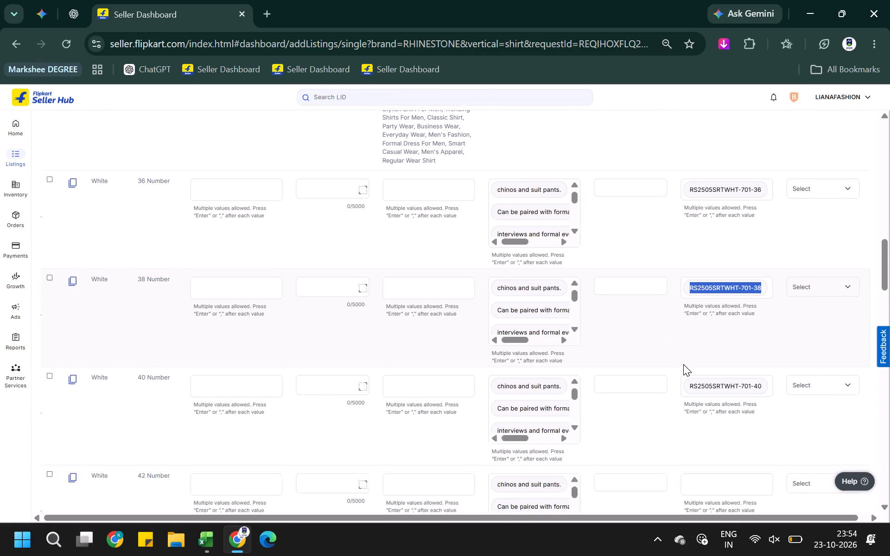
pyautogui.click(715, 345)
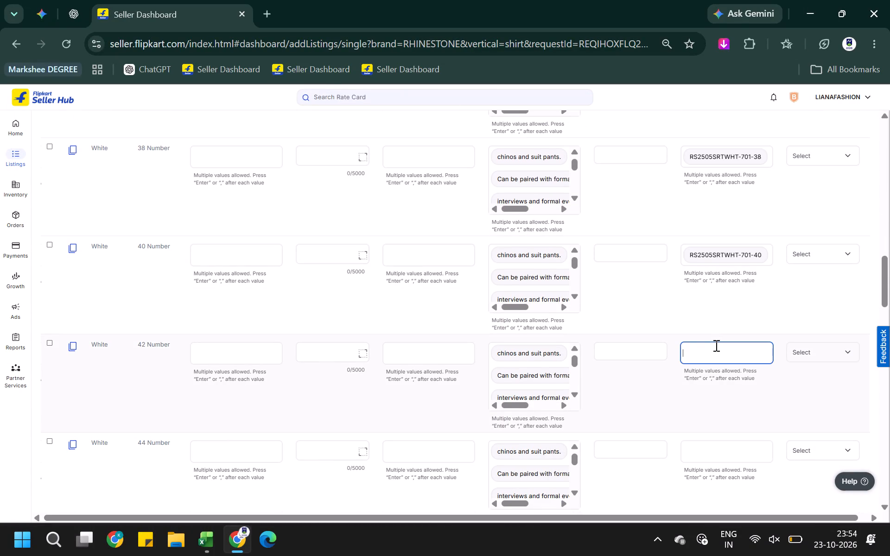
pyautogui.hotkey('ctrl', 'v')
pyautogui.press('BackSpace')
pyautogui.press('BackSpace')
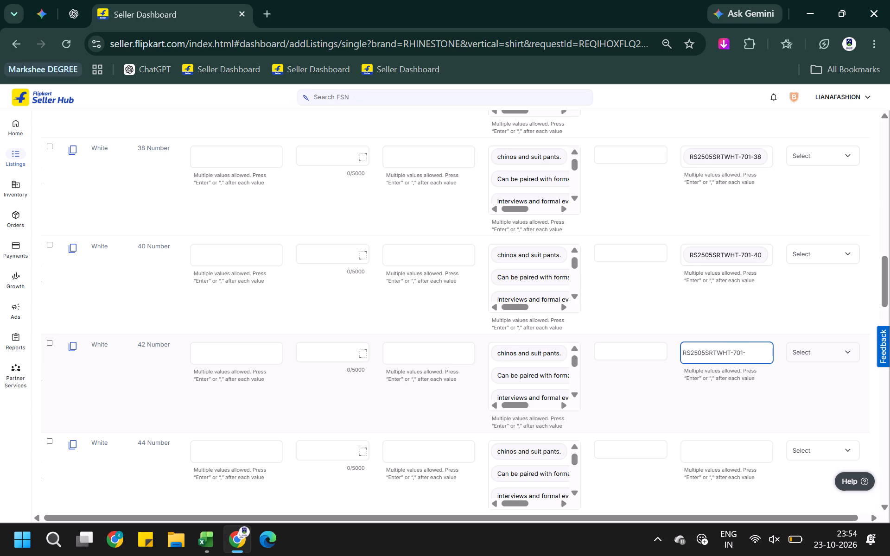
pyautogui.write('42')
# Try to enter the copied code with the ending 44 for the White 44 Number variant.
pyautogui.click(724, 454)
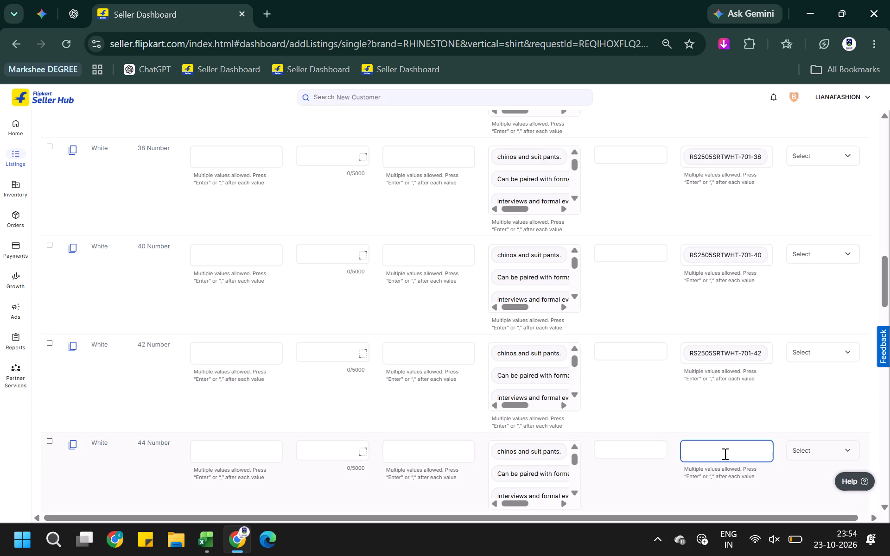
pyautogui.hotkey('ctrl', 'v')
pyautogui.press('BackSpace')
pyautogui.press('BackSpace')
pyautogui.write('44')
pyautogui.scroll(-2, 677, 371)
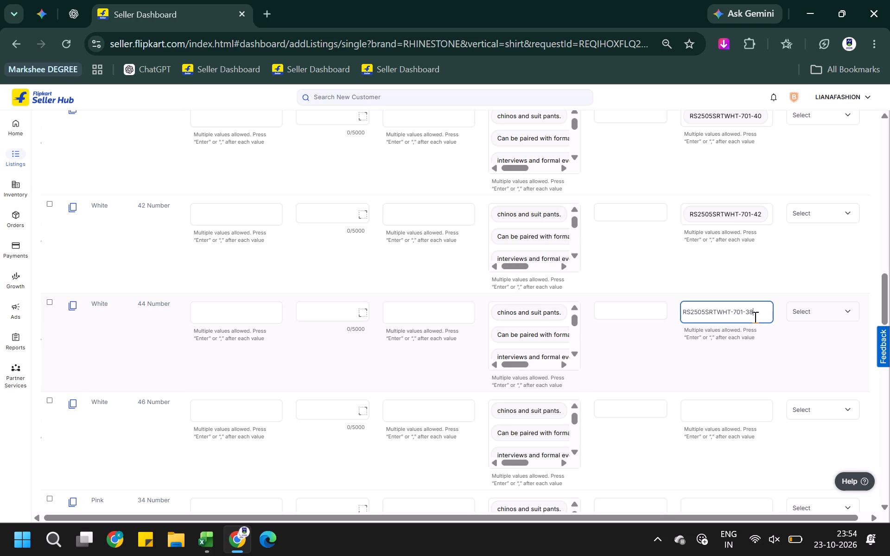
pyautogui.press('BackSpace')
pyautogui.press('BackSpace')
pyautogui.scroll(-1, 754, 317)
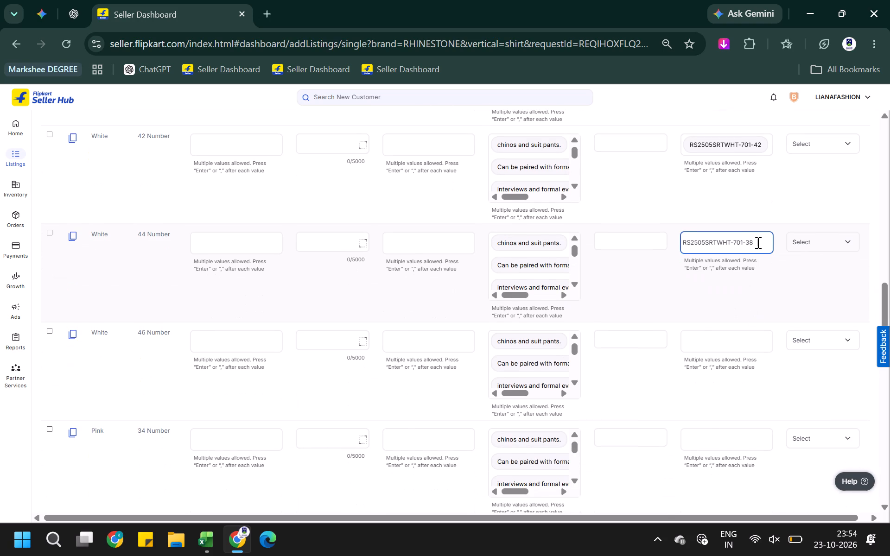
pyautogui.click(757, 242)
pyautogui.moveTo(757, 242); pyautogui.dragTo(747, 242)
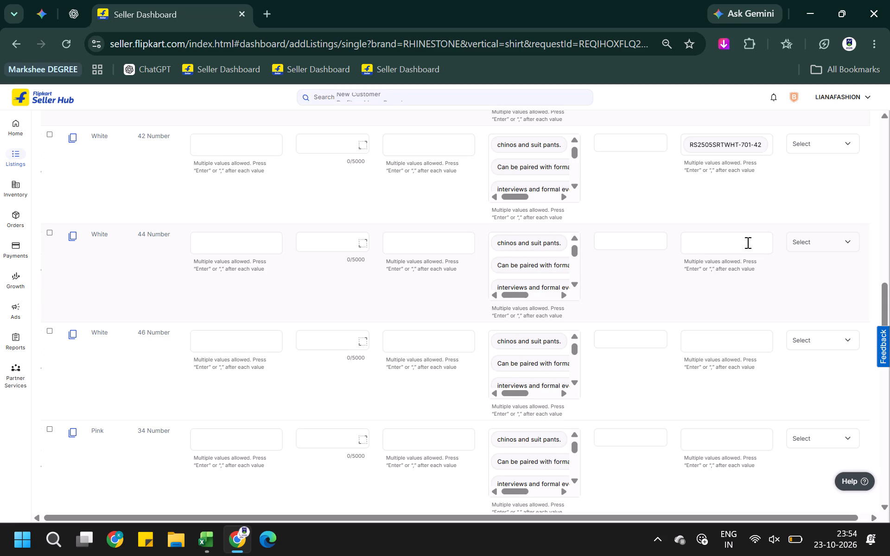
# Enter the code RS2505SRTWHT-701-44 for the White 44 Number variant, adapting the copied code.
pyautogui.click(747, 242)
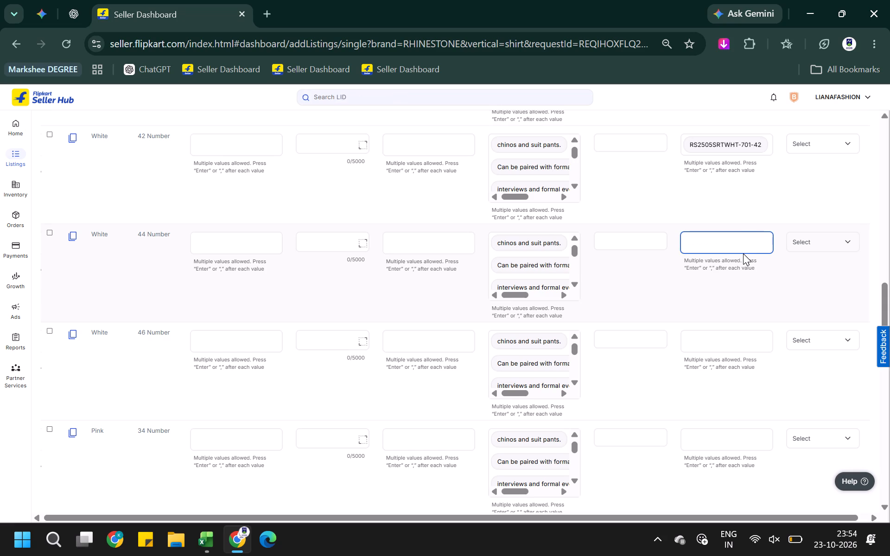
pyautogui.hotkey('ctrl', 'v')
pyautogui.press('BackSpace')
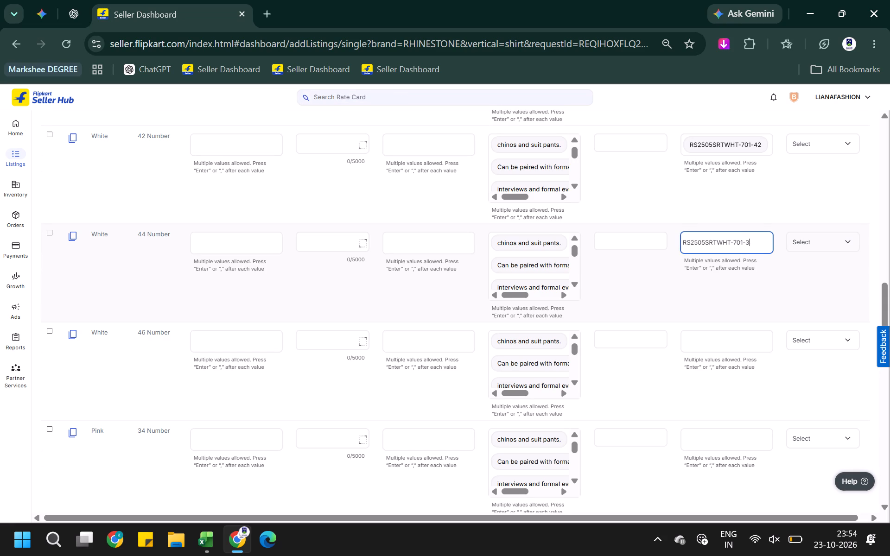
pyautogui.press('BackSpace')
pyautogui.press('4')
pyautogui.press('4')
# Enter the code RS2505SRTWHT-701-46 for the White 46 Number variant, adapting the copied code.
pyautogui.click(724, 343)
pyautogui.hotkey('ctrl', 'v')
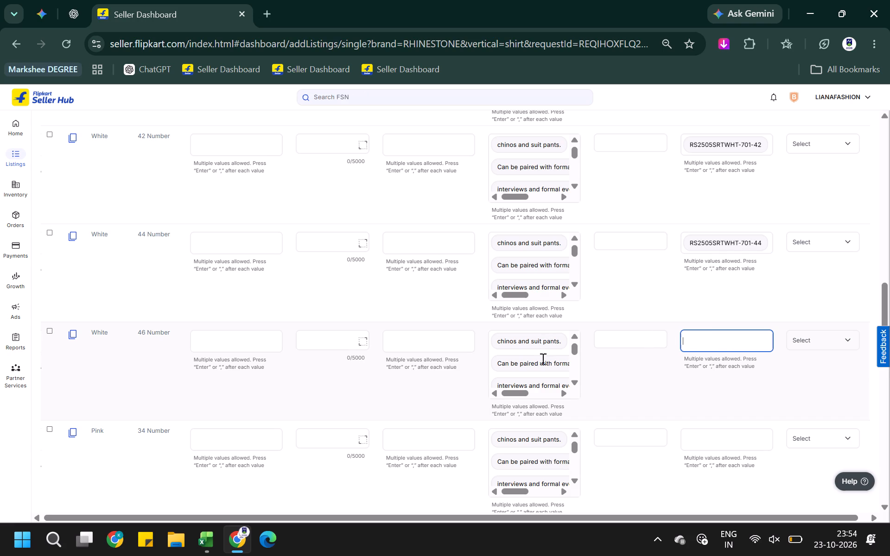
pyautogui.click(713, 340)
pyautogui.scroll(-3, 737, 246)
pyautogui.scroll(1, 737, 247)
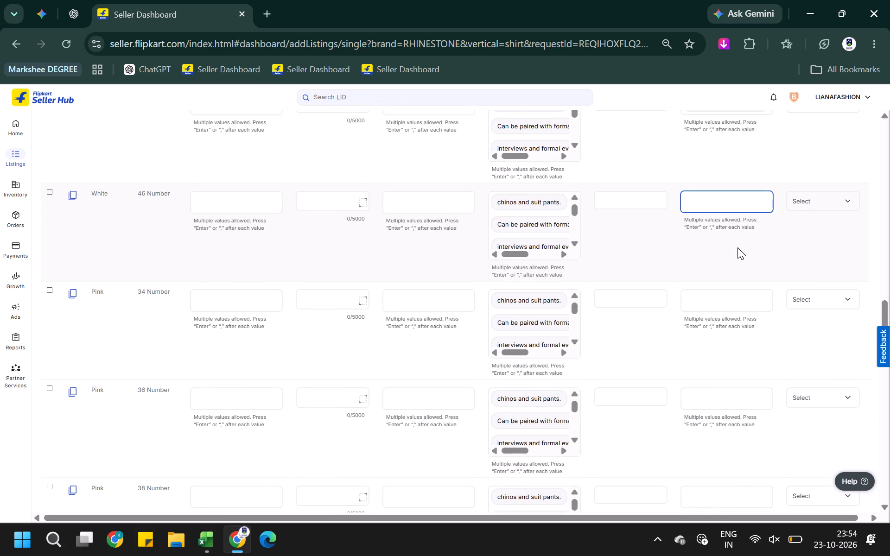
pyautogui.click(723, 207)
pyautogui.hotkey('ctrl', 'v')
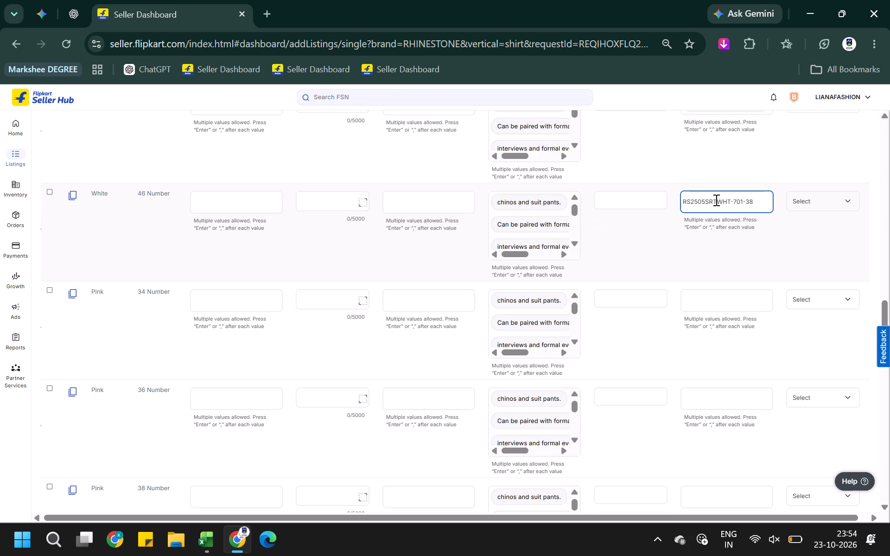
pyautogui.press('BackSpace')
pyautogui.press('BackSpace')
pyautogui.write('46')
pyautogui.click(706, 315)
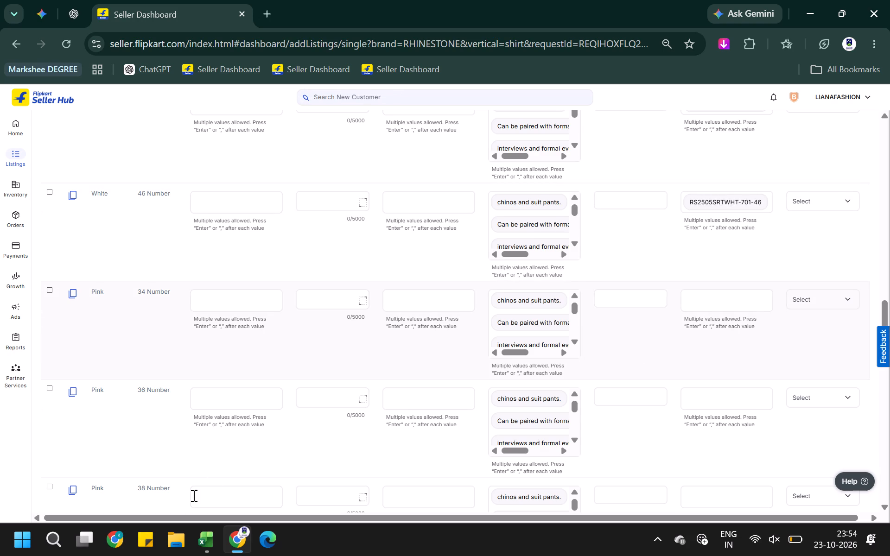
# Switch to the SKU workbook in Excel and copy the pink size 34 SKU, RS2505SRTPNK-701-34.
pyautogui.click(210, 552)
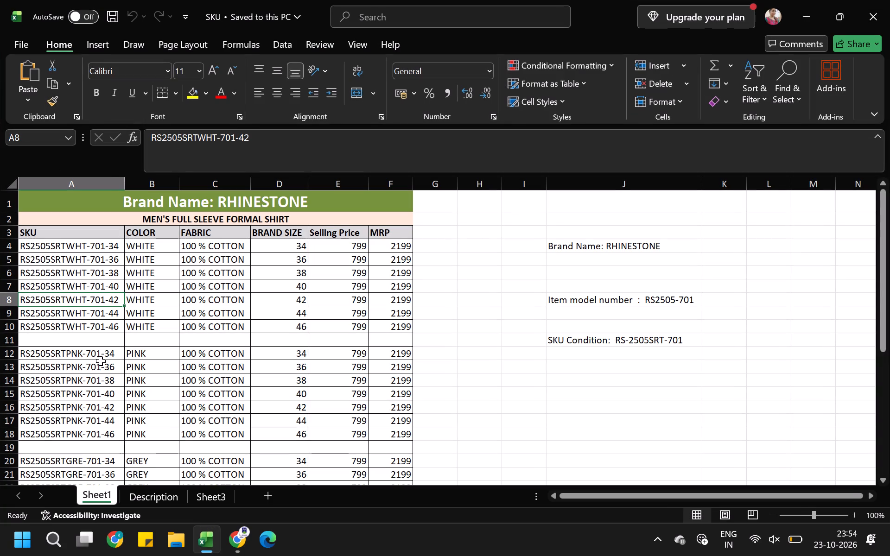
pyautogui.click(101, 361)
pyautogui.click(100, 354)
pyautogui.hotkey('ctrl', 'c')
pyautogui.hotkey('alt', 'Tab')
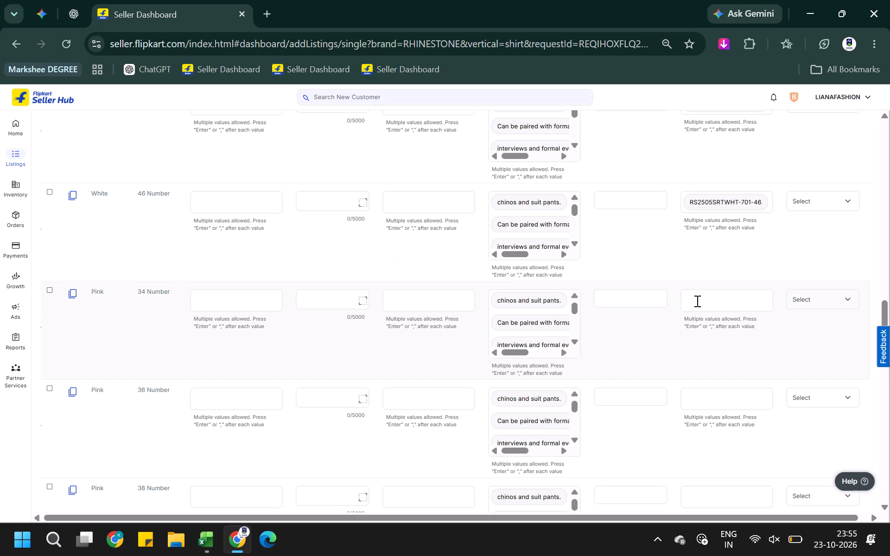
# Back in the Flipkart listing, paste RS2505SRTPNK-701-34 as the code of the Pink 34 Number variant.
pyautogui.click(700, 297)
pyautogui.scroll(7, 700, 296)
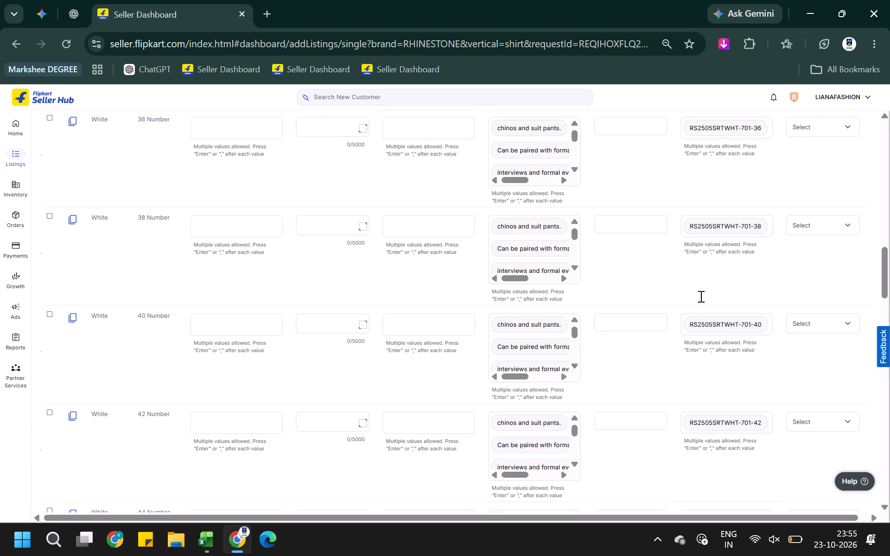
pyautogui.scroll(10, 700, 296)
pyautogui.scroll(-15, 700, 296)
pyautogui.scroll(1, 696, 295)
pyautogui.scroll(-5, 696, 295)
pyautogui.scroll(2, 696, 285)
pyautogui.click(708, 300)
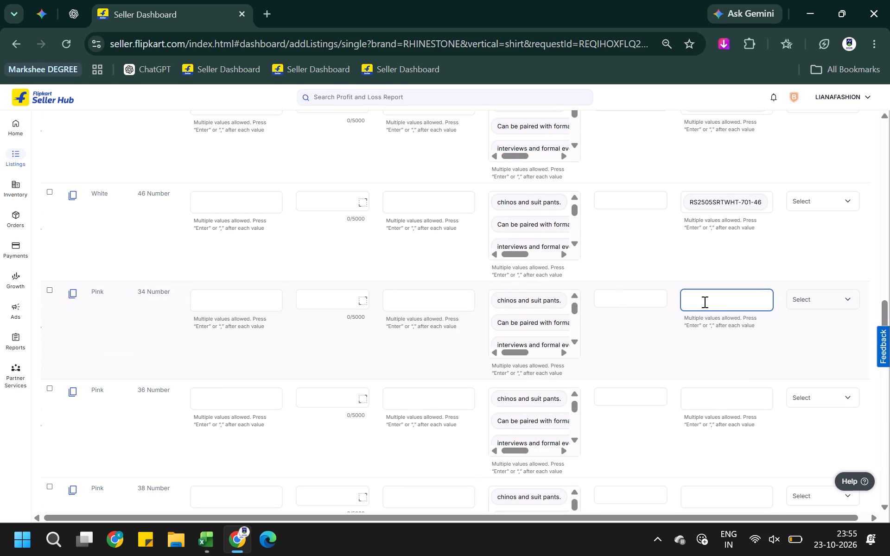
pyautogui.hotkey('ctrl', 'v')
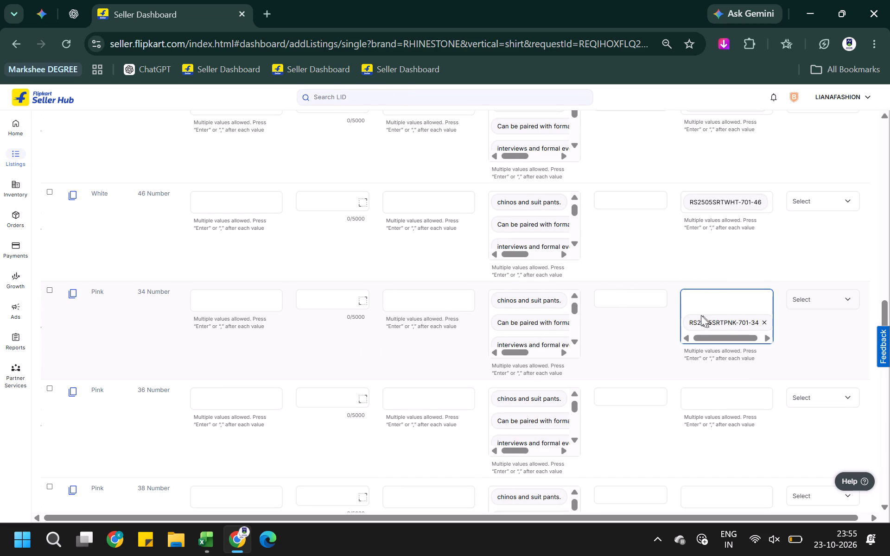
pyautogui.click(669, 314)
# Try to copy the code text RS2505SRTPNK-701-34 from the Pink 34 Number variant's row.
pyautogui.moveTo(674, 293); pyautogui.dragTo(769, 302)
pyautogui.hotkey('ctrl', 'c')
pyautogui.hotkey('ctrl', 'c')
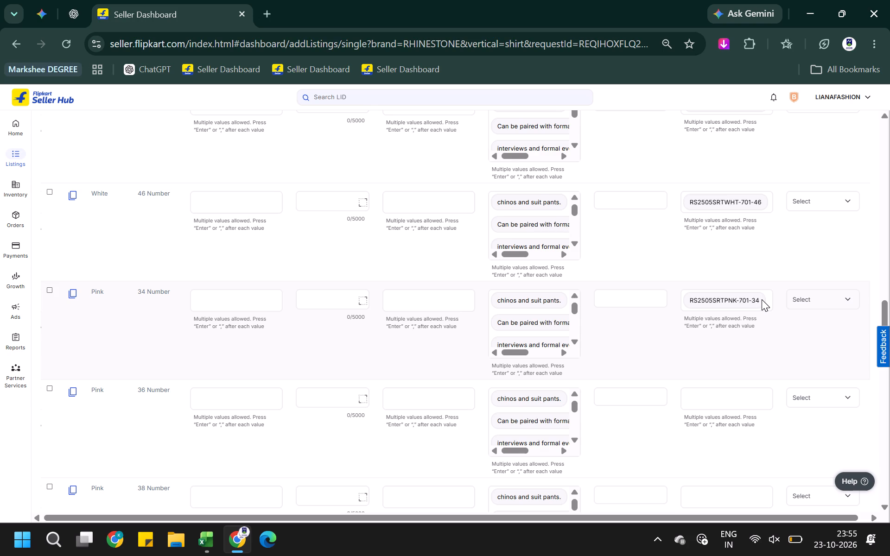
# Lower the screen brightness and the sound volume to minimum in the system's quick settings.
pyautogui.click(769, 550)
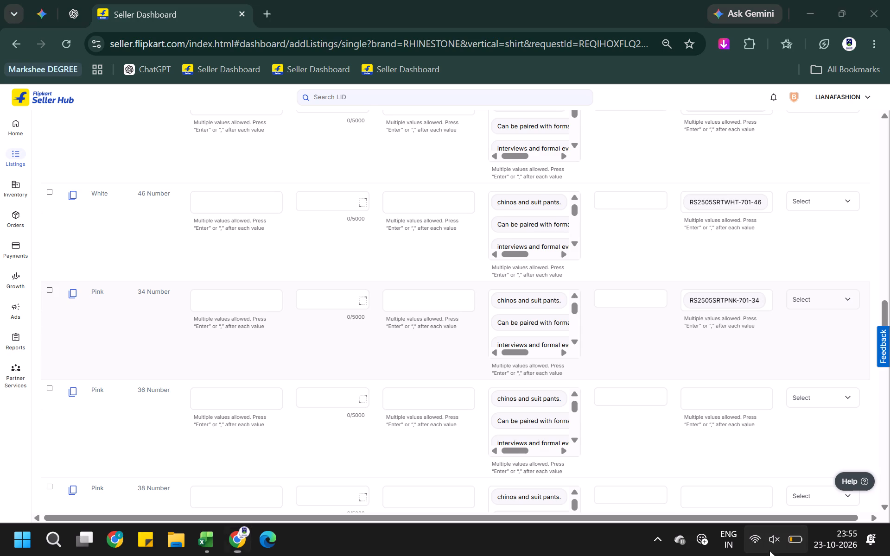
pyautogui.moveTo(783, 424); pyautogui.dragTo(656, 414)
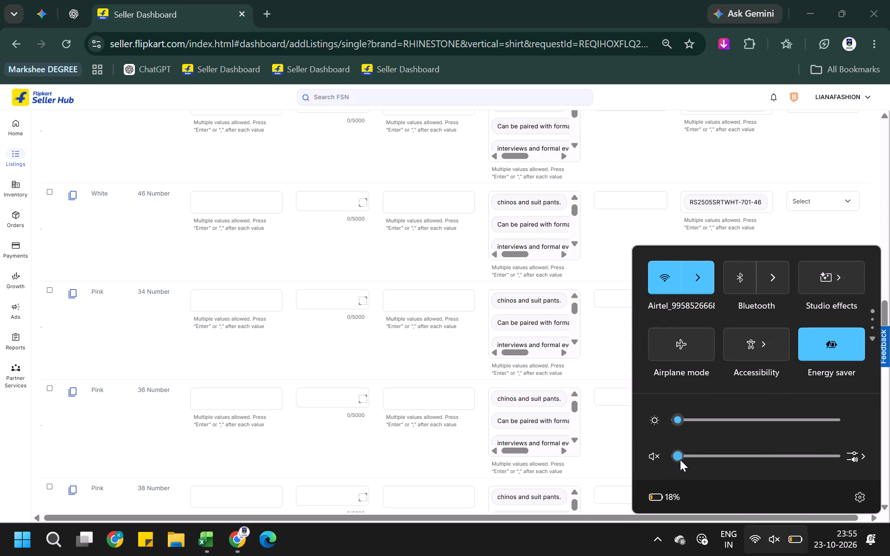
pyautogui.moveTo(680, 460); pyautogui.dragTo(653, 460)
pyautogui.click(603, 315)
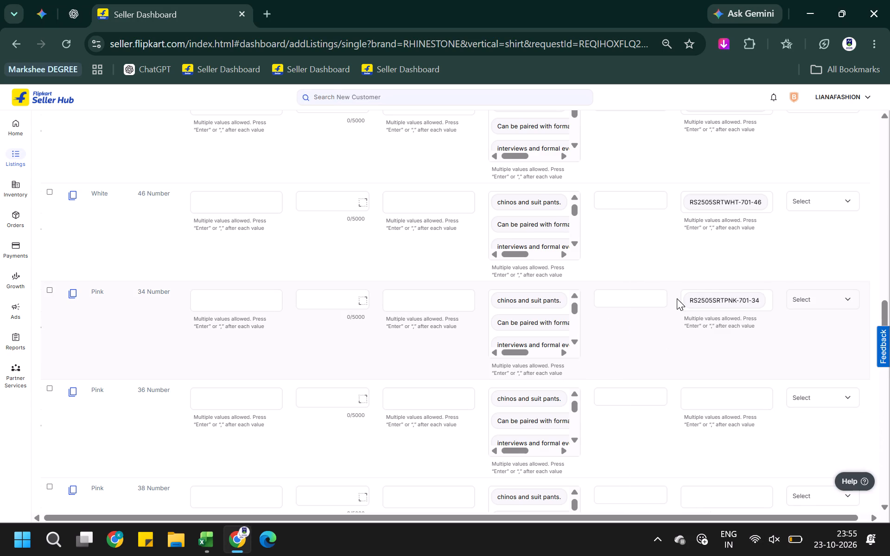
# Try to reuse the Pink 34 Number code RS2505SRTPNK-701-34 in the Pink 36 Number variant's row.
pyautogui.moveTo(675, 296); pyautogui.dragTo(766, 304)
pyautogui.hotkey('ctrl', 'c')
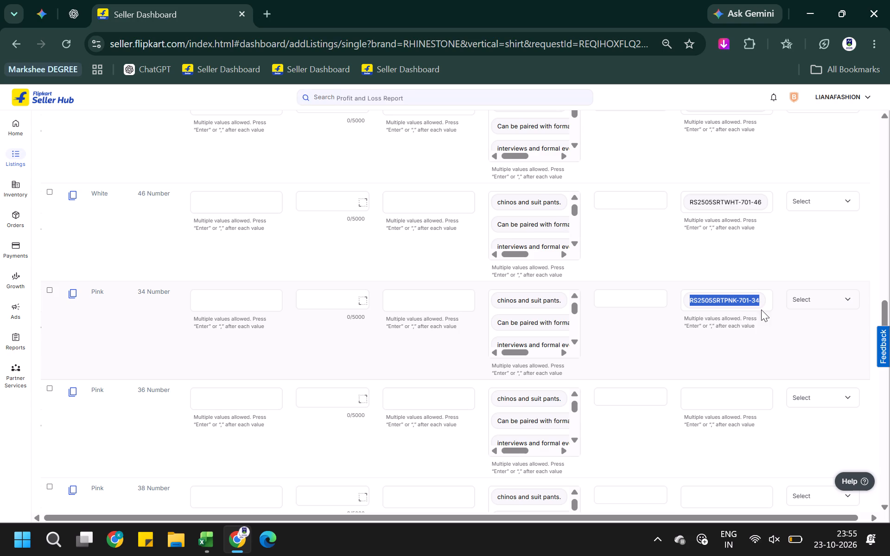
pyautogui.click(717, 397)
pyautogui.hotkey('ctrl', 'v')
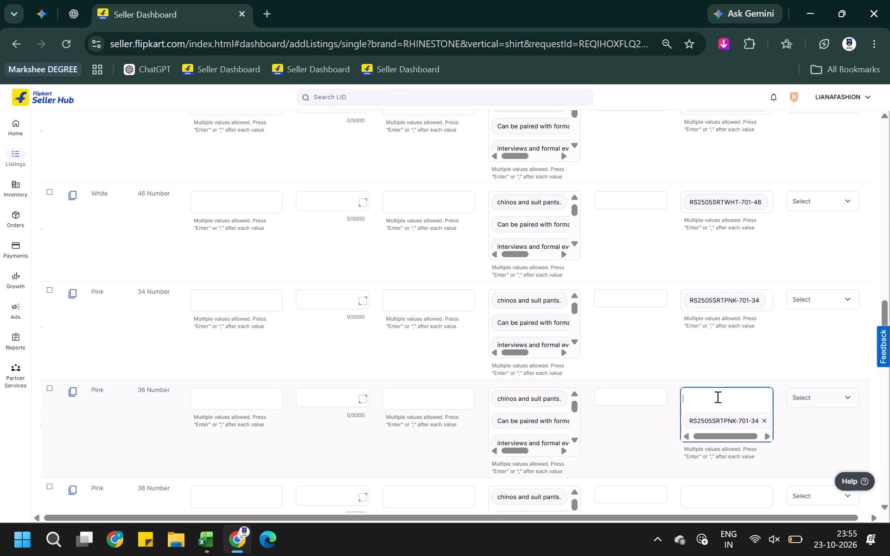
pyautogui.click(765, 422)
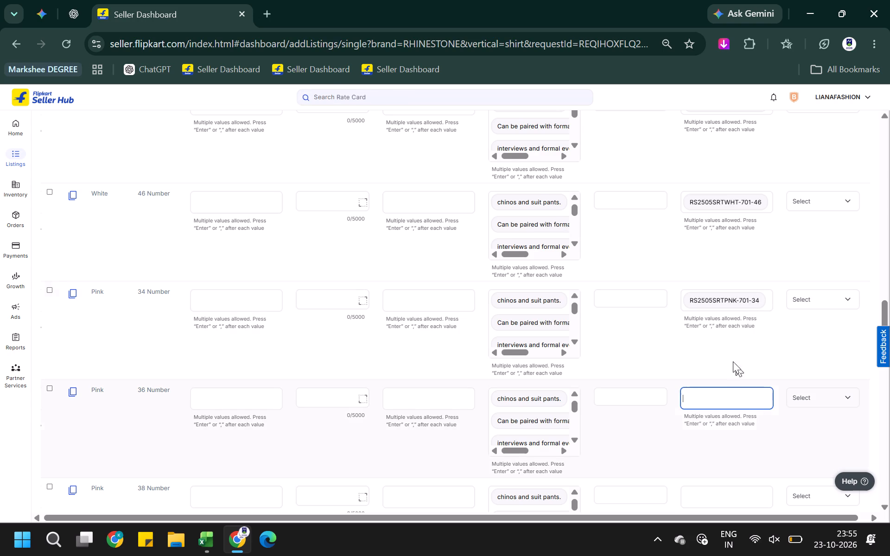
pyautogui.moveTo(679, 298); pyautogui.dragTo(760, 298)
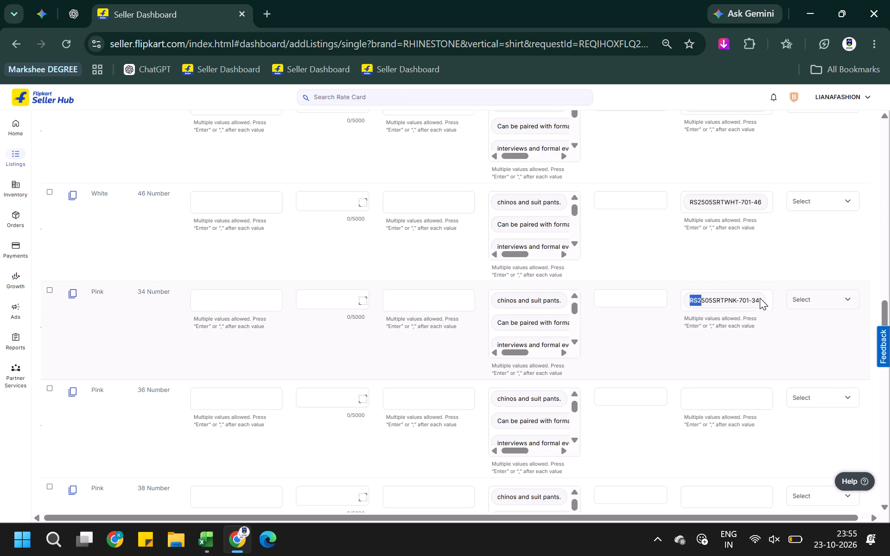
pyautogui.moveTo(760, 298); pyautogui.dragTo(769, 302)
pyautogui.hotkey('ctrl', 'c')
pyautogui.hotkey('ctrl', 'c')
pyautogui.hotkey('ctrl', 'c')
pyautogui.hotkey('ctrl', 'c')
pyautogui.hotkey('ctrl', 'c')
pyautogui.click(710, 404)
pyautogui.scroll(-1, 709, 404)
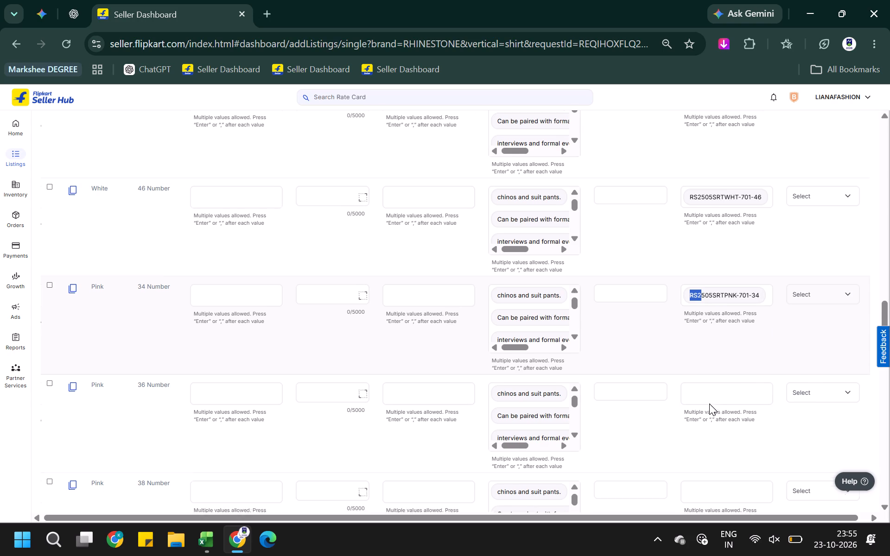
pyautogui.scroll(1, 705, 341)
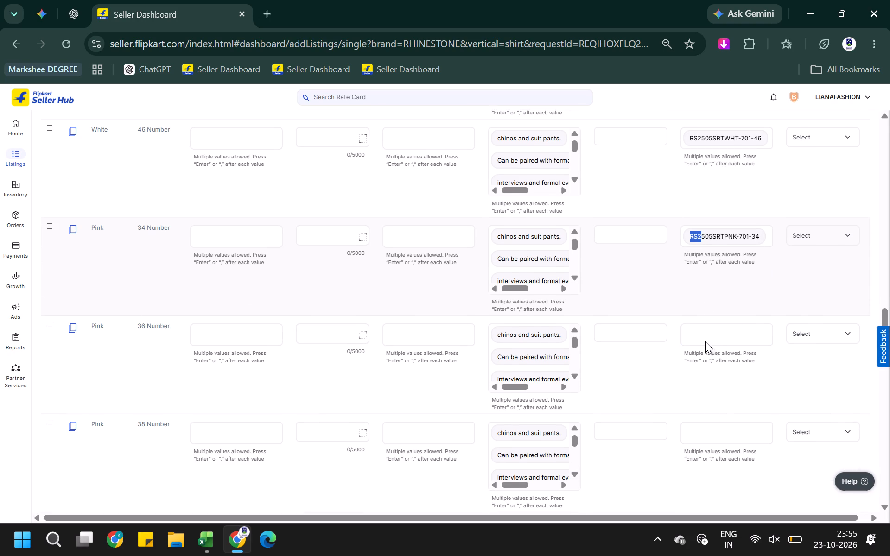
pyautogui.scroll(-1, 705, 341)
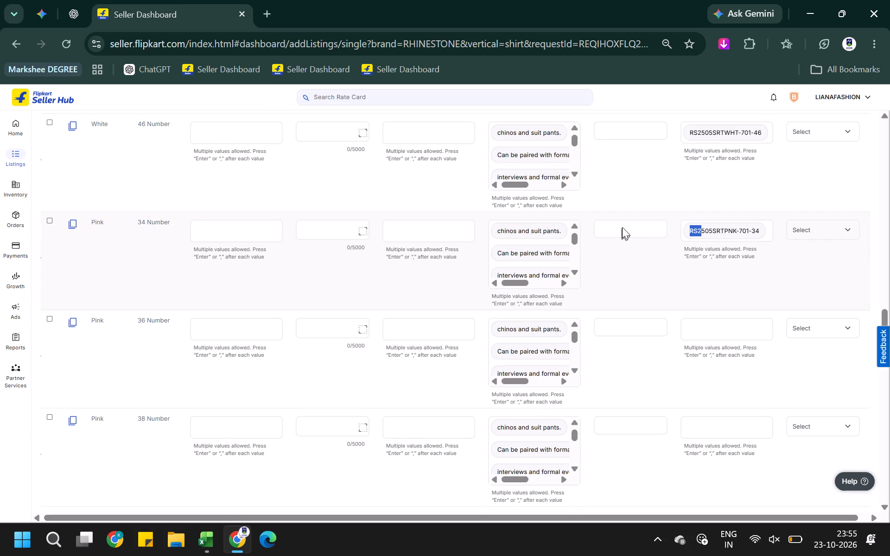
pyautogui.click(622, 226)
# Copy the Pink 34 Number variant's code and enter it for Pink 36 Number with the ending changed, as RS2505SRTPNK-701-36.
pyautogui.moveTo(680, 224); pyautogui.dragTo(768, 234)
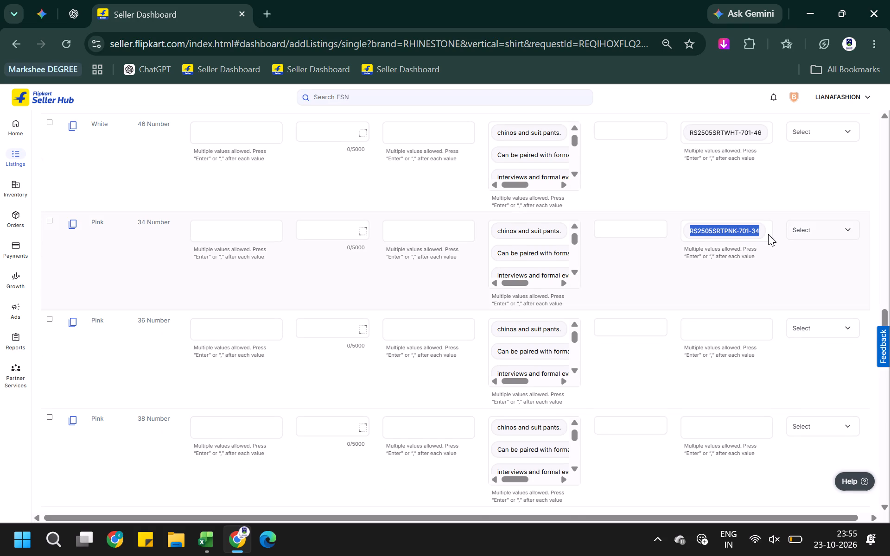
pyautogui.moveTo(768, 234); pyautogui.dragTo(769, 234)
pyautogui.hotkey('ctrl', 'c')
pyautogui.hotkey('ctrl', 'c')
pyautogui.hotkey('ctrl', 'c')
pyautogui.click(740, 335)
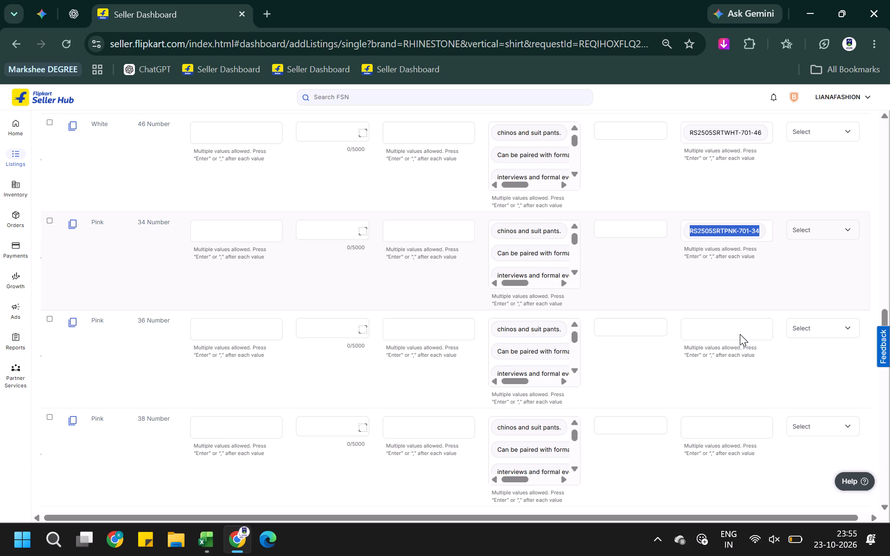
pyautogui.click(735, 331)
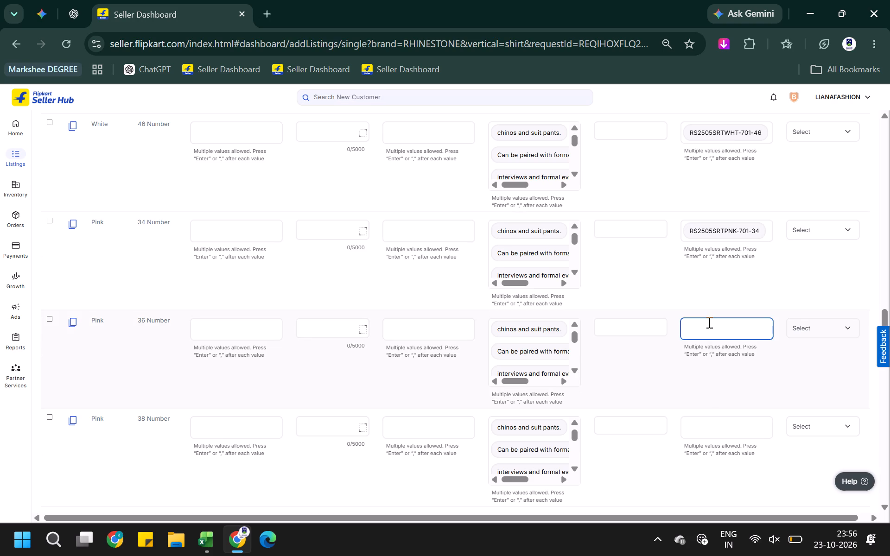
pyautogui.hotkey('ctrl', 'v')
pyautogui.press('BackSpace')
pyautogui.press('6')
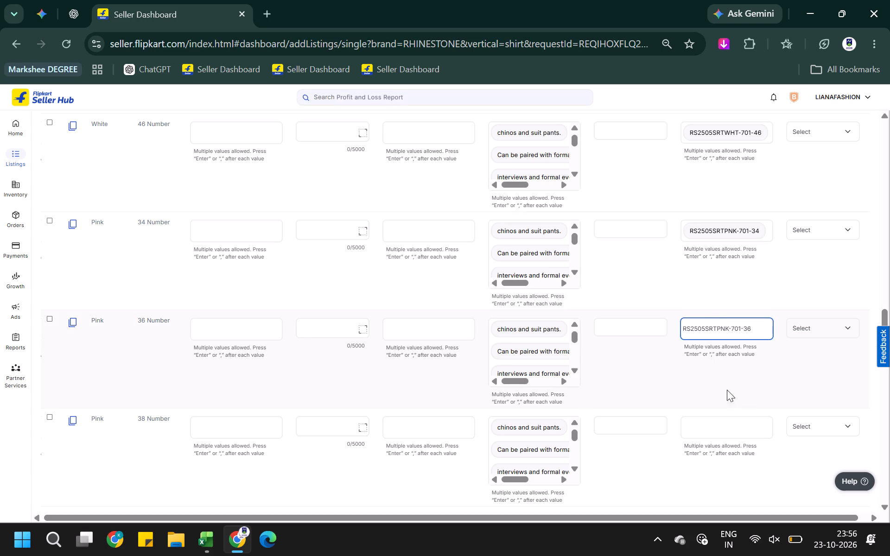
# Enter RS2505SRTPNK-701-38 as the code of the Pink 38 Number variant, based on the copied code.
pyautogui.click(730, 430)
pyautogui.hotkey('ctrl', 'v')
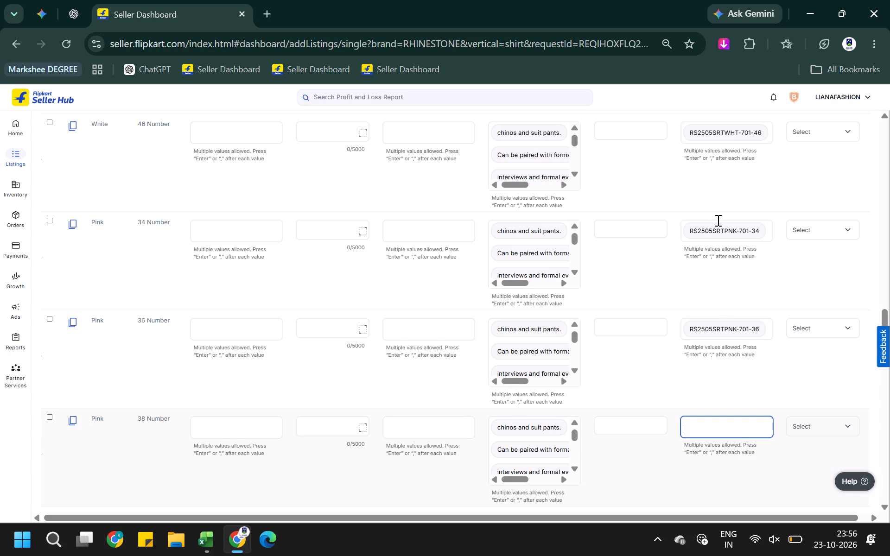
pyautogui.scroll(-3, 717, 221)
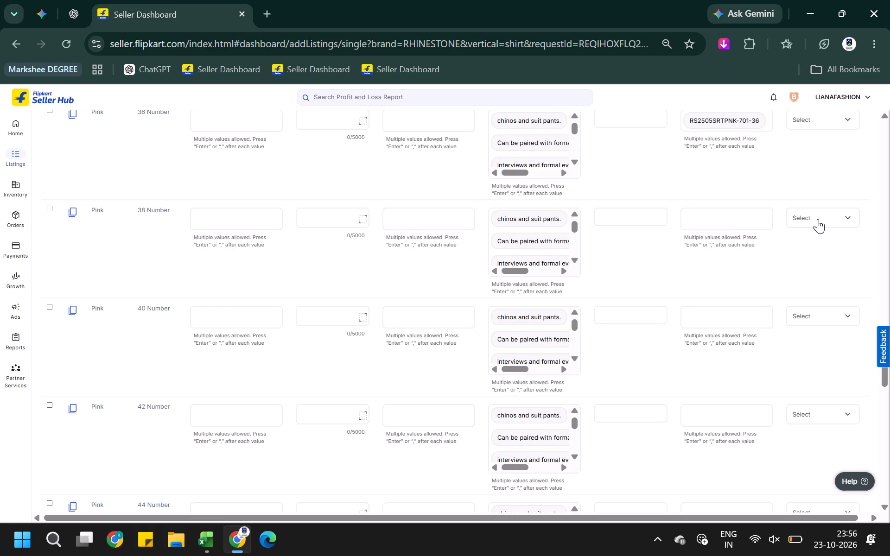
pyautogui.click(714, 219)
pyautogui.hotkey('ctrl', 'v')
pyautogui.press('BackSpace')
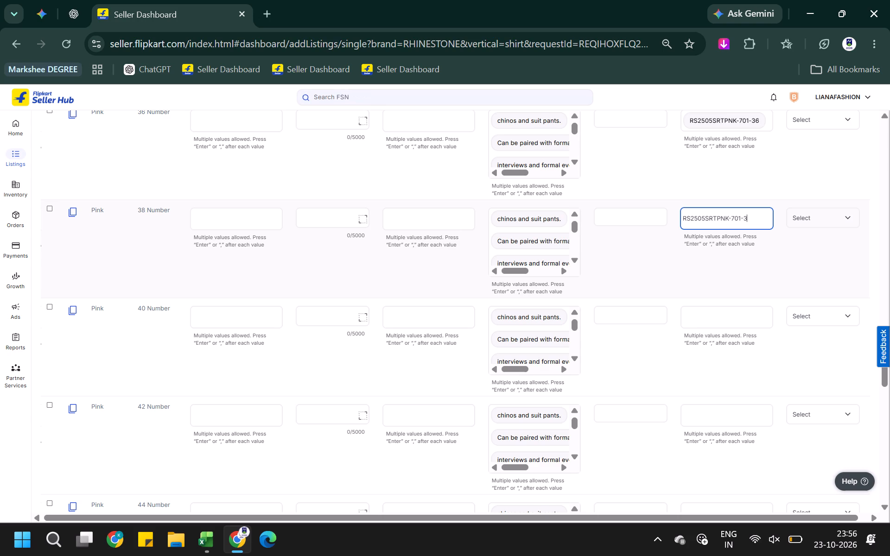
pyautogui.press('8')
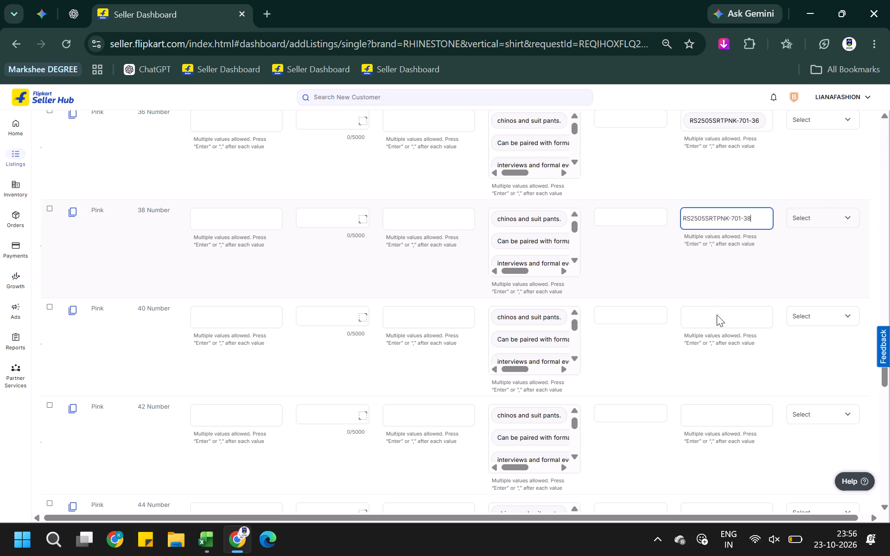
# Enter RS2505SRTPNK-701-40 as the code of the Pink 40 Number variant, based on the copied code.
pyautogui.click(717, 318)
pyautogui.hotkey('ctrl', 'v')
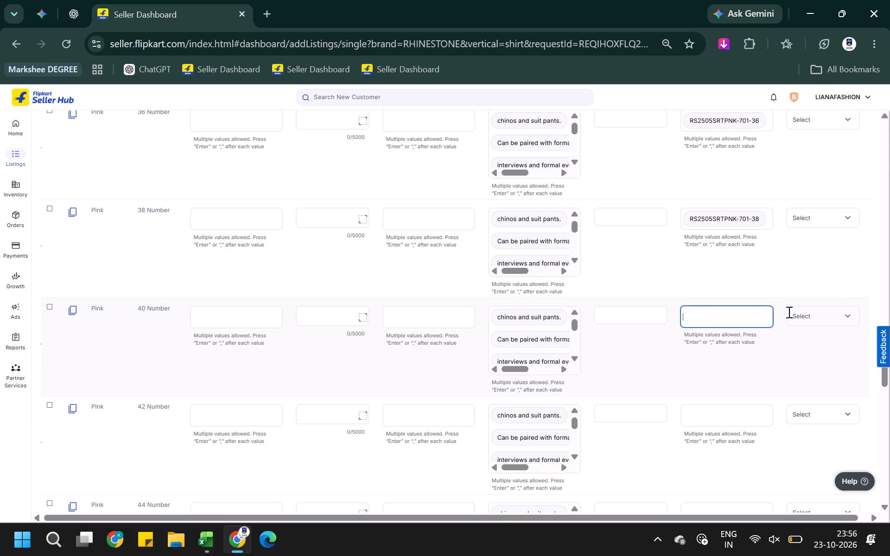
pyautogui.click(759, 312)
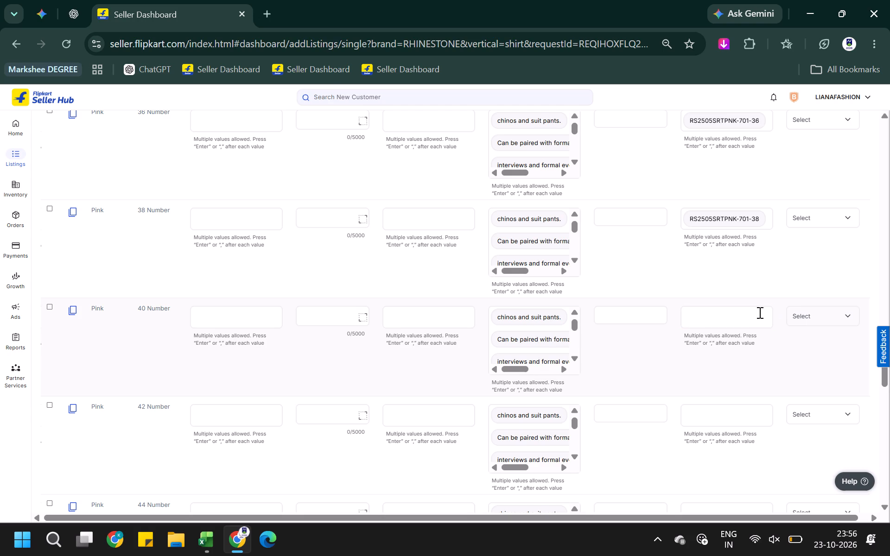
pyautogui.hotkey('ctrl', 'v')
pyautogui.press('BackSpace')
pyautogui.press('BackSpace')
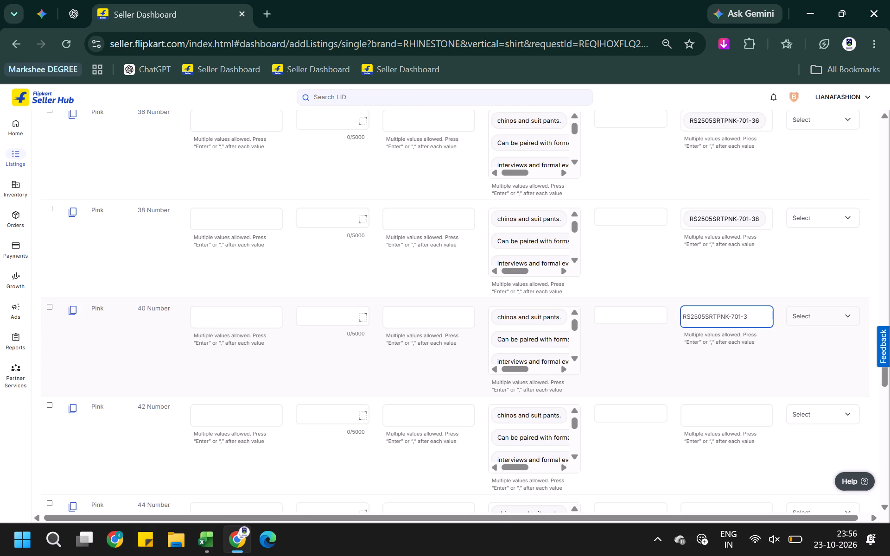
pyautogui.write('40')
# Enter RS2505SRTPNK-701-42 as the code of the Pink 42 Number variant, based on the copied code.
pyautogui.click(749, 418)
pyautogui.hotkey('ctrl', 'v')
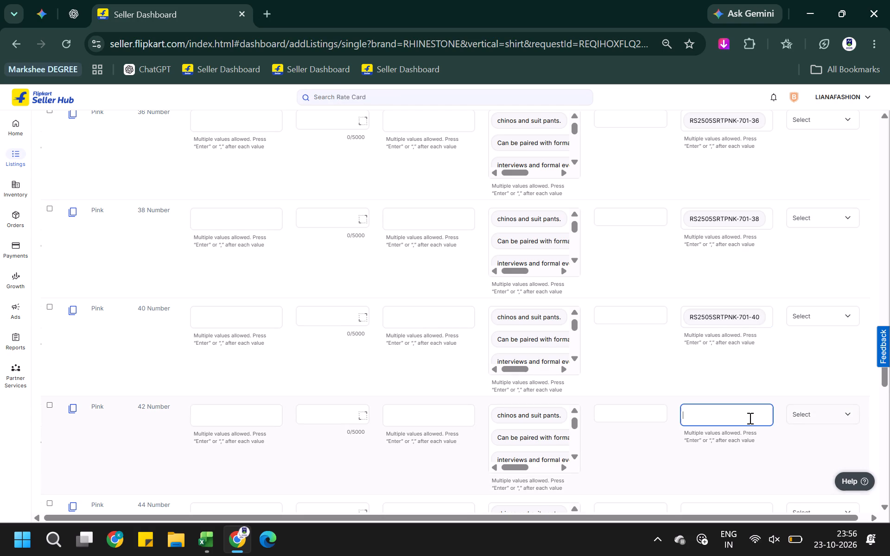
pyautogui.scroll(-3, 795, 297)
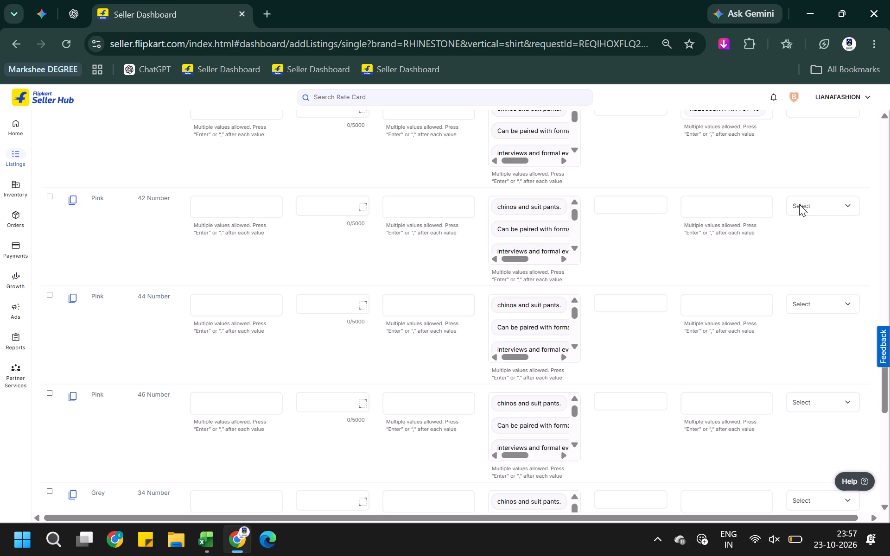
pyautogui.click(738, 205)
pyautogui.hotkey('ctrl', 'v')
pyautogui.press('BackSpace')
pyautogui.press('BackSpace')
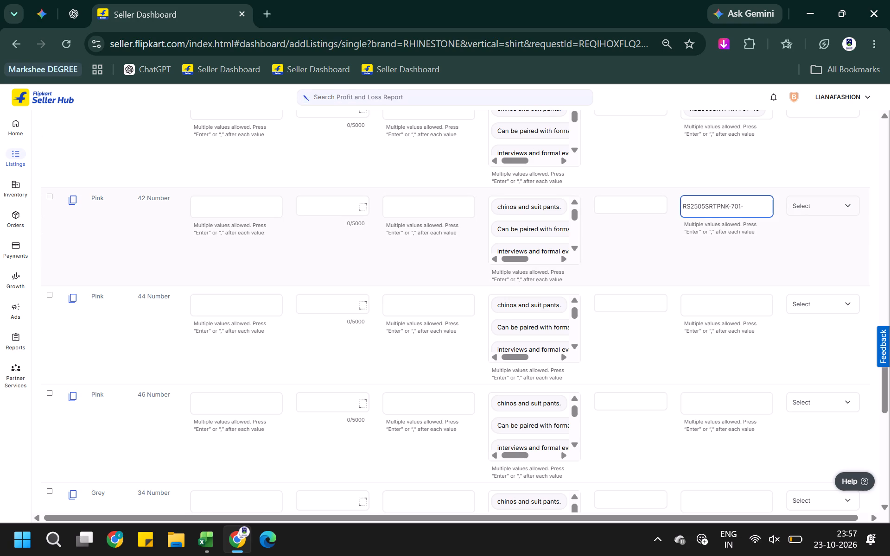
pyautogui.write('41')
pyautogui.press('BackSpace')
pyautogui.press('2')
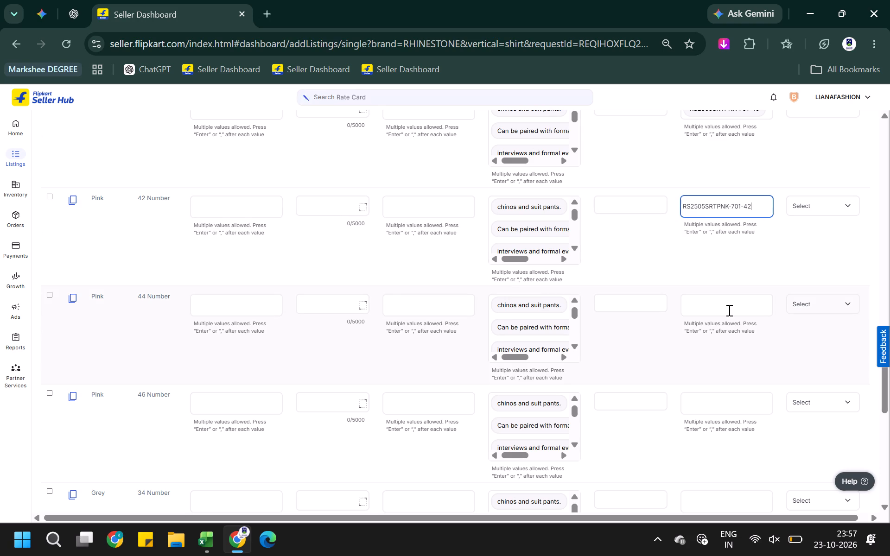
# Enter RS2505SRTPNK-701-44 as the code of the Pink 44 Number variant, based on the copied code.
pyautogui.click(728, 310)
pyautogui.hotkey('ctrl', 'v')
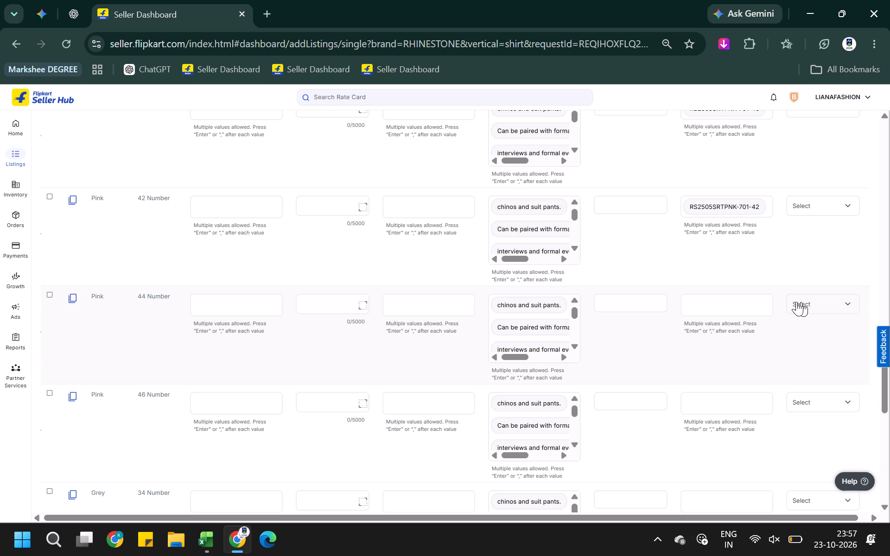
pyautogui.click(748, 299)
pyautogui.hotkey('ctrl', 'v')
pyautogui.keyDown('ctrl'); pyautogui.click(748, 299); pyautogui.keyUp('ctrl')
pyautogui.press('BackSpace')
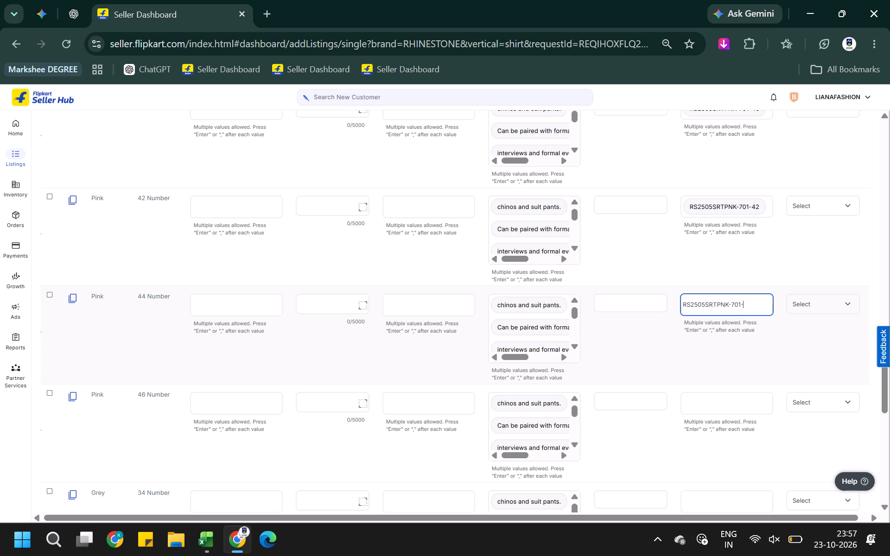
pyautogui.write('44')
# Enter RS2505SRTPNK-701-46 as the code of the Pink 46 Number variant, based on the copied code.
pyautogui.click(742, 402)
pyautogui.hotkey('ctrl', 'v')
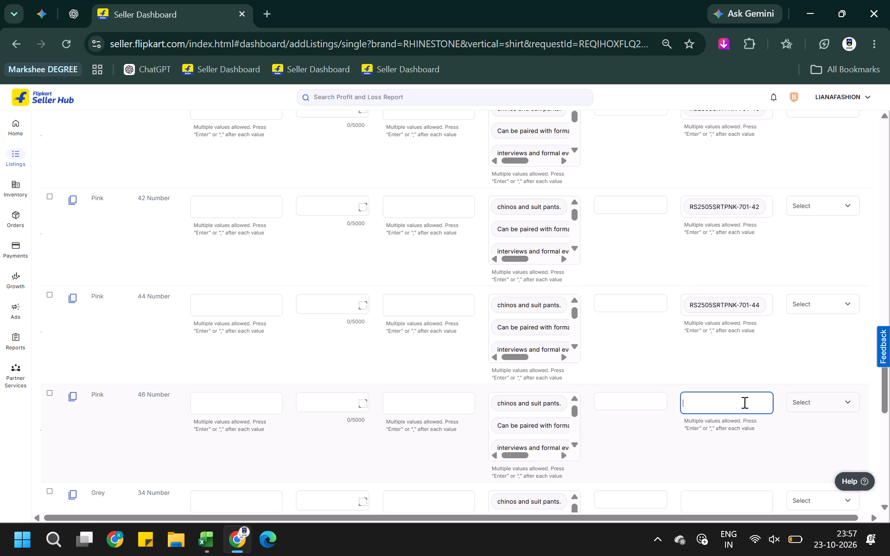
pyautogui.scroll(-3, 769, 383)
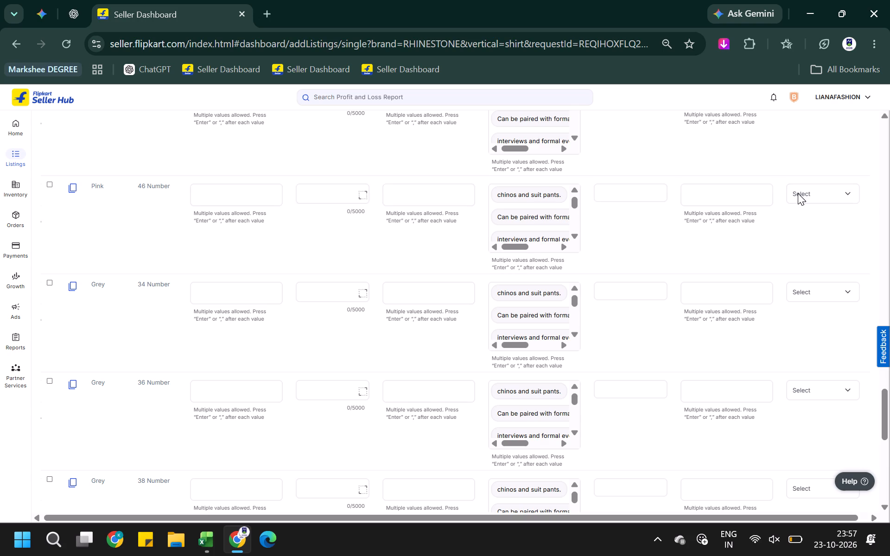
pyautogui.click(758, 196)
pyautogui.hotkey('ctrl', 'v')
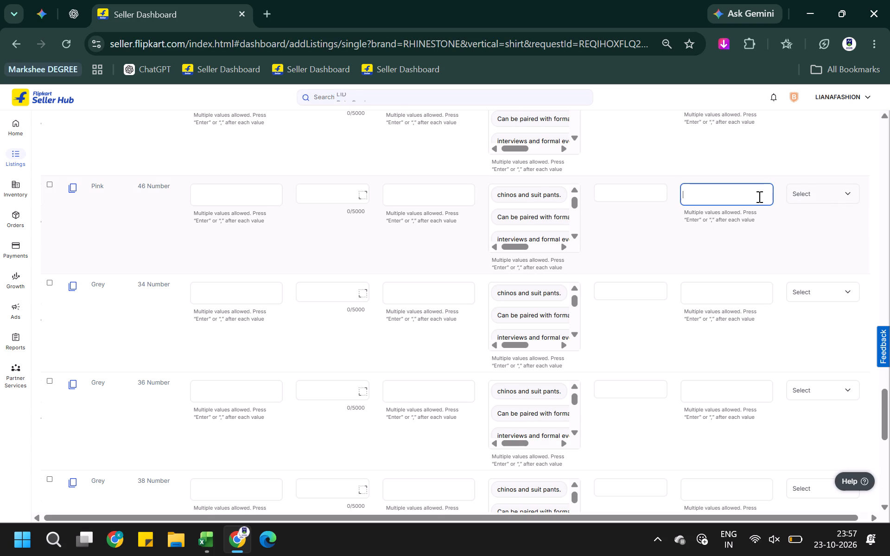
pyautogui.press('BackSpace')
pyautogui.press('BackSpace')
pyautogui.write('46')
# Copy RS2505SRTGRE-701-34 from the Excel SKU sheet and enter it as the code of the Grey 34 Number variant.
pyautogui.click(741, 291)
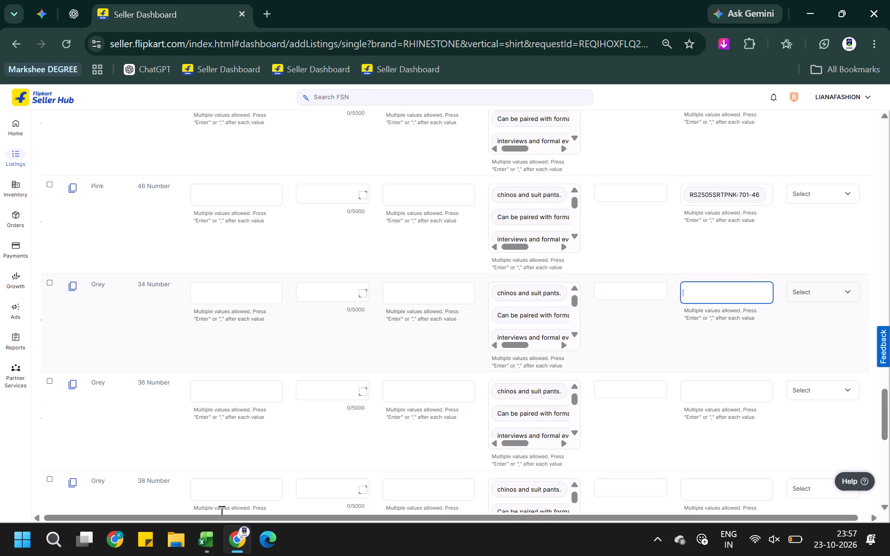
pyautogui.click(199, 539)
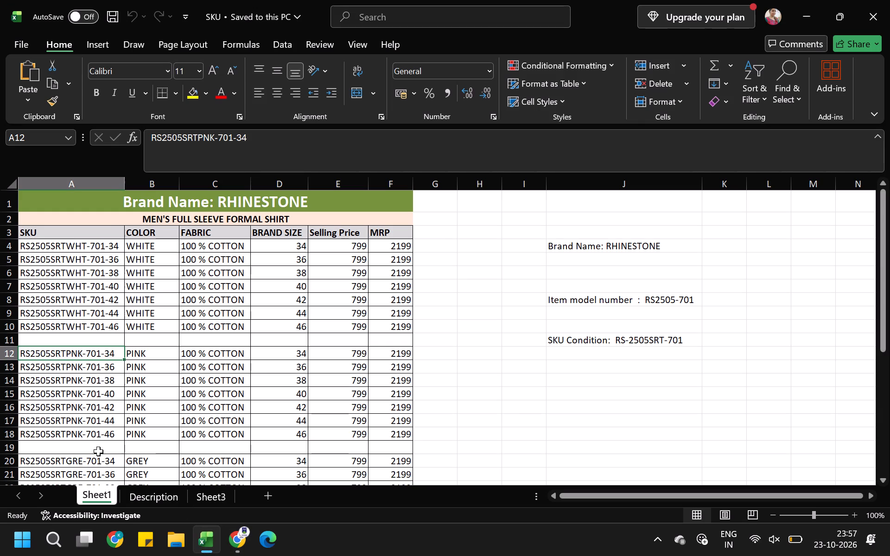
pyautogui.click(98, 451)
pyautogui.click(108, 461)
pyautogui.hotkey('ctrl', 'c')
pyautogui.hotkey('alt', 'Tab')
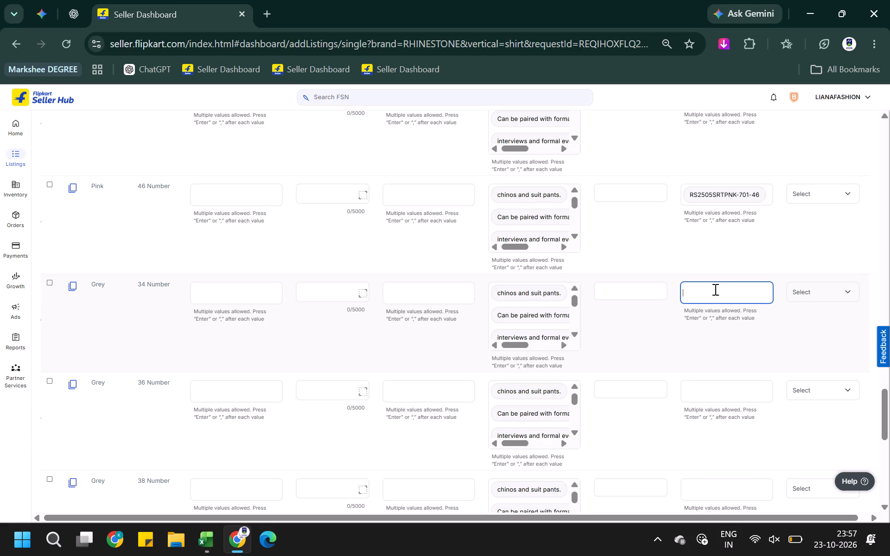
pyautogui.hotkey('ctrl', 'v')
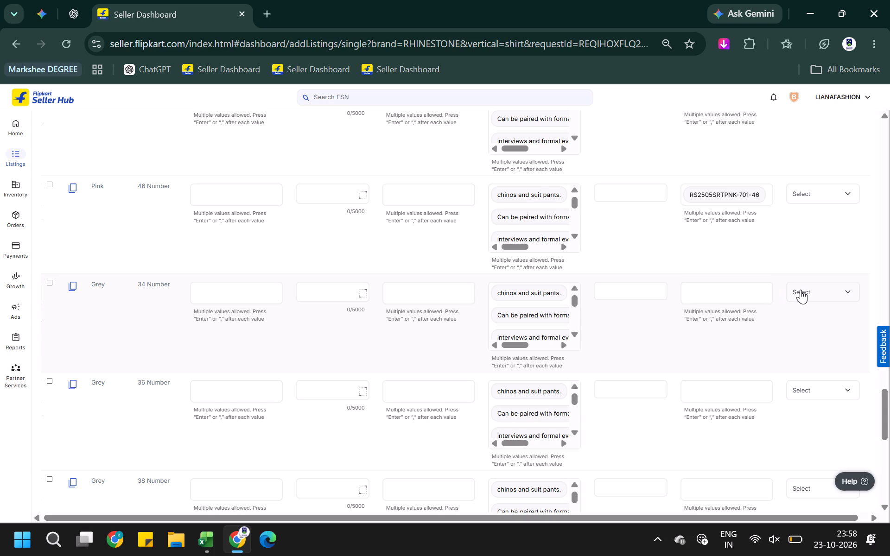
pyautogui.click(701, 293)
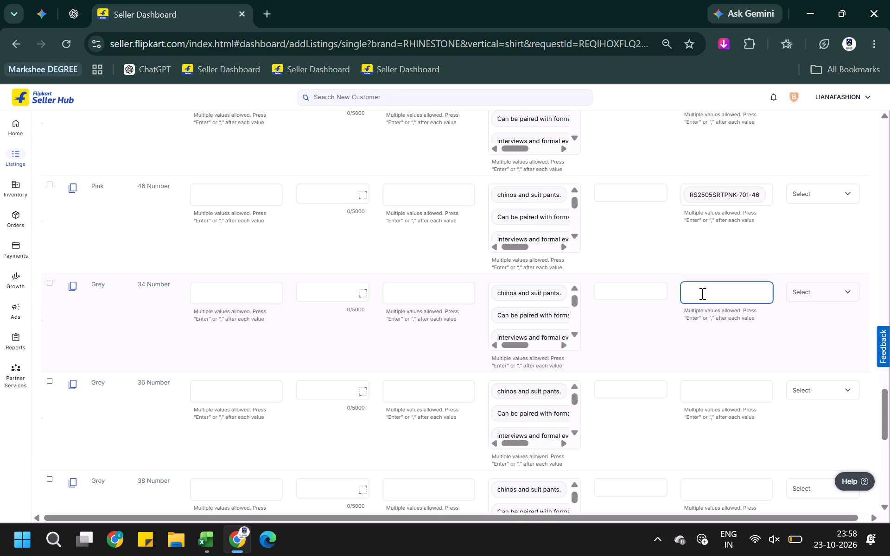
pyautogui.click(701, 293)
pyautogui.hotkey('ctrl', 'v')
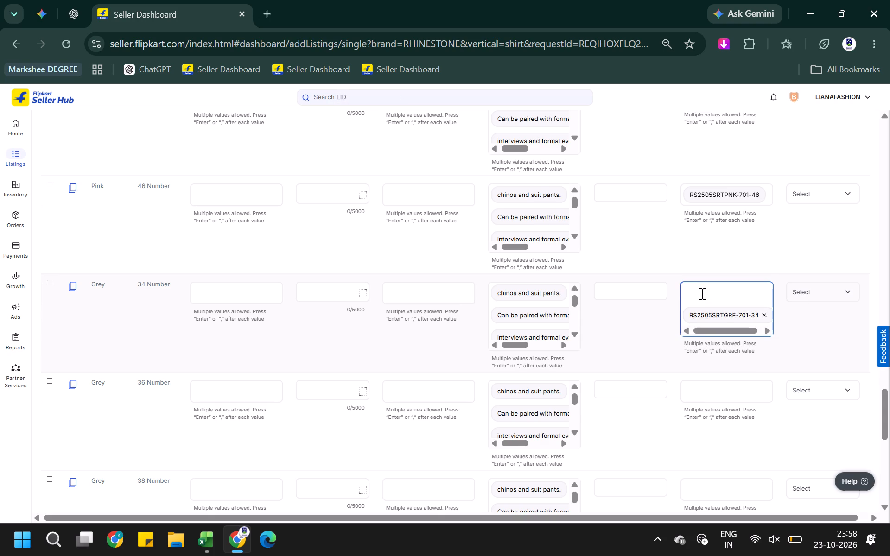
pyautogui.click(674, 303)
pyautogui.moveTo(674, 297); pyautogui.dragTo(760, 297)
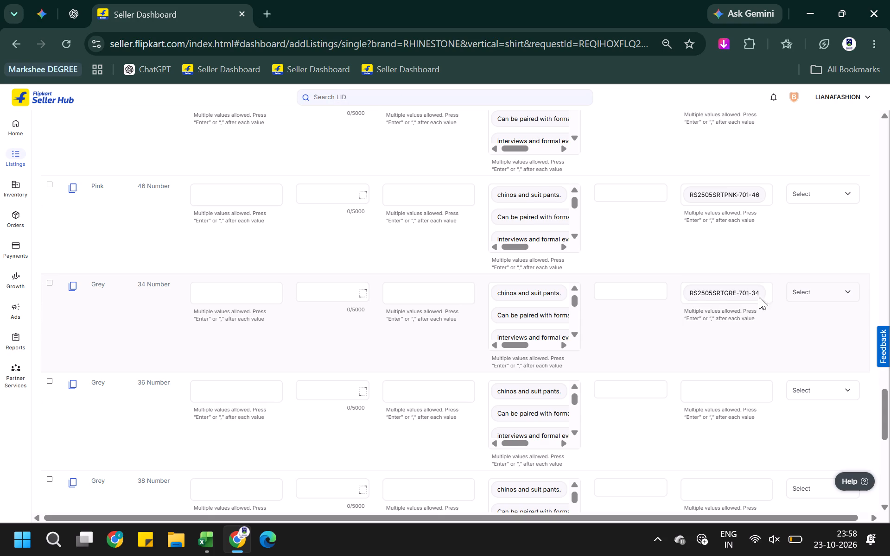
pyautogui.moveTo(760, 297); pyautogui.dragTo(778, 297)
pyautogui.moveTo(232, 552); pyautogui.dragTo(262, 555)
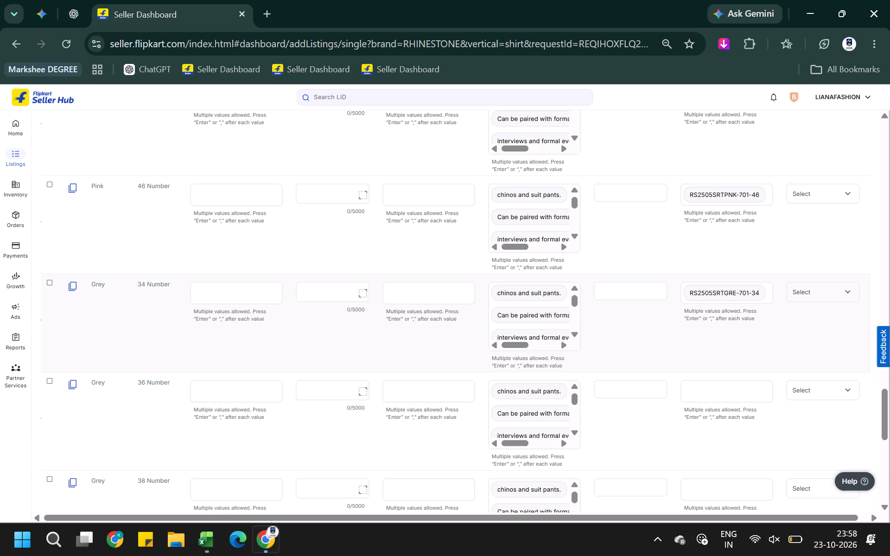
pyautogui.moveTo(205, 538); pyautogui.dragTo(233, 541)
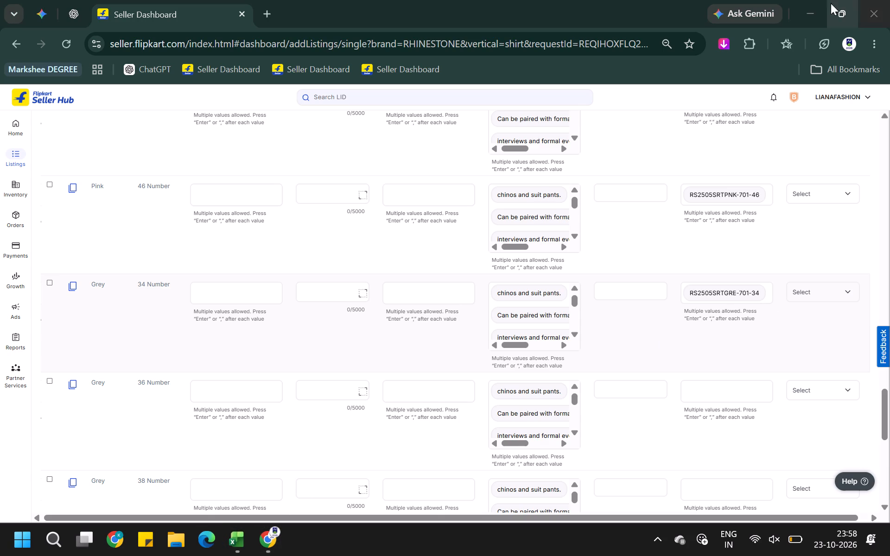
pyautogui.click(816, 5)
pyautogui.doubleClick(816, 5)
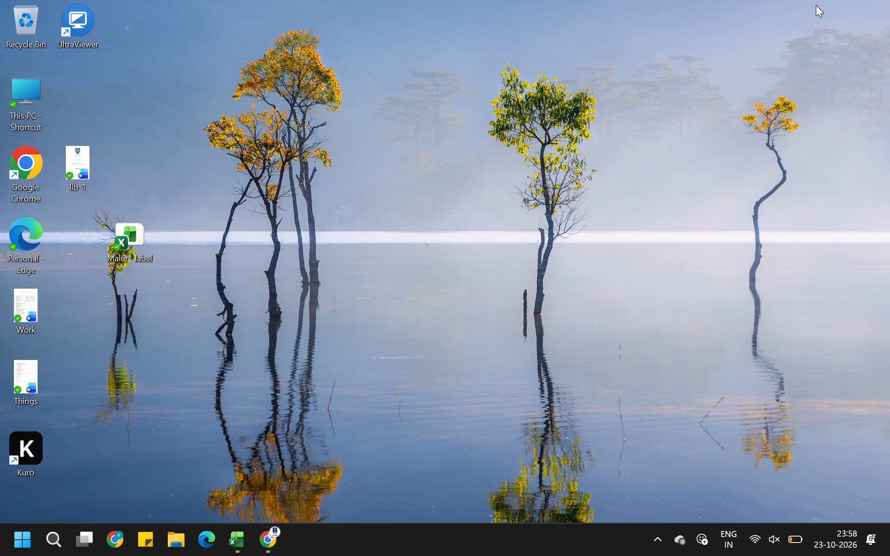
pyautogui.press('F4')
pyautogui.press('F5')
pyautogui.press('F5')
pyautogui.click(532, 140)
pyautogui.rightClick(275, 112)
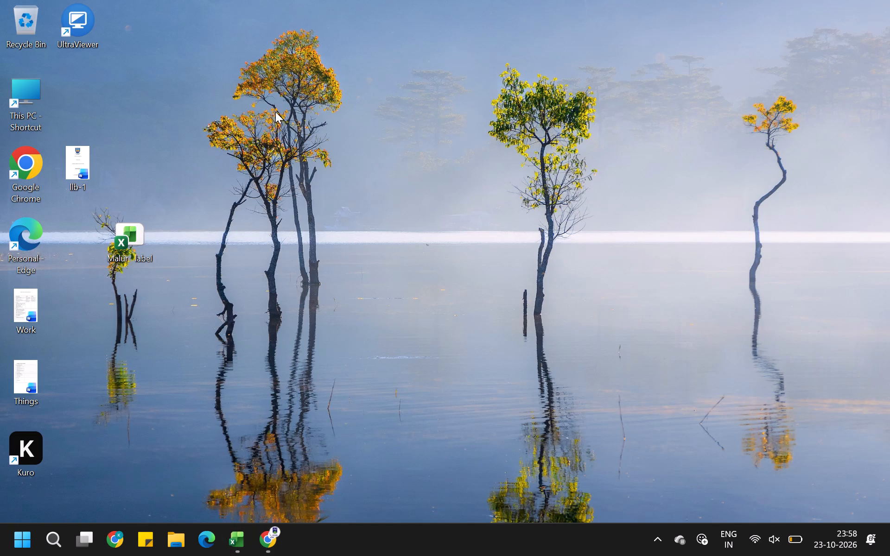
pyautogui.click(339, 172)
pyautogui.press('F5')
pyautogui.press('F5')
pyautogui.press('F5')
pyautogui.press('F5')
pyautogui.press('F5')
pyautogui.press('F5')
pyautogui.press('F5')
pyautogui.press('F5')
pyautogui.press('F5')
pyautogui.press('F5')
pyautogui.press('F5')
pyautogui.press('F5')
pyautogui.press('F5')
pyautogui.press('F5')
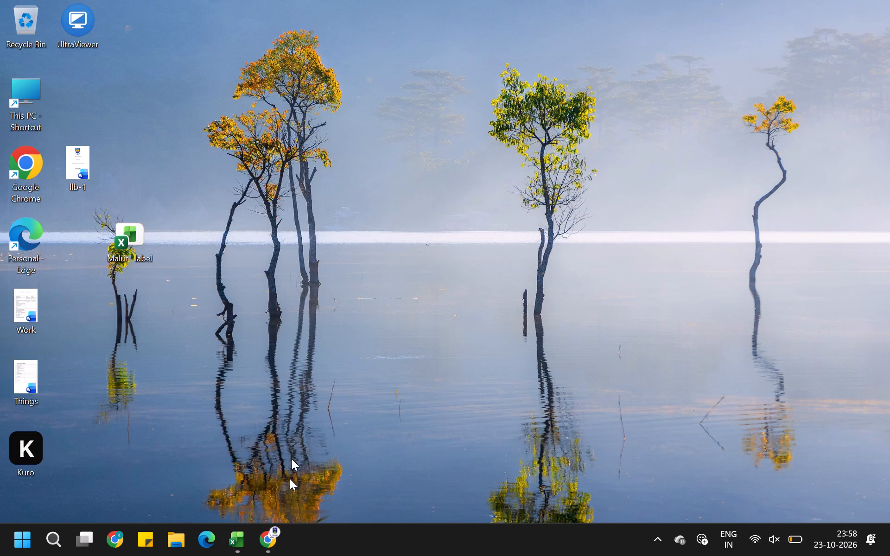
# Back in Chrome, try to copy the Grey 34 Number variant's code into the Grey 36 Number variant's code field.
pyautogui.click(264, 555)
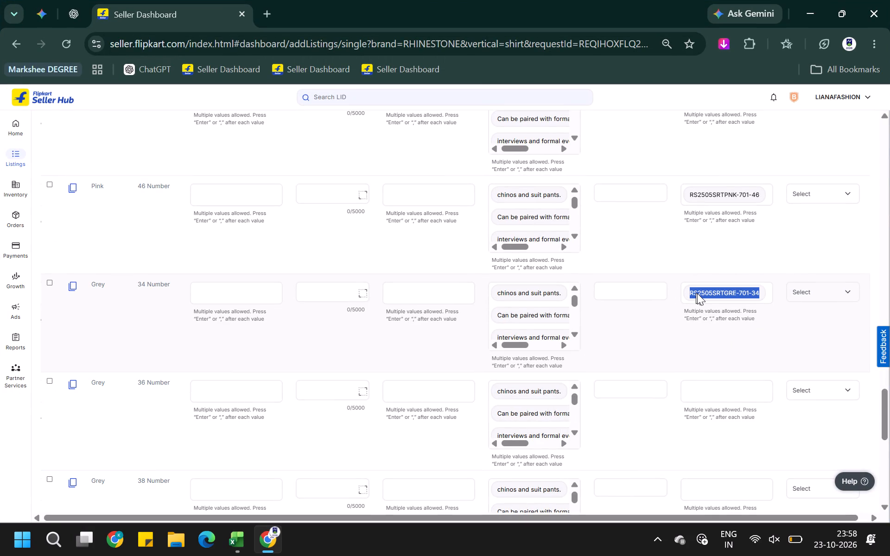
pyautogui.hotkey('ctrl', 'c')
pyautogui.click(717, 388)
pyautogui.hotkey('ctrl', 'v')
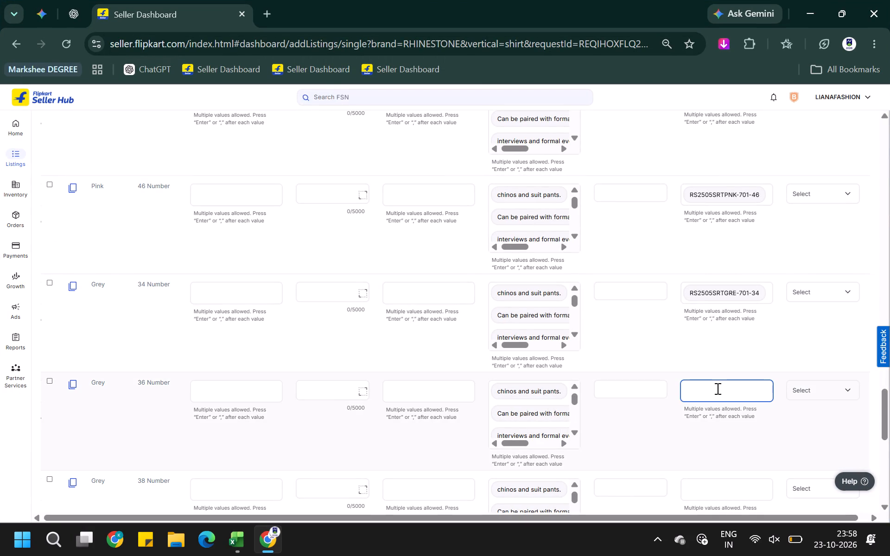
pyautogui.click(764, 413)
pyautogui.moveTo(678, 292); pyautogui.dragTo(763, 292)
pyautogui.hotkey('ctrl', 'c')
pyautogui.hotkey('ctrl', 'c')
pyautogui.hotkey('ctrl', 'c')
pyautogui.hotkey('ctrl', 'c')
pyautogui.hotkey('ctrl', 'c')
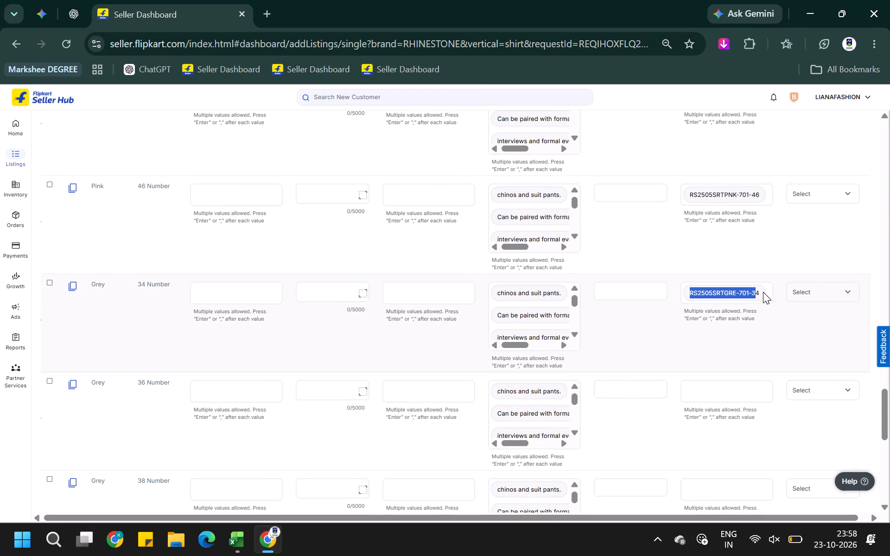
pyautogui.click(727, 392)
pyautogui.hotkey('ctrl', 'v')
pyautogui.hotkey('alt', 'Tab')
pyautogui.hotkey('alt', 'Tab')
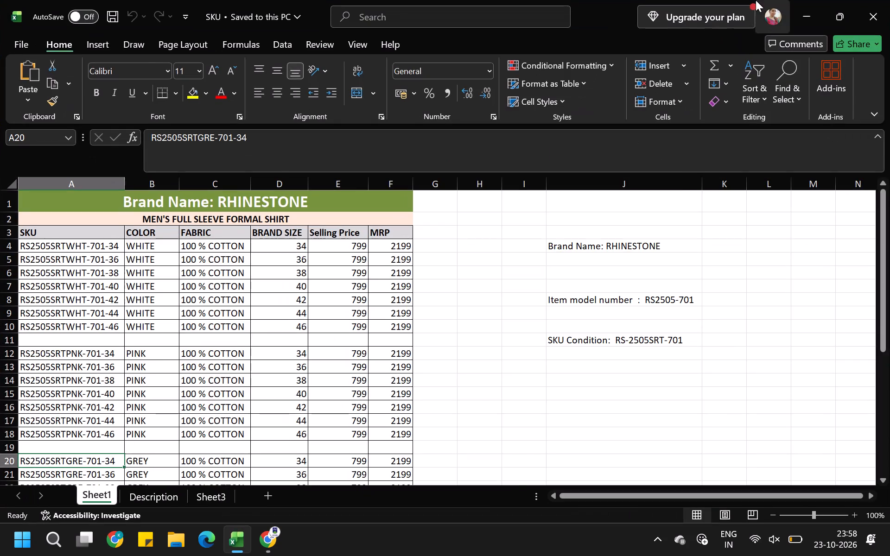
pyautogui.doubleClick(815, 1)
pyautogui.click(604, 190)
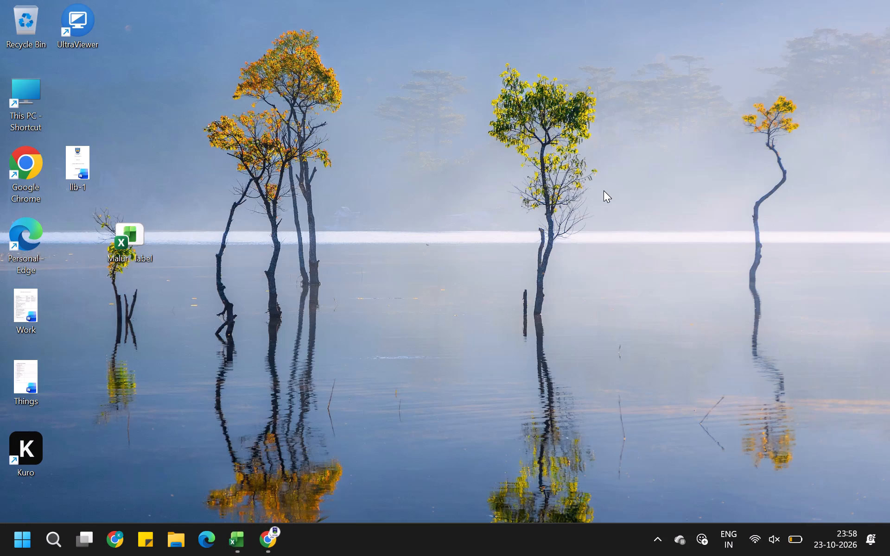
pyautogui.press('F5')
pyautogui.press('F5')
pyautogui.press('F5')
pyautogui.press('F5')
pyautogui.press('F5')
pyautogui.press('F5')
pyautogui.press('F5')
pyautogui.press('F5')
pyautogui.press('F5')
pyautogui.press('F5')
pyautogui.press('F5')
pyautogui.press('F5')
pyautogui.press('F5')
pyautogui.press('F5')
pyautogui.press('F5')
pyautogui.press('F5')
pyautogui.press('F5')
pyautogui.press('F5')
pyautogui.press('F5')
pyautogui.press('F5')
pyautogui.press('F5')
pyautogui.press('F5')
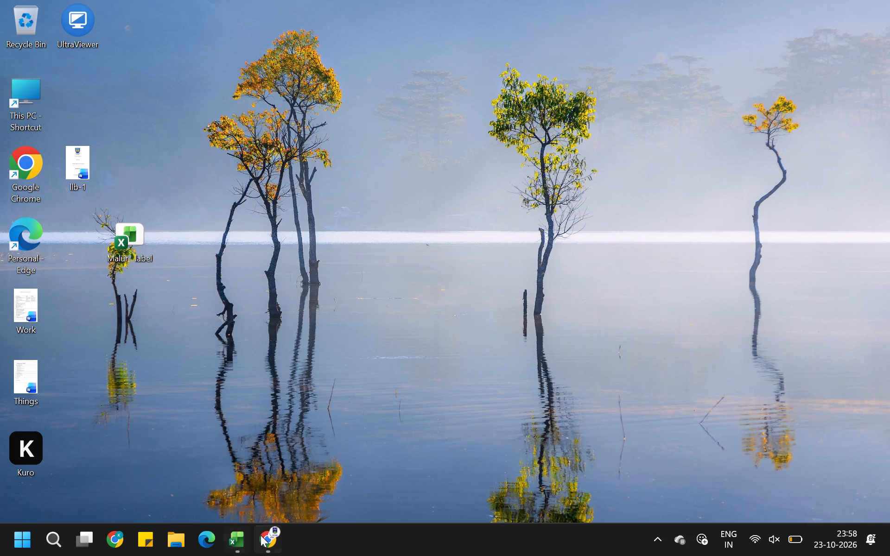
# Back in Chrome, enter RS2505SRTGRE-701-36 as the code of the Grey 36 Number variant, removing the copied 34 code from the field.
pyautogui.click(262, 539)
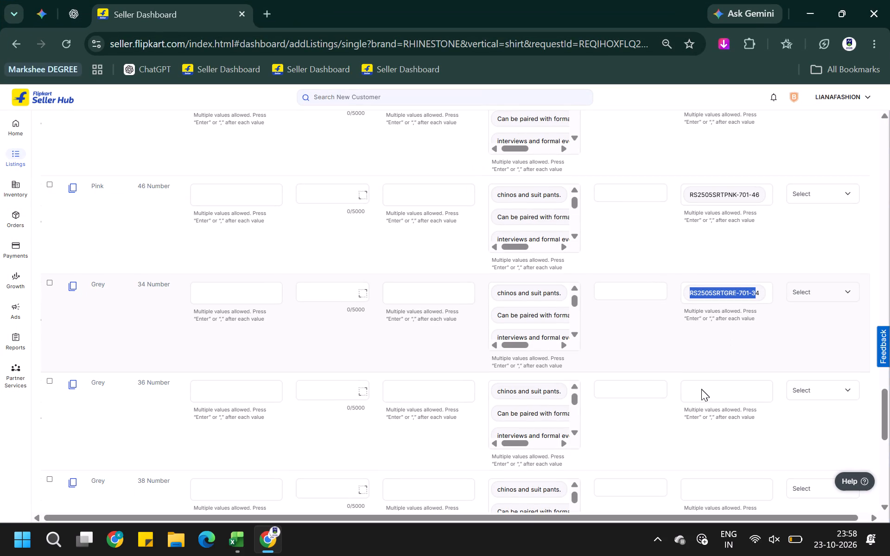
pyautogui.click(701, 389)
pyautogui.click(716, 388)
pyautogui.scroll(-1, 763, 332)
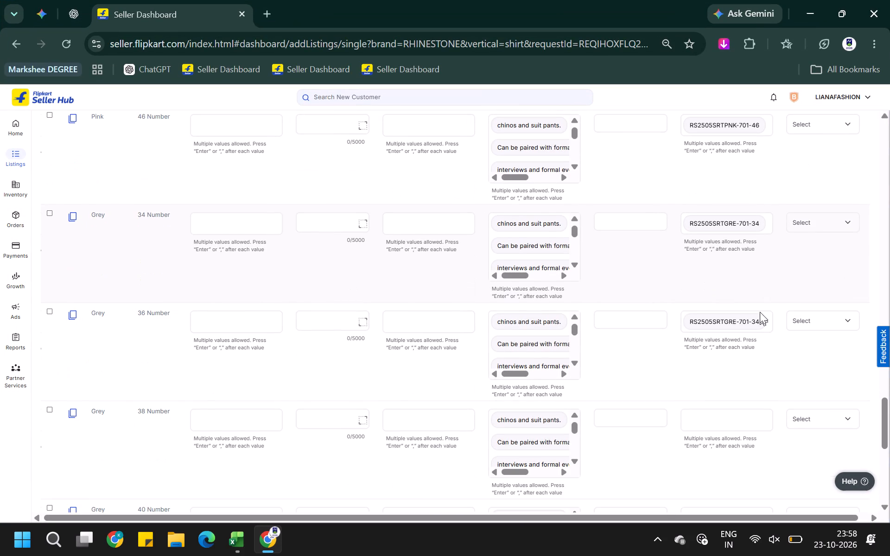
pyautogui.click(768, 325)
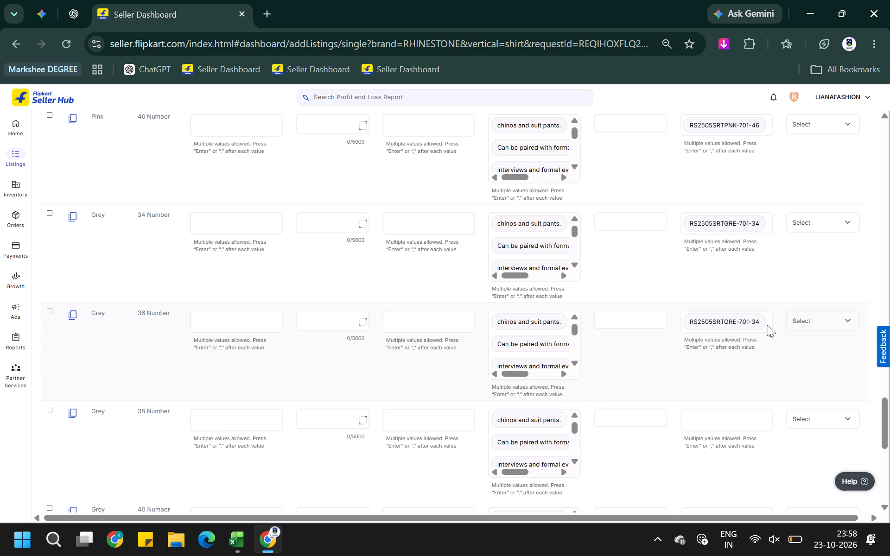
pyautogui.scroll(-1, 764, 317)
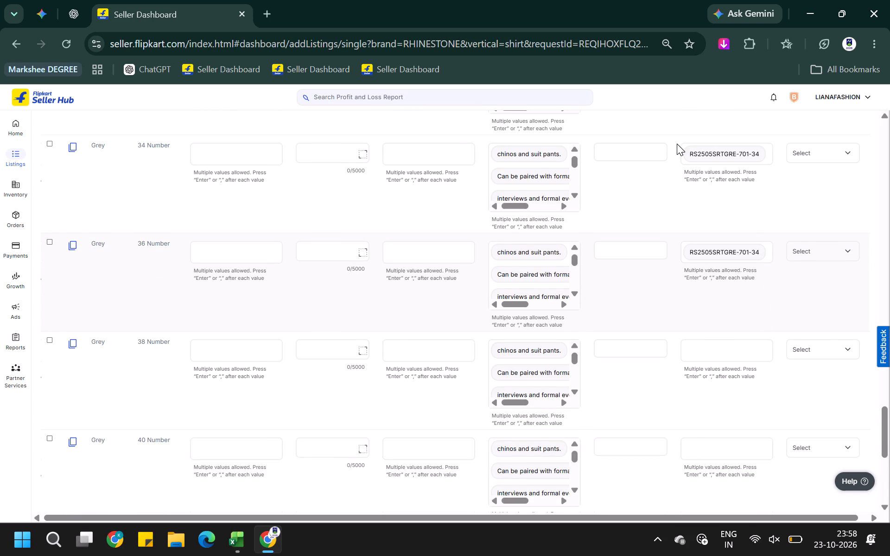
pyautogui.moveTo(677, 149); pyautogui.dragTo(677, 149)
pyautogui.moveTo(677, 149); pyautogui.dragTo(768, 152)
pyautogui.scroll(-2, 732, 184)
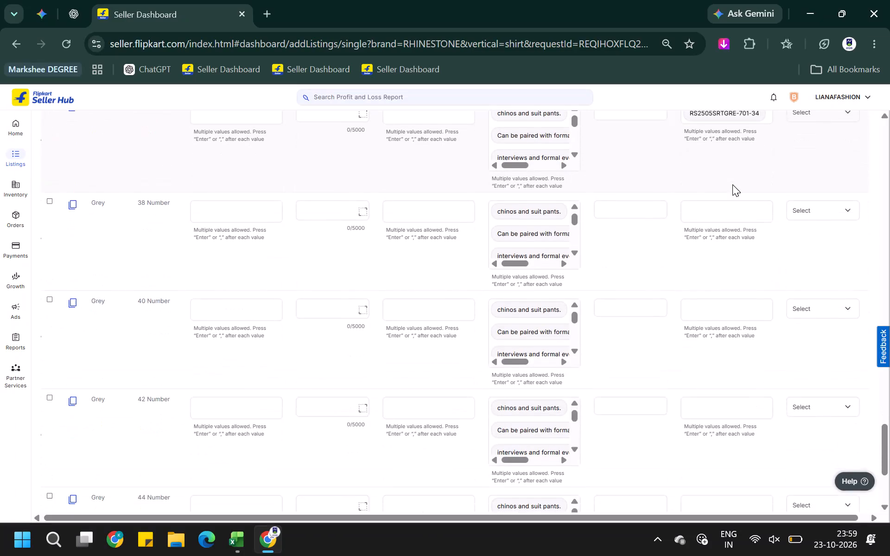
pyautogui.scroll(2, 732, 184)
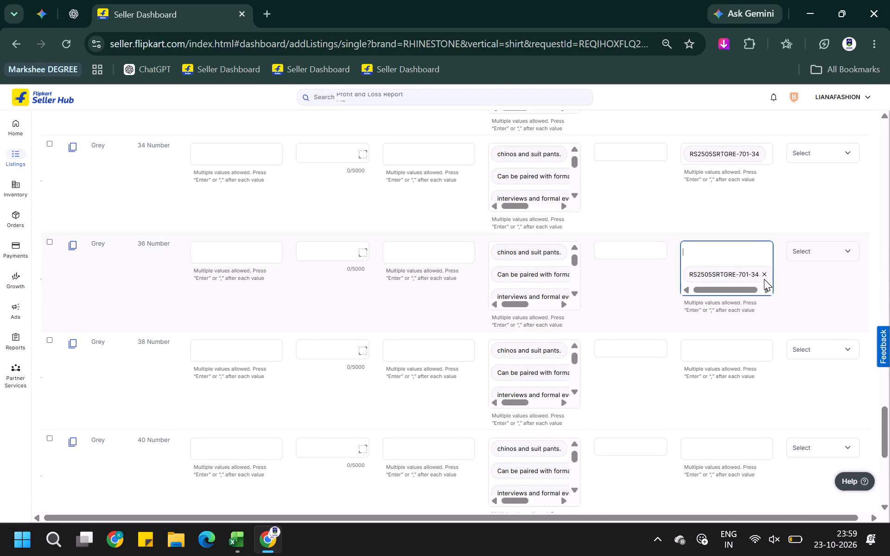
pyautogui.click(764, 275)
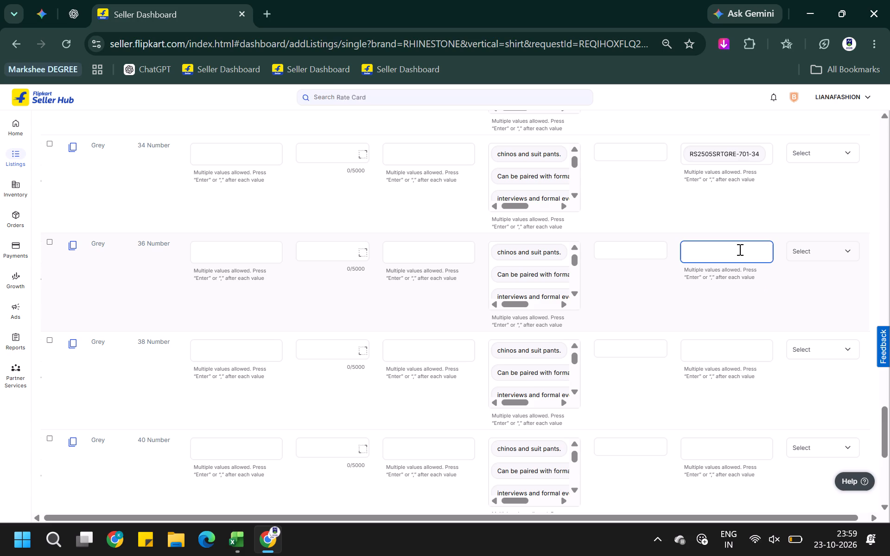
pyautogui.hotkey('ctrl', 'v')
pyautogui.press('BackSpace')
pyautogui.press('6')
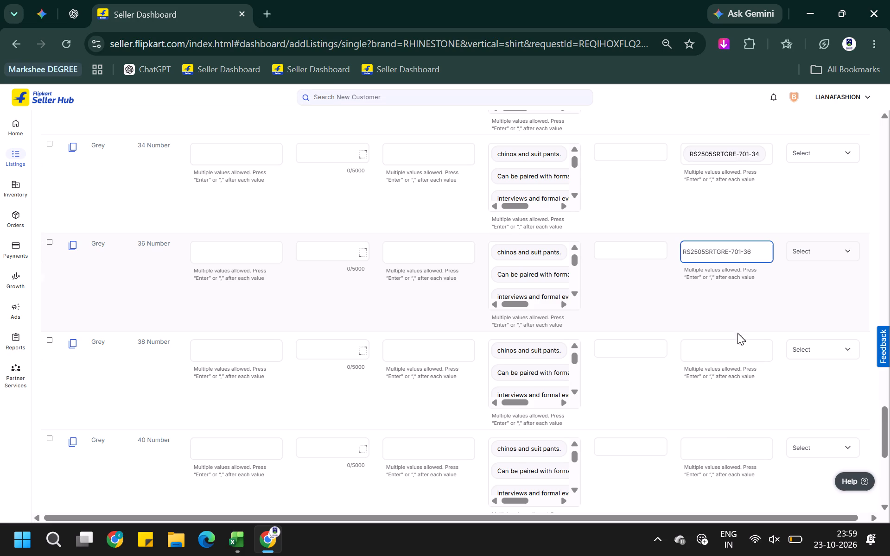
# Enter RS2505SRTGRE-701-38 as the code of the Grey 38 Number variant, based on the copied code.
pyautogui.click(737, 344)
pyautogui.hotkey('ctrl', 'v')
pyautogui.press('BackSpace')
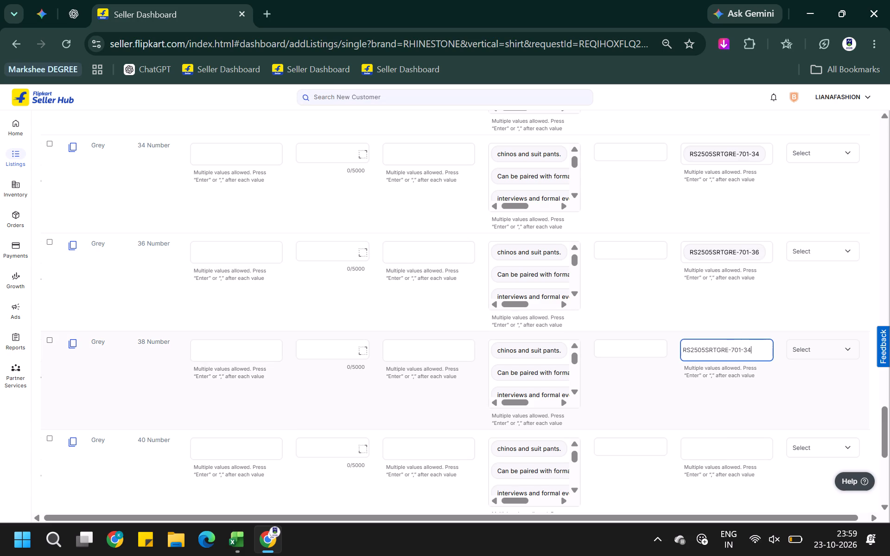
pyautogui.press('8')
pyautogui.scroll(-1, 737, 344)
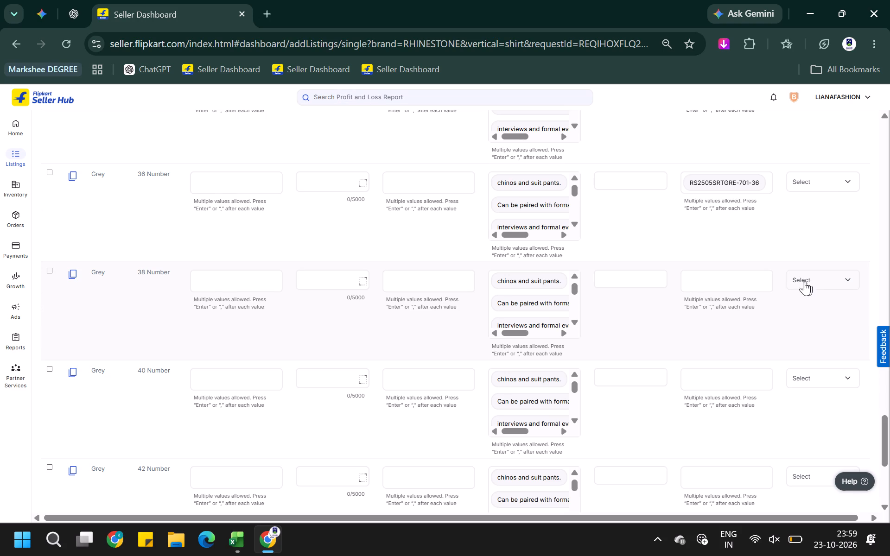
pyautogui.click(746, 282)
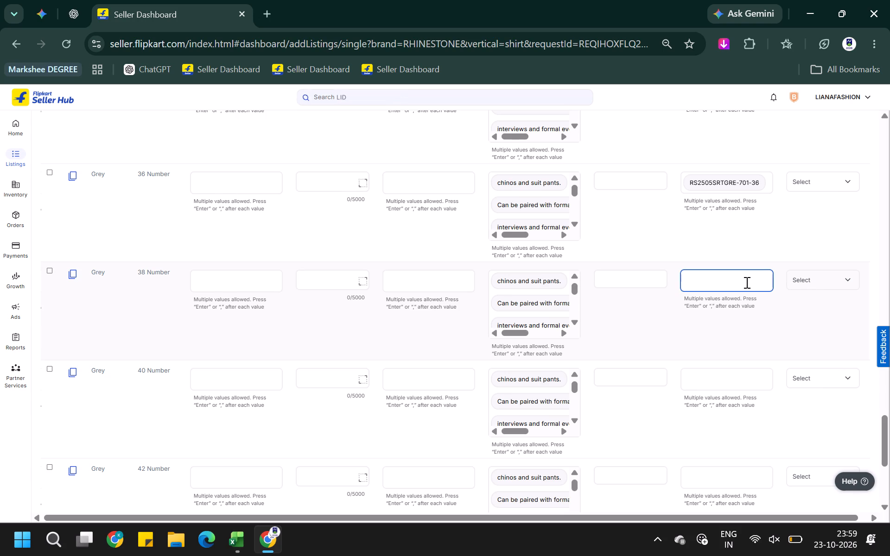
pyautogui.hotkey('ctrl', 'v')
pyautogui.press('BackSpace')
pyautogui.press('8')
# Enter RS2505SRTGRE-701-40 as the code of the Grey 40 Number variant, based on the copied code.
pyautogui.click(727, 373)
pyautogui.hotkey('ctrl', 'v')
pyautogui.press('BackSpace')
pyautogui.press('BackSpace')
pyautogui.write('40')
pyautogui.scroll(-1, 716, 424)
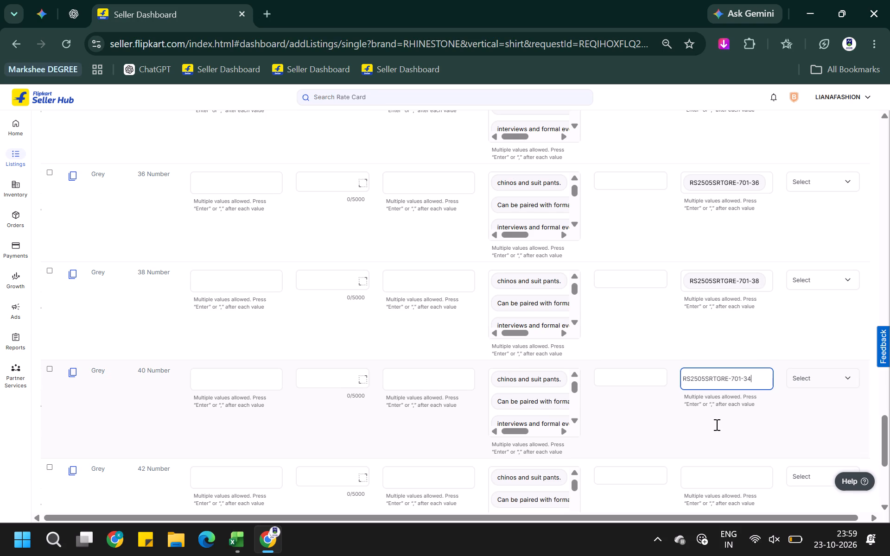
pyautogui.scroll(-1, 716, 424)
pyautogui.scroll(-4, 676, 276)
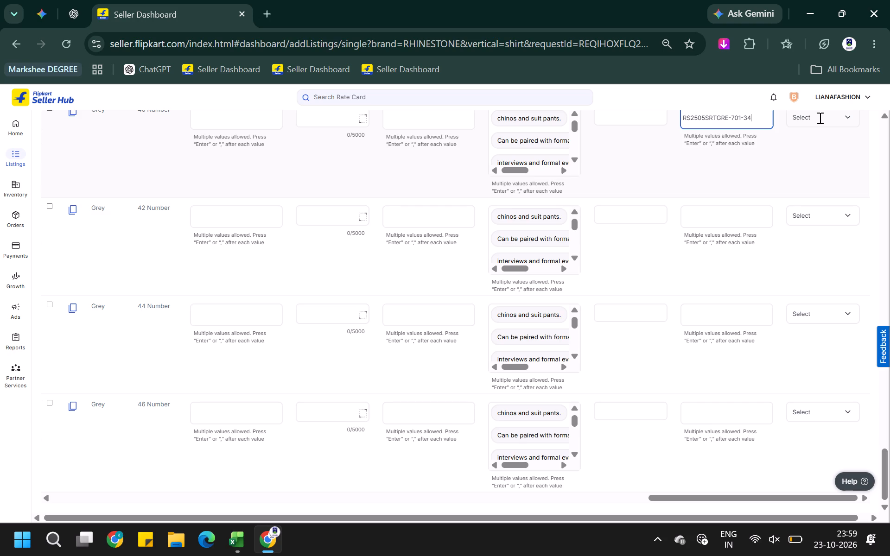
pyautogui.scroll(1, 808, 124)
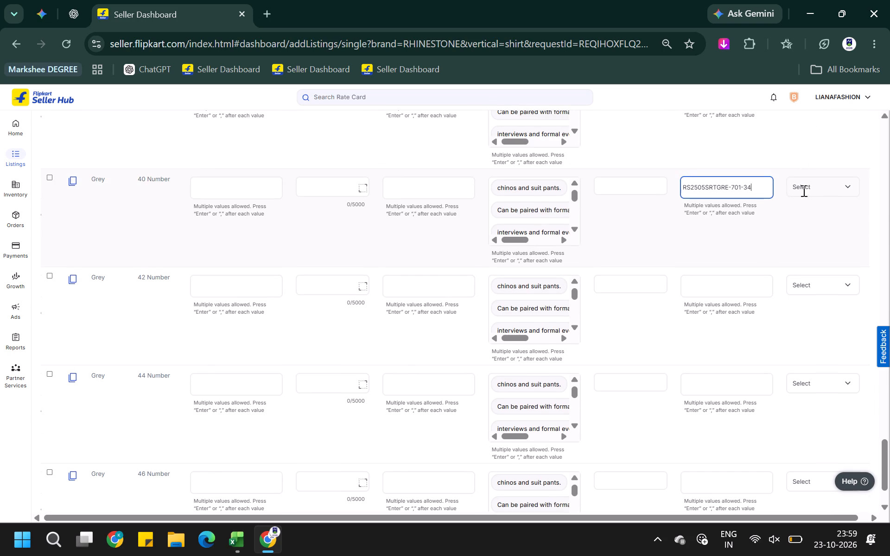
pyautogui.click(740, 185)
pyautogui.hotkey('ctrl', 'v')
pyautogui.press('BackSpace')
pyautogui.press('BackSpace')
pyautogui.write('40')
# Enter RS2505SRTGRE-701-42 as the code of the Grey 42 Number variant, based on the copied code.
pyautogui.click(739, 280)
pyautogui.hotkey('ctrl', 'v')
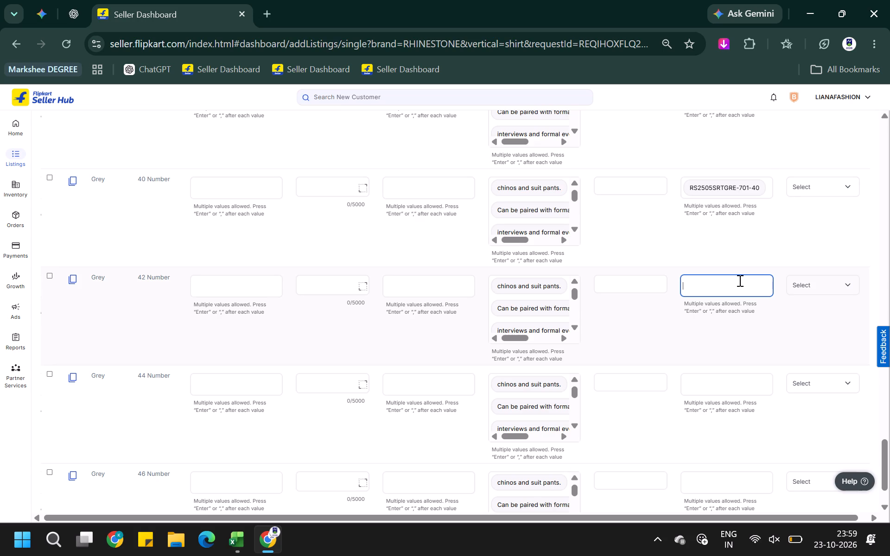
pyautogui.scroll(-3, 739, 281)
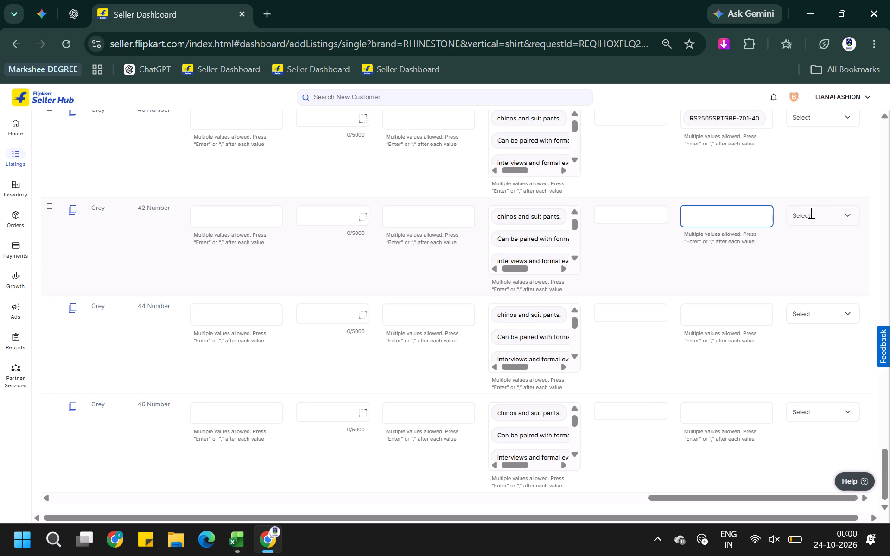
pyautogui.click(736, 212)
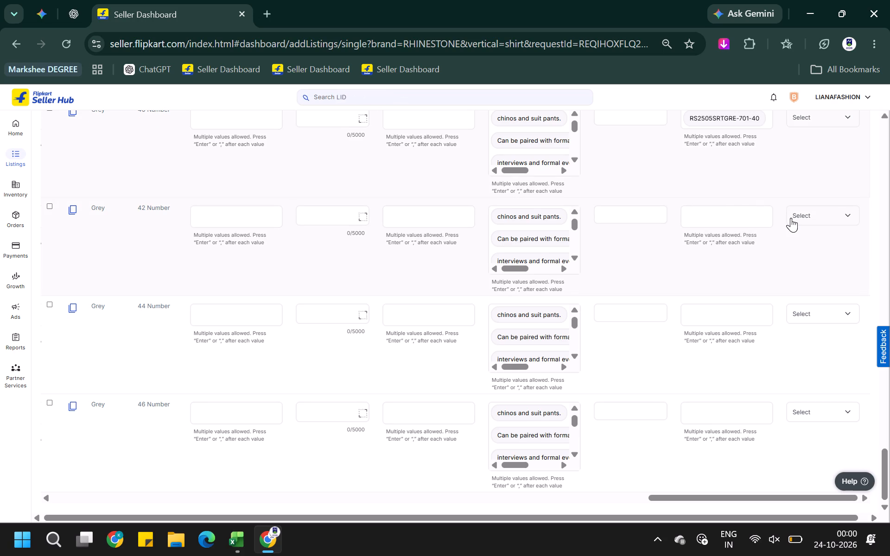
pyautogui.click(722, 222)
pyautogui.hotkey('ctrl', 'v')
pyautogui.press('BackSpace')
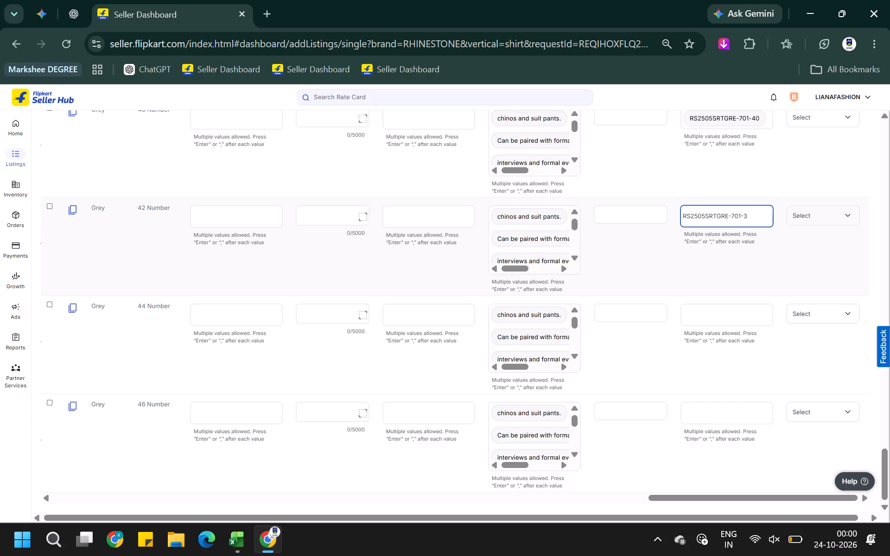
pyautogui.press('BackSpace')
pyautogui.write('40')
pyautogui.press('BackSpace')
pyautogui.press('2')
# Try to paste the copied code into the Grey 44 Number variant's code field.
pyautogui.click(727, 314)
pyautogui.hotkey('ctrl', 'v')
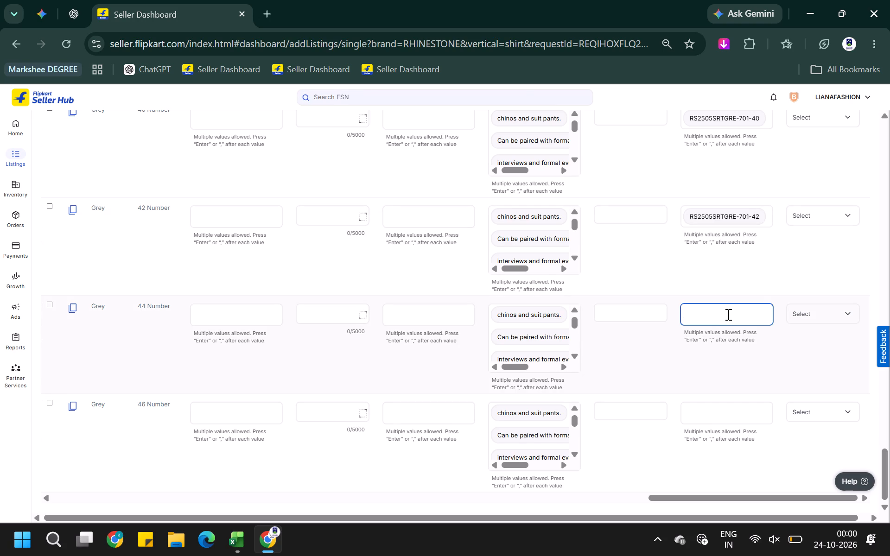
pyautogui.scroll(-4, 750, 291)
# Switch to the desktop and line up the lb-1 and Malur label files in the column beneath UltraViewer.
pyautogui.click(802, 1)
pyautogui.rightClick(625, 102)
pyautogui.click(686, 157)
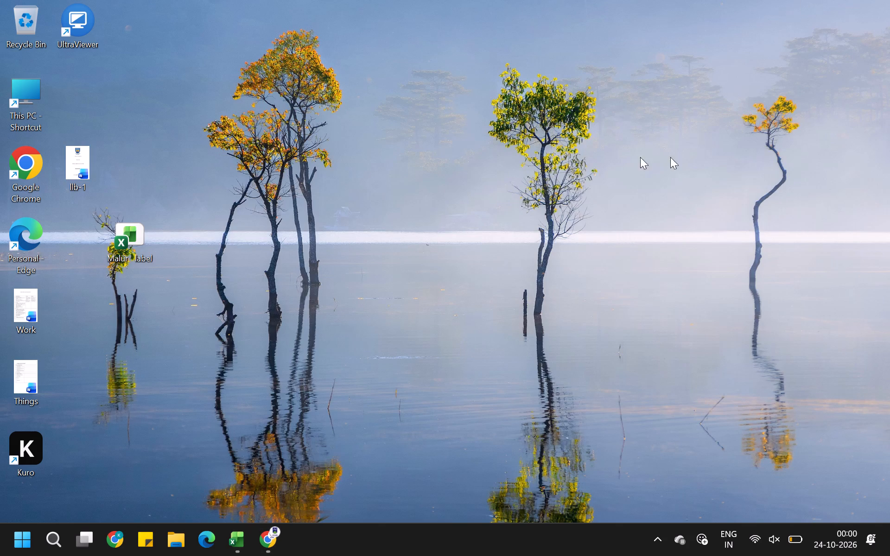
pyautogui.rightClick(463, 146)
pyautogui.click(522, 196)
pyautogui.rightClick(419, 162)
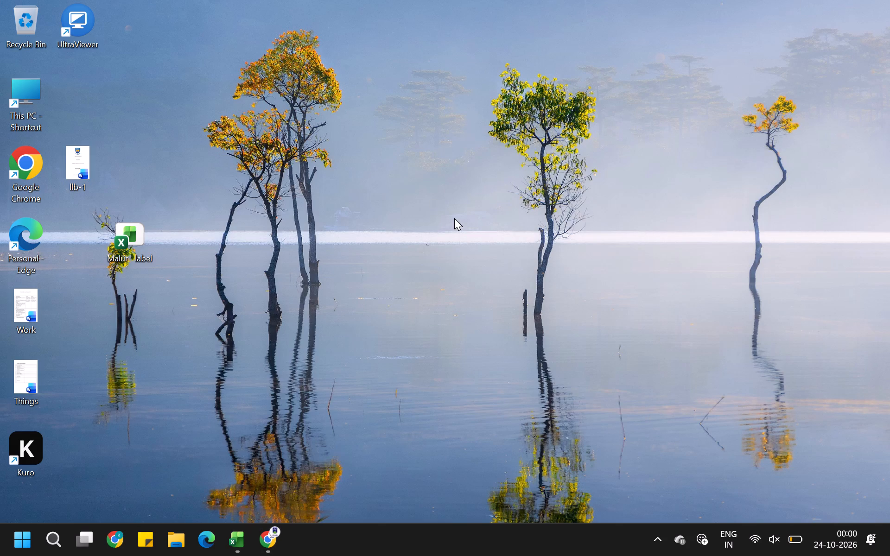
pyautogui.click(461, 219)
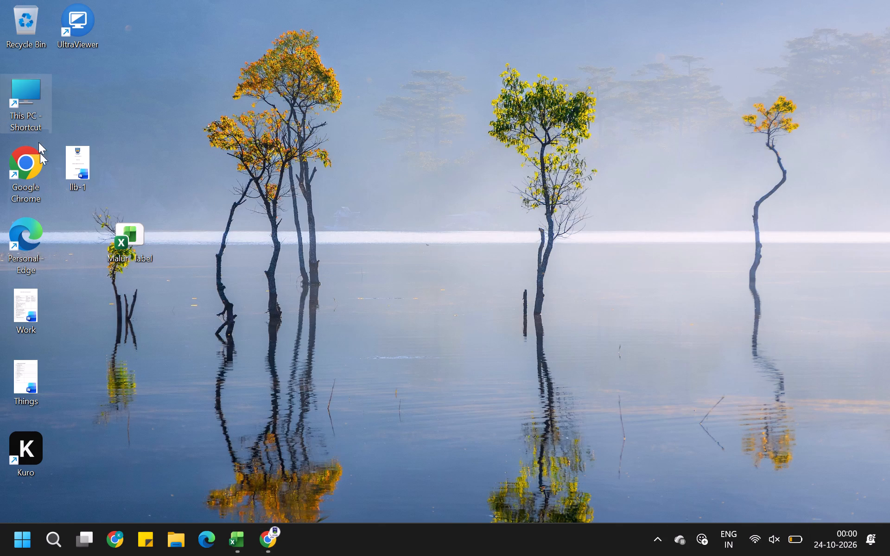
pyautogui.moveTo(85, 177); pyautogui.dragTo(85, 94)
pyautogui.moveTo(125, 256); pyautogui.dragTo(48, 163)
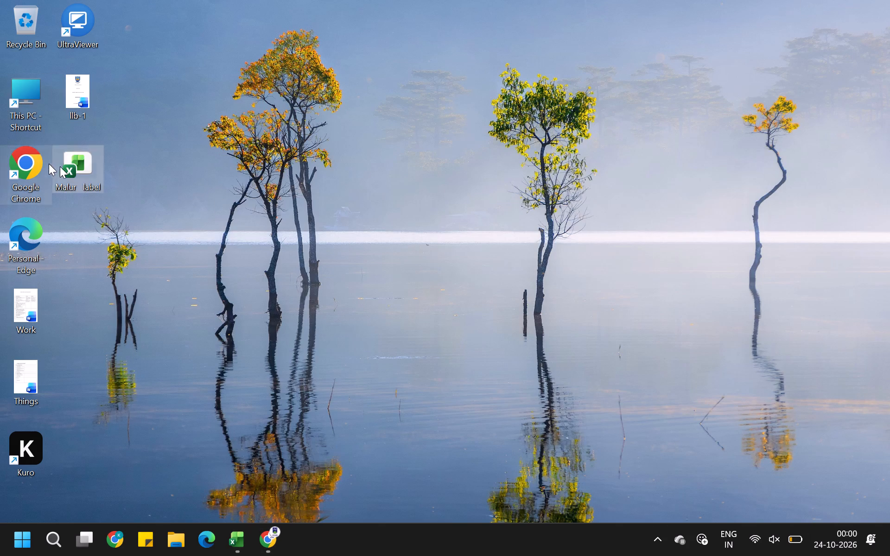
pyautogui.rightClick(183, 145)
pyautogui.click(233, 210)
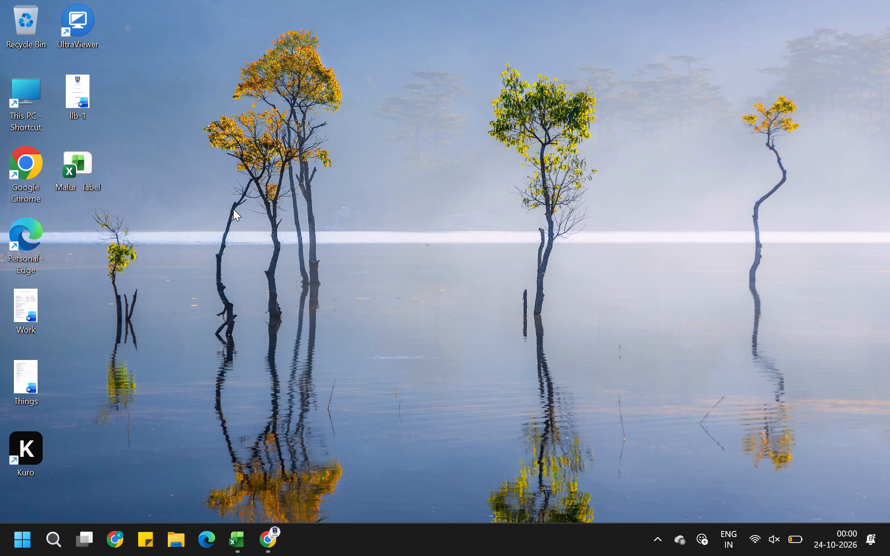
# Enter RS2505SRTGRE-701-44 as the code of the Grey 44 Number variant, based on the copied code.
pyautogui.hotkey('alt', 'Tab')
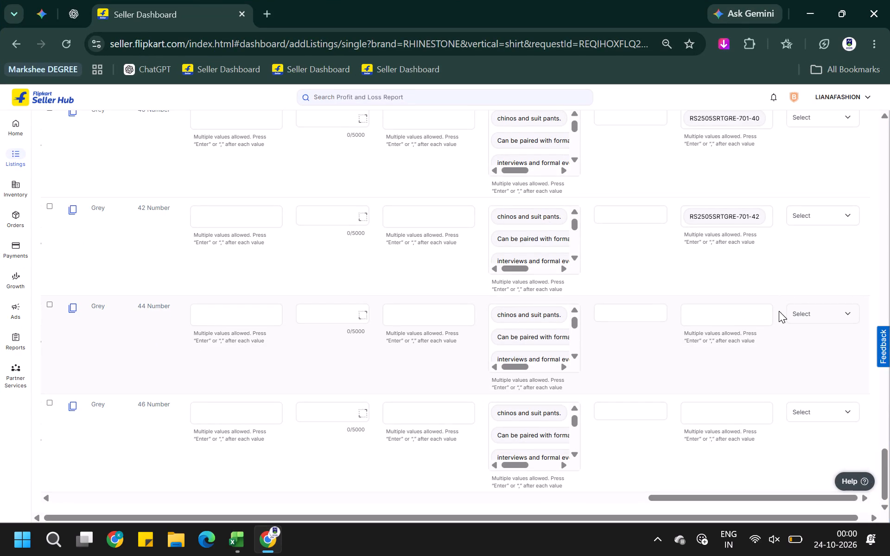
pyautogui.click(759, 316)
pyautogui.hotkey('ctrl', 'v')
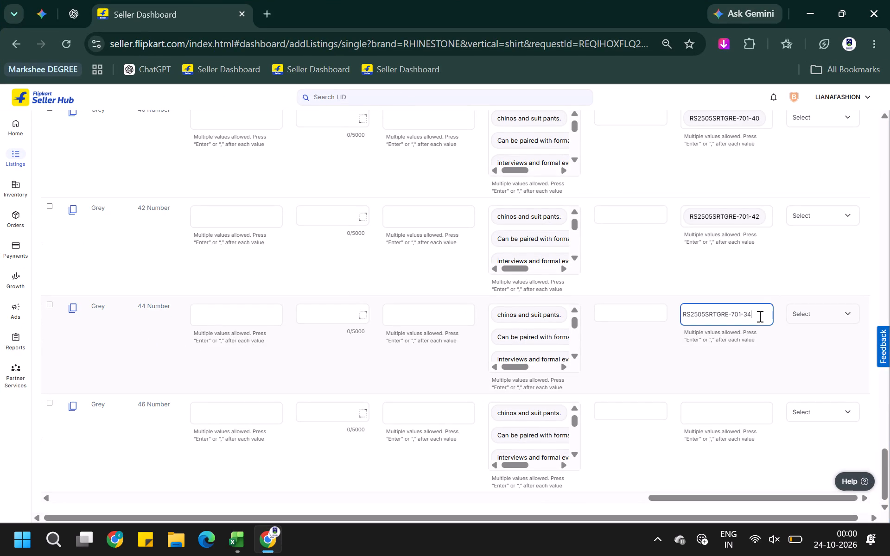
pyautogui.press('BackSpace')
pyautogui.press('BackSpace')
pyautogui.press('4')
pyautogui.press('4')
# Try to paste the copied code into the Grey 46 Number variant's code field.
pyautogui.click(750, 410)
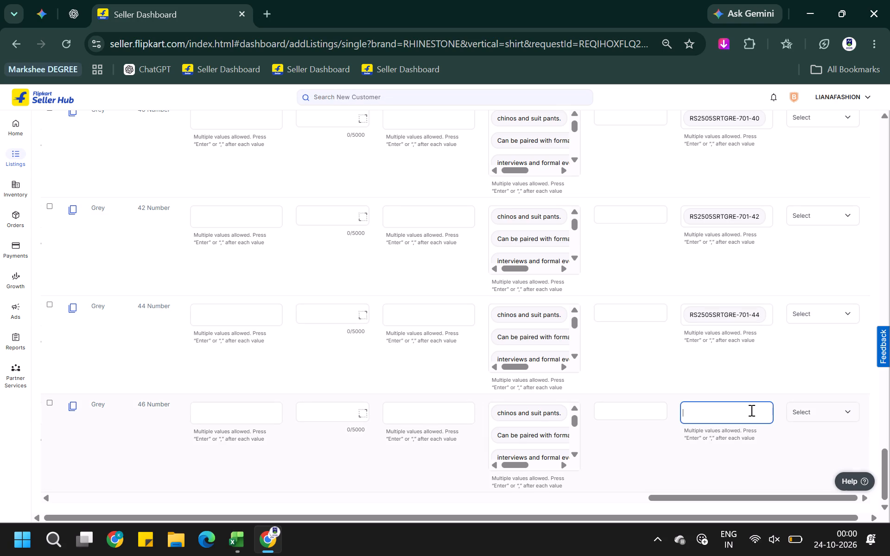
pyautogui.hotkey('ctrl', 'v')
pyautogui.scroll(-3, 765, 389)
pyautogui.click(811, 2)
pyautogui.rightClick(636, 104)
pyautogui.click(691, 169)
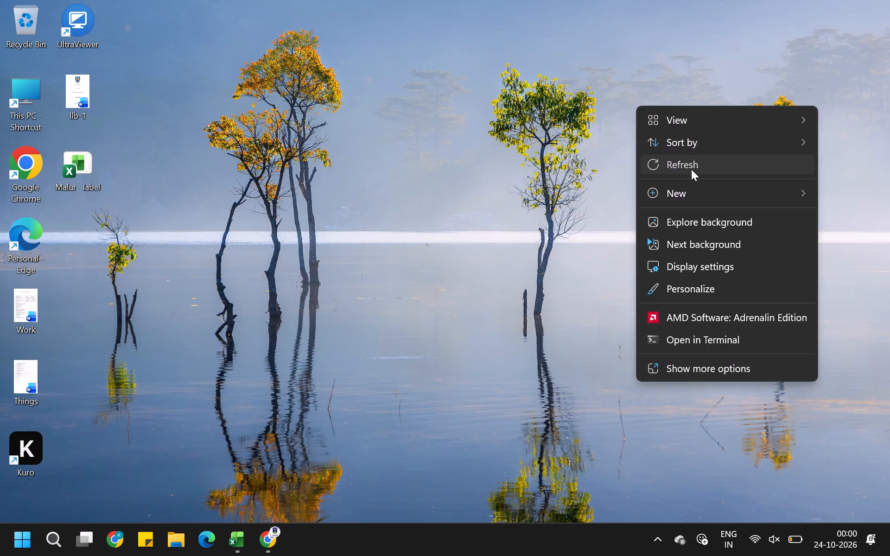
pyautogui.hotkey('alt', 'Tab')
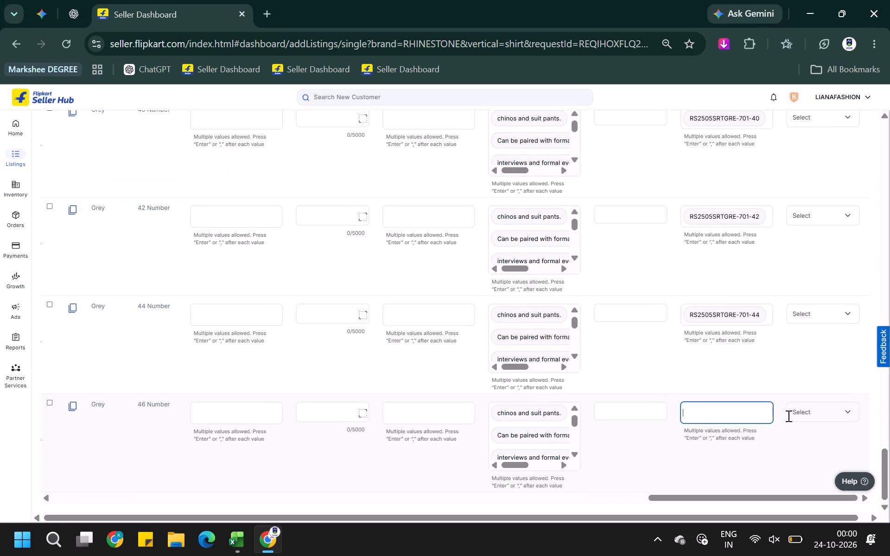
# Enter RS2505SRTGRE-701-46 as the code of the Grey 46 Number variant, based on the copied code.
pyautogui.scroll(-1, 818, 416)
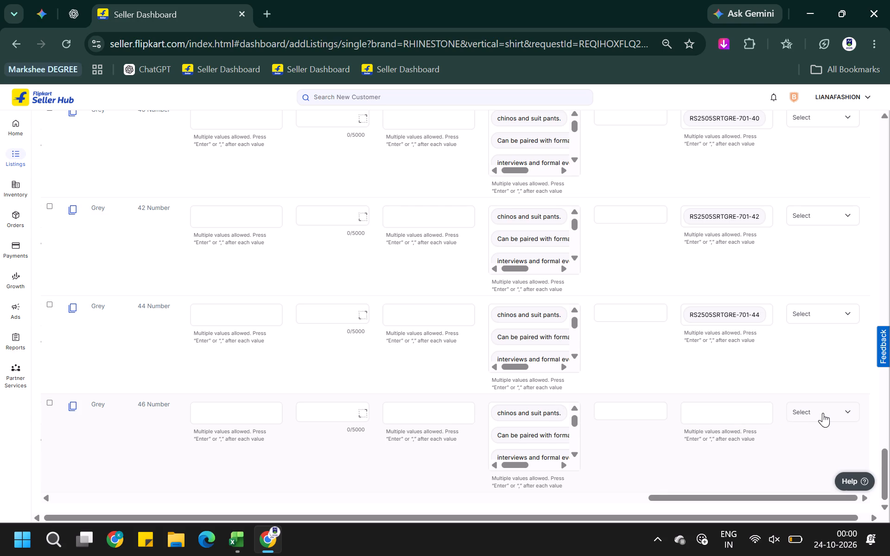
pyautogui.click(724, 413)
pyautogui.hotkey('ctrl', 'v')
pyautogui.press('BackSpace')
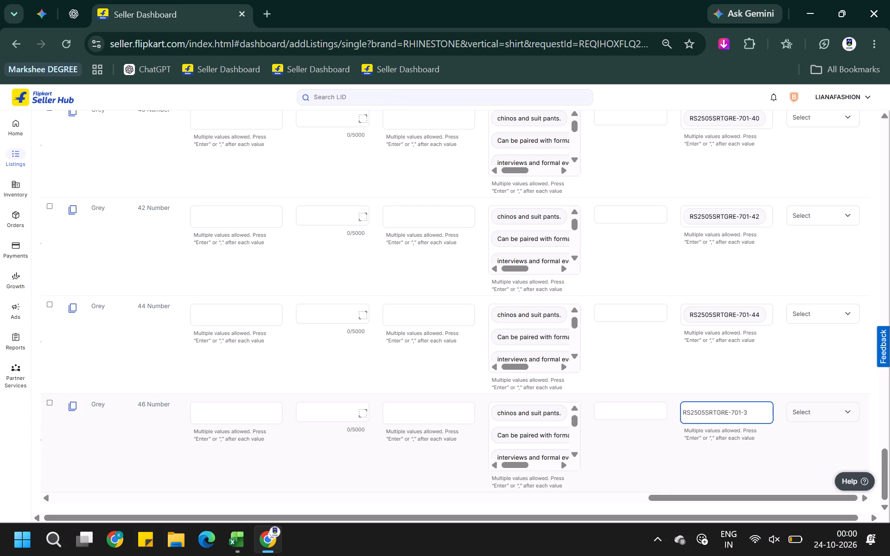
pyautogui.press('BackSpace')
pyautogui.write('46')
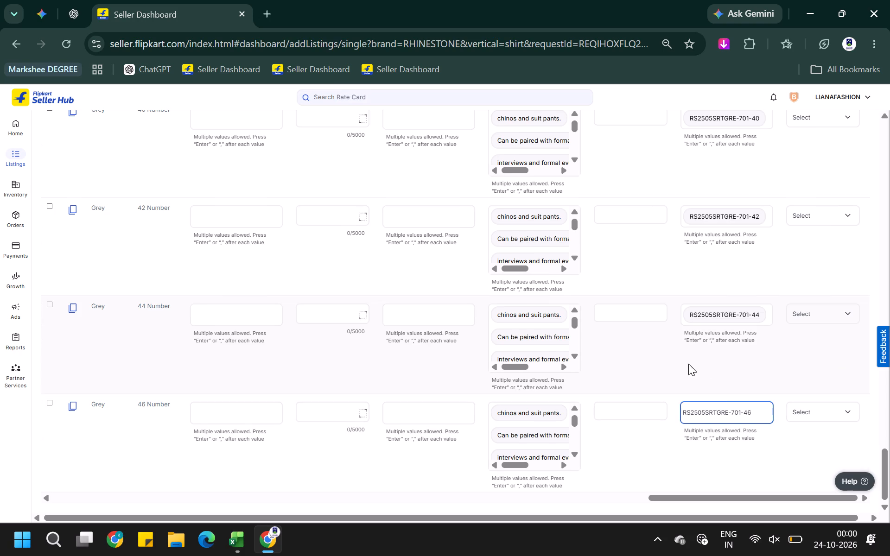
pyautogui.click(687, 363)
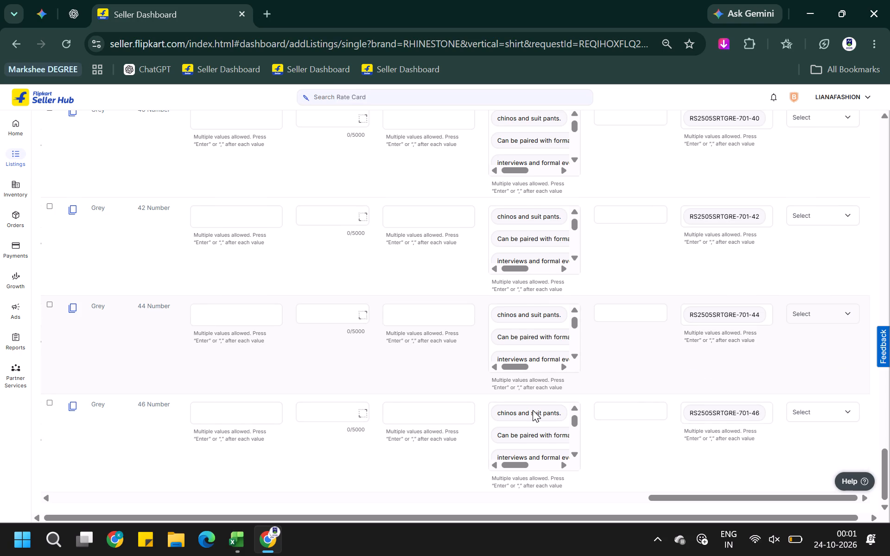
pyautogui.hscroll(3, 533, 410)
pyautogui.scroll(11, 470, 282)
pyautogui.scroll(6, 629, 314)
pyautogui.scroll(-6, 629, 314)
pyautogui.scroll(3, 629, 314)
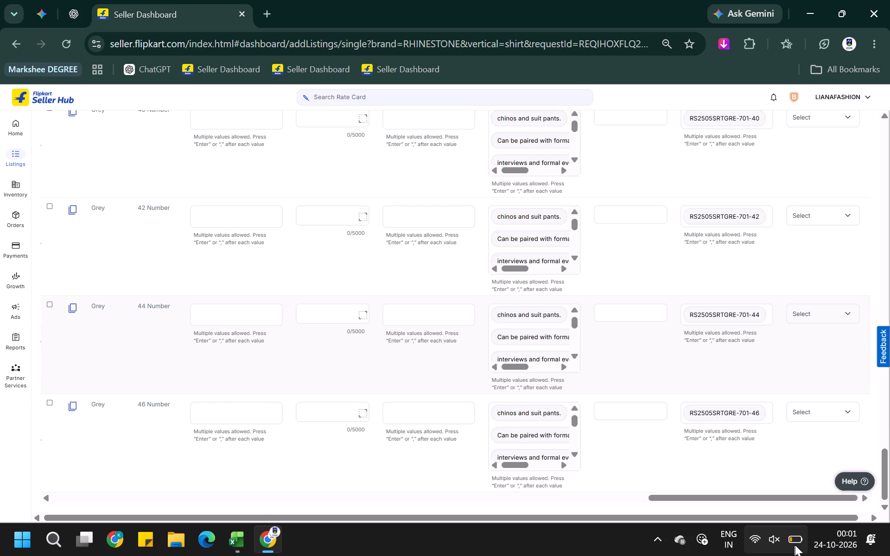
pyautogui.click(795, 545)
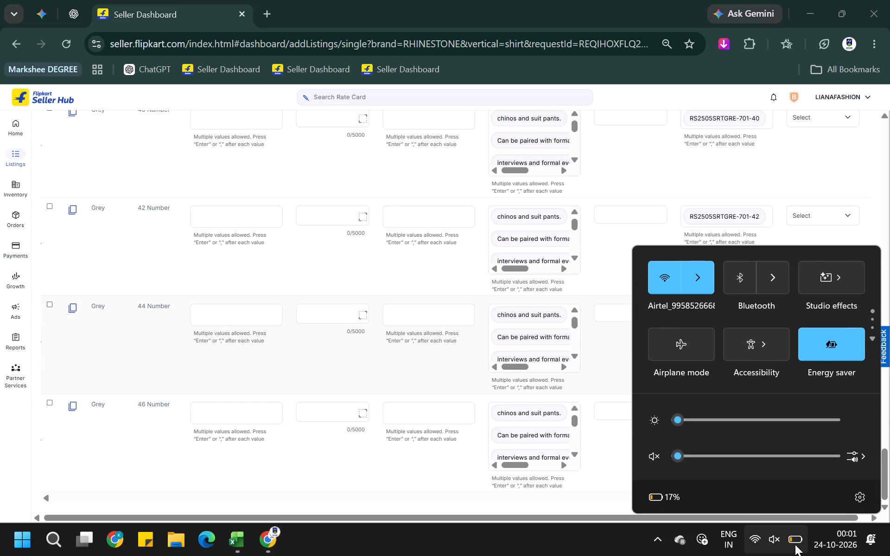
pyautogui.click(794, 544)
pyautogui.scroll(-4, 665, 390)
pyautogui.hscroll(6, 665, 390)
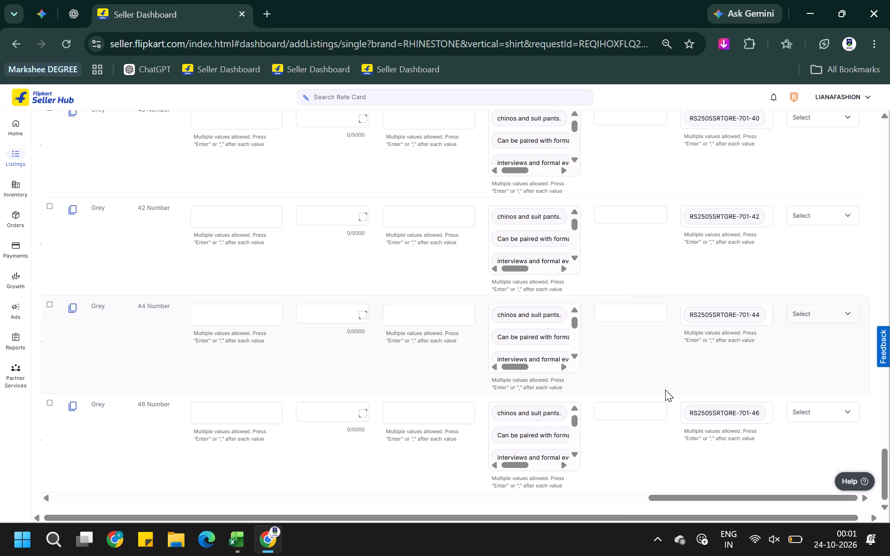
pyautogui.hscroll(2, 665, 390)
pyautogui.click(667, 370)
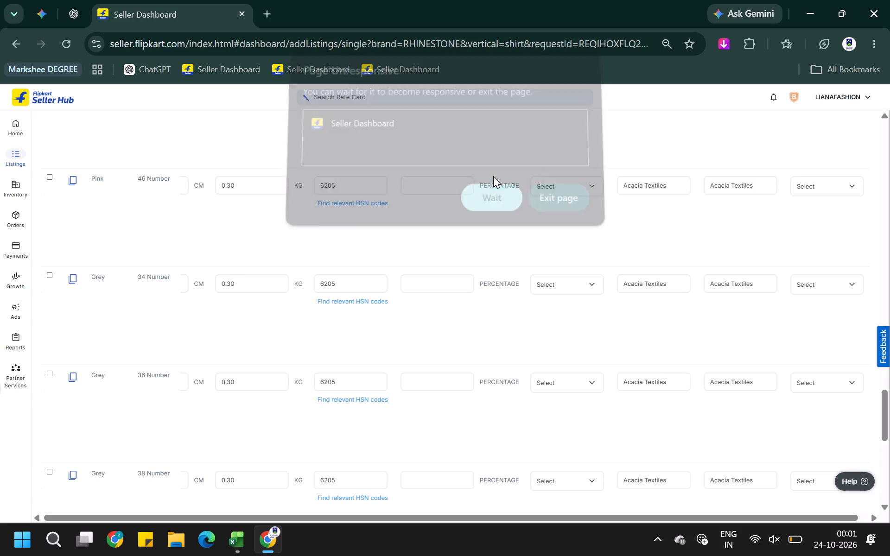
# Review the White, Pink and Grey variant rows for country fields that are still unfilled.
pyautogui.scroll(8, 581, 407)
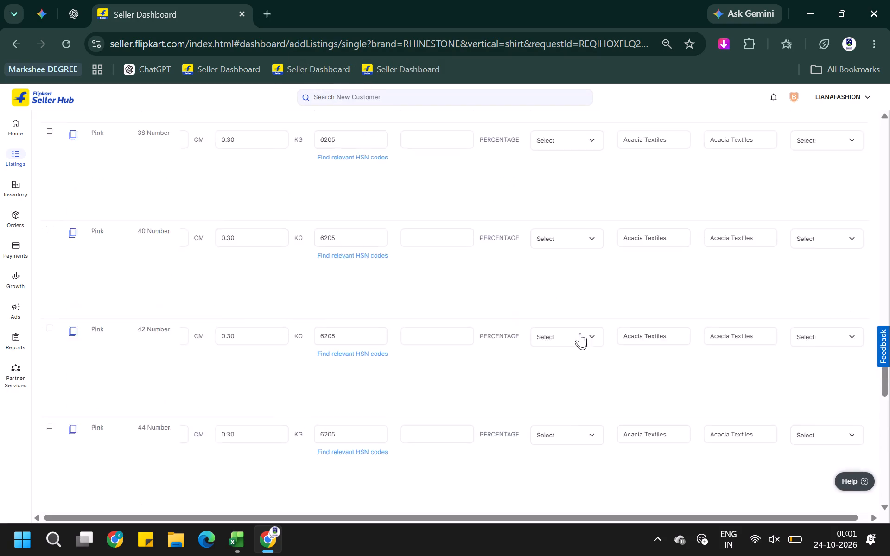
pyautogui.scroll(4, 580, 333)
pyautogui.scroll(-4, 580, 333)
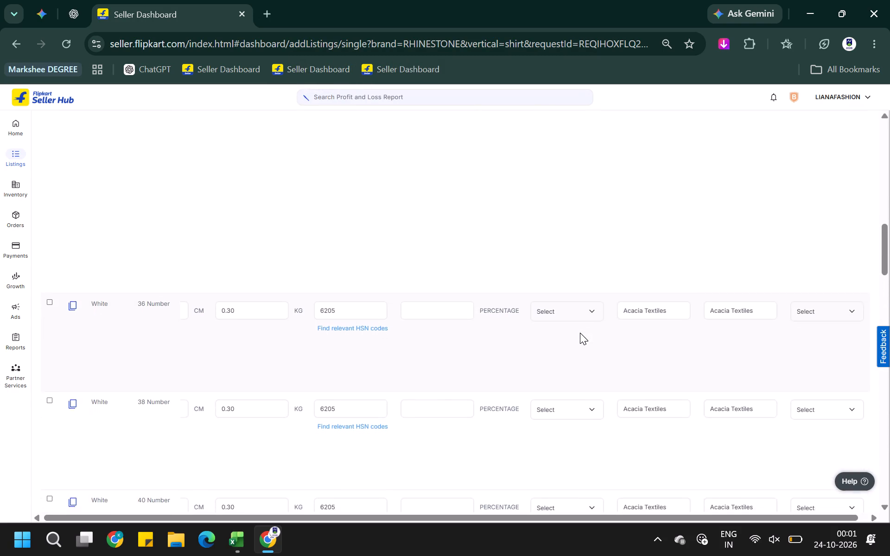
pyautogui.scroll(-1, 580, 333)
pyautogui.hscroll(-2, 580, 333)
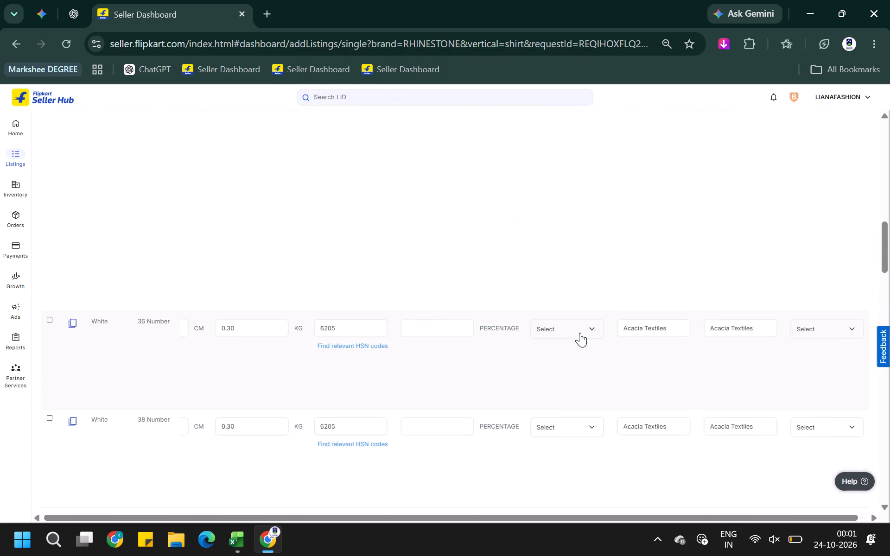
pyautogui.scroll(1, 580, 333)
pyautogui.scroll(-11, 580, 333)
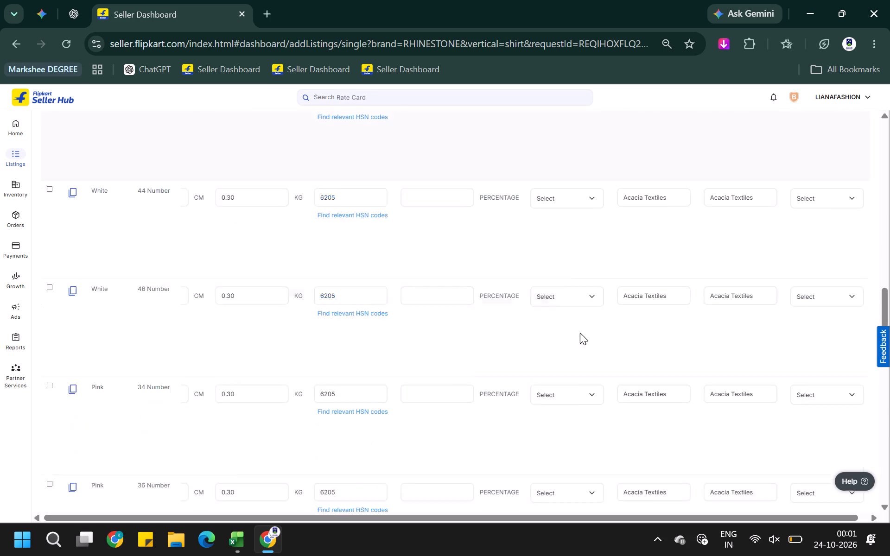
pyautogui.scroll(-17, 580, 333)
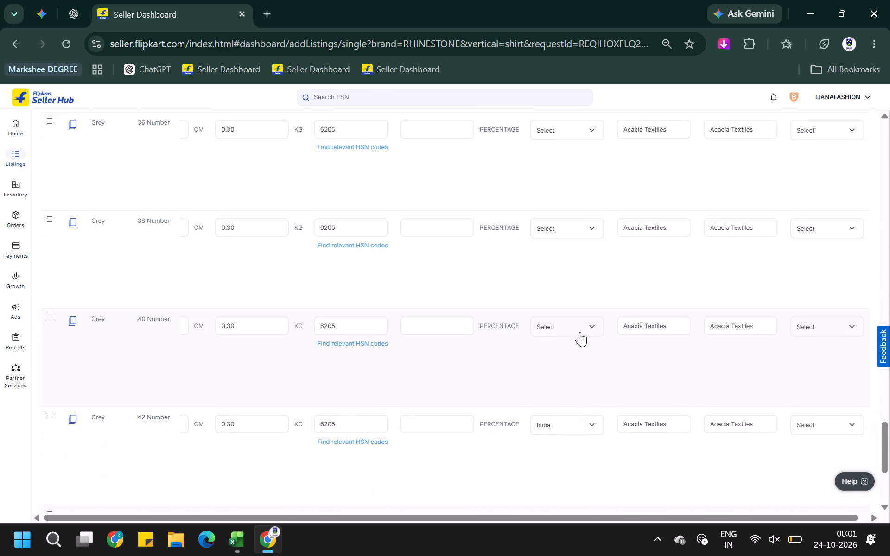
# Set the country of the Grey 40 Number variant to India.
pyautogui.scroll(2, 577, 289)
pyautogui.click(576, 251)
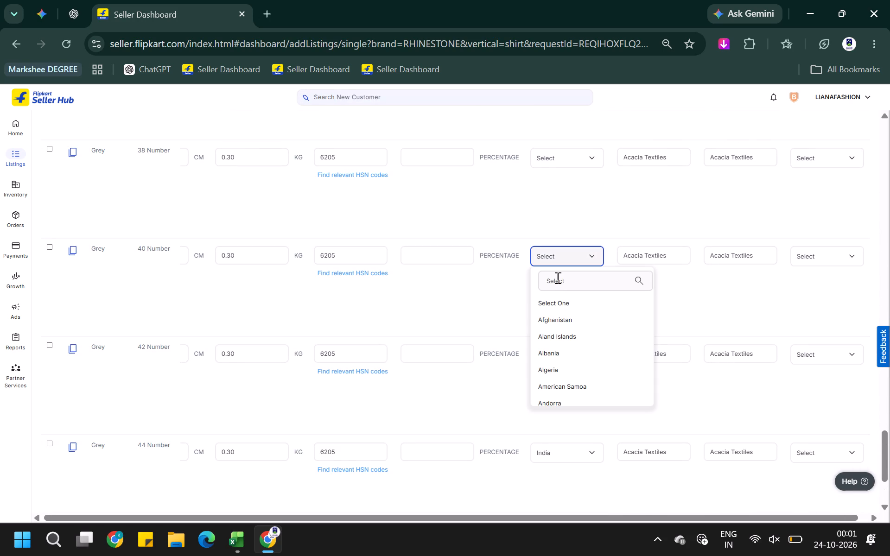
pyautogui.click(557, 278)
pyautogui.write('ind')
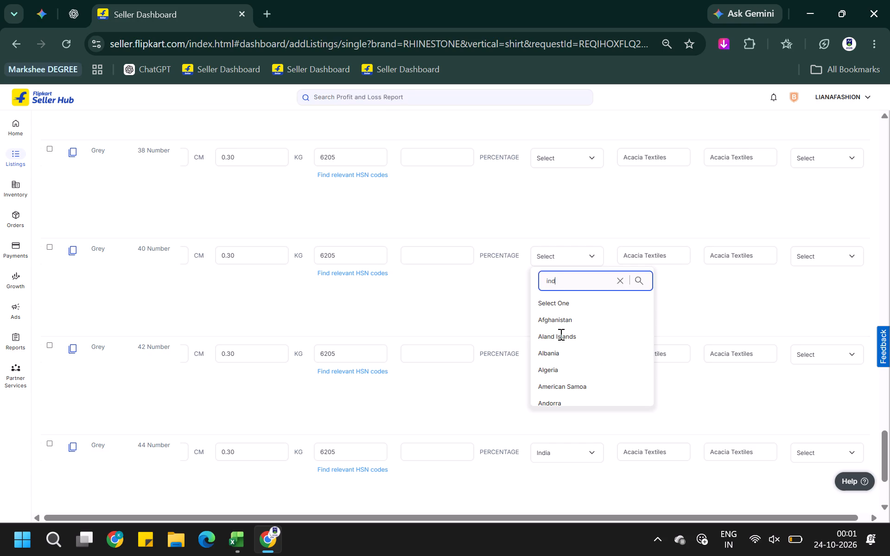
pyautogui.click(560, 355)
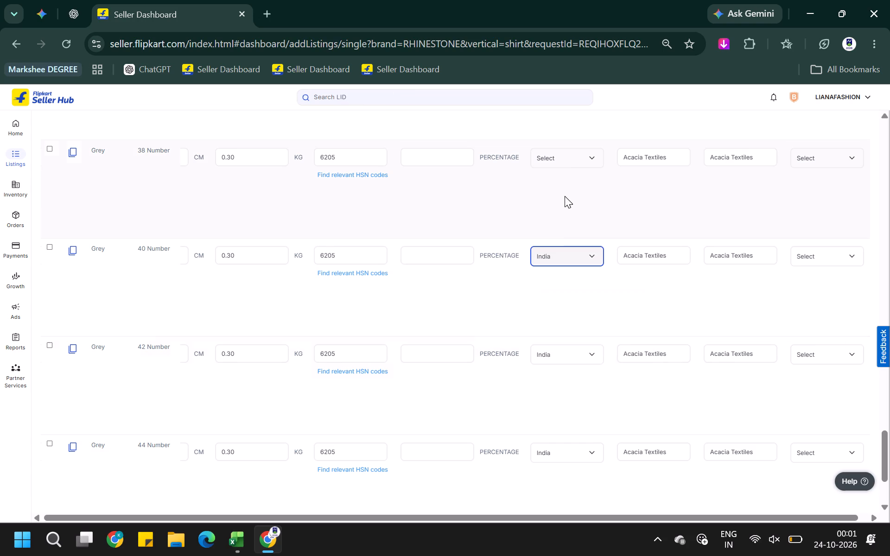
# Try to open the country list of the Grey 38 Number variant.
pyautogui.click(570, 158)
# Review the White, Pink and Grey variant rows for empty fields in the columns around the Acacia Textiles entries.
pyautogui.scroll(3, 580, 196)
pyautogui.hscroll(-1, 582, 261)
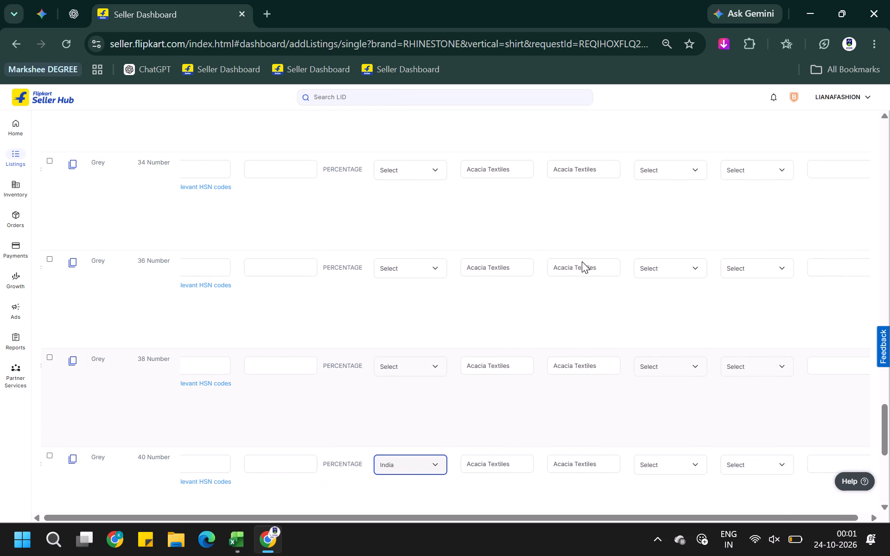
pyautogui.hscroll(-1, 582, 261)
pyautogui.scroll(14, 761, 281)
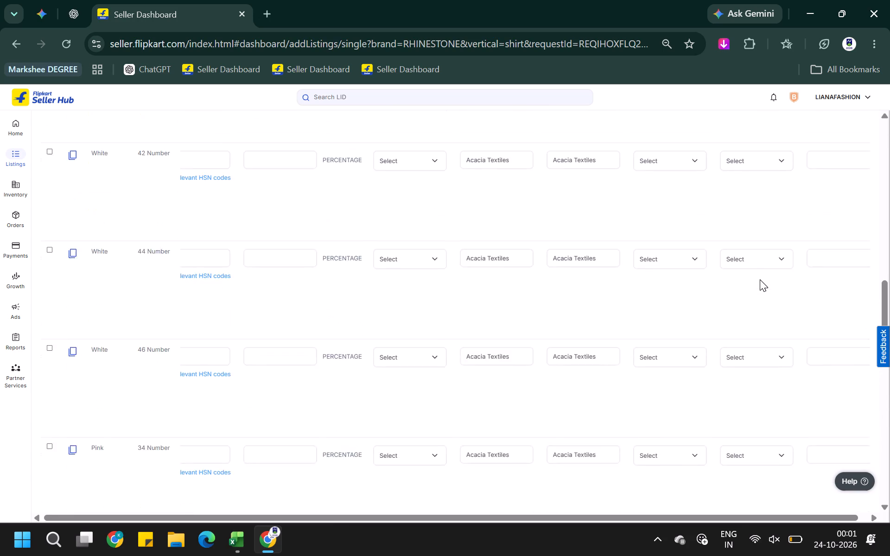
pyautogui.scroll(9, 760, 279)
pyautogui.scroll(-3, 760, 279)
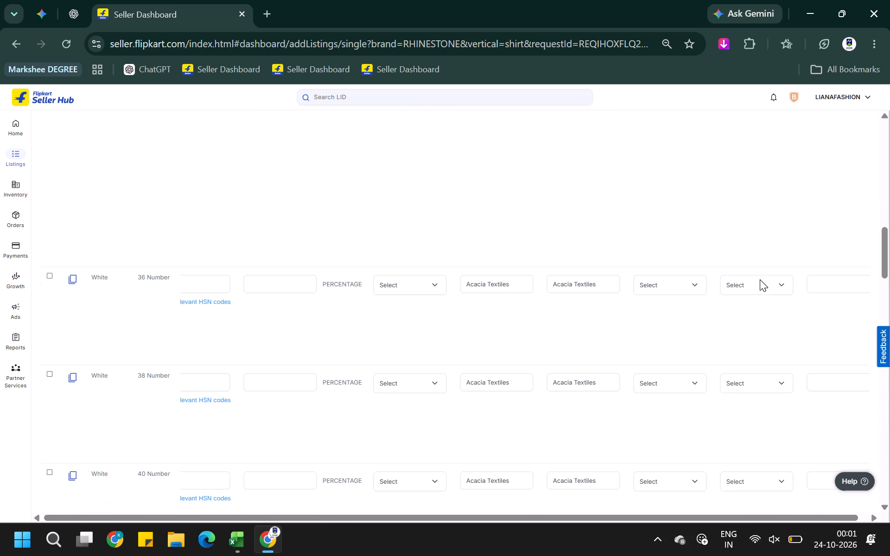
pyautogui.scroll(-8, 589, 280)
pyautogui.scroll(-5, 636, 308)
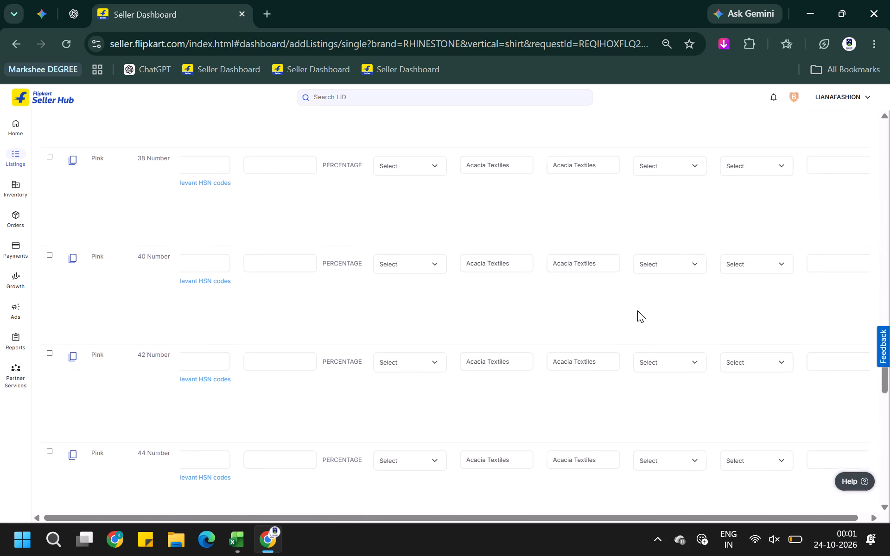
pyautogui.scroll(-3, 637, 310)
pyautogui.hscroll(-1, 637, 310)
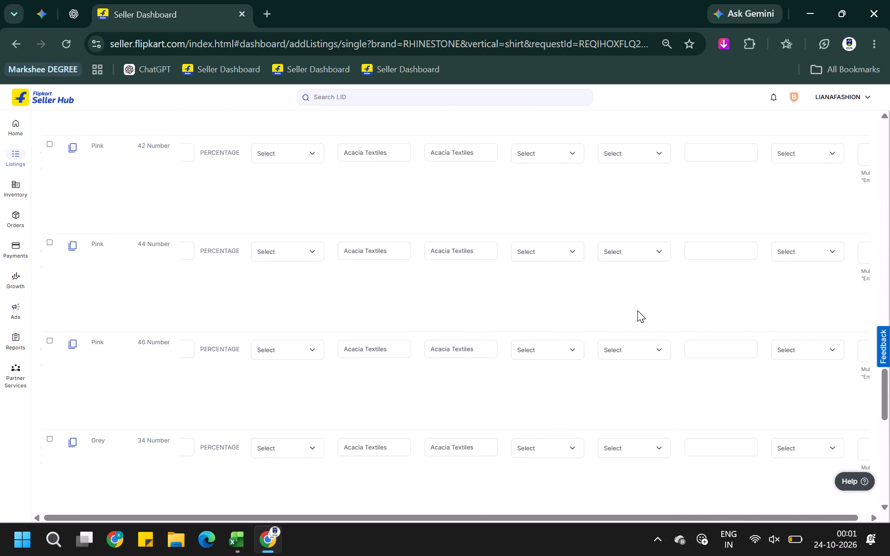
# Open the empty text field beyond the Acacia Textiles entries in the Grey 46 Number variant's row for editing.
pyautogui.scroll(-16, 637, 310)
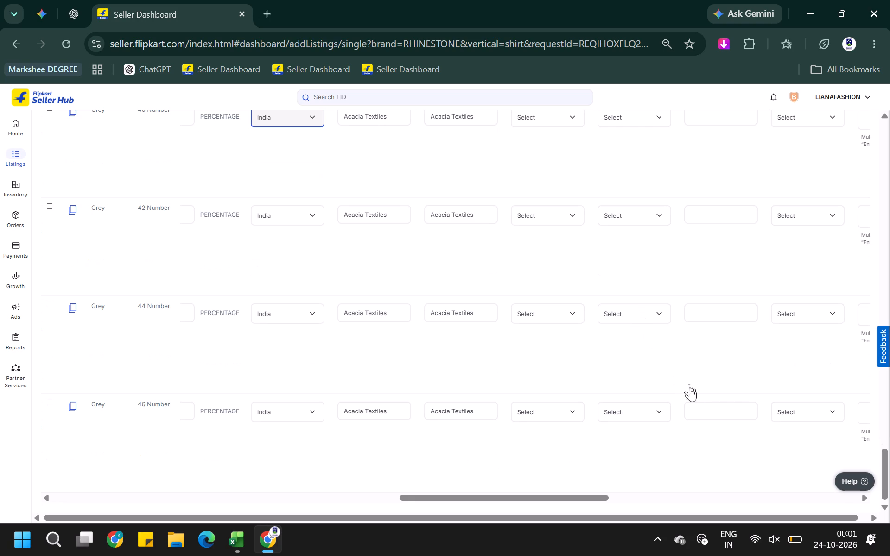
pyautogui.click(708, 413)
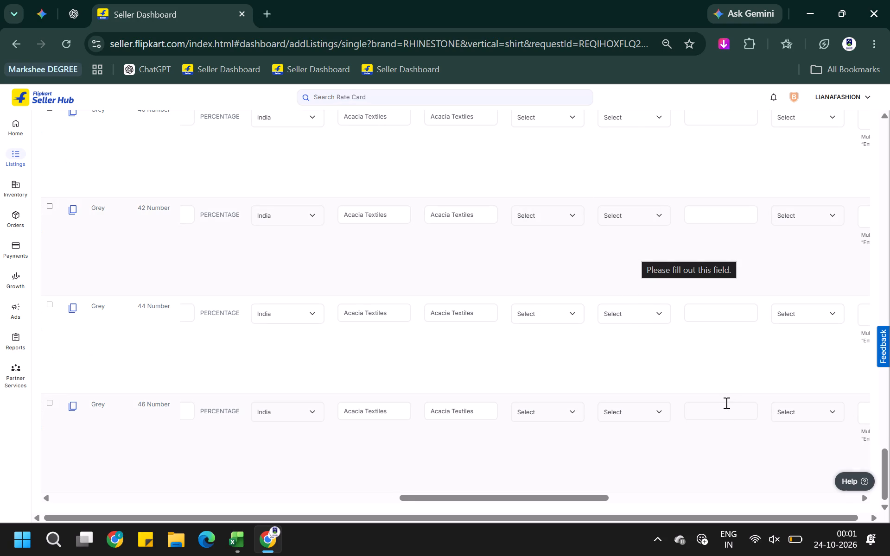
# Enter RS2505SRTGRE-701-46 as the style code of the Grey size 46 shirt variant.
pyautogui.click(725, 405)
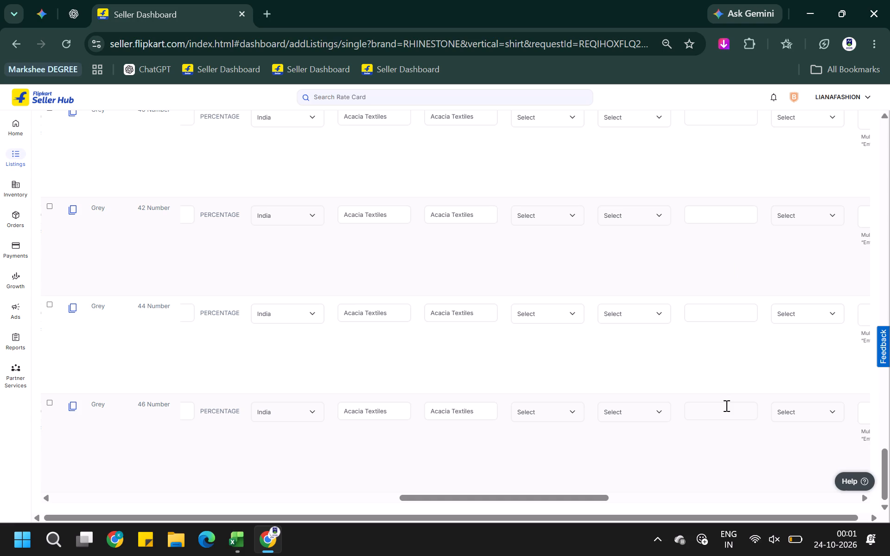
pyautogui.click(725, 405)
pyautogui.scroll(4, 736, 384)
pyautogui.scroll(17, 736, 384)
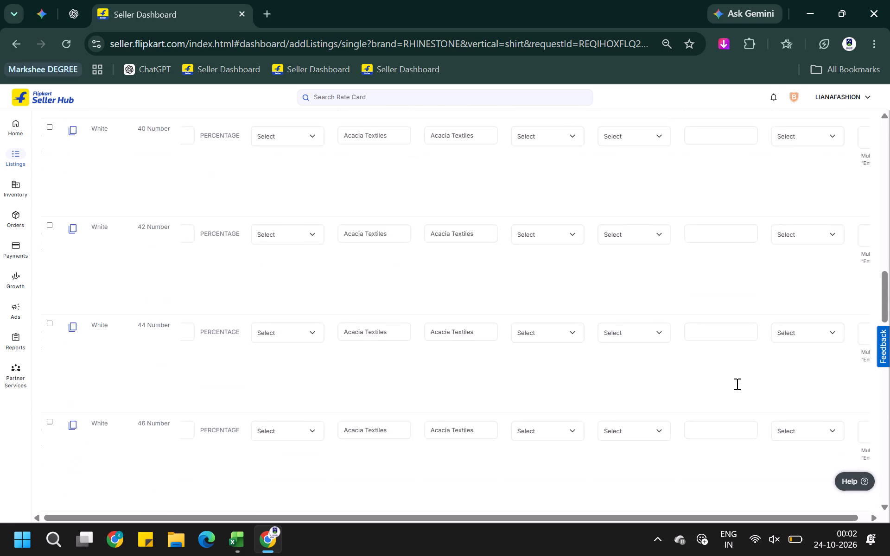
pyautogui.scroll(8, 736, 384)
pyautogui.scroll(-19, 736, 384)
pyautogui.scroll(1, 736, 384)
pyautogui.scroll(-4, 736, 384)
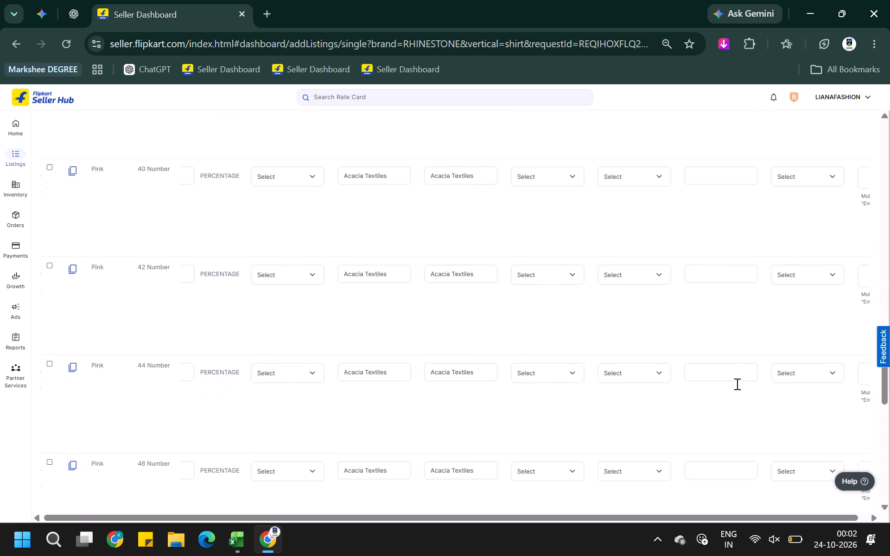
pyautogui.scroll(-13, 736, 384)
pyautogui.click(719, 411)
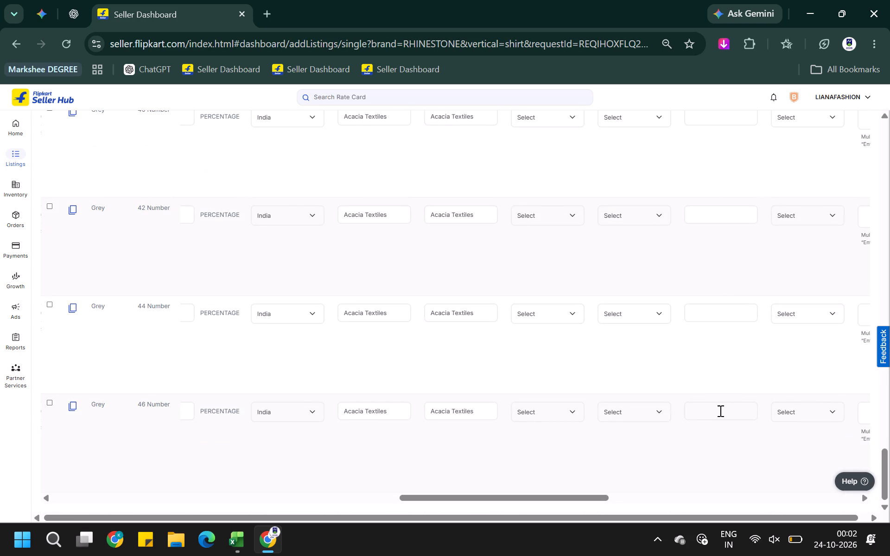
pyautogui.hotkey('ctrl', 'v')
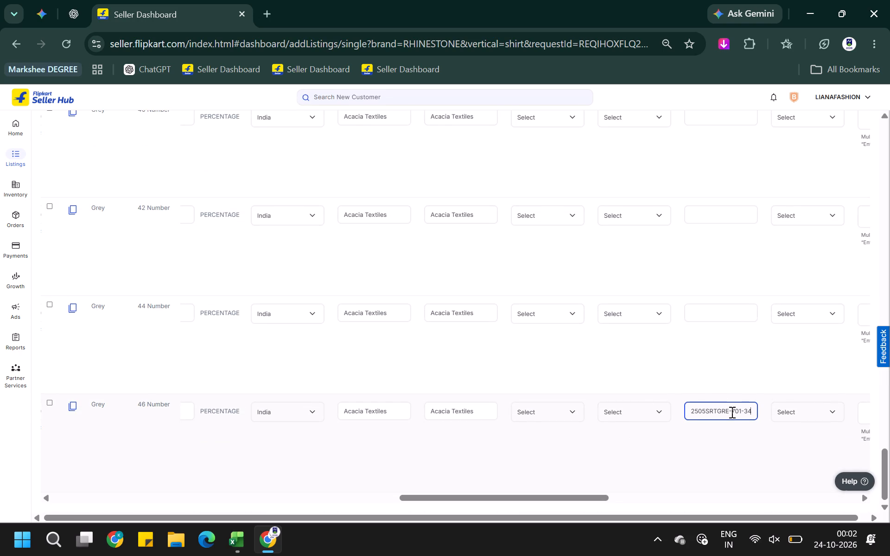
pyautogui.press('BackSpace')
pyautogui.press('BackSpace')
pyautogui.write('46')
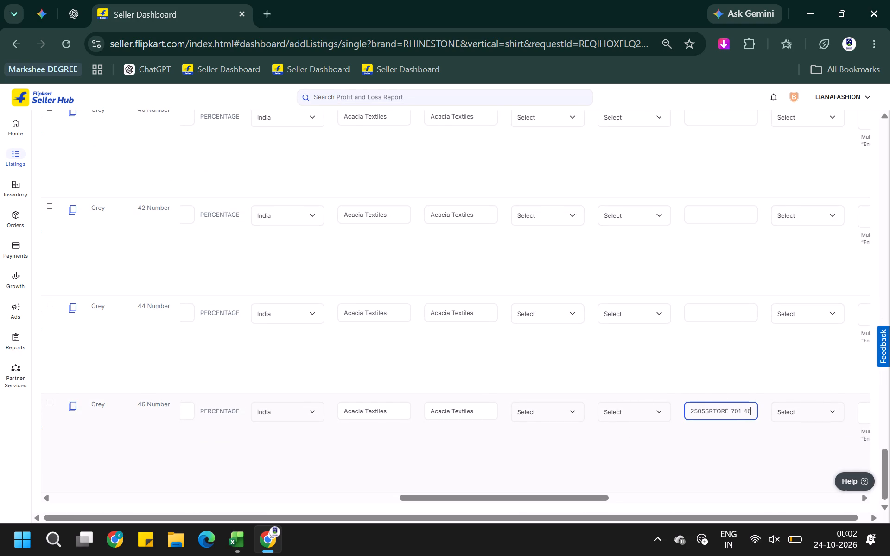
# Examine the column headings and the completed White size 34 row to see which attributes the variant rows need.
pyautogui.click(736, 301)
pyautogui.click(735, 309)
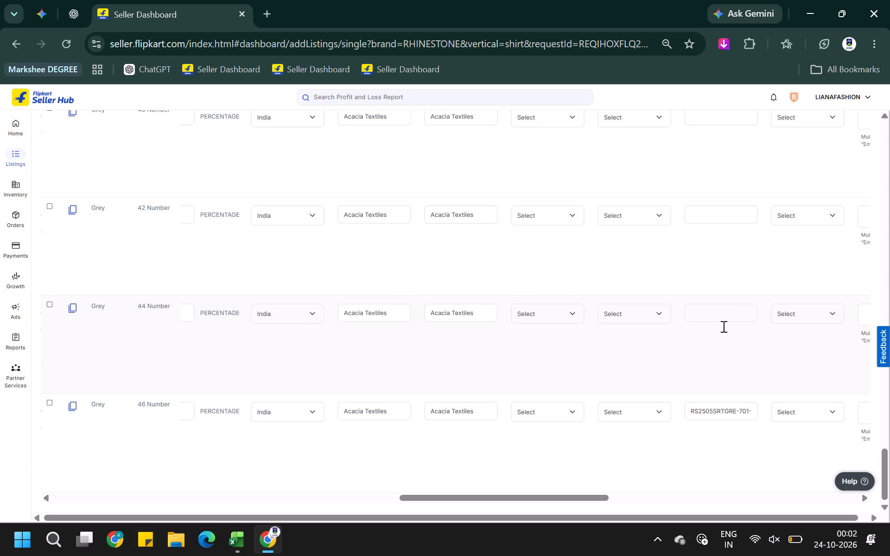
pyautogui.scroll(1, 731, 319)
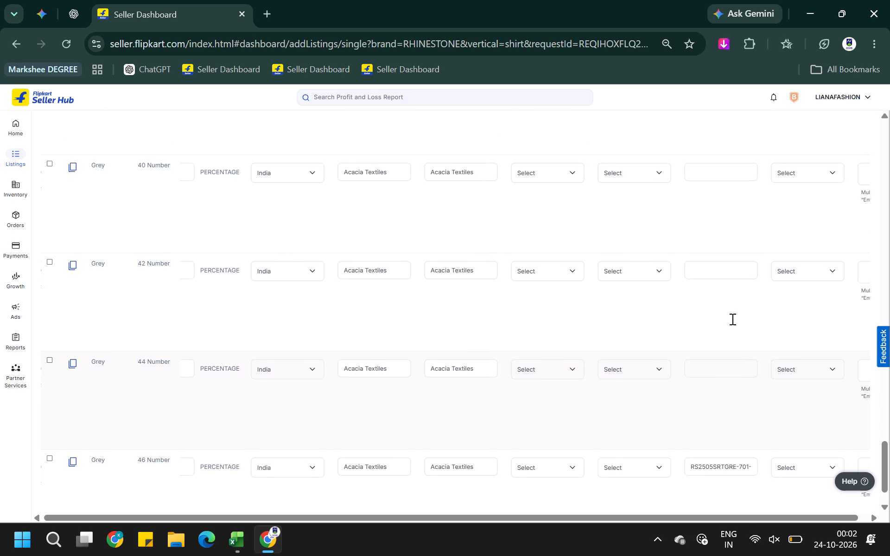
pyautogui.scroll(20, 731, 319)
pyautogui.scroll(6, 731, 319)
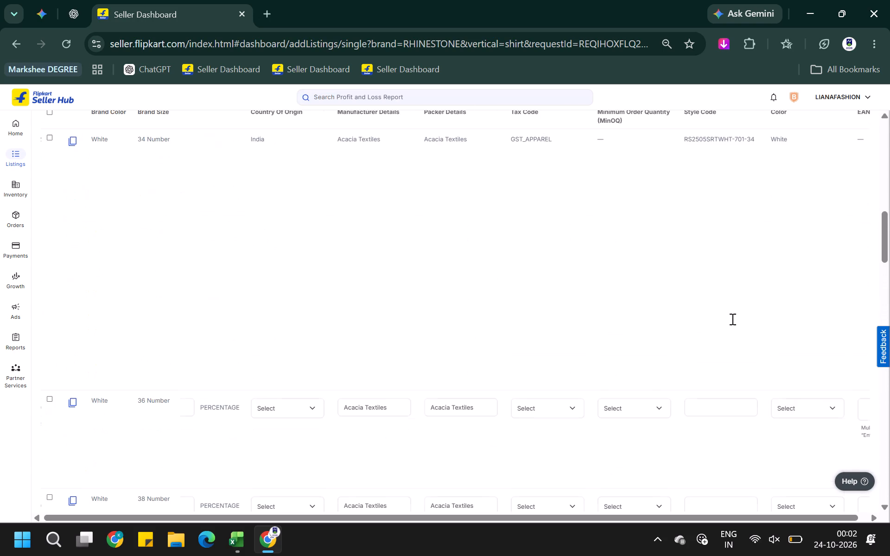
pyautogui.scroll(1, 731, 319)
pyautogui.scroll(-6, 731, 319)
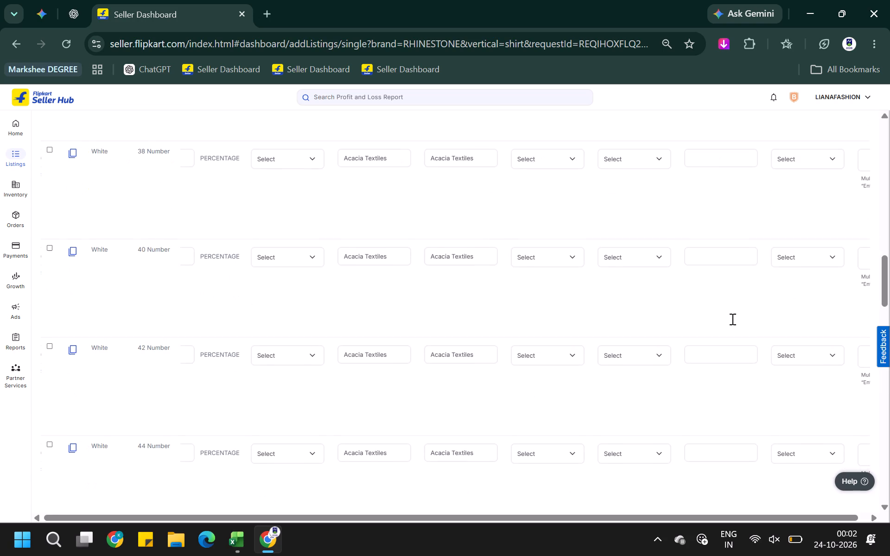
pyautogui.scroll(5, 731, 319)
pyautogui.scroll(-6, 623, 328)
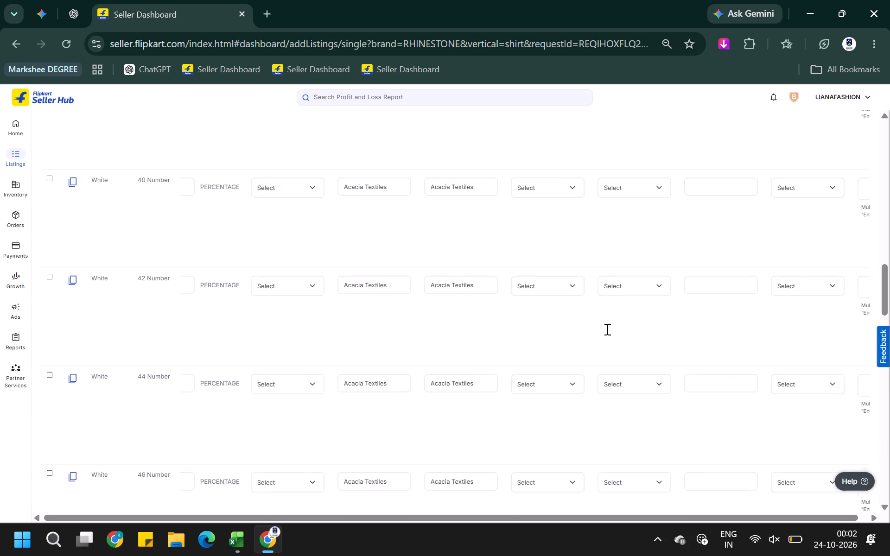
pyautogui.scroll(-20, 605, 329)
pyautogui.scroll(-10, 605, 329)
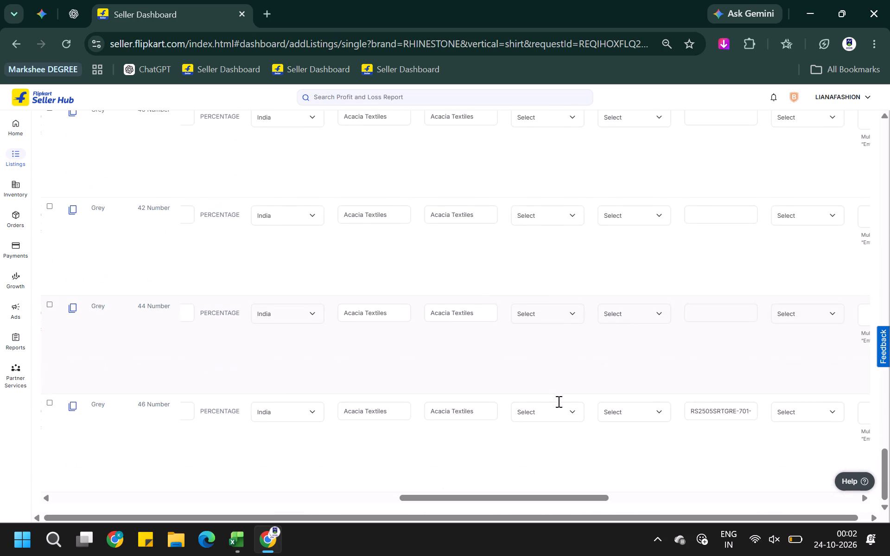
# Set the tax code of the Grey size 46 variant to GST_APPAREL.
pyautogui.click(553, 412)
pyautogui.scroll(-1, 552, 490)
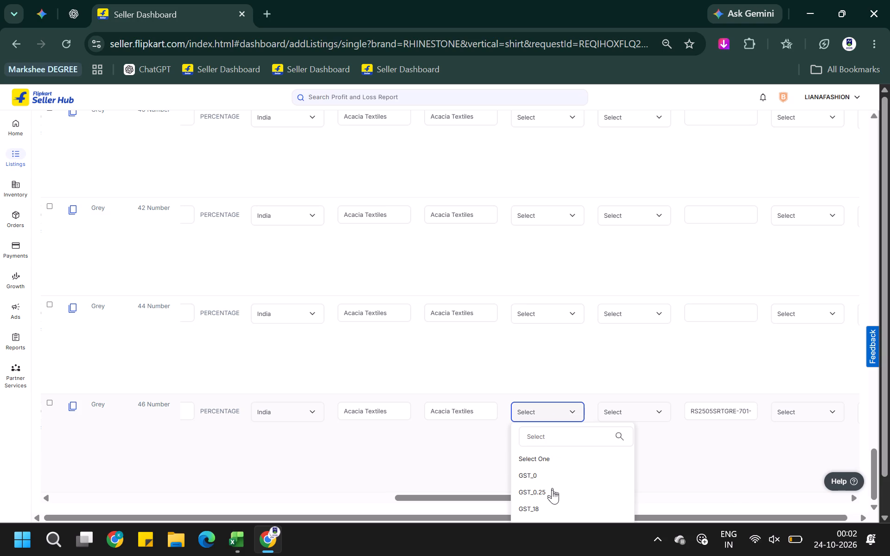
pyautogui.scroll(-2, 552, 490)
pyautogui.scroll(2, 552, 509)
pyautogui.scroll(-2, 552, 509)
pyautogui.scroll(-1, 567, 475)
pyautogui.scroll(-1, 735, 307)
pyautogui.scroll(1, 735, 307)
pyautogui.click(528, 430)
pyautogui.click(532, 417)
pyautogui.scroll(-2, 544, 452)
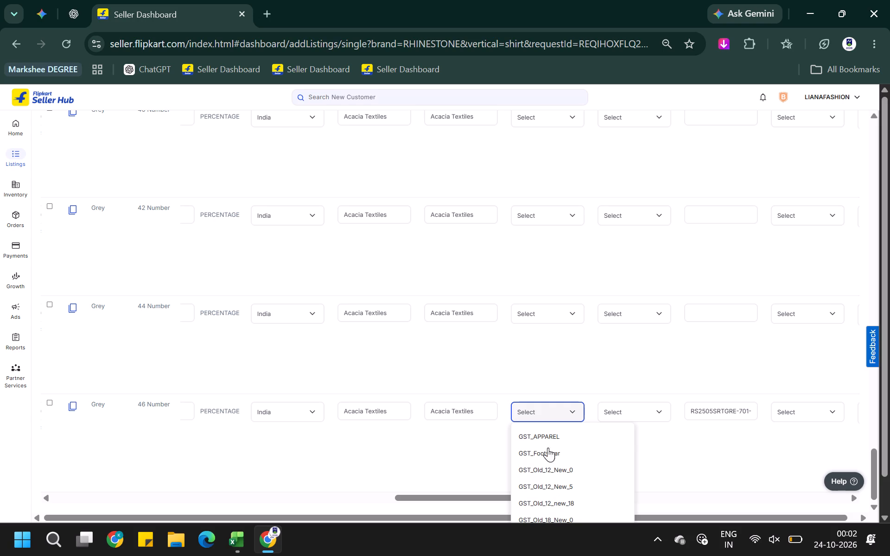
pyautogui.click(548, 433)
# Set the tax code to GST_APPAREL for the Grey size 44, 42 and 40 variants.
pyautogui.click(552, 309)
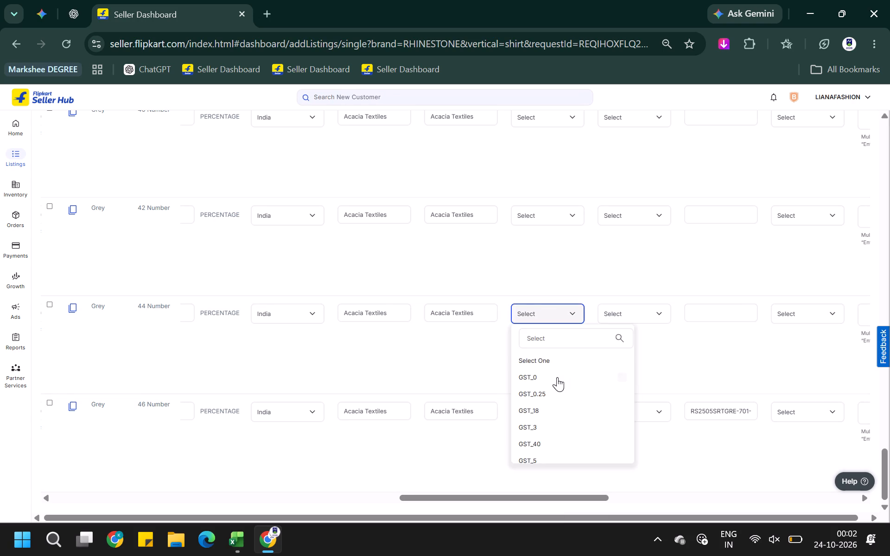
pyautogui.scroll(-2, 557, 377)
pyautogui.click(563, 339)
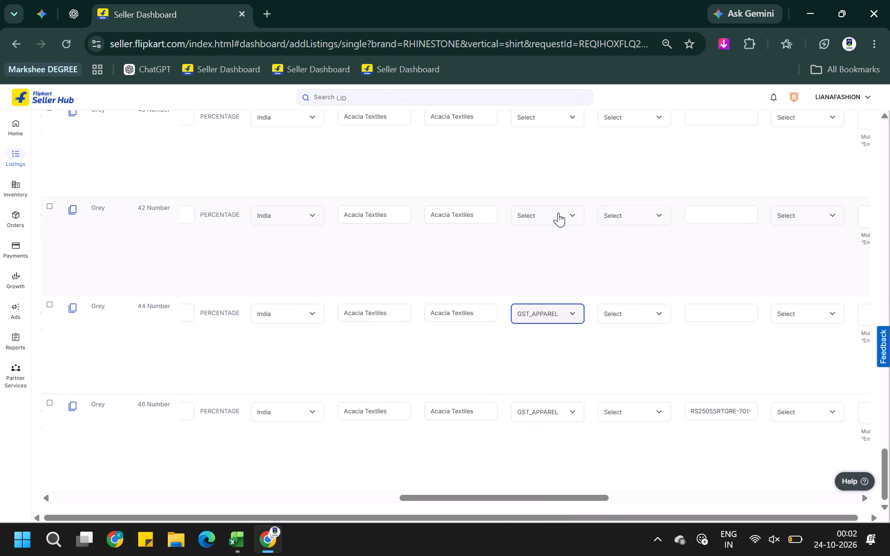
pyautogui.click(558, 212)
pyautogui.scroll(-1, 549, 305)
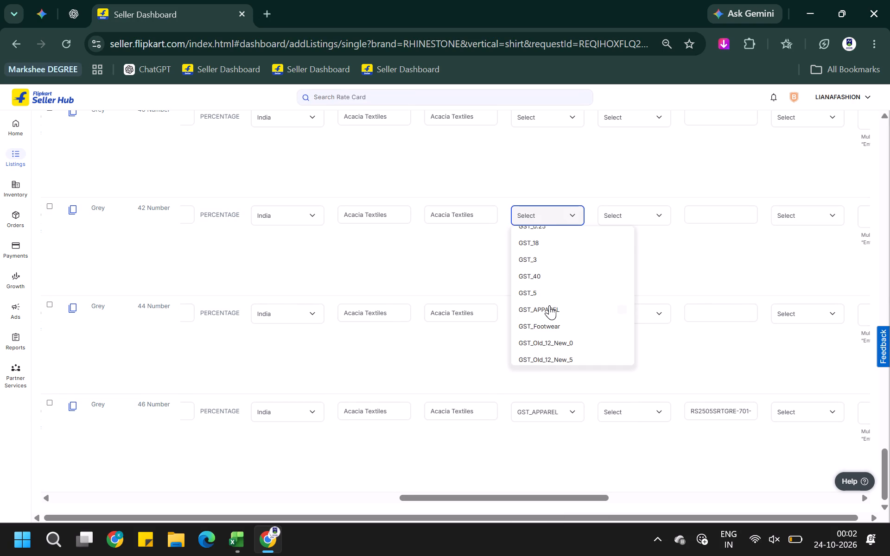
pyautogui.click(549, 305)
pyautogui.click(555, 120)
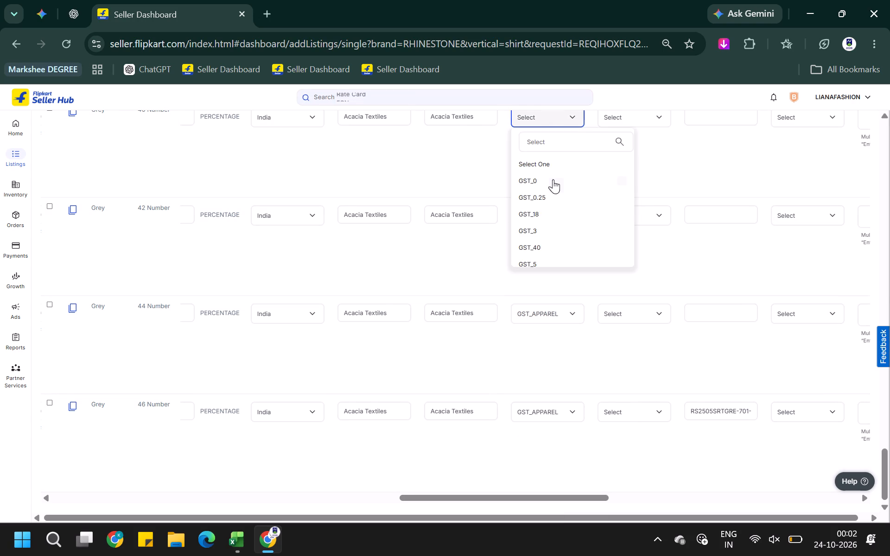
pyautogui.scroll(-2, 553, 161)
pyautogui.click(553, 143)
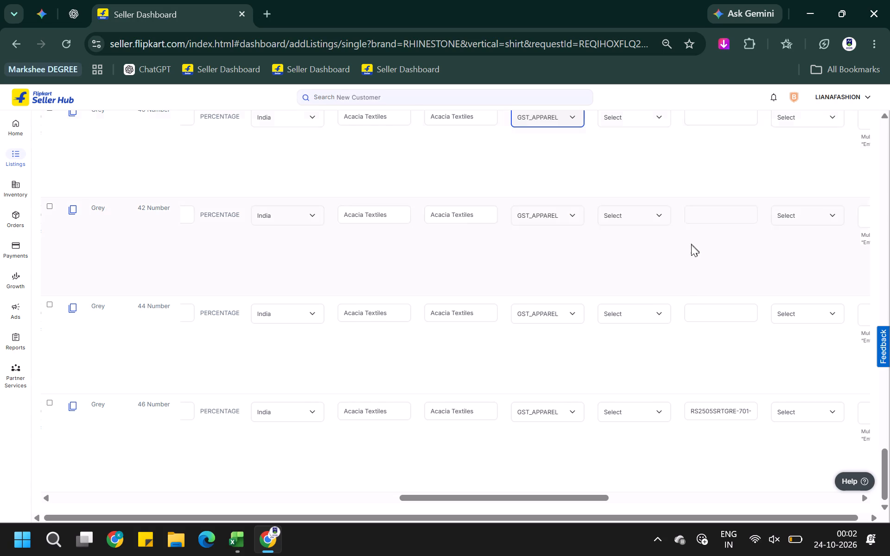
# Enter style codes RS2505SRTGRE-701-44 and RS2505SRTGRE-701-42 for the Grey size 44 and size 42 variants respectively.
pyautogui.scroll(1, 691, 246)
pyautogui.click(729, 378)
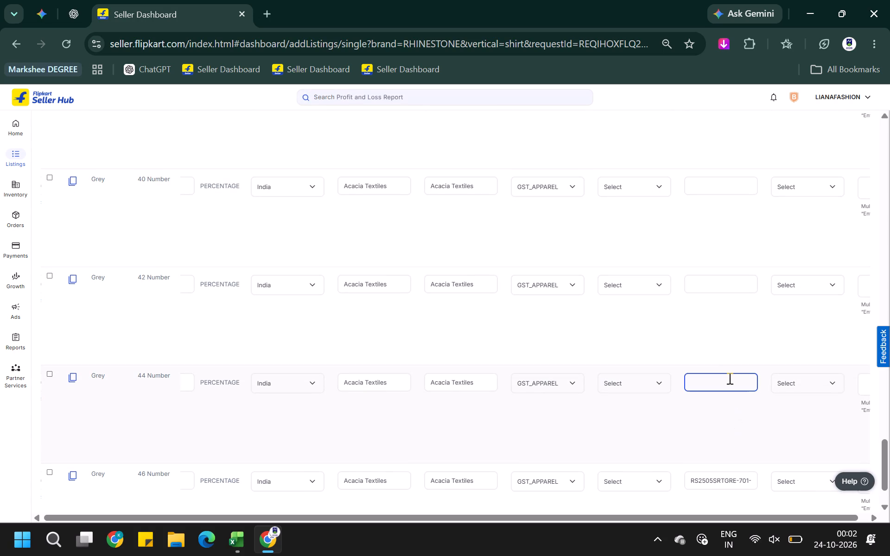
pyautogui.hotkey('ctrl', 'v')
pyautogui.press('BackSpace')
pyautogui.press('BackSpace')
pyautogui.write('44')
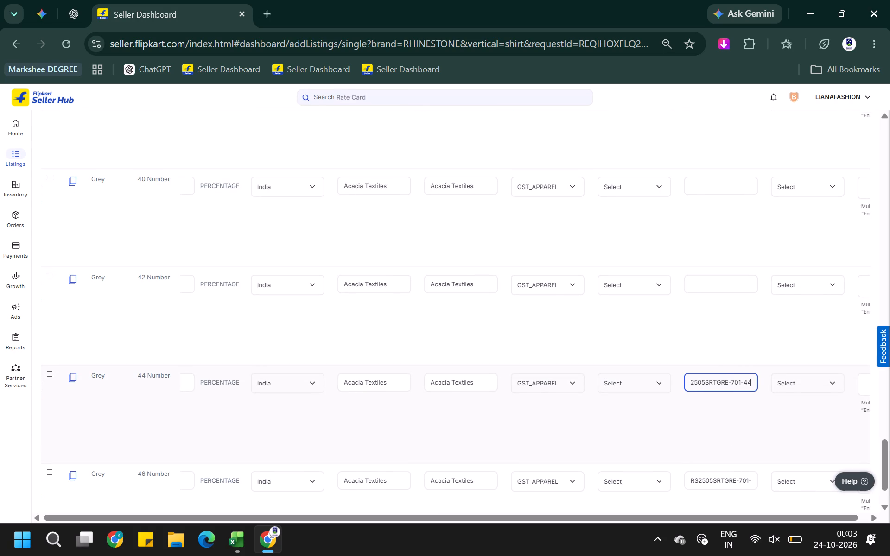
pyautogui.click(725, 287)
pyautogui.hotkey('ctrl', 'v')
pyautogui.press('BackSpace')
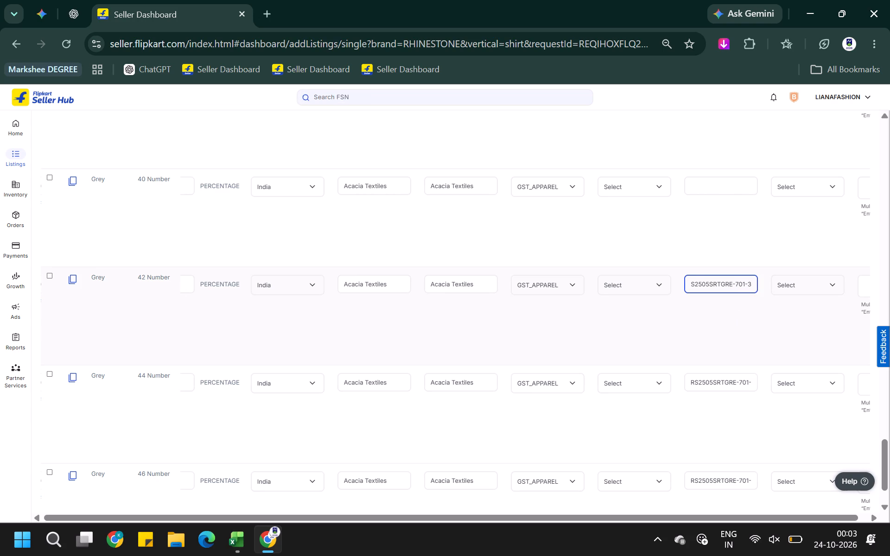
pyautogui.press('BackSpace')
pyautogui.write('42')
# Enter the style code RS2505SRTGRE-701-40 for the Grey size 40 variant.
pyautogui.click(723, 171)
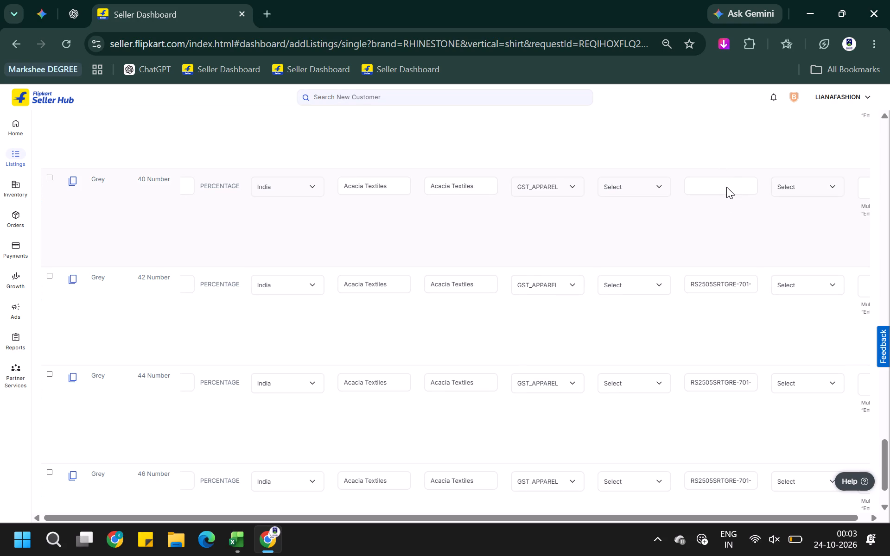
pyautogui.scroll(2, 392, 305)
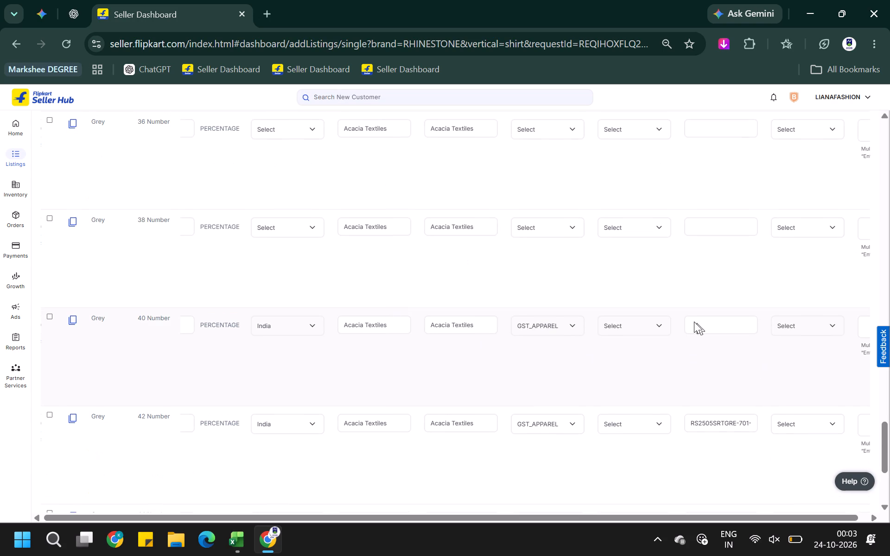
pyautogui.click(721, 327)
pyautogui.scroll(1, 721, 327)
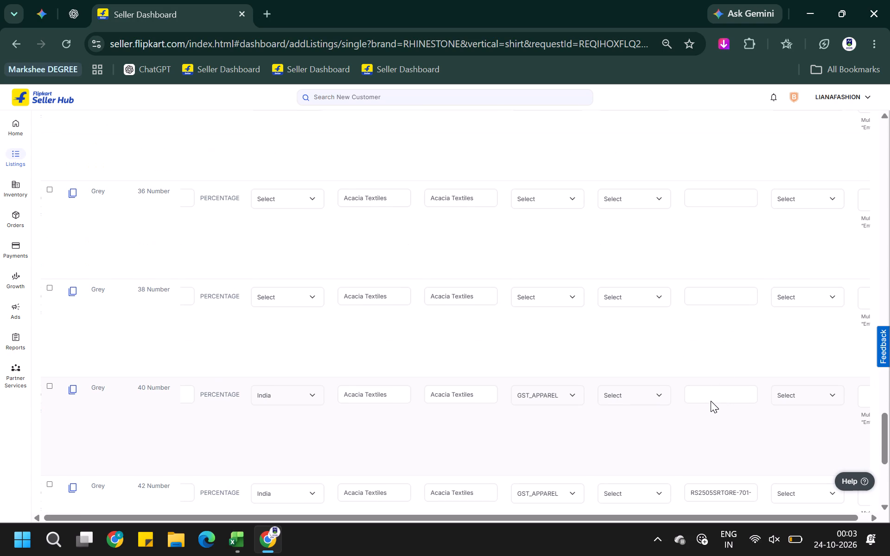
pyautogui.scroll(20, 750, 342)
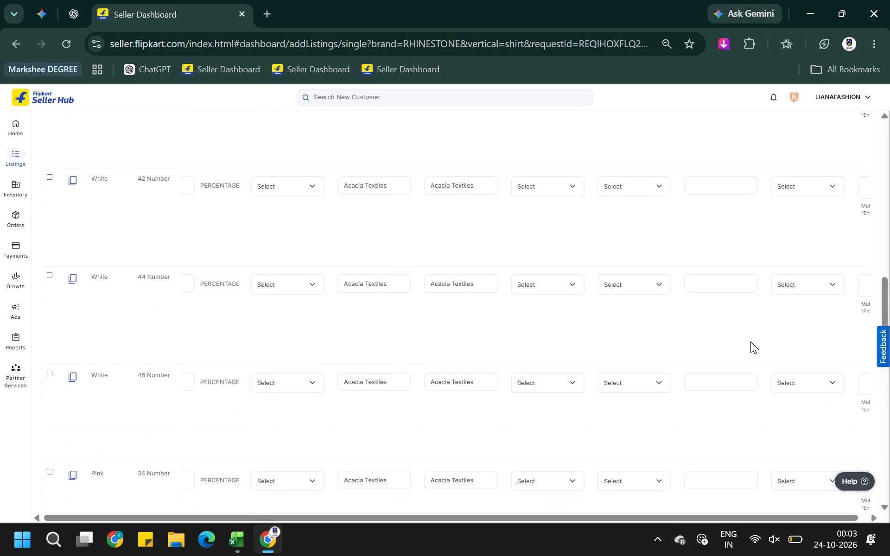
pyautogui.scroll(3, 750, 341)
pyautogui.scroll(-17, 750, 341)
pyautogui.scroll(1, 750, 341)
pyautogui.scroll(-2, 750, 341)
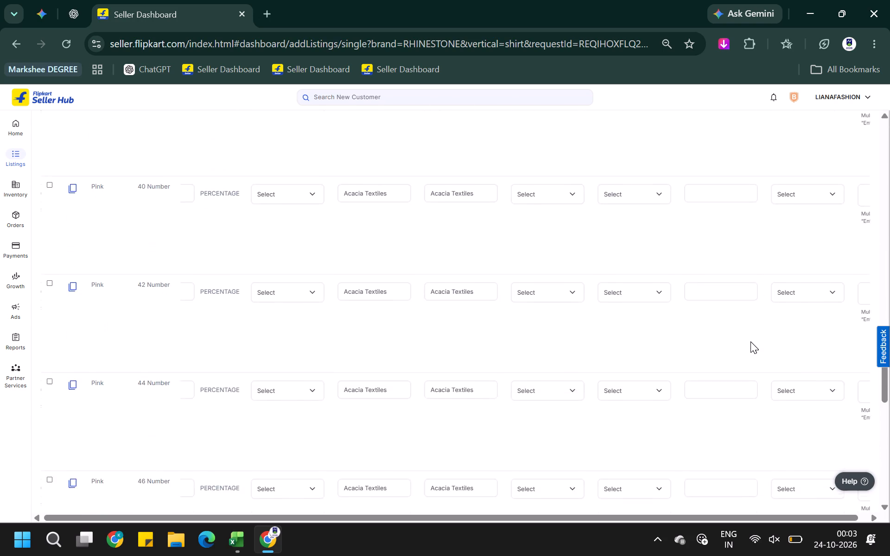
pyautogui.scroll(-20, 750, 341)
pyautogui.scroll(-5, 750, 341)
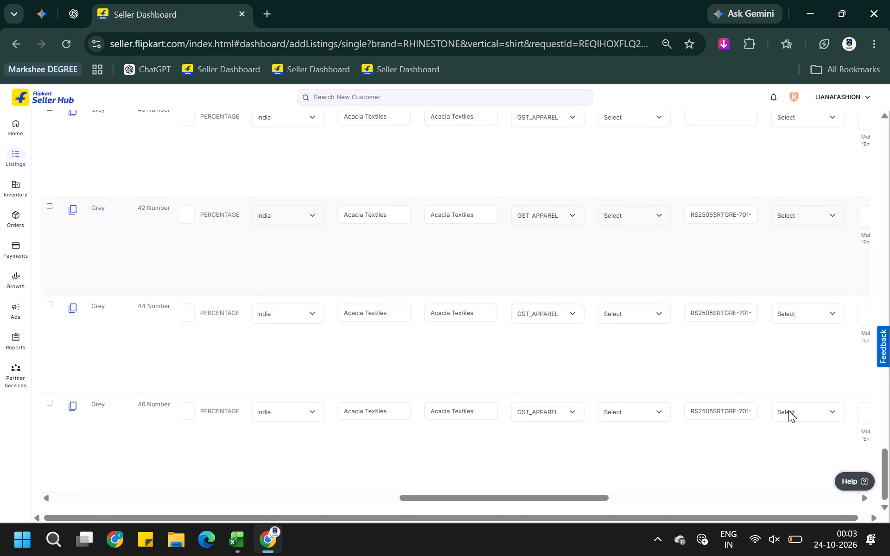
pyautogui.scroll(1, 788, 411)
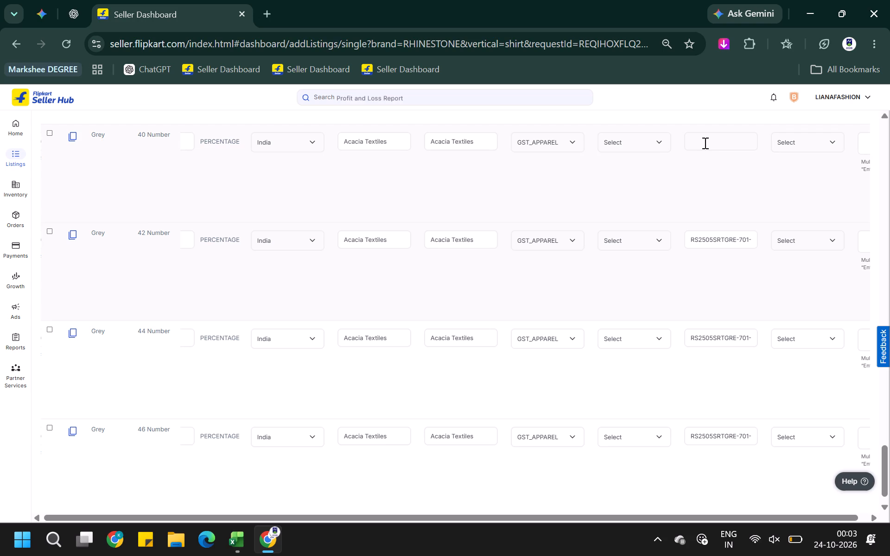
pyautogui.click(704, 143)
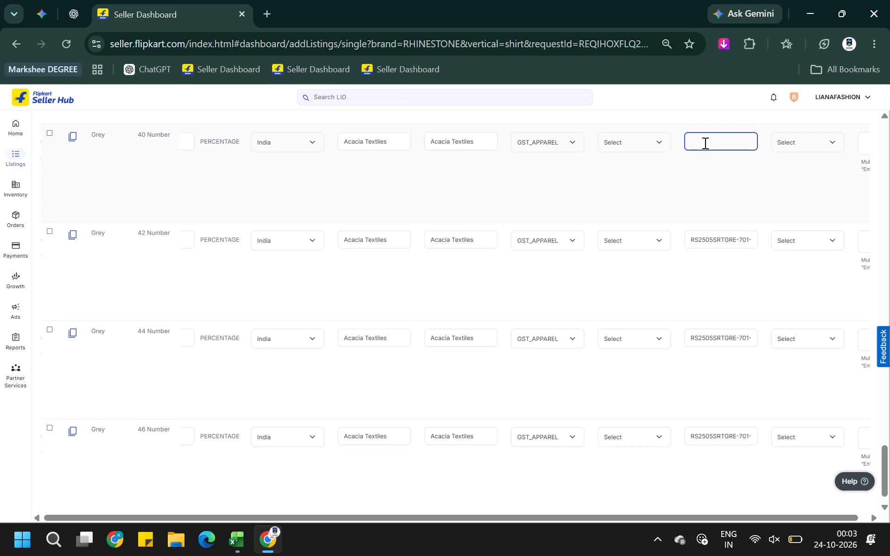
pyautogui.hotkey('ctrl', 'v')
pyautogui.press('BackSpace')
pyautogui.press('BackSpace')
pyautogui.write('40')
pyautogui.click(716, 217)
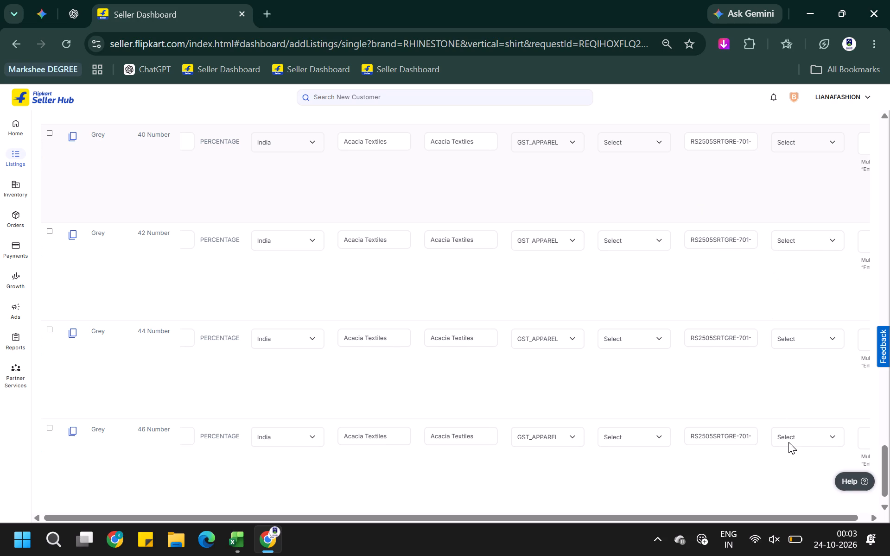
# Set the colour attribute beside the style code to Grey for the Grey size 46 and size 44 variants.
pyautogui.scroll(-2, 788, 439)
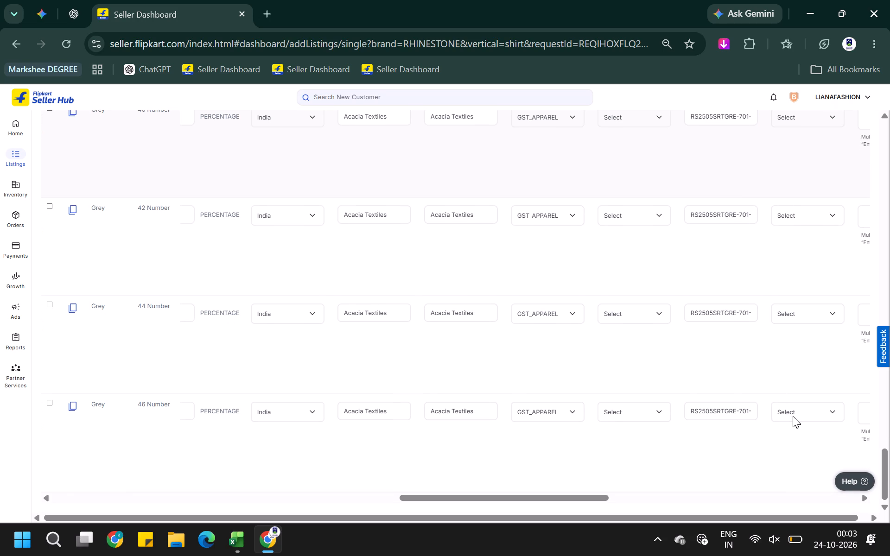
pyautogui.click(793, 416)
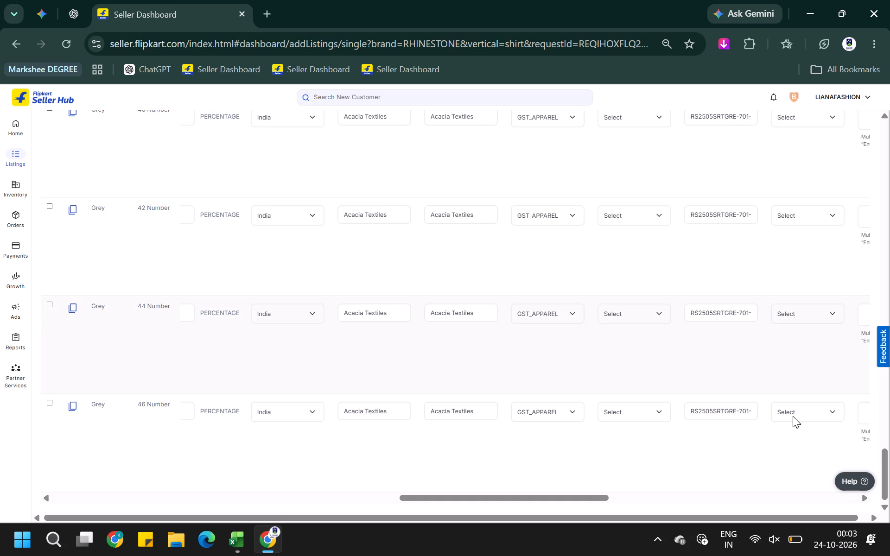
pyautogui.click(793, 416)
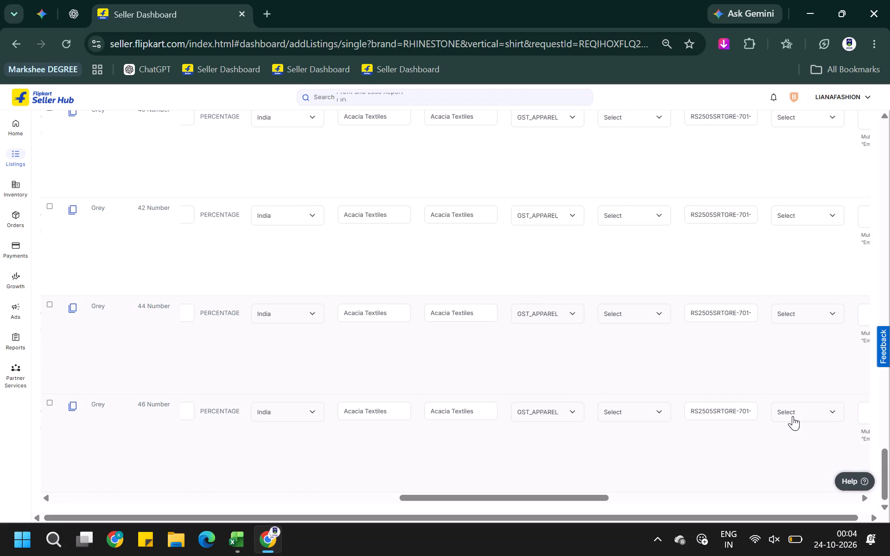
pyautogui.click(793, 416)
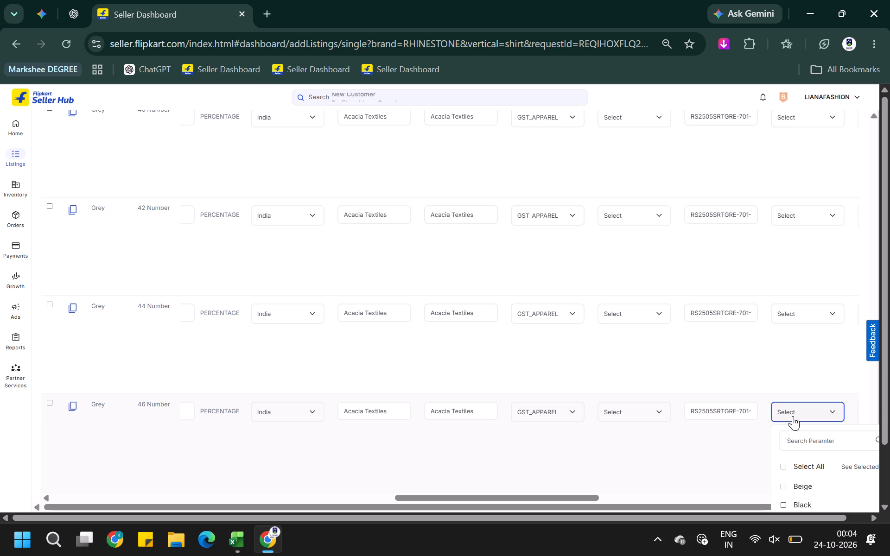
pyautogui.click(799, 446)
pyautogui.write('grey')
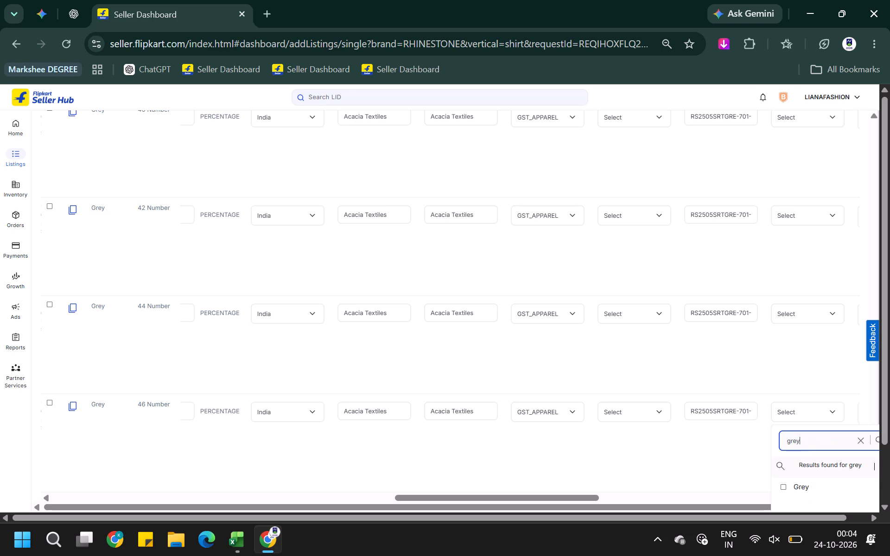
pyautogui.click(798, 489)
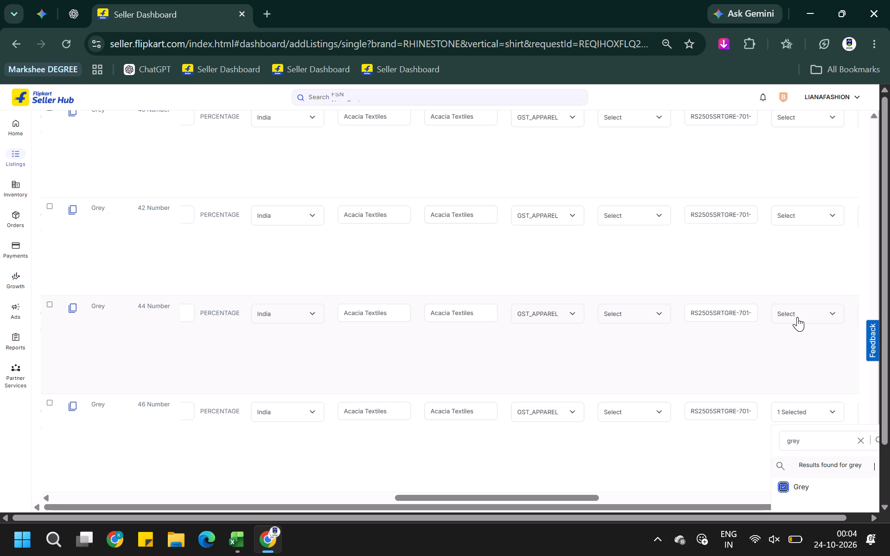
pyautogui.click(797, 317)
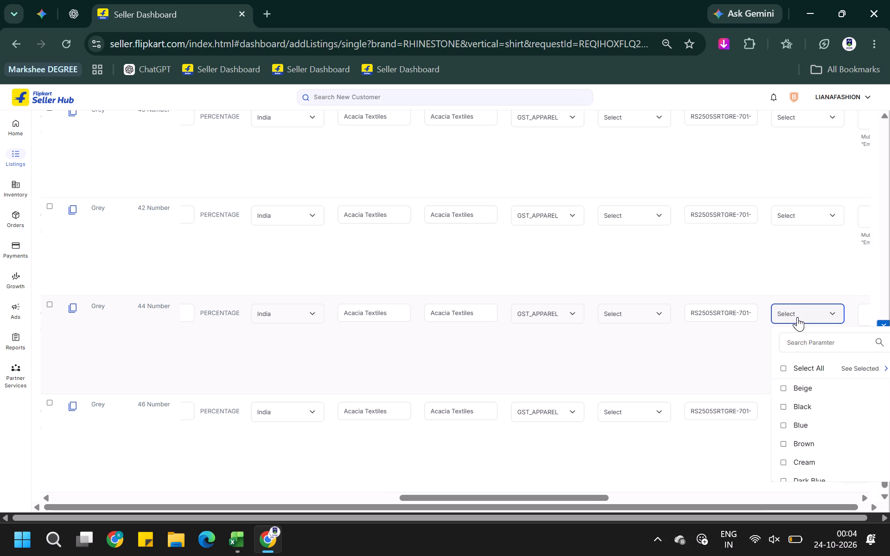
pyautogui.click(799, 342)
pyautogui.write('grey')
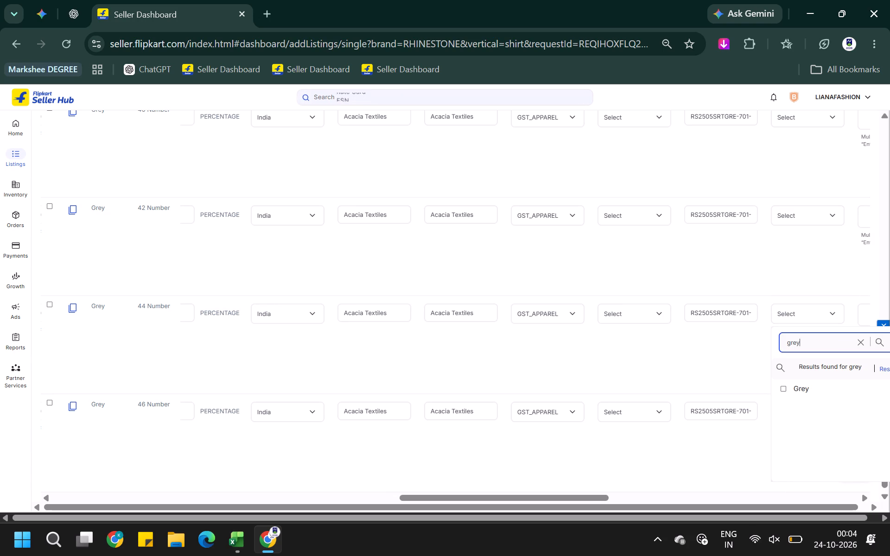
pyautogui.click(790, 389)
# Set the colour attribute beside the style code to Grey for the Grey size 42 and size 40 variants.
pyautogui.click(817, 209)
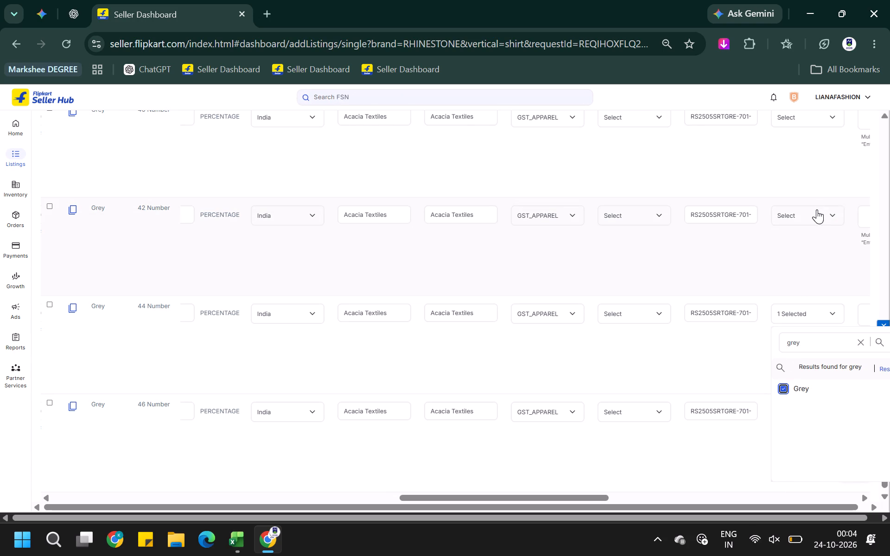
pyautogui.click(805, 242)
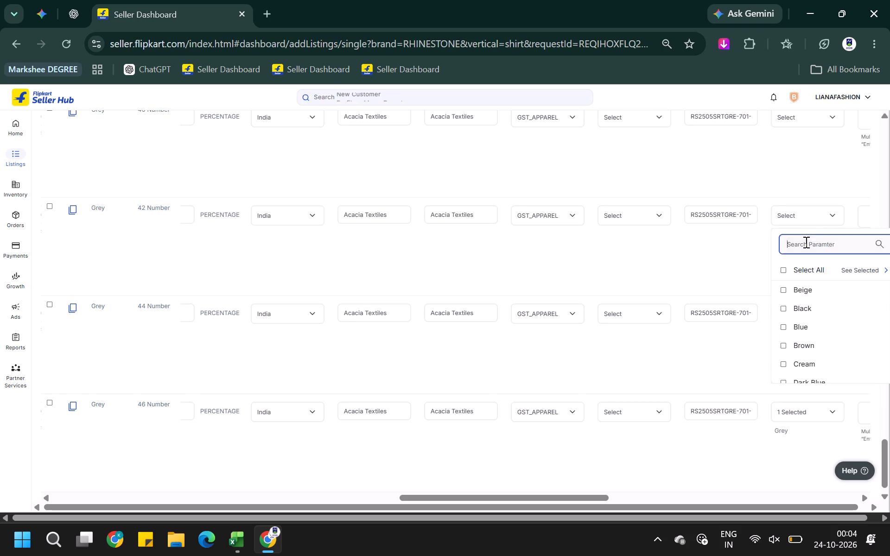
pyautogui.write('grey')
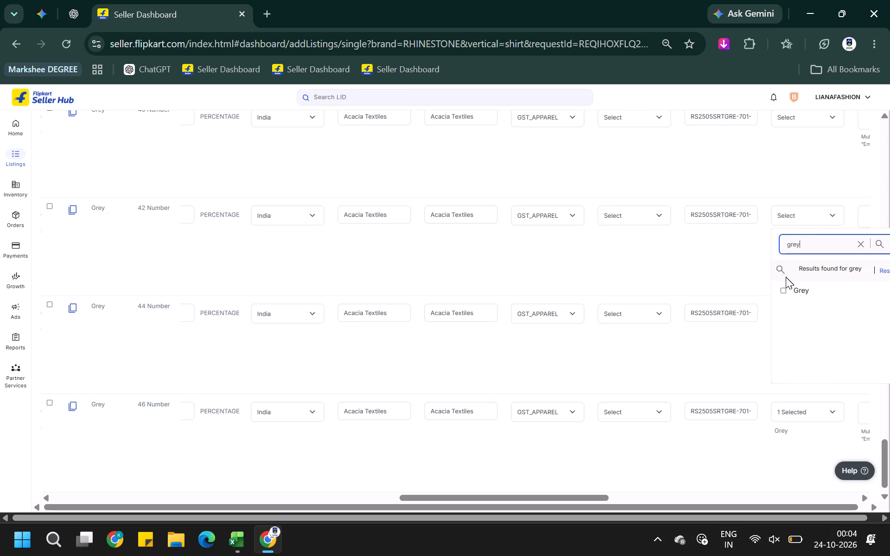
pyautogui.click(788, 290)
pyautogui.click(798, 113)
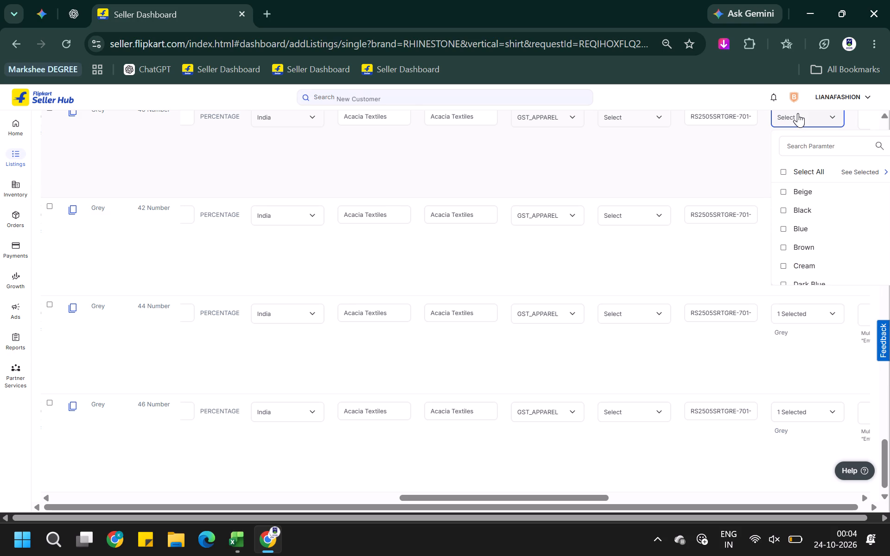
pyautogui.click(799, 150)
pyautogui.write('grey')
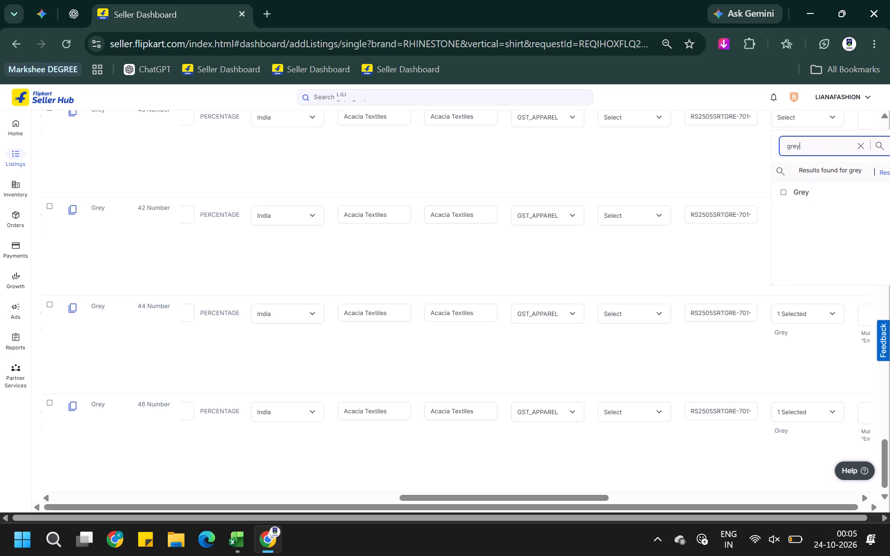
pyautogui.click(788, 192)
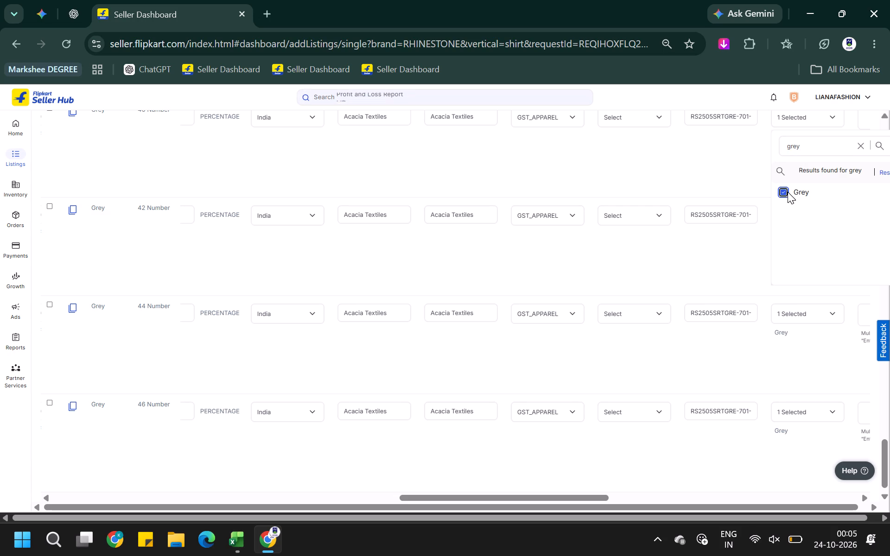
pyautogui.click(757, 181)
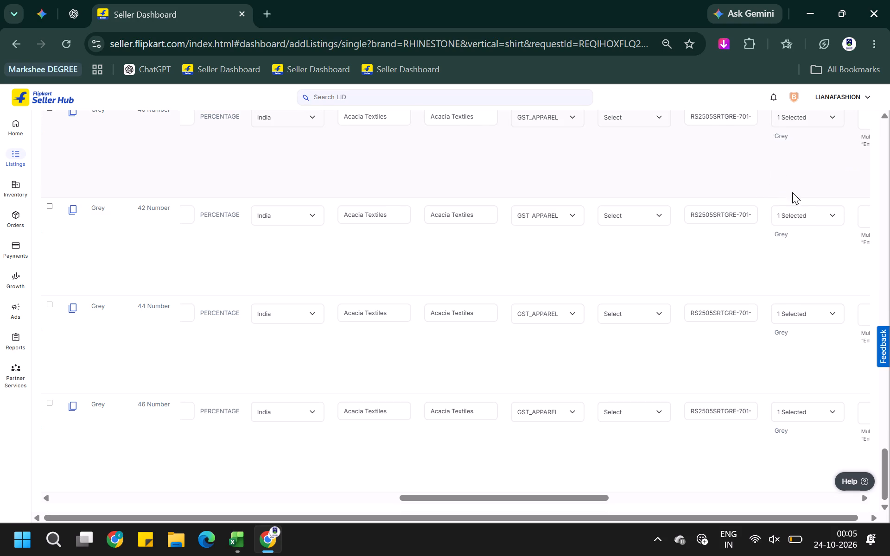
# Enter the style code RS2505SRTGRE-701-38 for the Grey size 38 variant.
pyautogui.scroll(3, 793, 260)
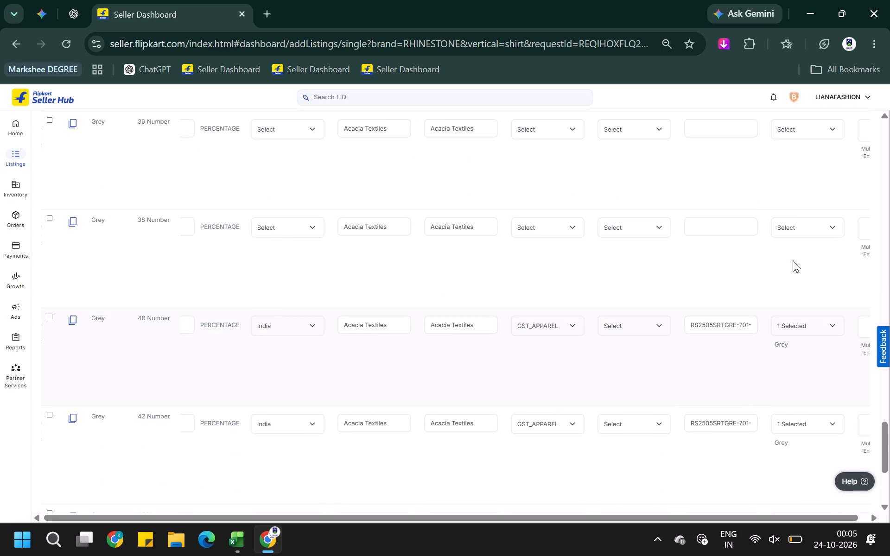
pyautogui.scroll(1, 708, 273)
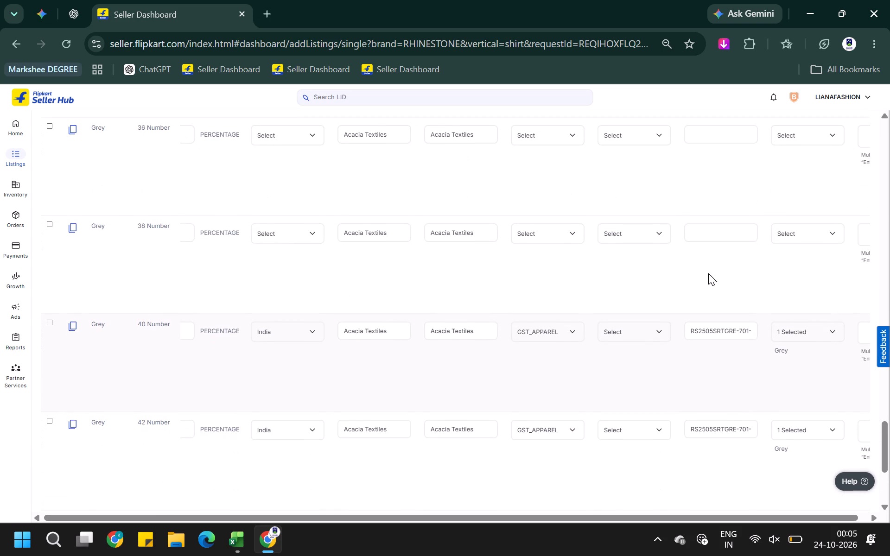
pyautogui.scroll(3, 708, 273)
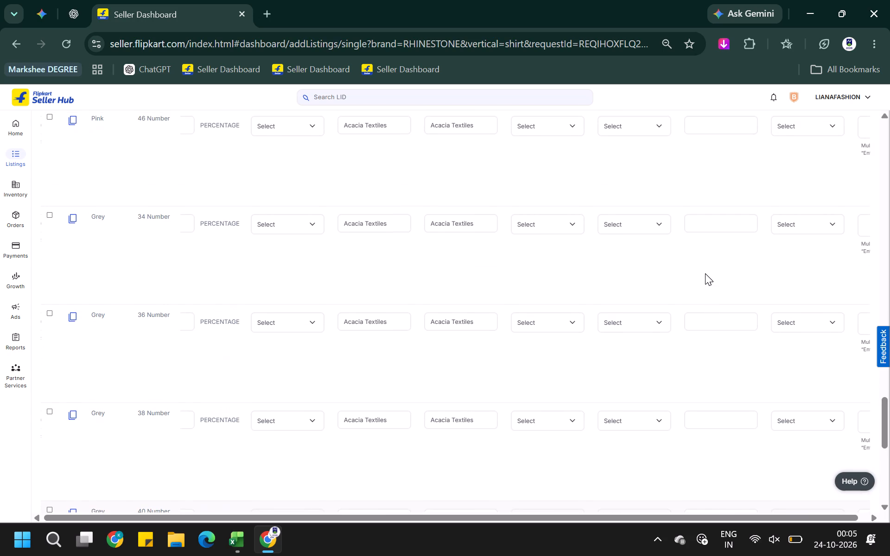
pyautogui.scroll(1, 705, 273)
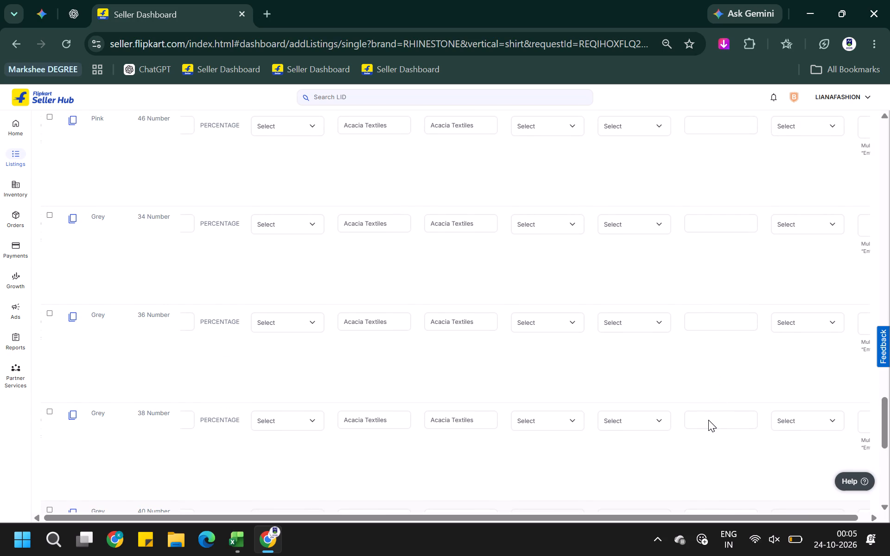
pyautogui.click(708, 419)
pyautogui.hotkey('ctrl', 'v')
pyautogui.press('BackSpace')
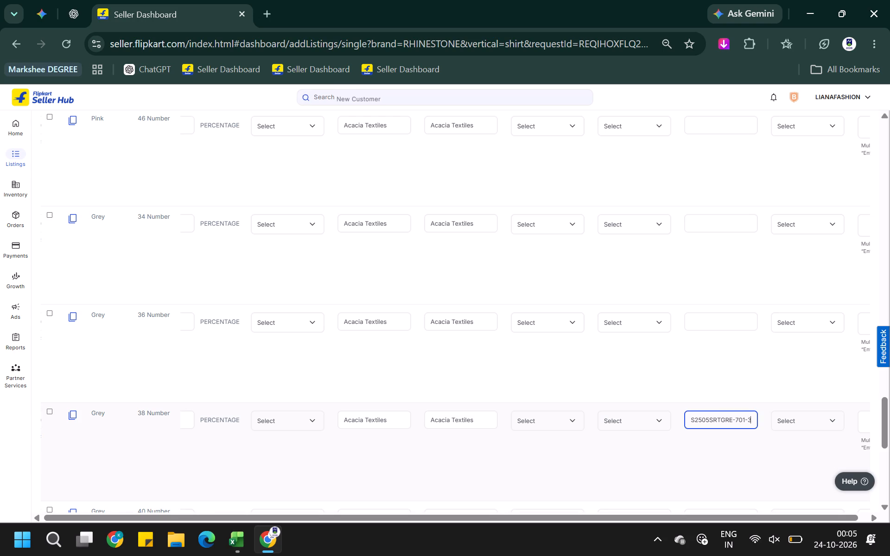
pyautogui.press('8')
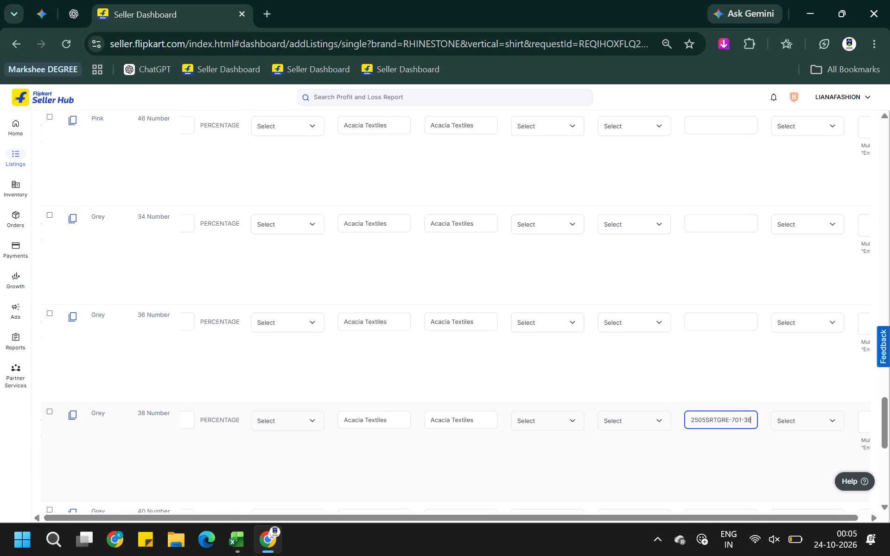
# Enter the style codes RS2505SRTGRE-701-36 and RS2505SRTGRE-701-34 for the Grey size 36 and size 34 variants.
pyautogui.click(712, 317)
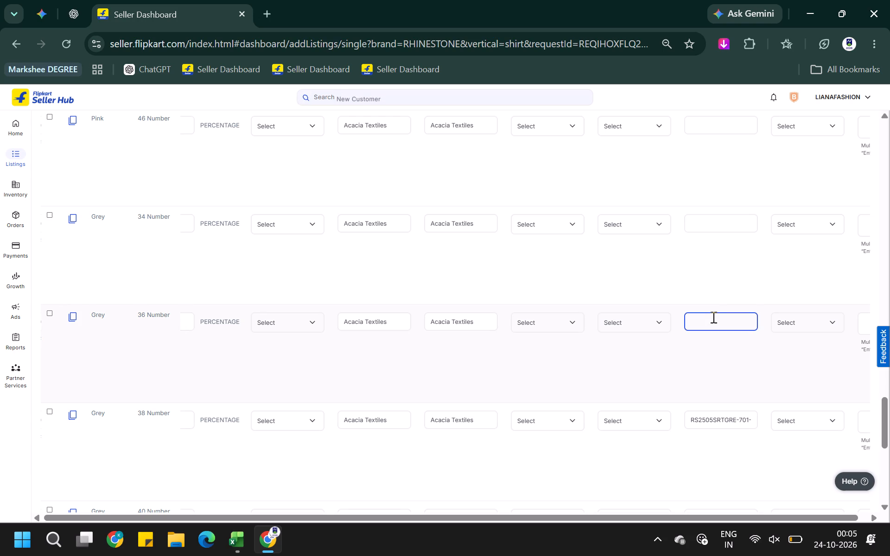
pyautogui.hotkey('ctrl', 'v')
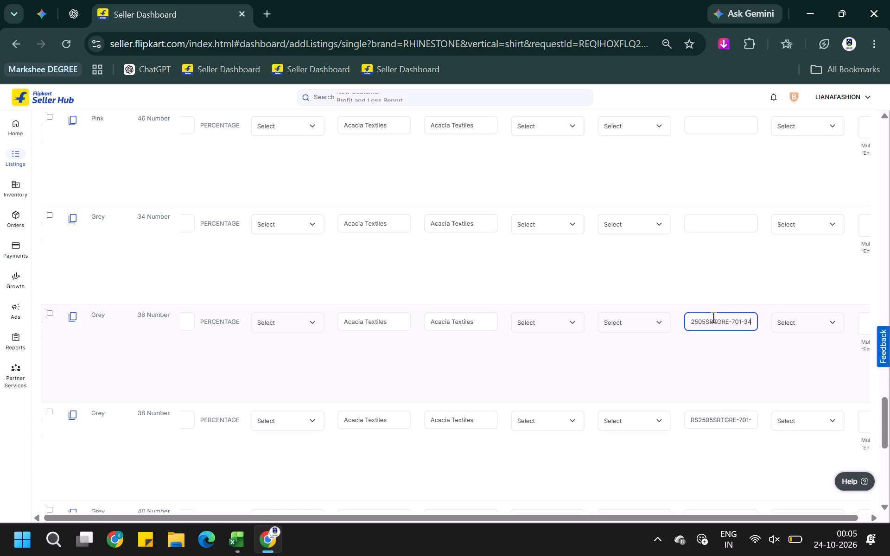
pyautogui.press('BackSpace')
pyautogui.press('6')
pyautogui.click(702, 223)
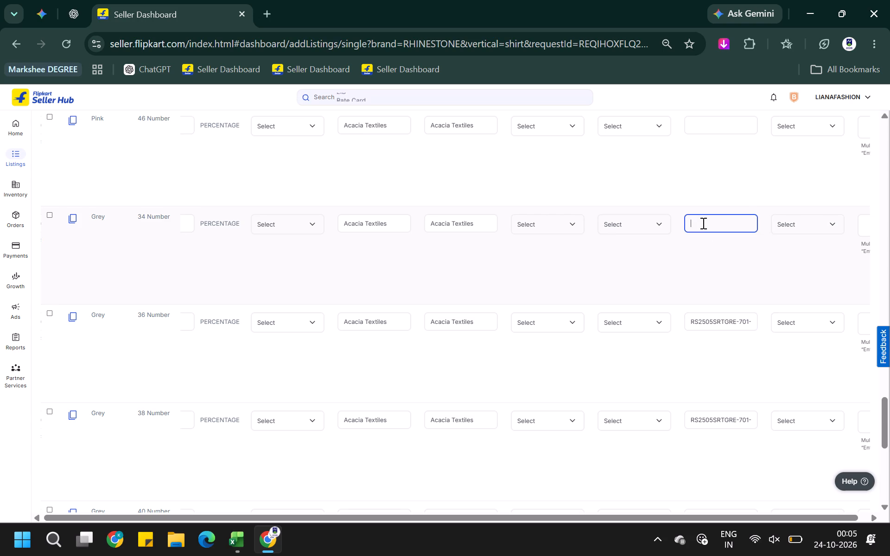
pyautogui.hotkey('ctrl', 'v')
# Set the colour attribute beside the style code to Grey for the Grey size 38 variant.
pyautogui.click(796, 423)
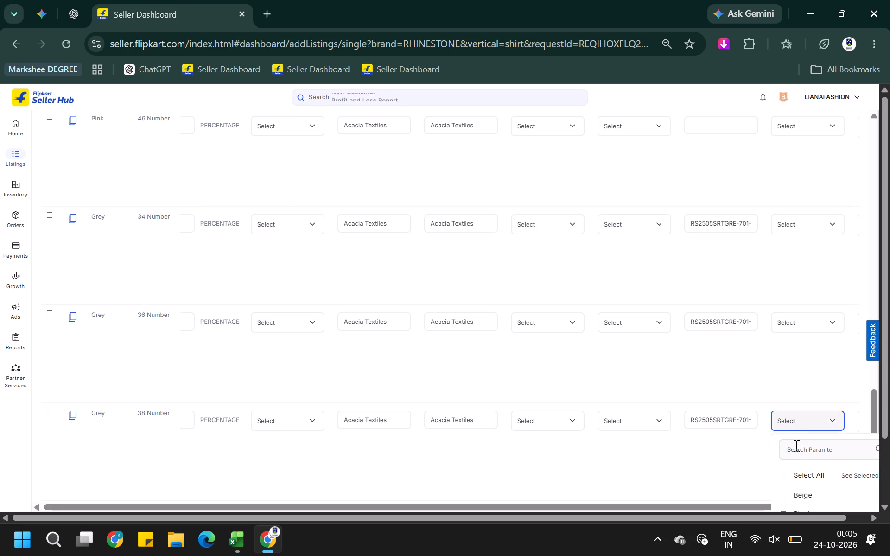
pyautogui.click(798, 451)
pyautogui.write('gry')
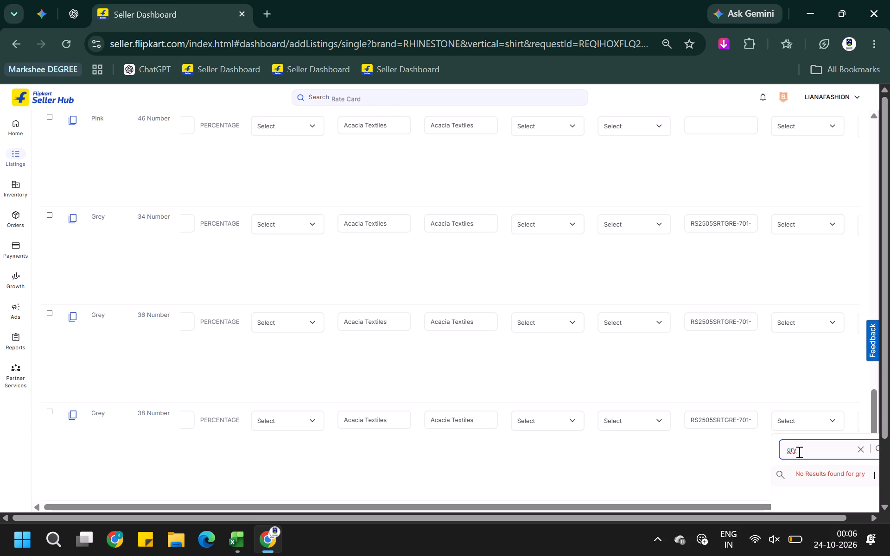
pyautogui.press('BackSpace')
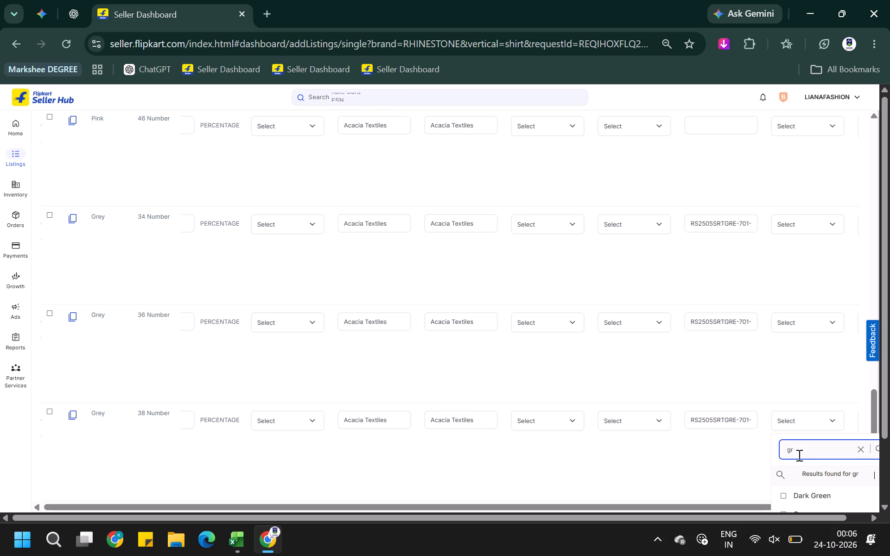
pyautogui.press('e')
pyautogui.press('y')
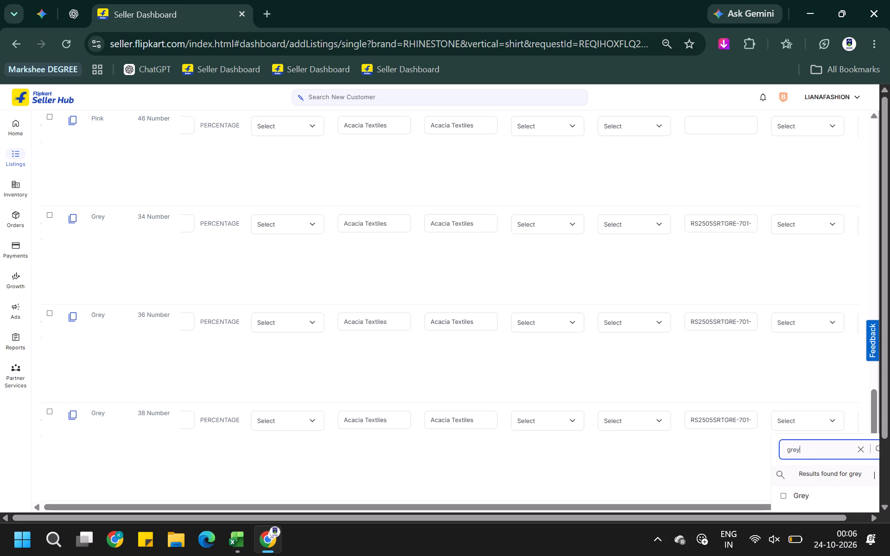
pyautogui.click(802, 493)
# Set the colour attribute beside the style code to Grey for the Grey size 36 and size 34 variants.
pyautogui.click(813, 314)
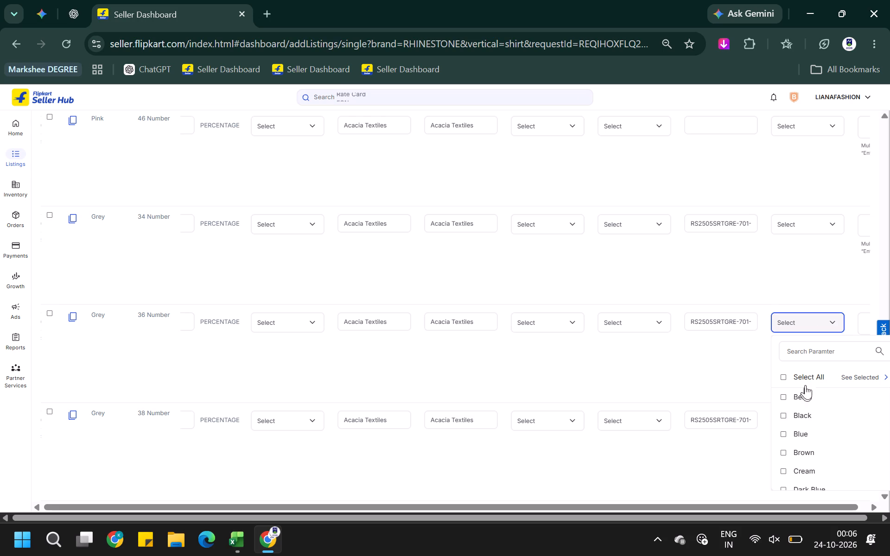
pyautogui.click(812, 348)
pyautogui.write('grey')
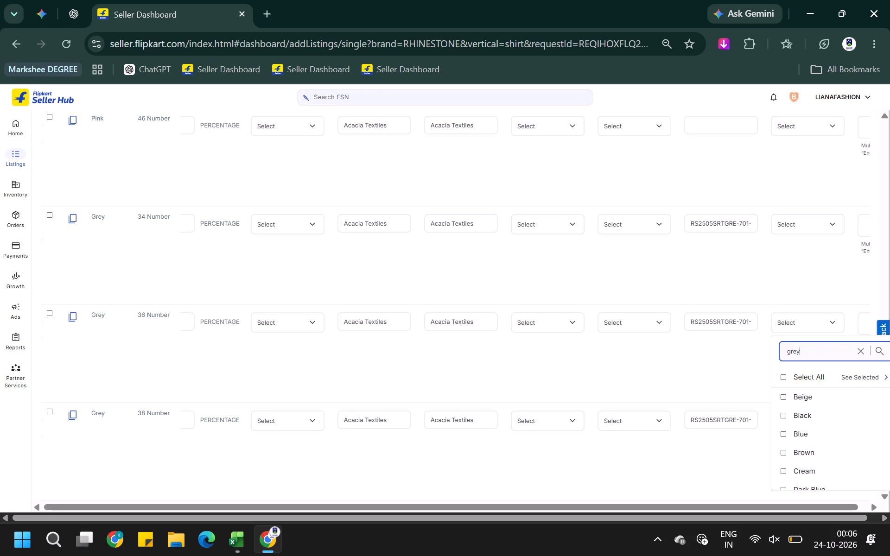
pyautogui.click(801, 397)
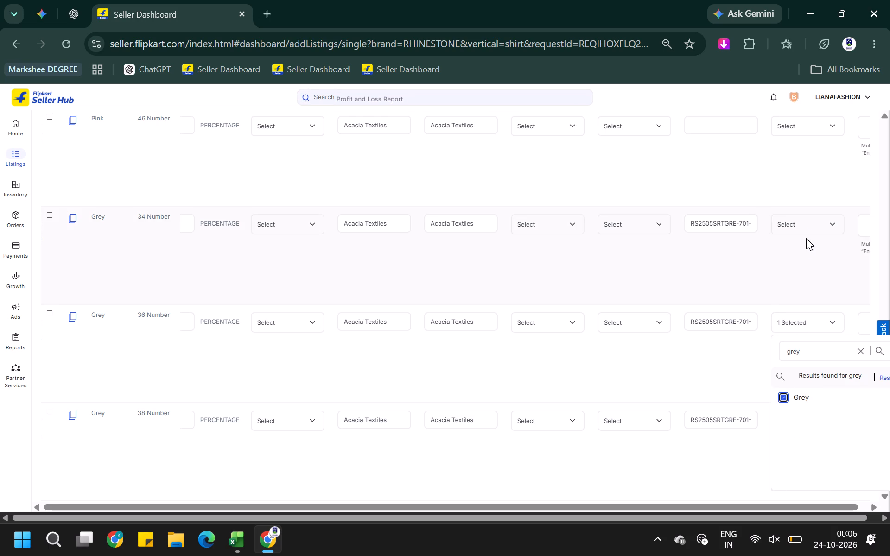
pyautogui.click(806, 226)
pyautogui.click(805, 248)
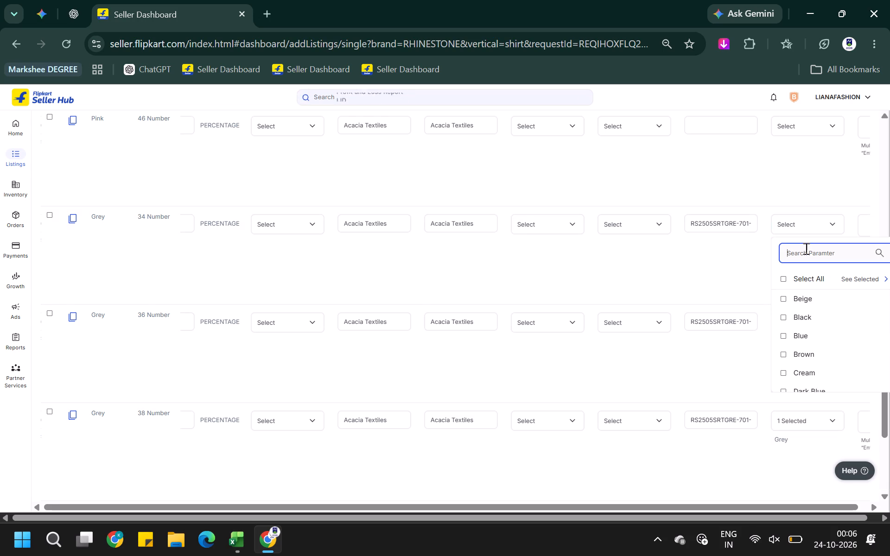
pyautogui.write('grey')
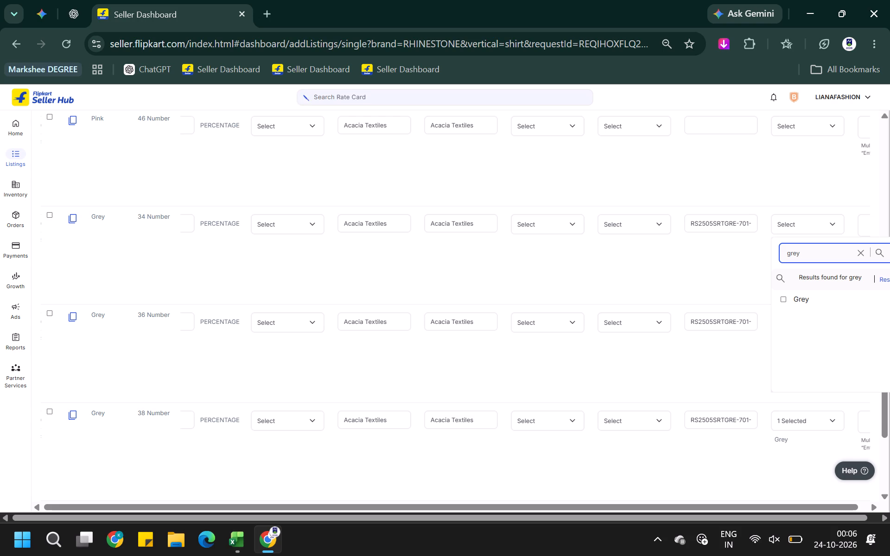
pyautogui.click(788, 301)
# Set the colour attribute beside the style code to Grey for the Pink size 46 variant.
pyautogui.click(814, 128)
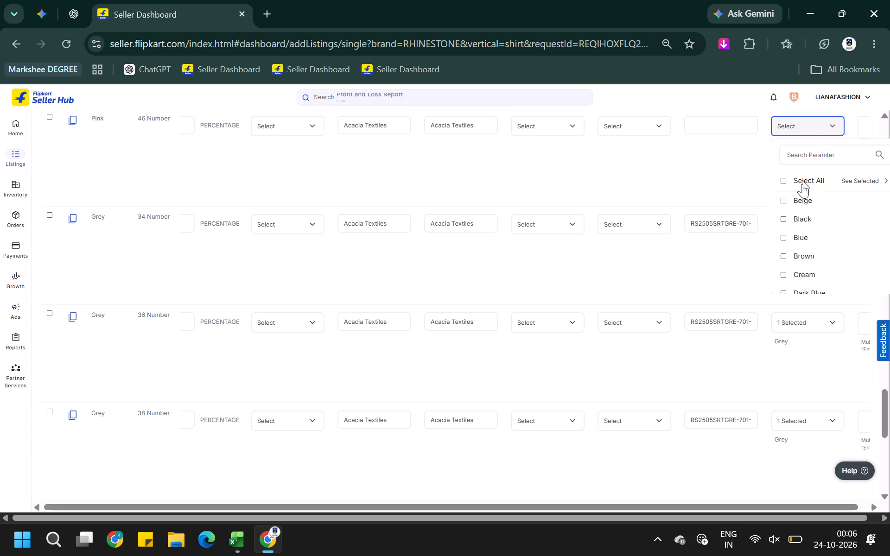
pyautogui.click(805, 155)
pyautogui.write('grey')
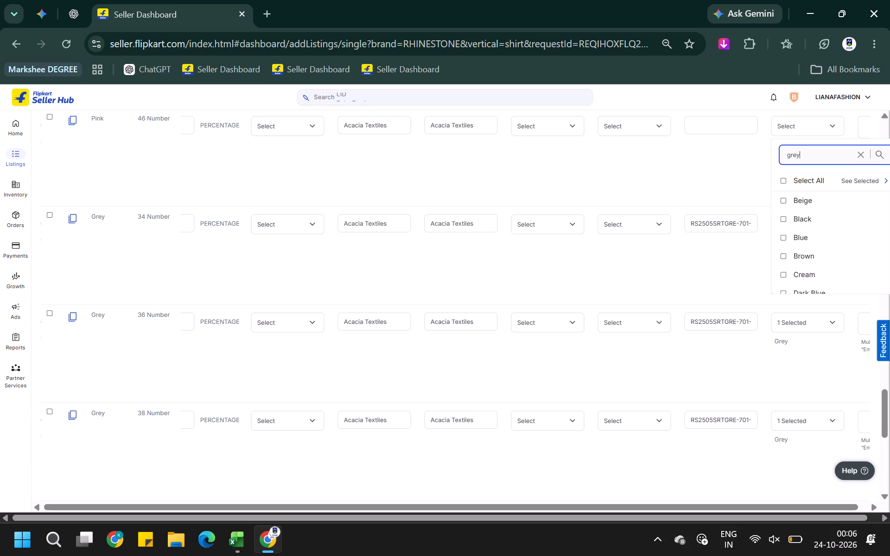
pyautogui.click(796, 202)
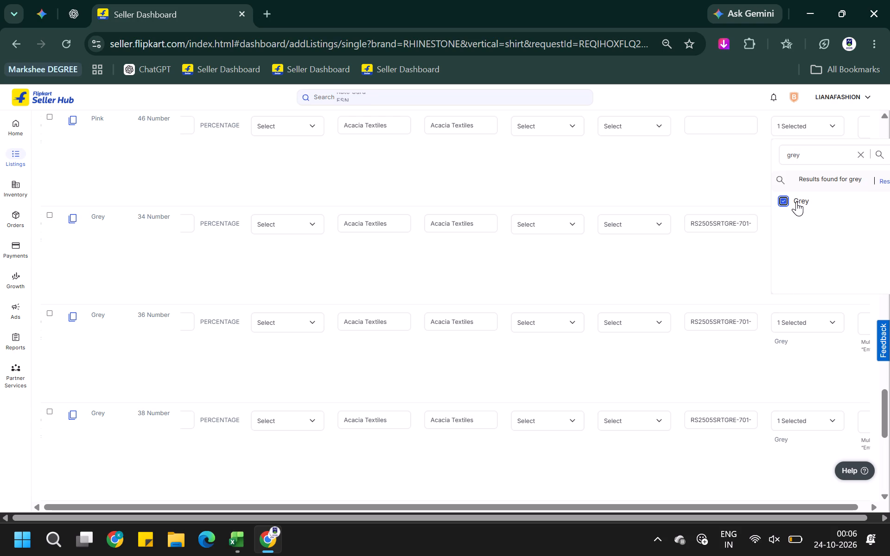
pyautogui.click(734, 196)
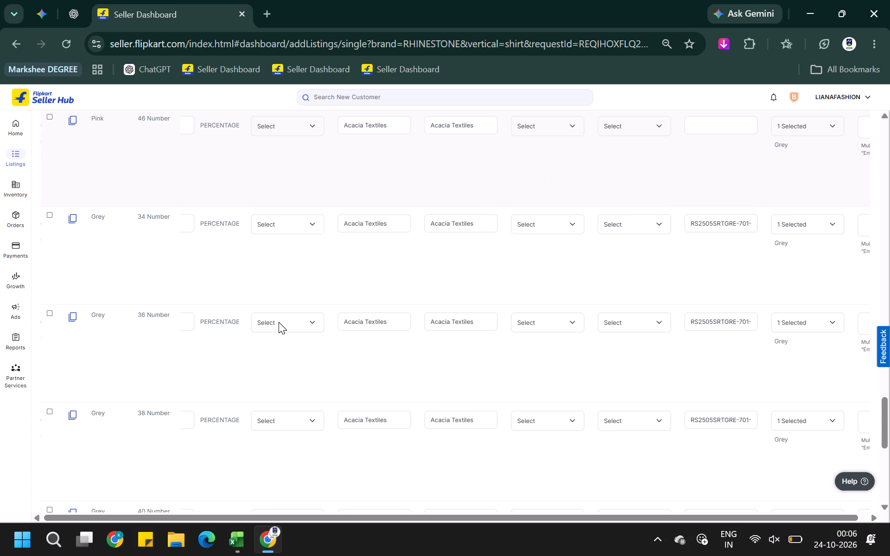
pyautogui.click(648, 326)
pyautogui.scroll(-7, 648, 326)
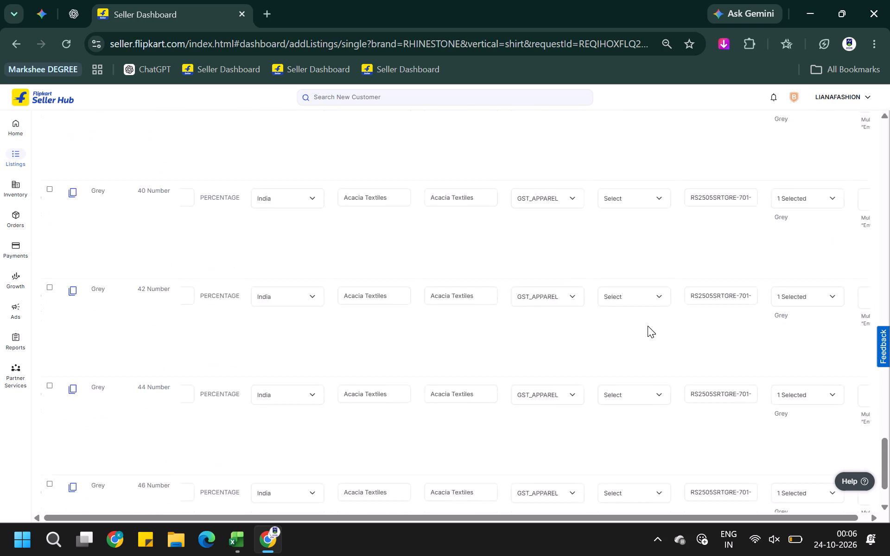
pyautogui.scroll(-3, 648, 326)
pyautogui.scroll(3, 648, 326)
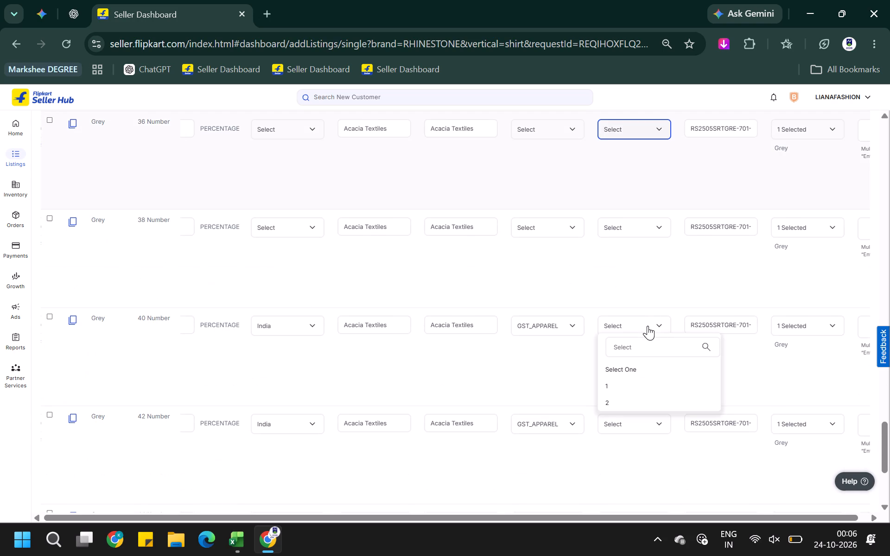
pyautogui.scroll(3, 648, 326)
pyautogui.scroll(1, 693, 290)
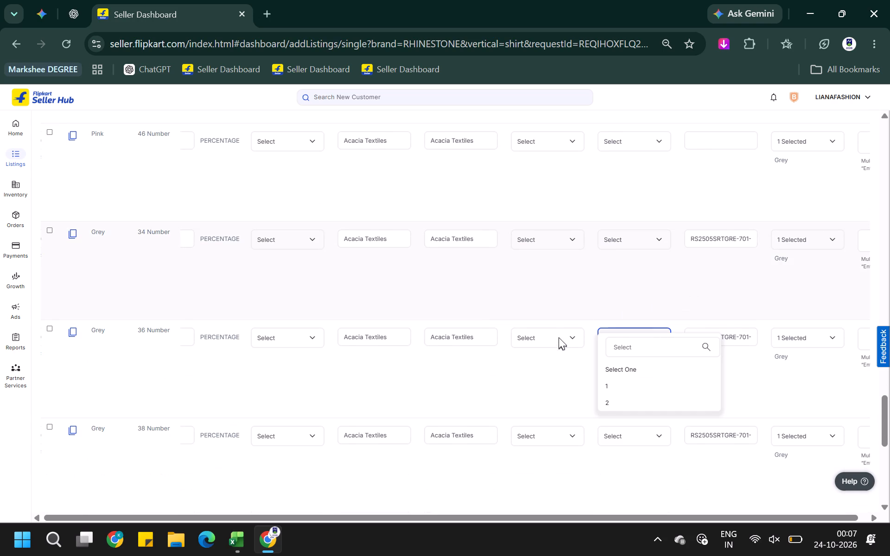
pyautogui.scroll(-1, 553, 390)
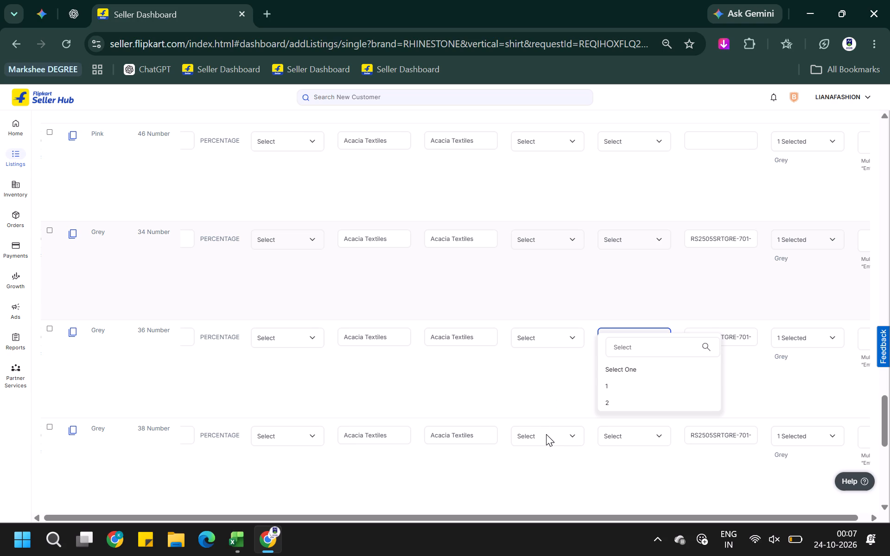
# Set the tax code to GST_APPAREL for the Grey size 38 variant.
pyautogui.click(547, 435)
pyautogui.scroll(-2, 551, 399)
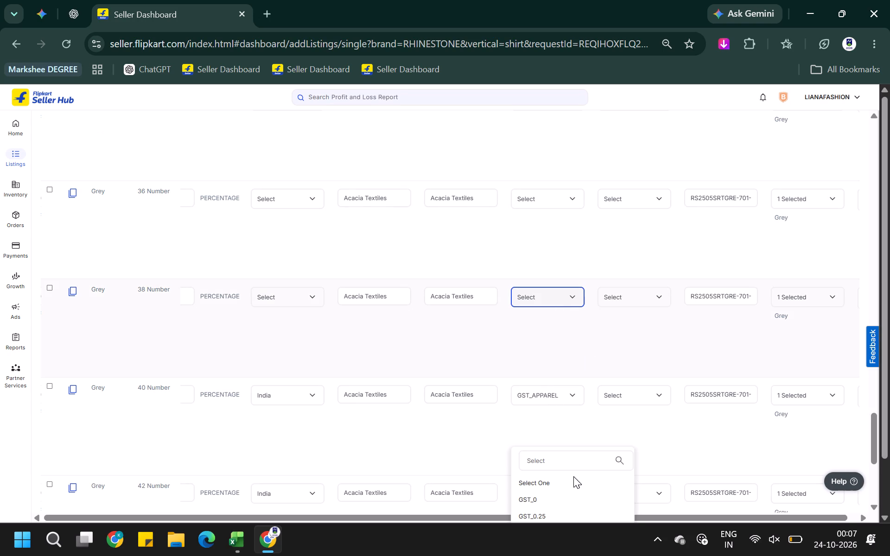
pyautogui.scroll(-3, 570, 488)
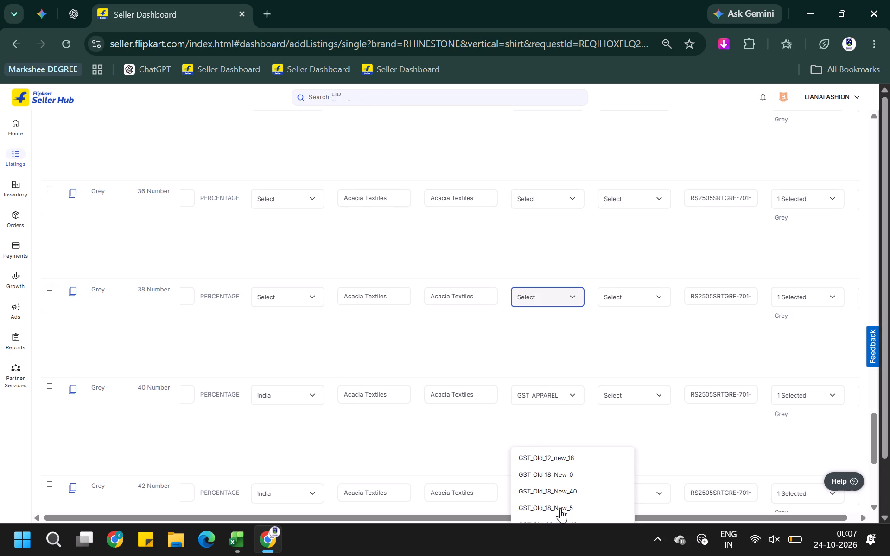
pyautogui.scroll(1, 560, 499)
pyautogui.click(559, 461)
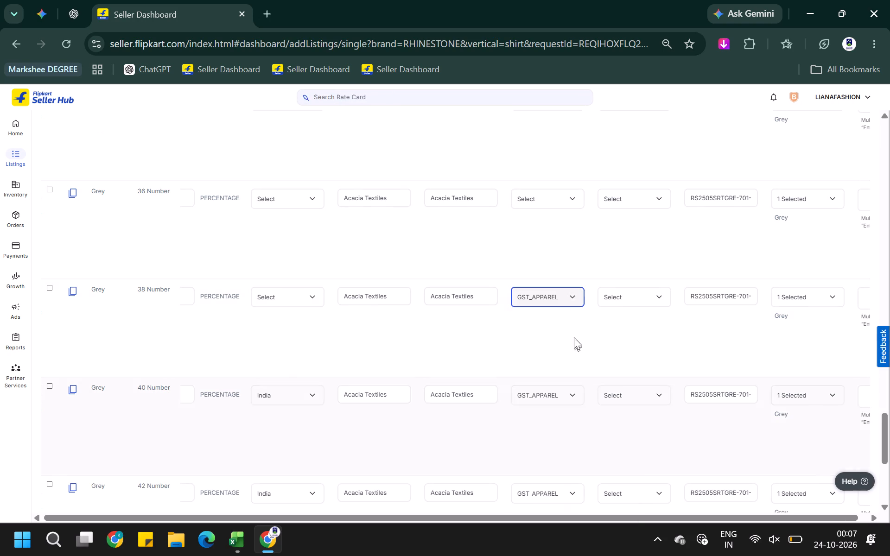
# Set the tax code to GST_APPAREL for the Grey size 36 and size 34 variants.
pyautogui.scroll(2, 566, 245)
pyautogui.click(556, 345)
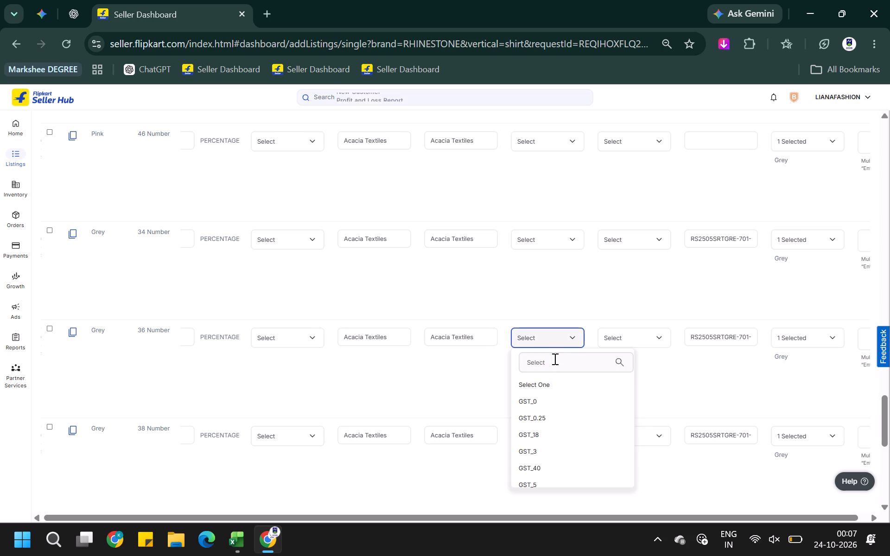
pyautogui.scroll(-1, 554, 409)
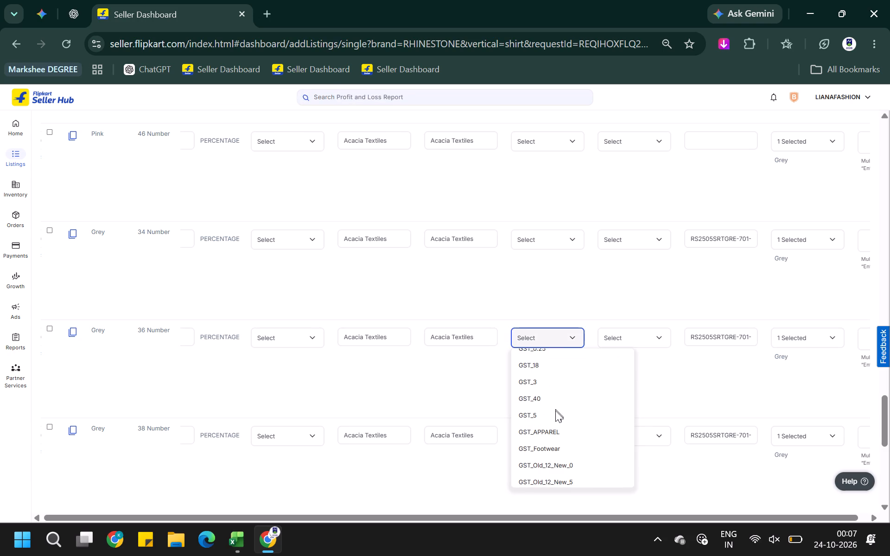
pyautogui.click(553, 429)
pyautogui.click(538, 235)
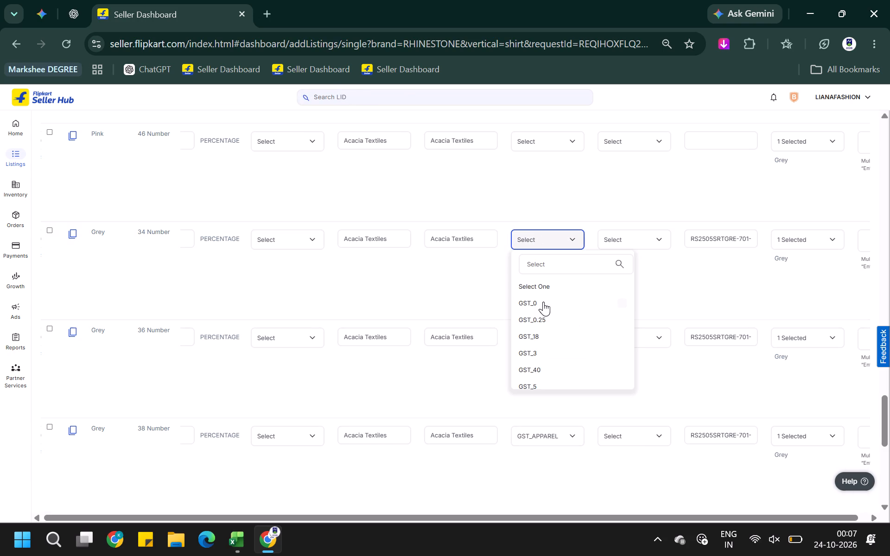
pyautogui.scroll(-1, 548, 347)
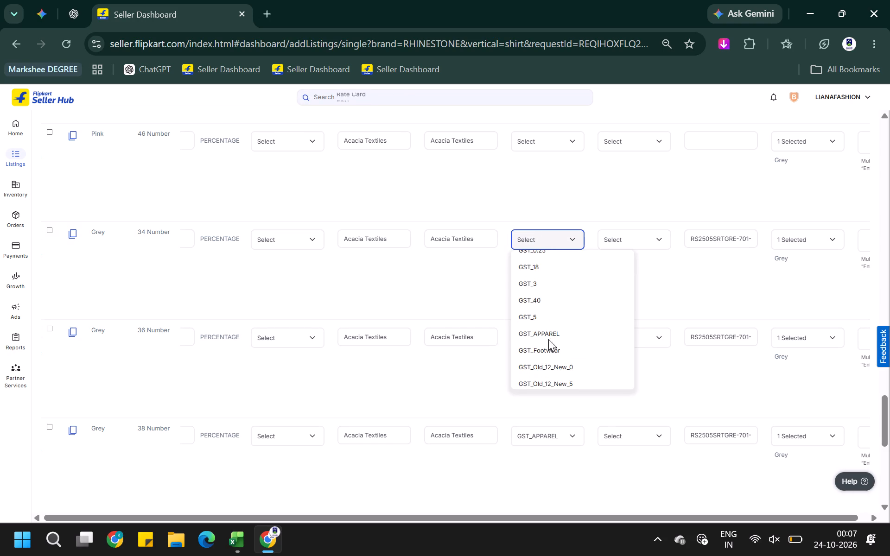
pyautogui.click(549, 330)
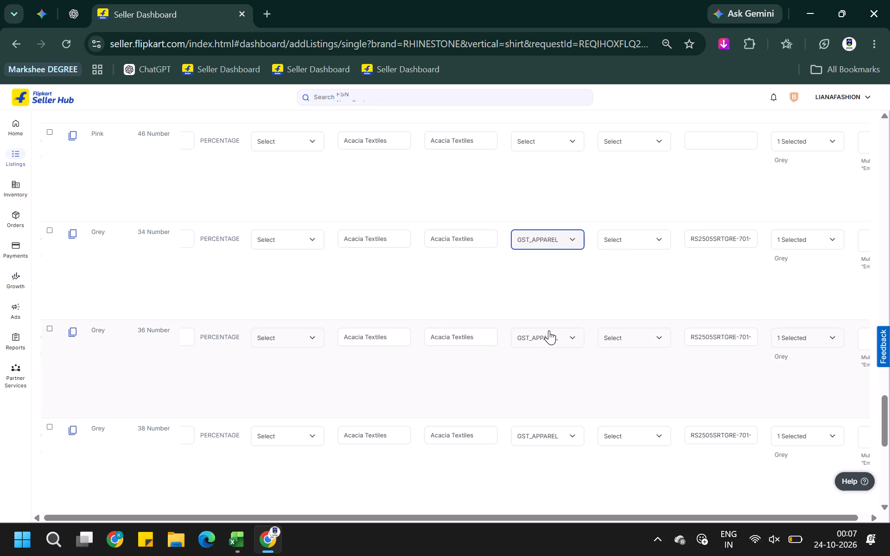
# Set the tax code to GST_APPAREL for the Pink size 46 variant.
pyautogui.click(559, 133)
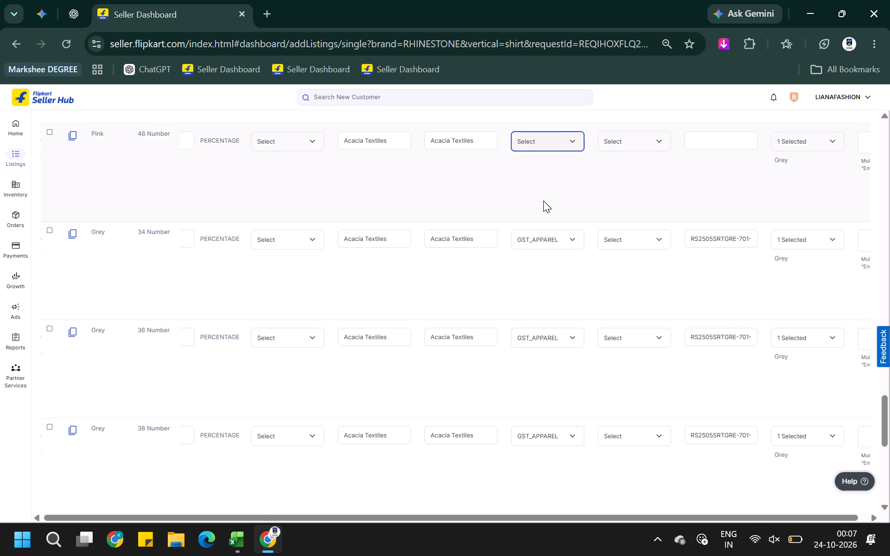
pyautogui.scroll(-1, 540, 216)
pyautogui.click(540, 237)
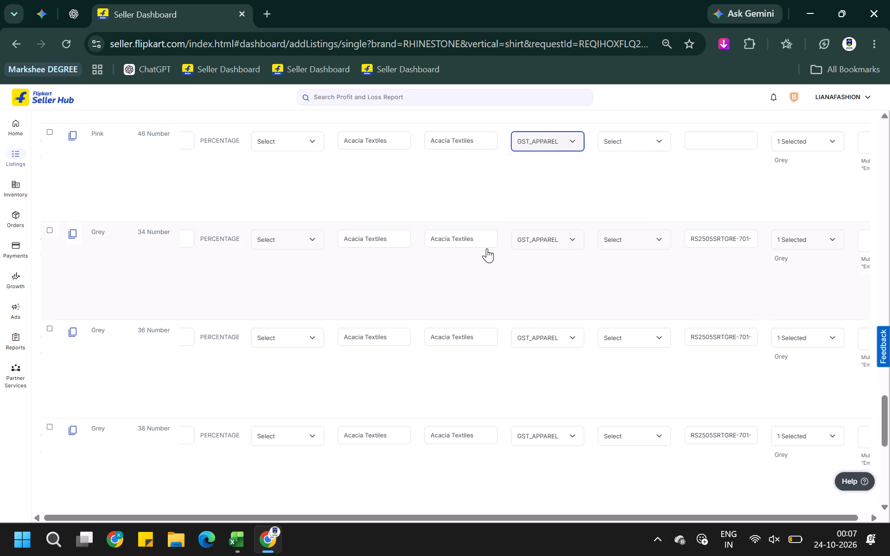
# Set the country of origin to India for the Grey size 36 variant.
pyautogui.click(283, 334)
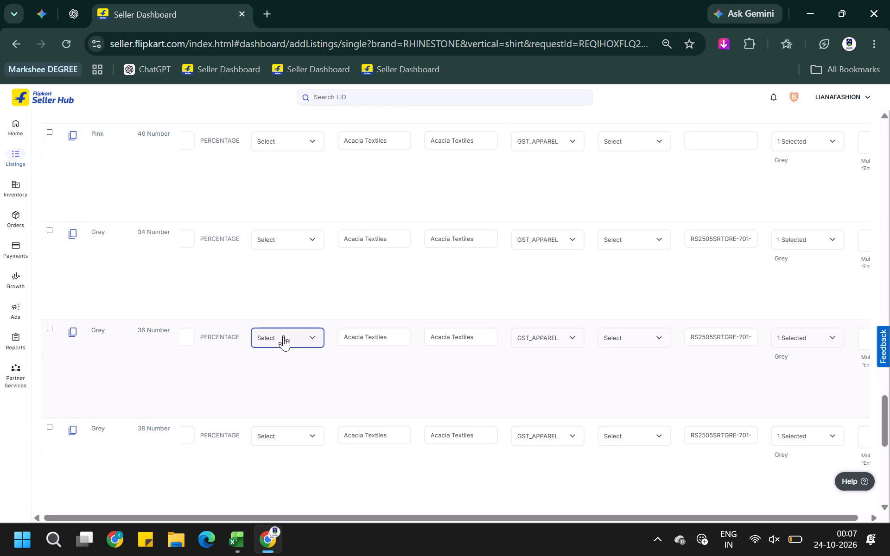
pyautogui.click(288, 358)
pyautogui.write('ind')
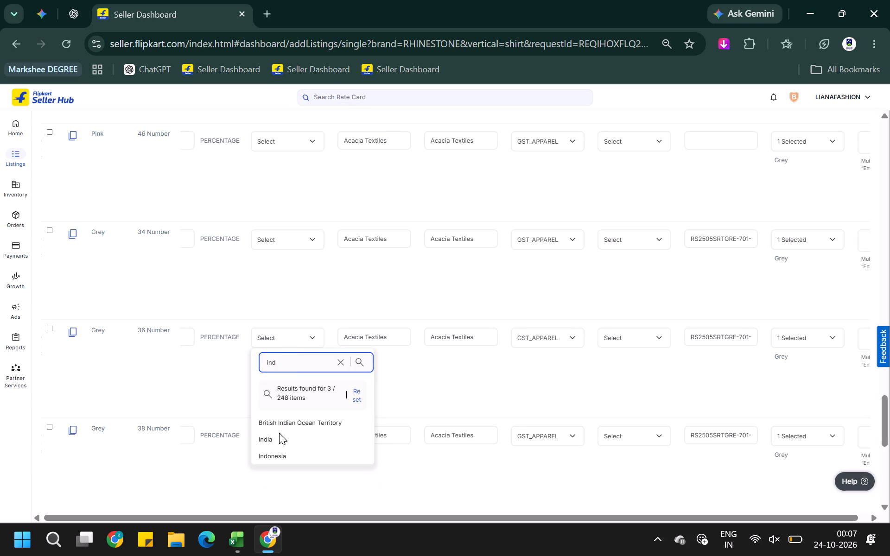
pyautogui.click(279, 433)
pyautogui.click(279, 440)
# Set the country of origin to India for the Grey size 38 variant.
pyautogui.click(279, 426)
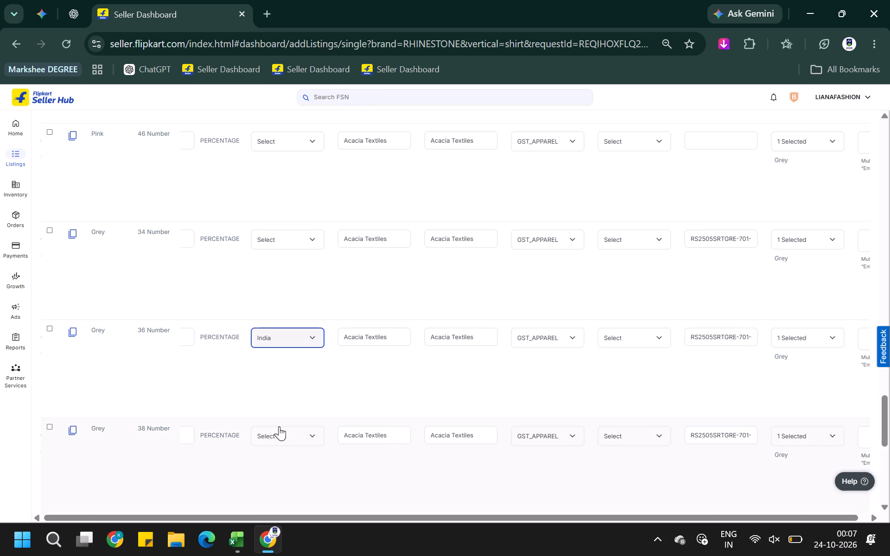
pyautogui.scroll(-1, 285, 439)
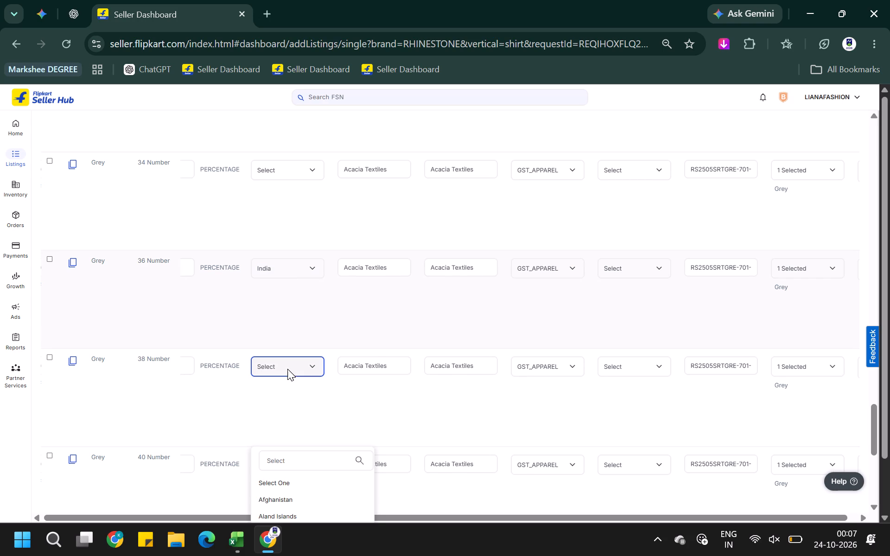
pyautogui.click(292, 462)
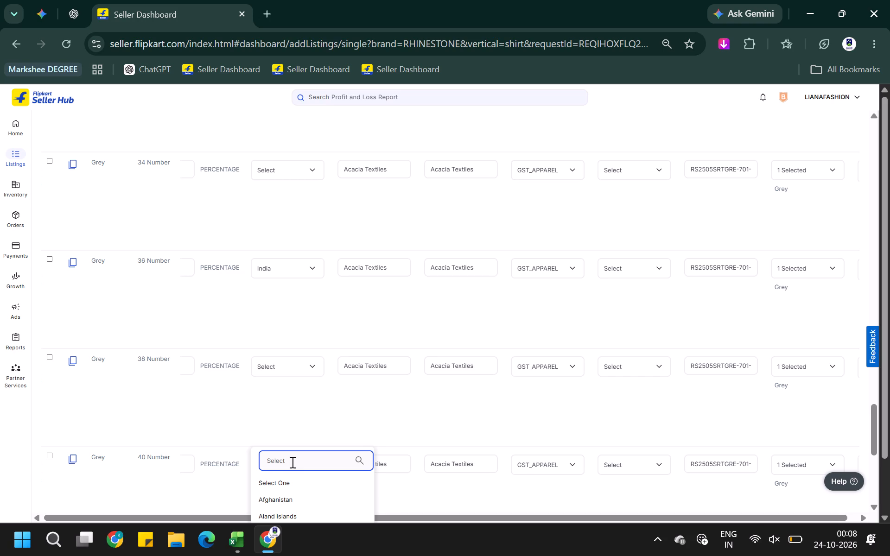
pyautogui.write('ind')
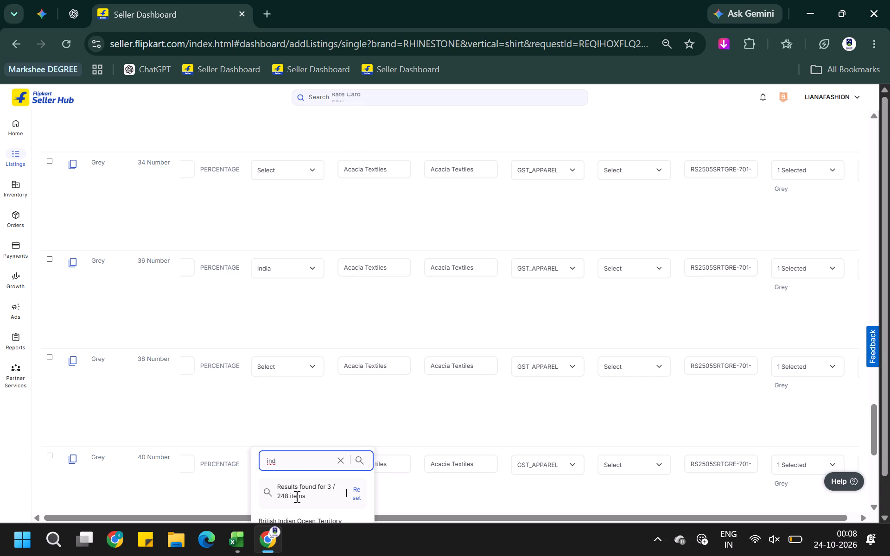
pyautogui.scroll(-1, 296, 496)
pyautogui.click(294, 493)
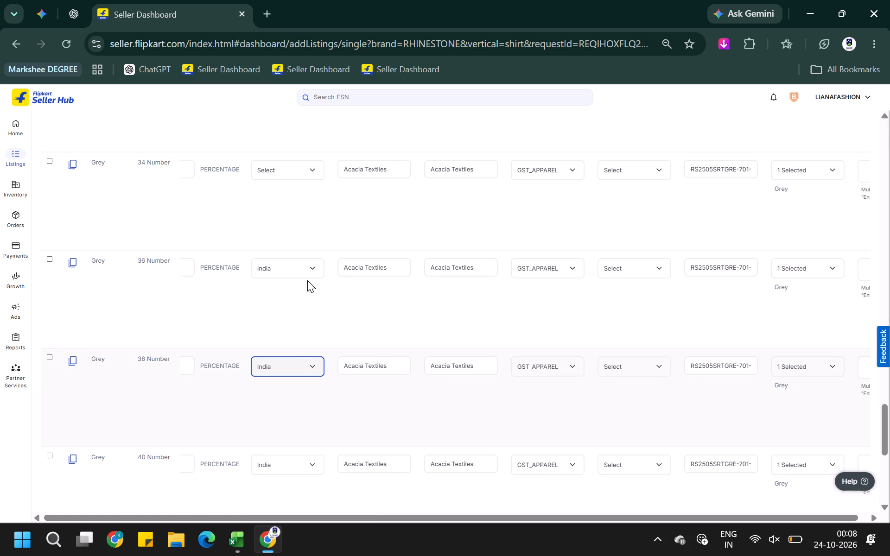
# Set the country of origin to India for the Grey size 34 variant.
pyautogui.click(295, 175)
pyautogui.click(292, 195)
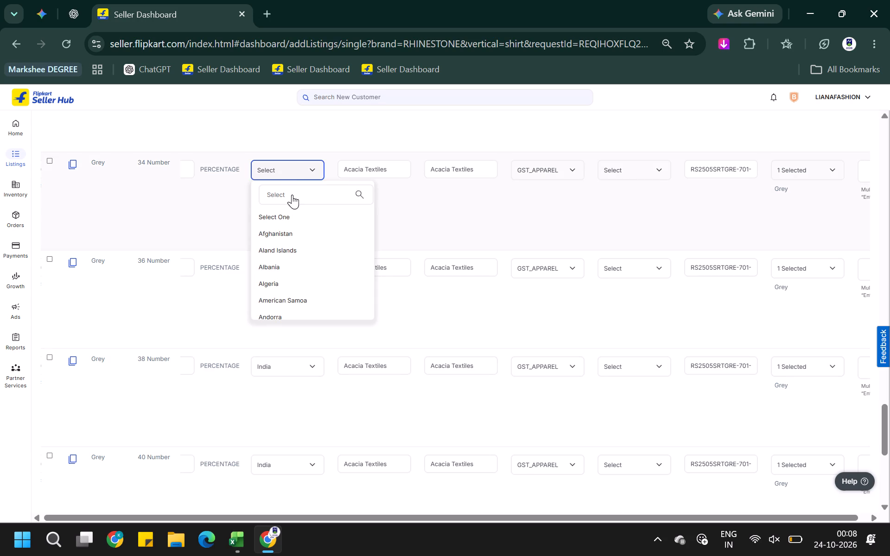
pyautogui.write('ind')
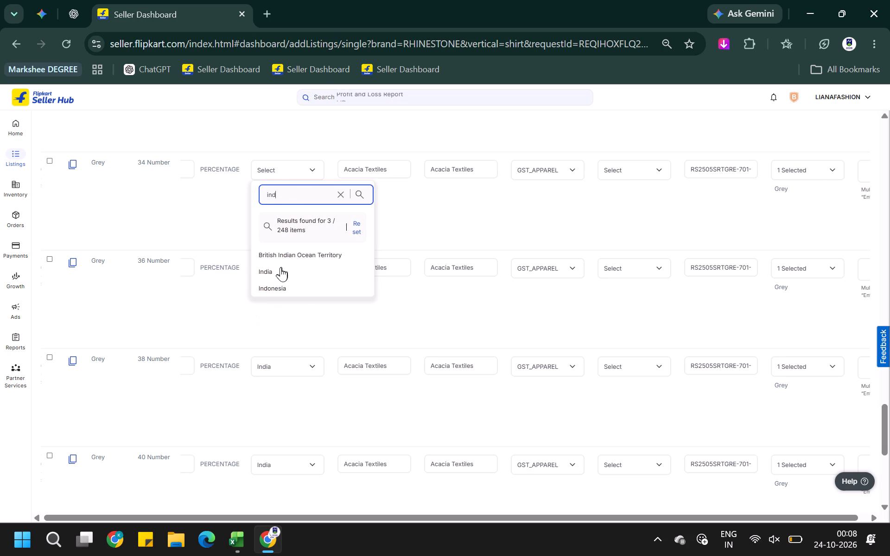
pyautogui.click(280, 269)
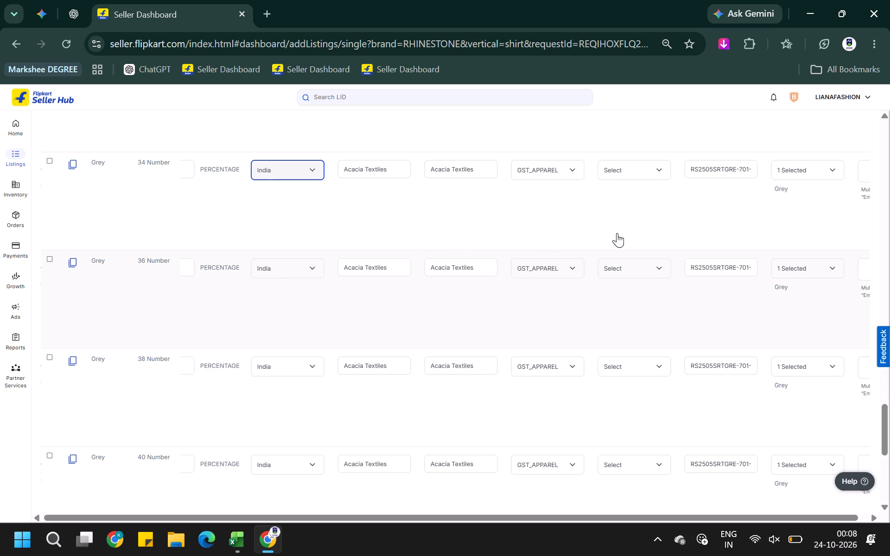
# Set the country of origin to India for the Pink size 46 variant.
pyautogui.scroll(2, 657, 287)
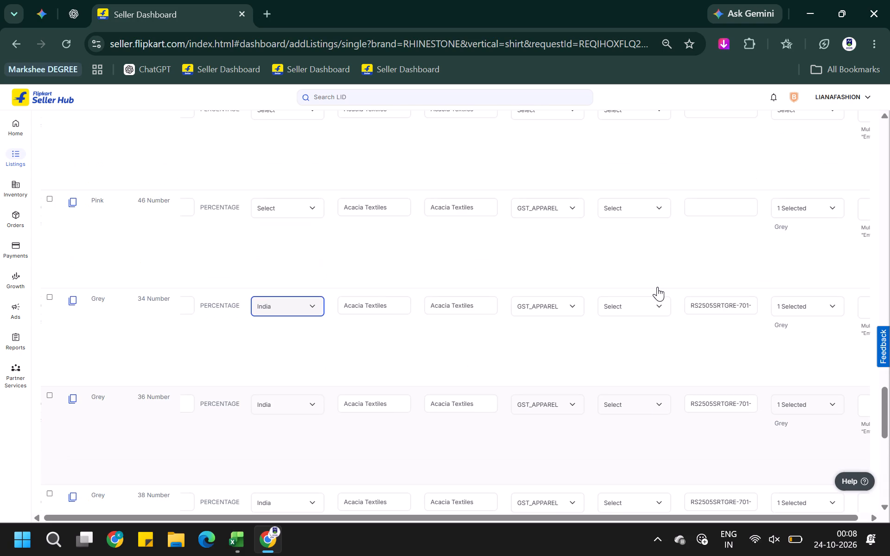
pyautogui.scroll(1, 657, 287)
pyautogui.click(287, 280)
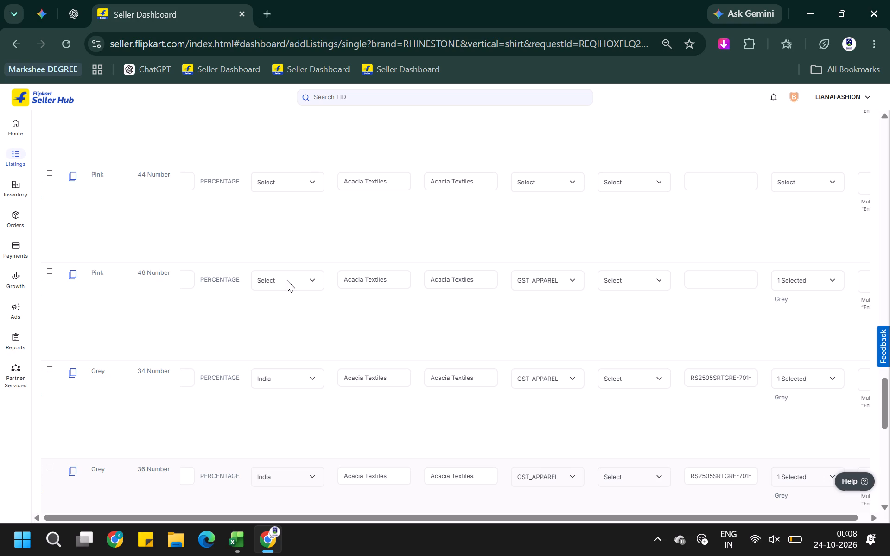
pyautogui.scroll(1, 287, 280)
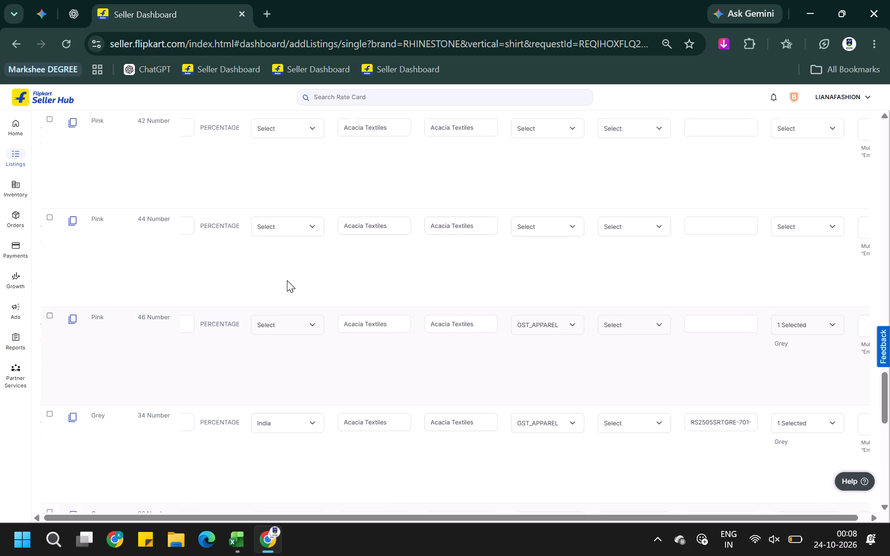
pyautogui.scroll(1, 291, 306)
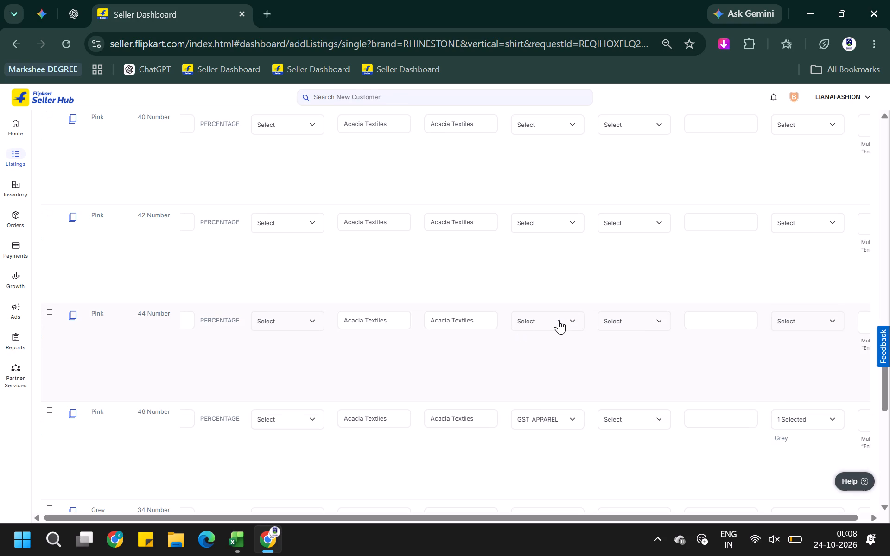
pyautogui.click(298, 422)
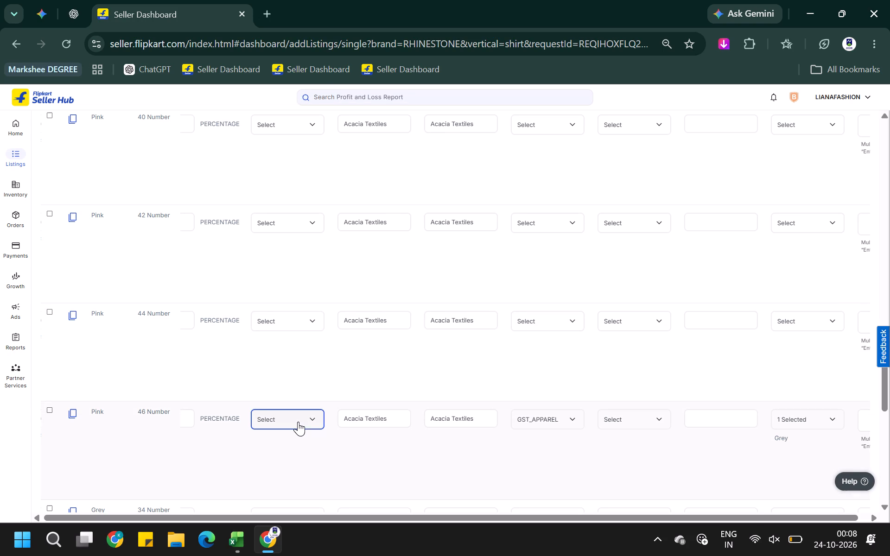
pyautogui.click(296, 442)
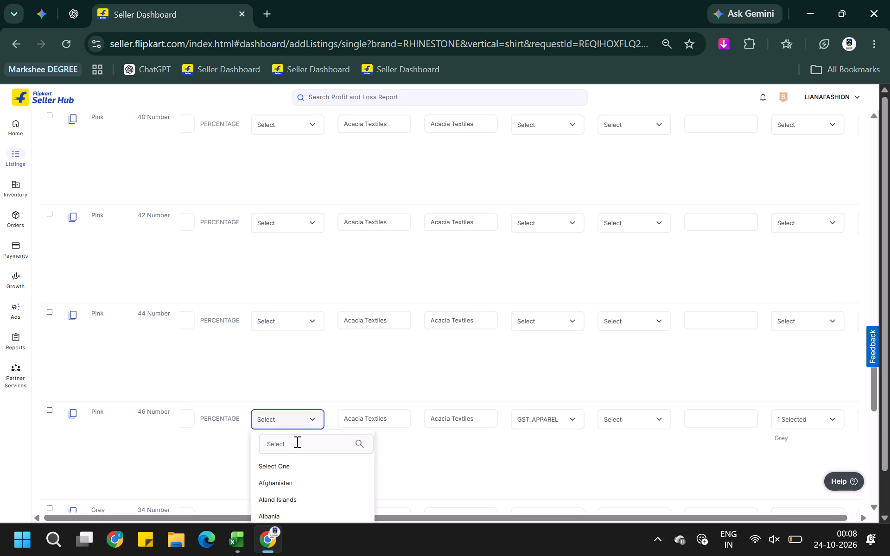
pyautogui.write('ind')
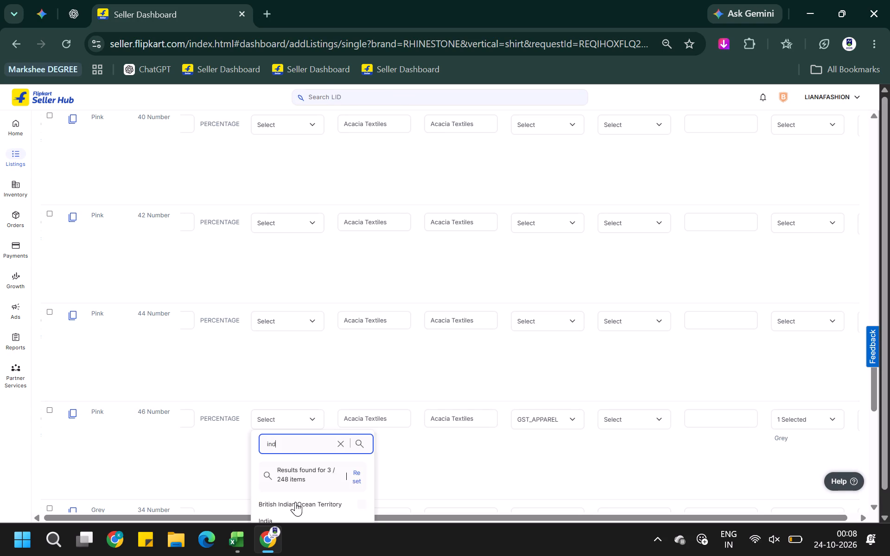
pyautogui.click(285, 517)
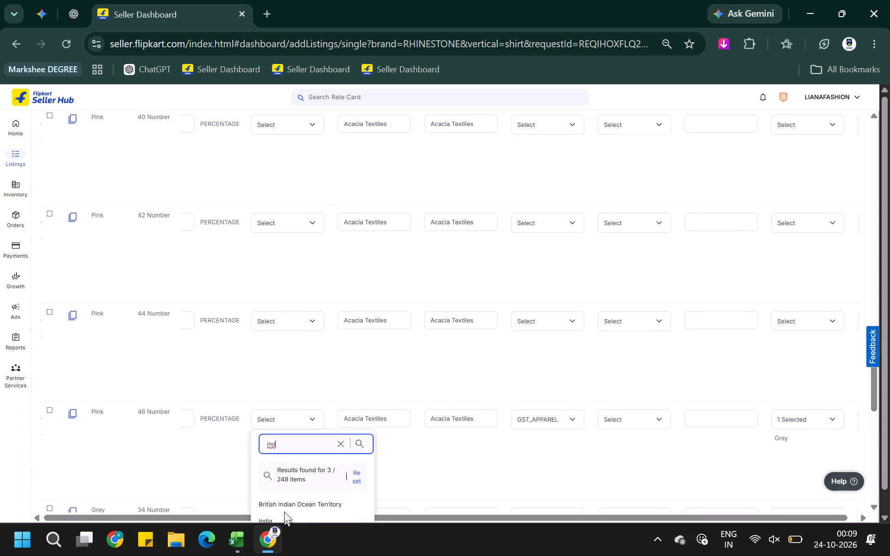
# Set the country of origin to India for the Pink size 44 variant.
pyautogui.click(309, 319)
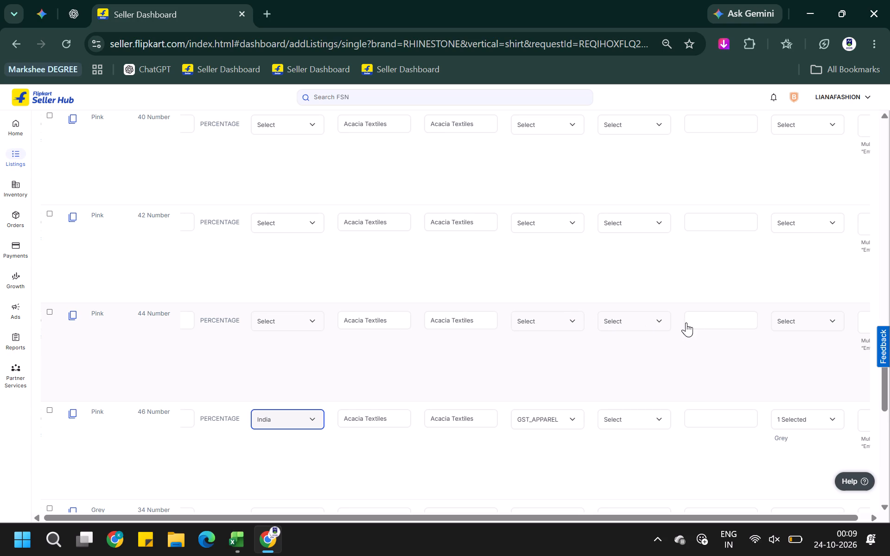
pyautogui.scroll(-1, 684, 323)
pyautogui.scroll(1, 684, 323)
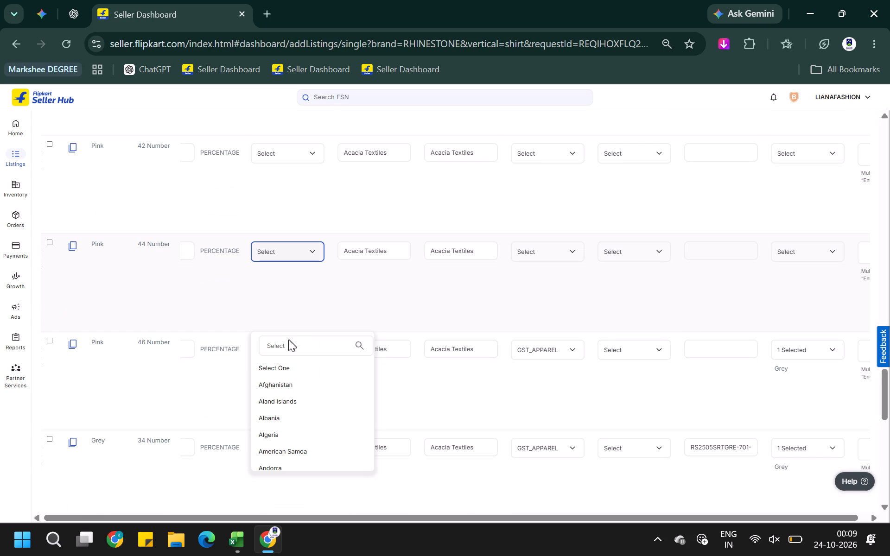
pyautogui.click(288, 340)
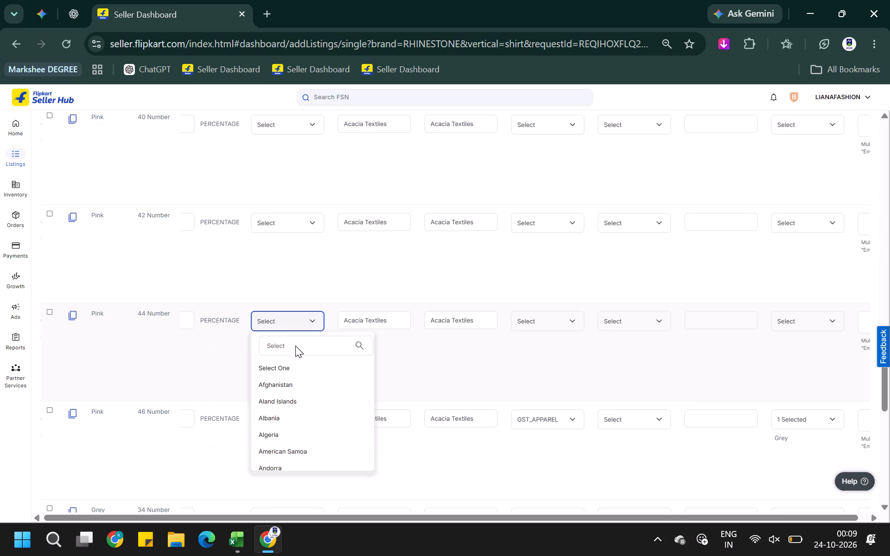
pyautogui.write('ind')
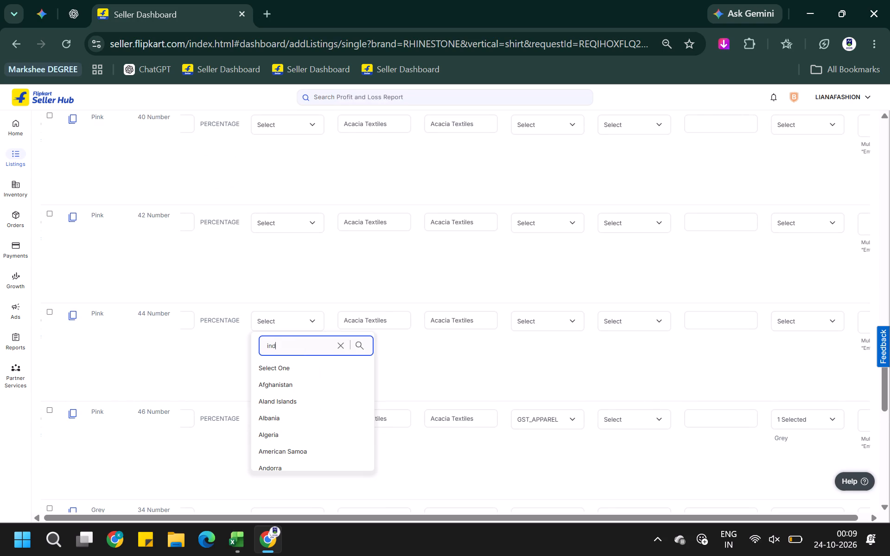
pyautogui.click(277, 416)
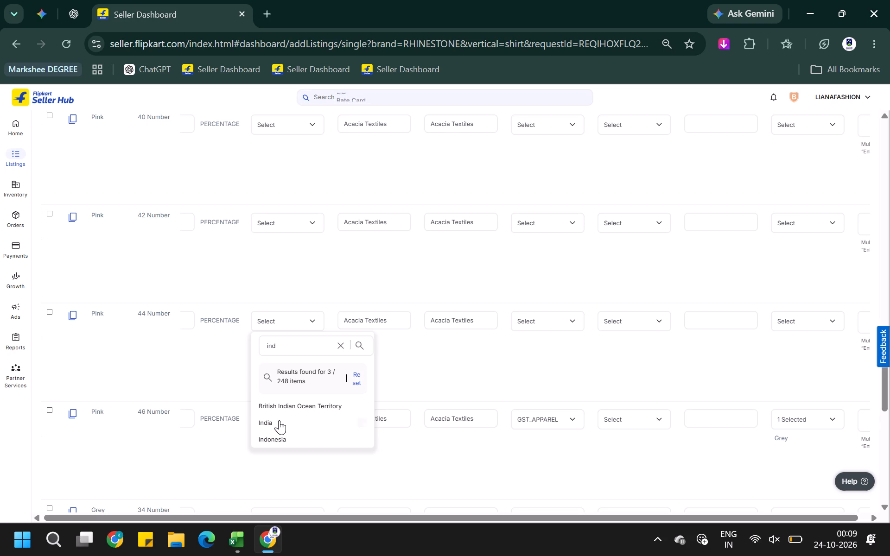
pyautogui.click(279, 420)
# Set the country of origin to India for the Pink size 42 variant.
pyautogui.click(314, 224)
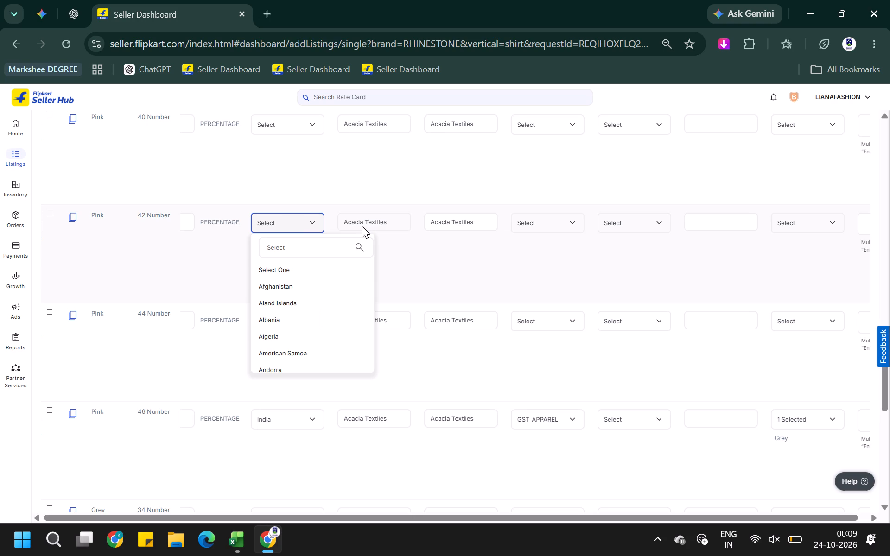
pyautogui.click(296, 242)
pyautogui.write('ind')
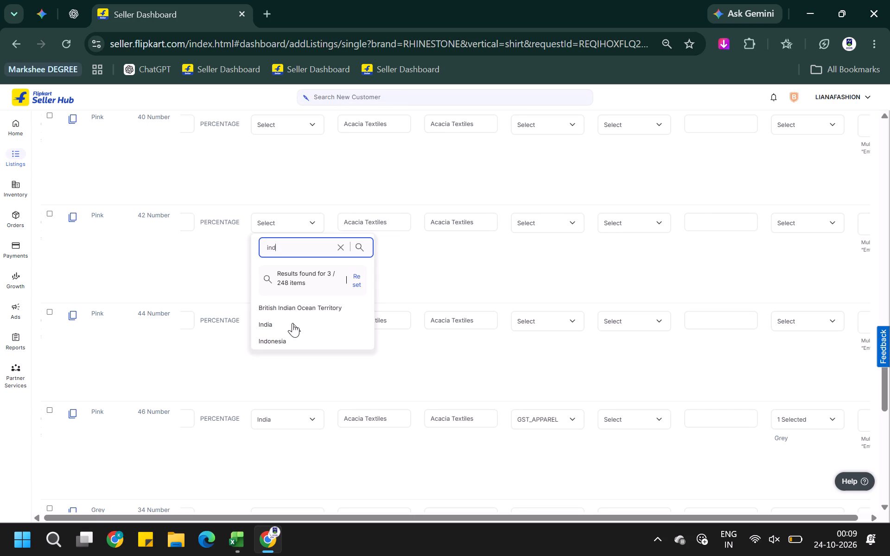
pyautogui.click(292, 323)
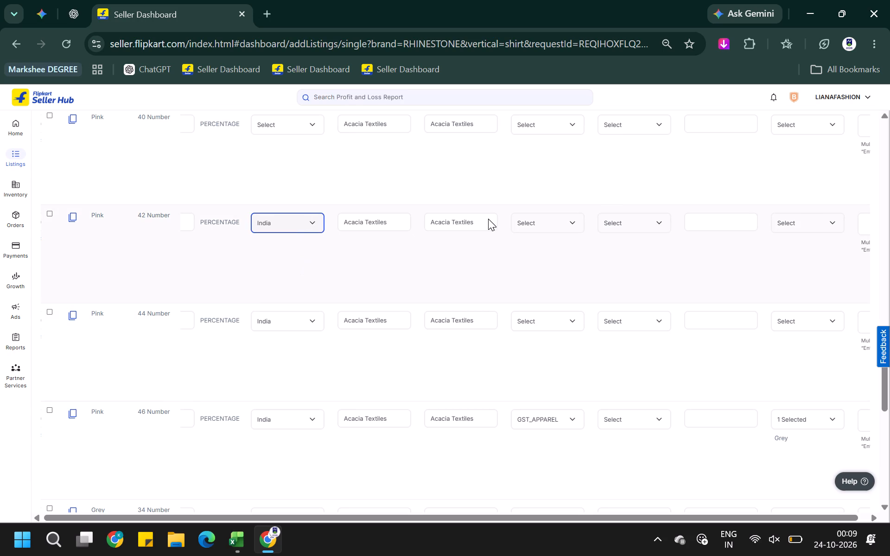
# Switch to the SKU workbook in Excel and copy the Pink size 34 SKU, RS2505SRTPNK-701-34.
pyautogui.scroll(1, 300, 178)
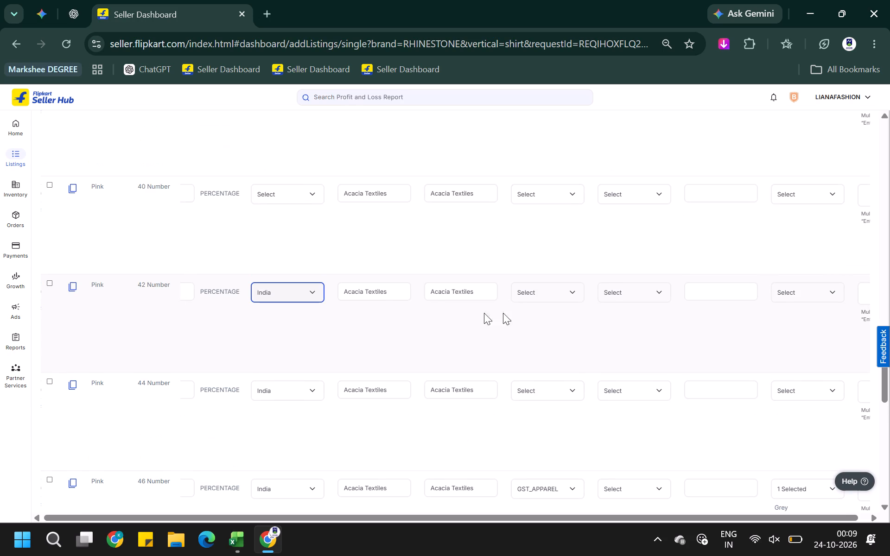
pyautogui.scroll(-1, 687, 298)
pyautogui.scroll(-1, 735, 404)
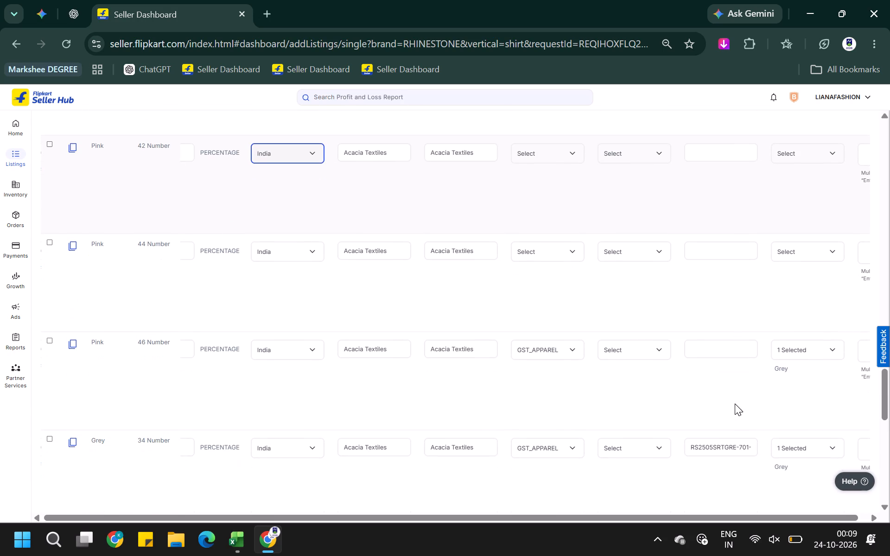
pyautogui.click(244, 536)
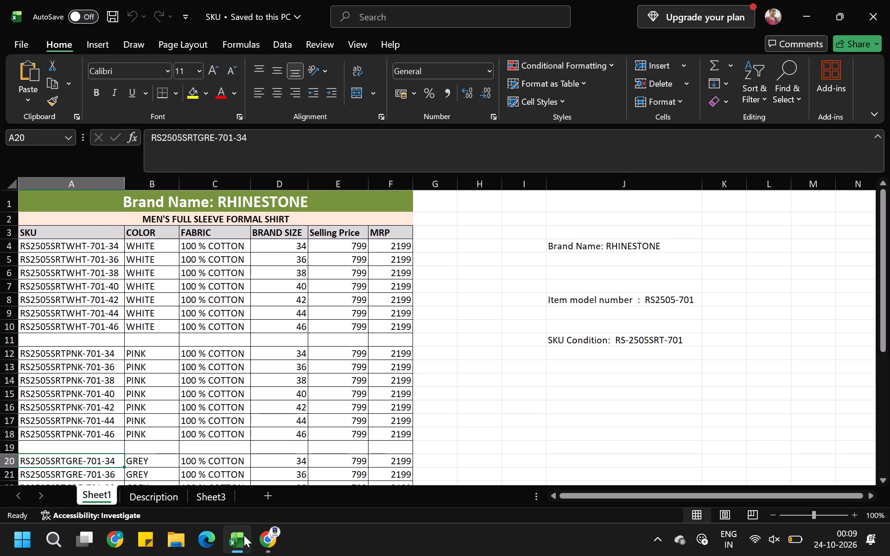
pyautogui.click(95, 354)
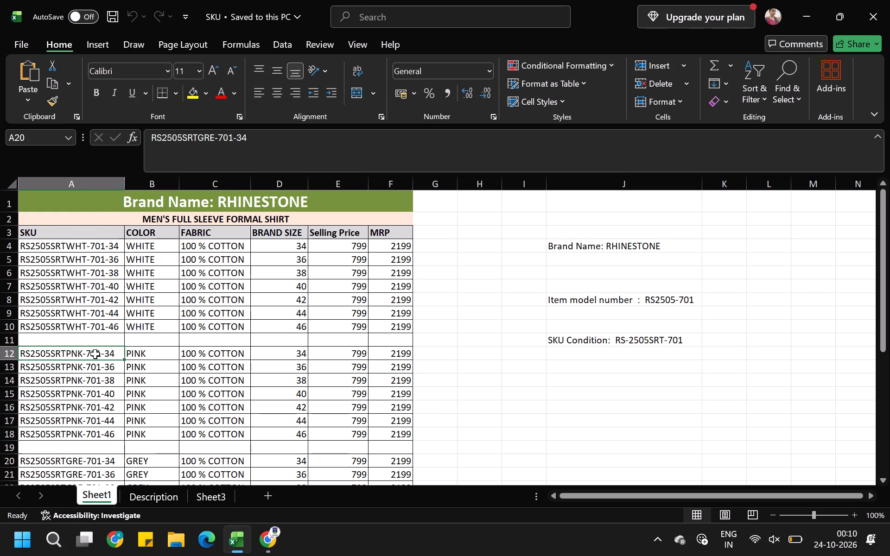
pyautogui.hotkey('ctrl', 'c')
# Back in the Flipkart listing, enter RS2505SRTPNK-701-46 as the style code for the Pink size 46 variant.
pyautogui.hotkey('alt', 'Tab')
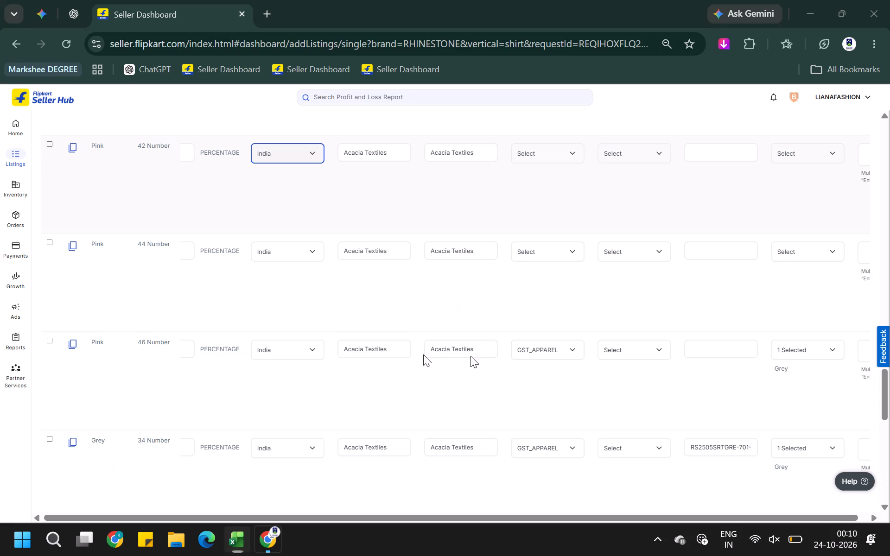
pyautogui.click(718, 346)
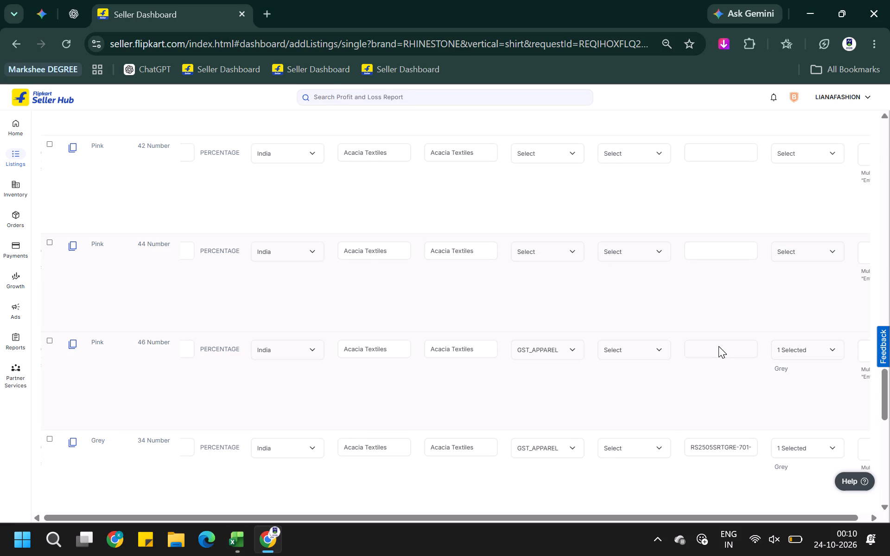
pyautogui.click(718, 346)
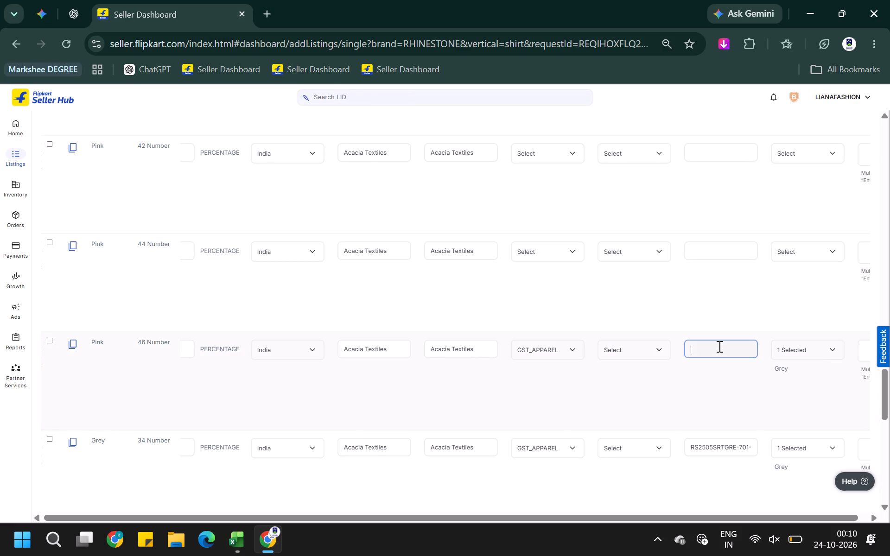
pyautogui.hotkey('ctrl', 'v')
pyautogui.press('BackSpace')
pyautogui.press('BackSpace')
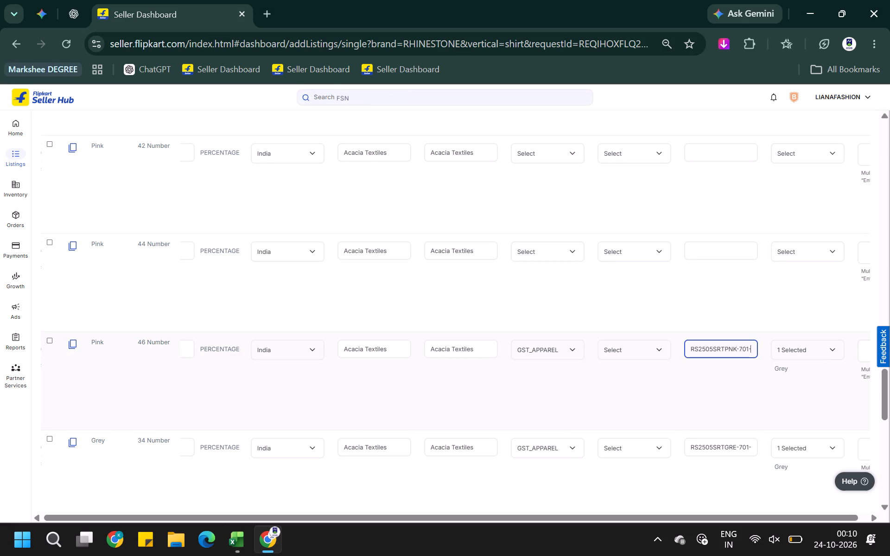
pyautogui.write('46')
# Enter RS2505SRTPNK-701-44 as the style code for the Pink size 44 variant.
pyautogui.click(737, 249)
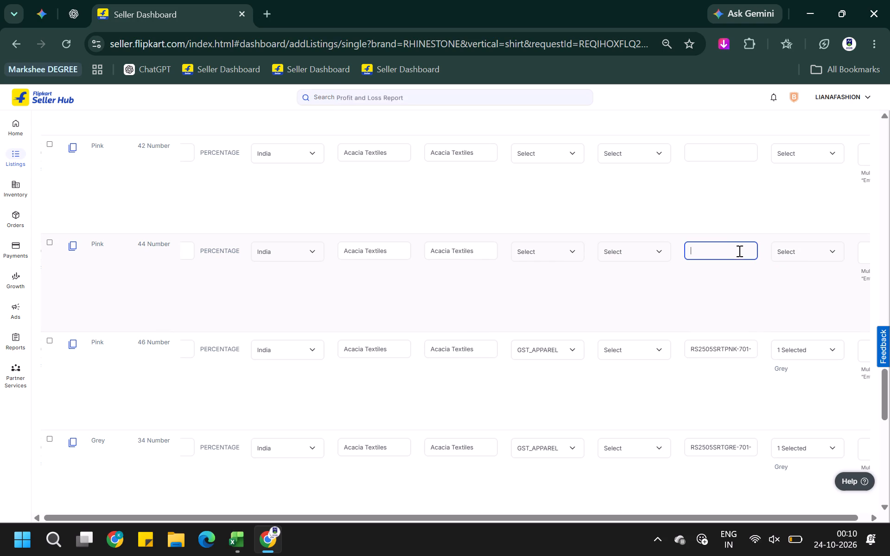
pyautogui.hotkey('ctrl', 'v')
pyautogui.write('44')
pyautogui.press('BackSpace')
pyautogui.press('BackSpace')
pyautogui.press('BackSpace')
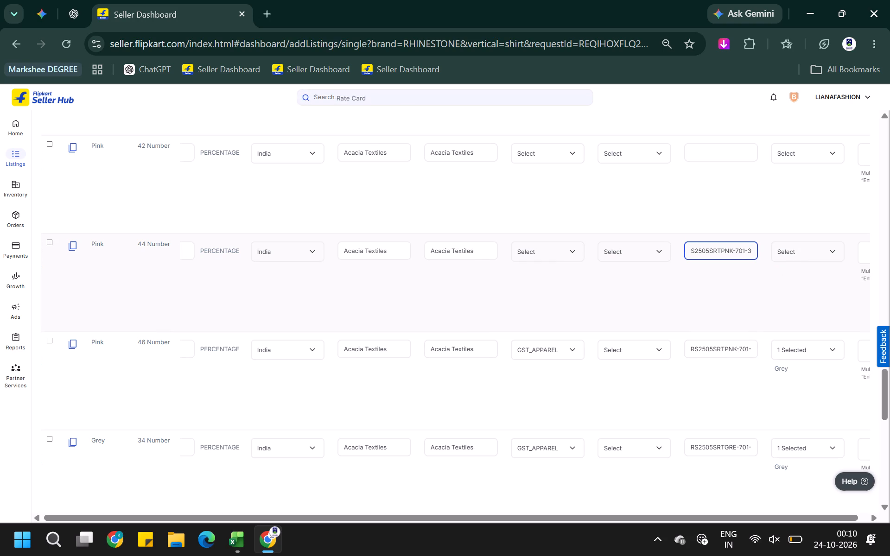
pyautogui.press('BackSpace')
pyautogui.write('44')
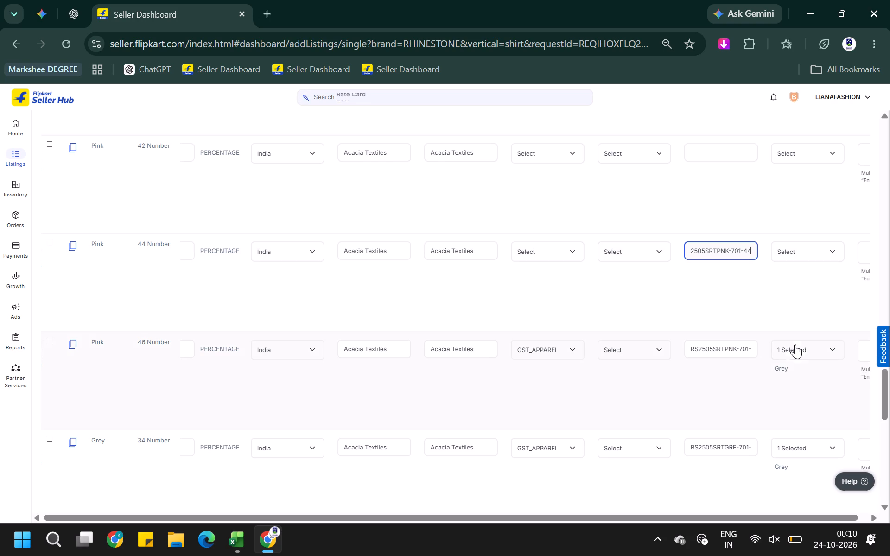
# Change the colour selection of the Pink size 46 variant from Grey to Pink.
pyautogui.click(793, 352)
pyautogui.scroll(-1, 812, 448)
pyautogui.scroll(-3, 806, 488)
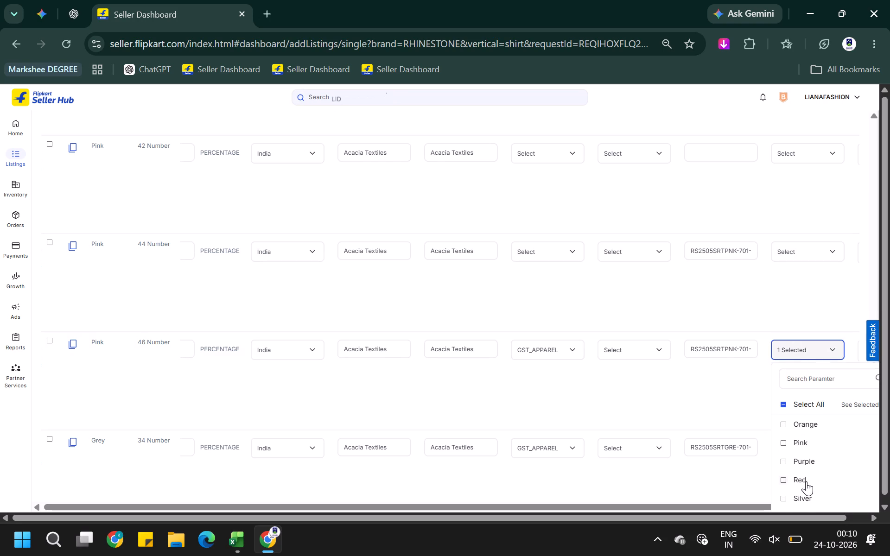
pyautogui.click(795, 439)
pyautogui.scroll(3, 802, 428)
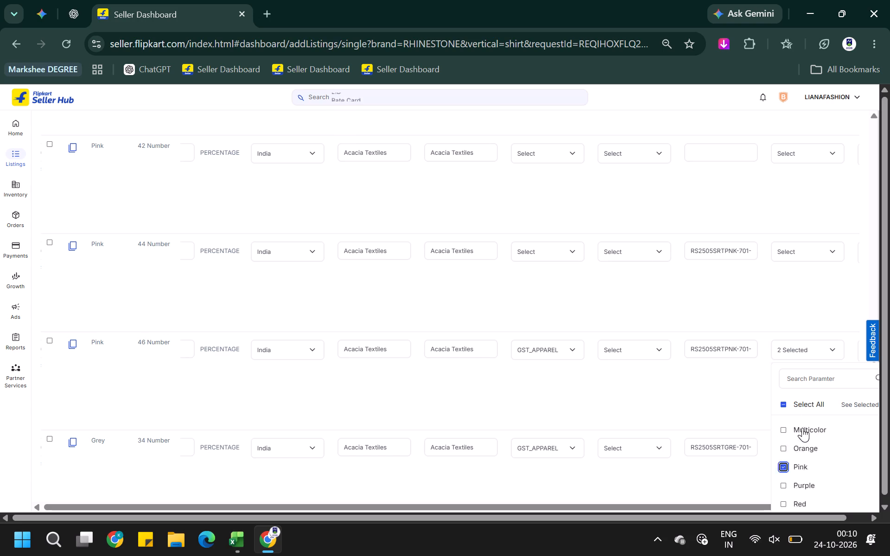
pyautogui.scroll(-1, 801, 475)
pyautogui.click(795, 450)
pyautogui.click(782, 313)
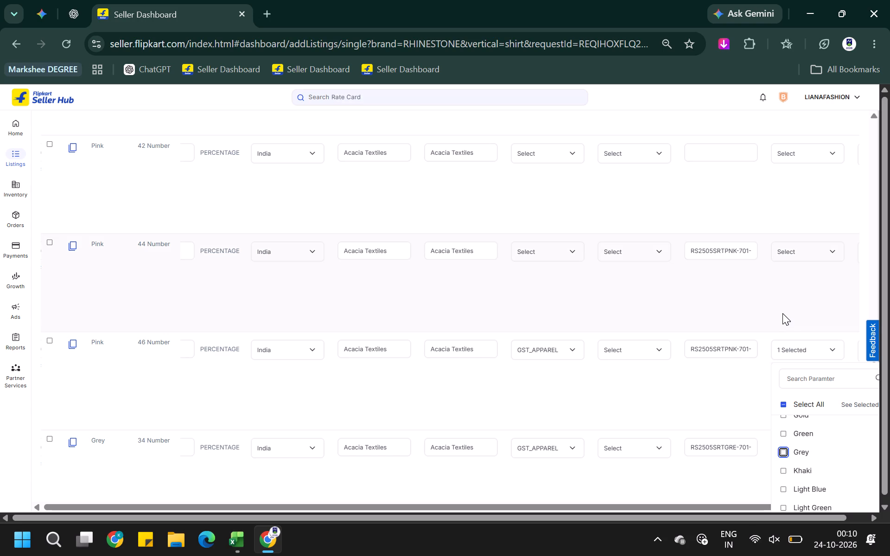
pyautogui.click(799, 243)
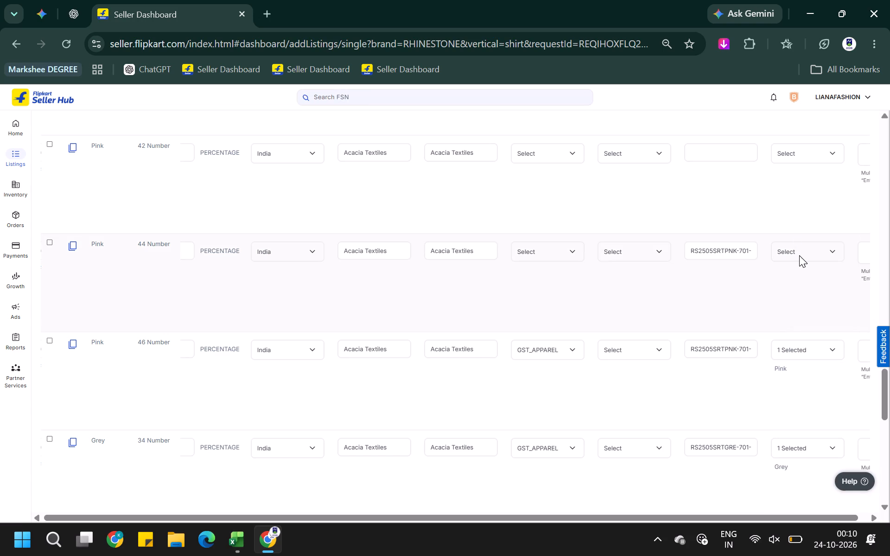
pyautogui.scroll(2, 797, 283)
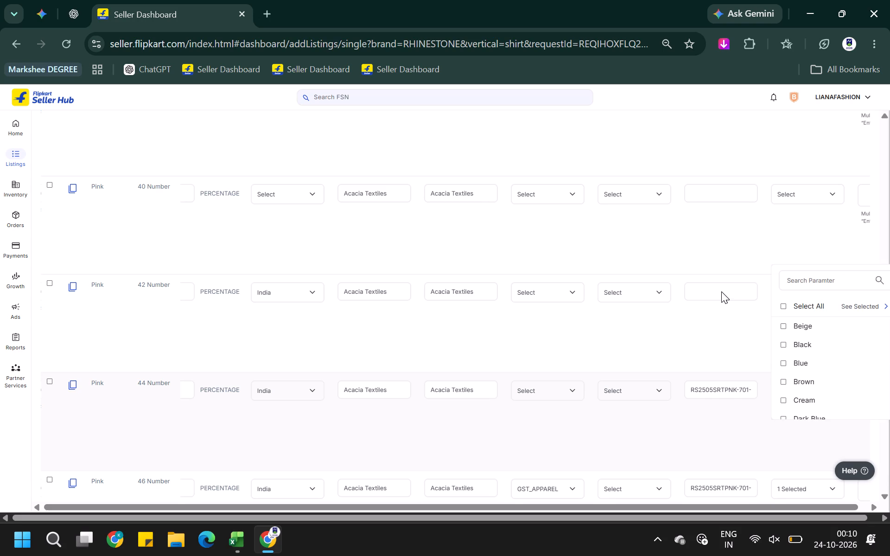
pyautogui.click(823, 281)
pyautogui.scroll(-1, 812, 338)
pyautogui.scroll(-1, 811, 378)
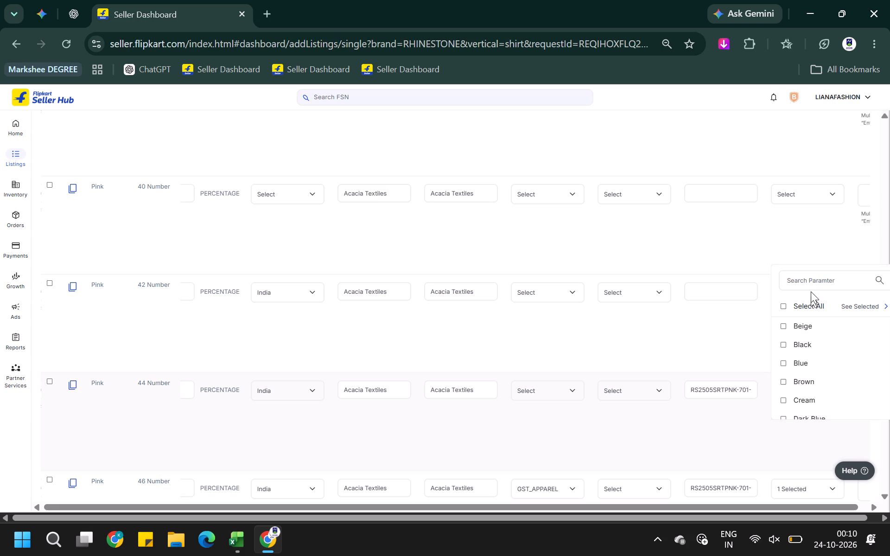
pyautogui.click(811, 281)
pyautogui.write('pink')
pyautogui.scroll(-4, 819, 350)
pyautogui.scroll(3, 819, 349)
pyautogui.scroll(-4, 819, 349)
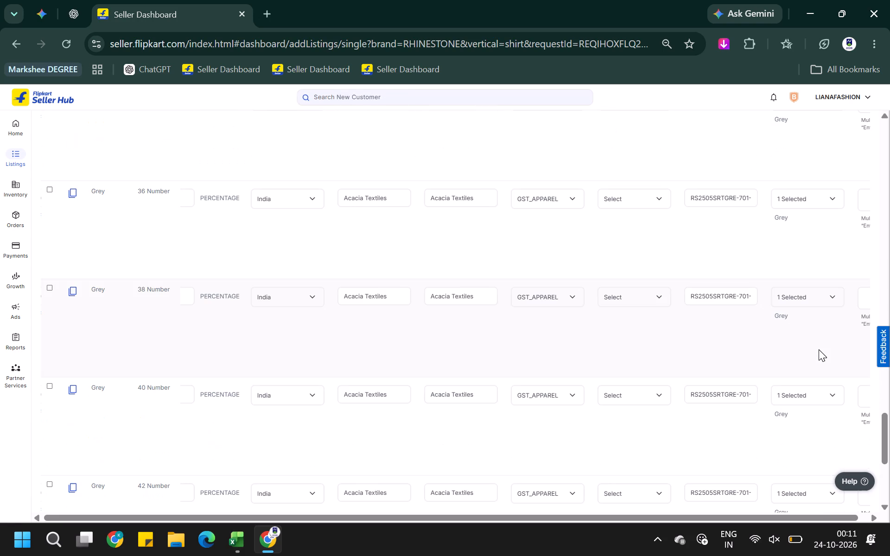
# Search the colour options for pink and select Pink for the Pink size 44 variant.
pyautogui.scroll(5, 819, 349)
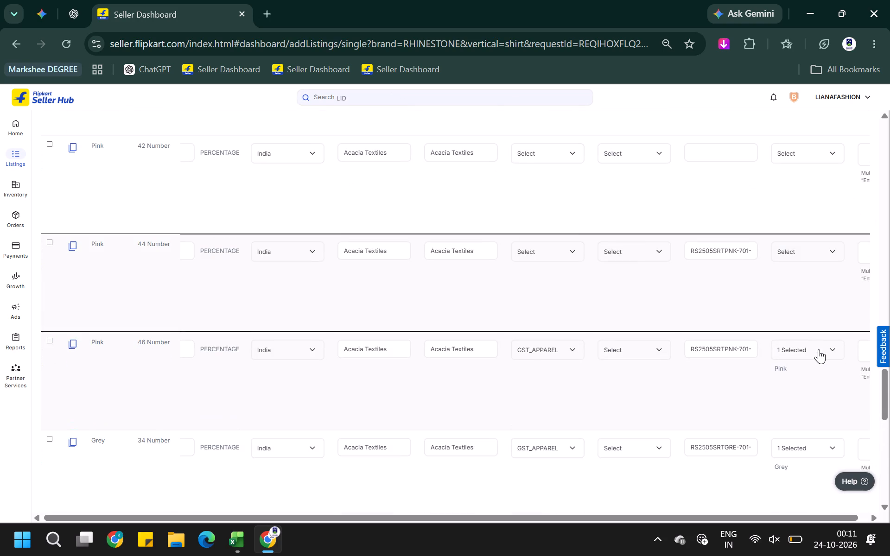
pyautogui.scroll(1, 816, 260)
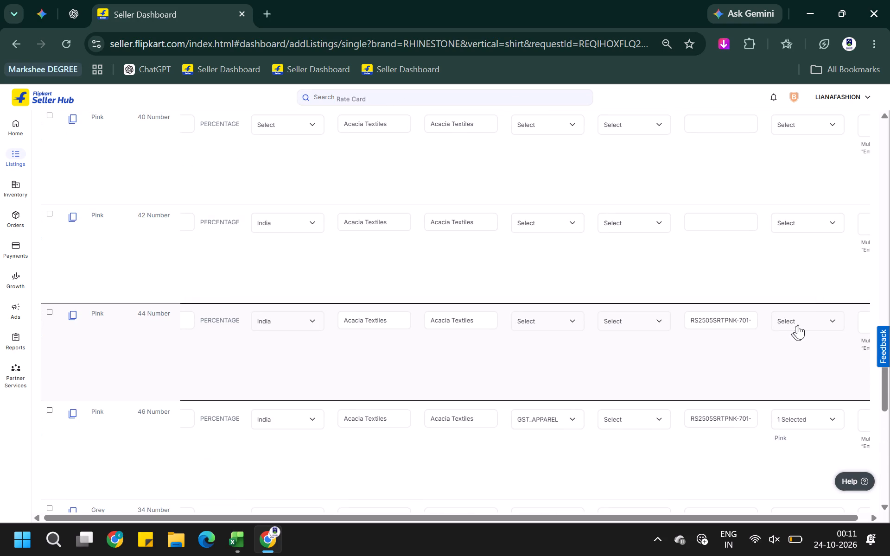
pyautogui.click(802, 322)
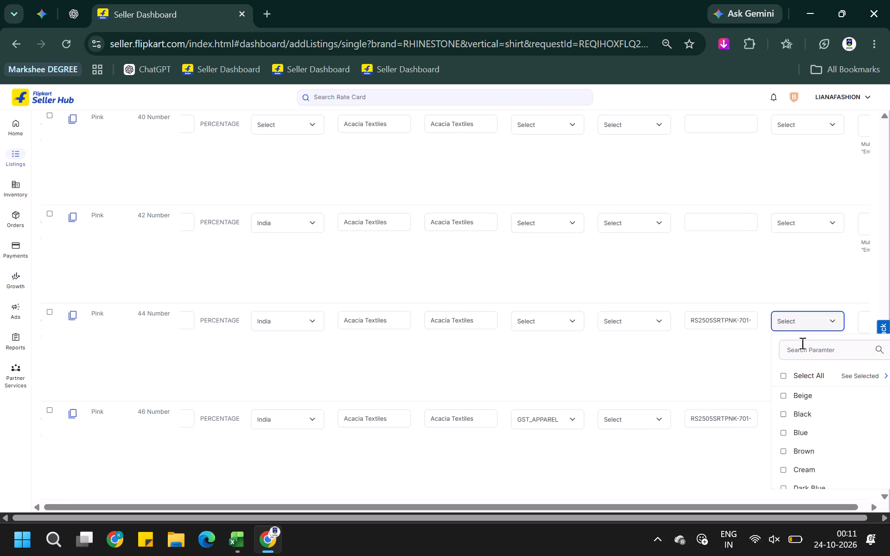
pyautogui.click(801, 343)
pyautogui.write('pink')
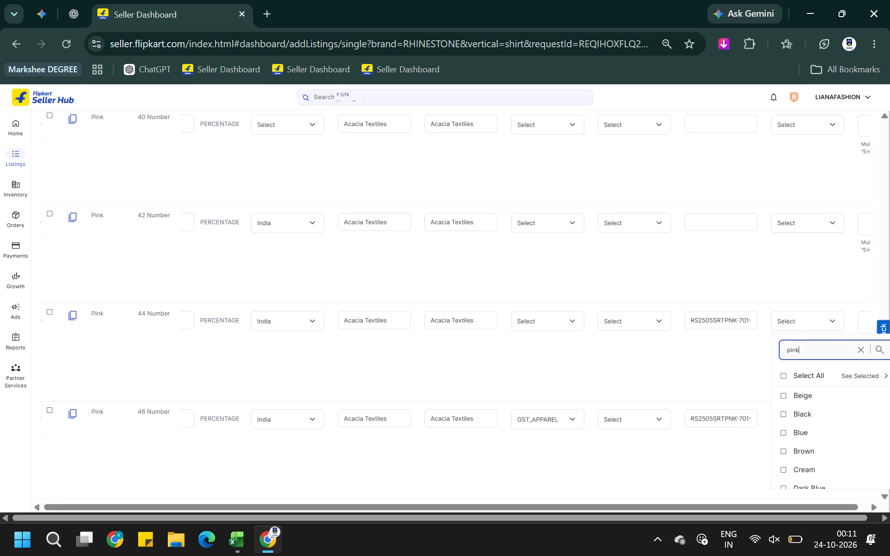
pyautogui.click(792, 395)
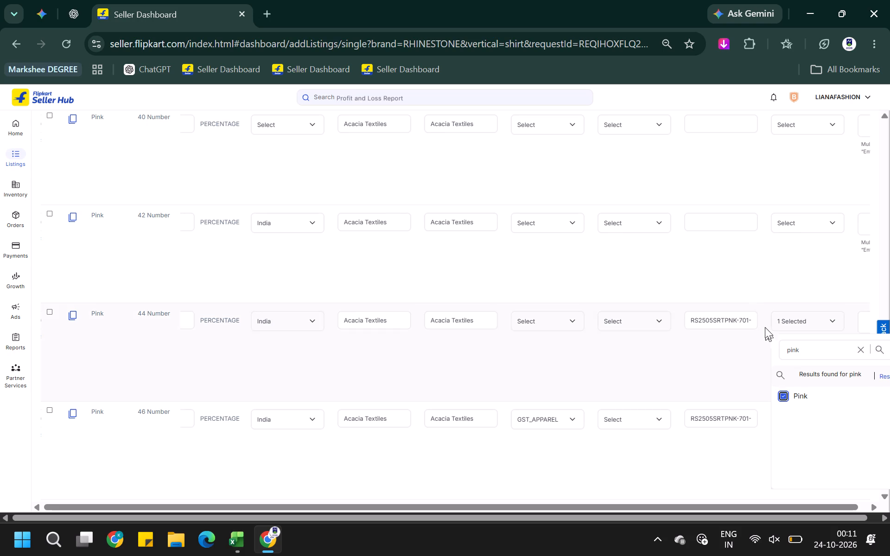
# Search the colour options for pink and select Pink for the Pink size 42 variant.
pyautogui.click(817, 220)
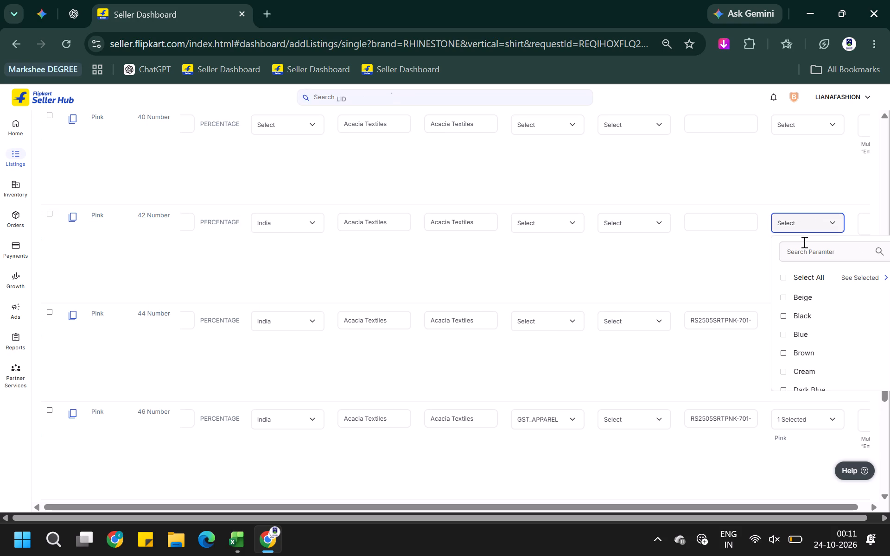
pyautogui.click(807, 249)
pyautogui.write('pimk')
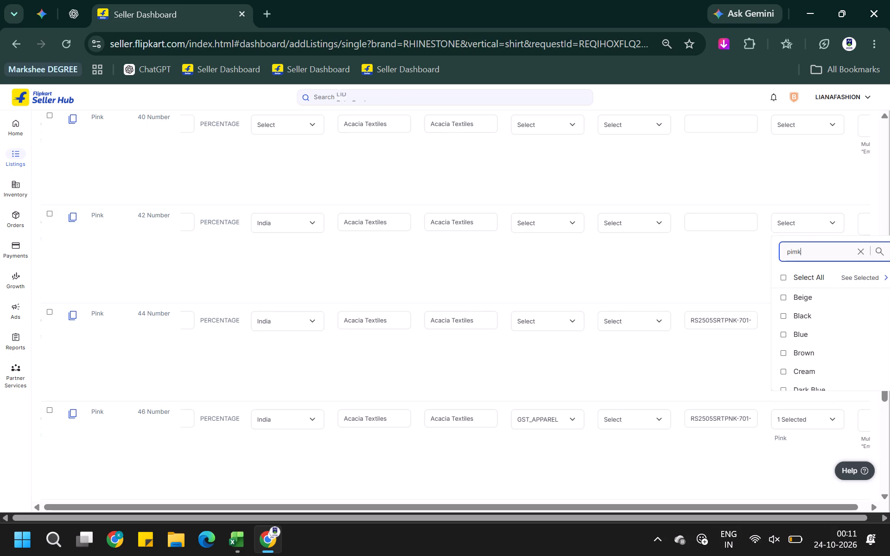
pyautogui.press('BackSpace')
pyautogui.press('BackSpace')
pyautogui.write('nk')
pyautogui.click(807, 296)
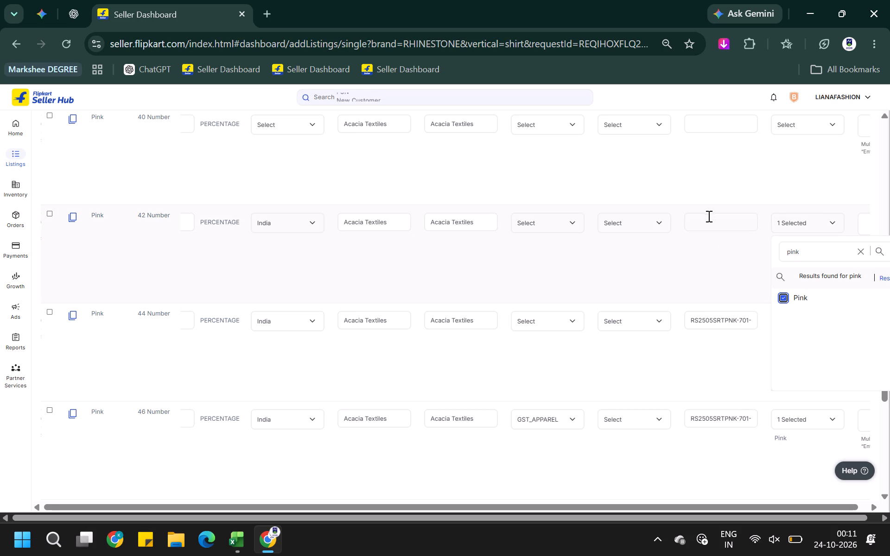
# Enter RS2505SRTPNK-701-42 as the style code for the Pink size 42 variant.
pyautogui.click(709, 218)
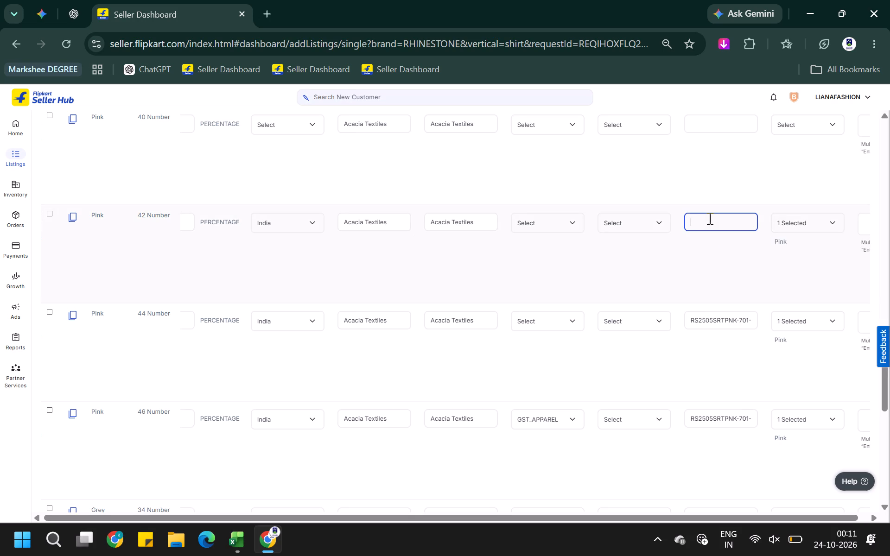
pyautogui.hotkey('ctrl', 'v')
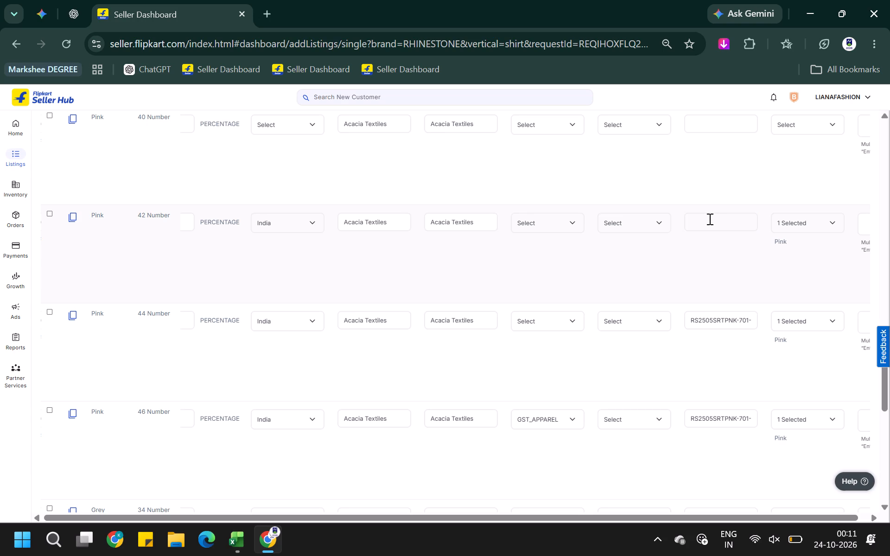
pyautogui.click(709, 219)
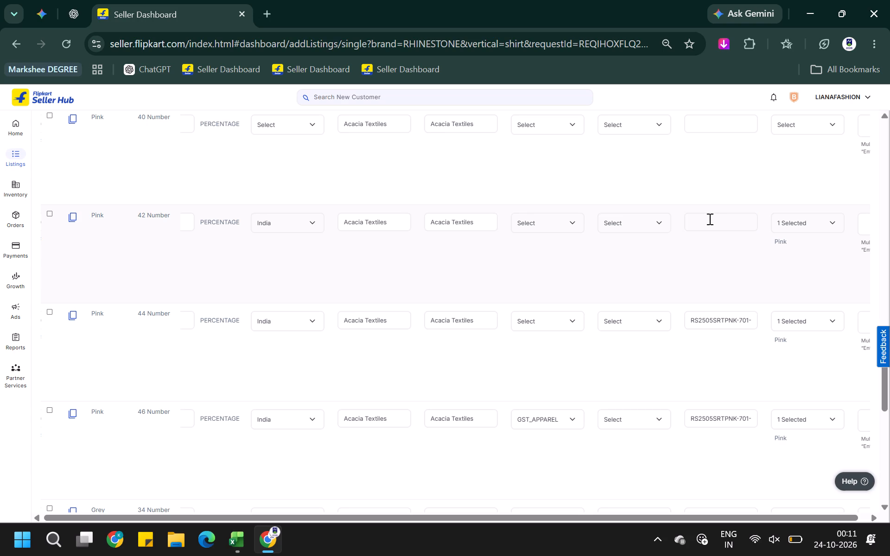
pyautogui.click(709, 219)
pyautogui.hotkey('ctrl', 'v')
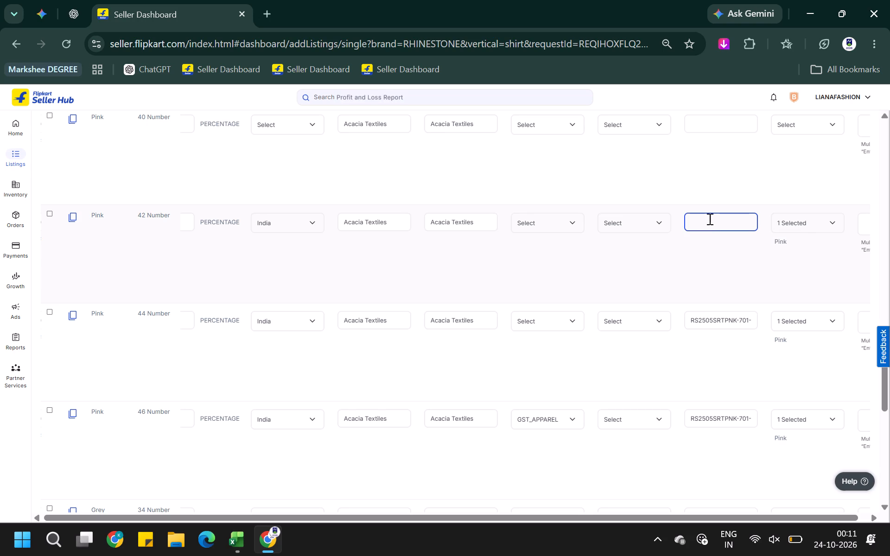
pyautogui.press('BackSpace')
pyautogui.press('BackSpace')
pyautogui.write('42')
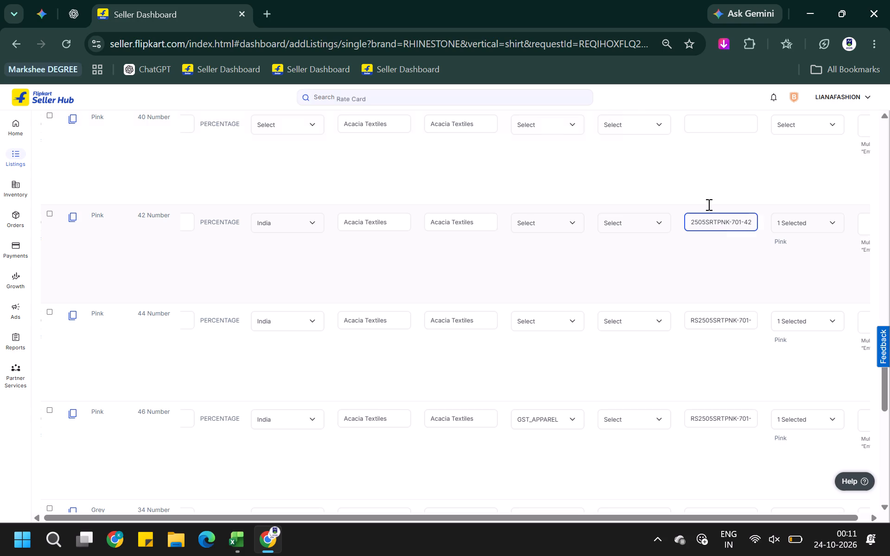
# Enter RS2505SRTPNK-701-40 as the style code for the Pink size 40 variant.
pyautogui.click(697, 116)
pyautogui.hotkey('ctrl', 'v')
pyautogui.press('BackSpace')
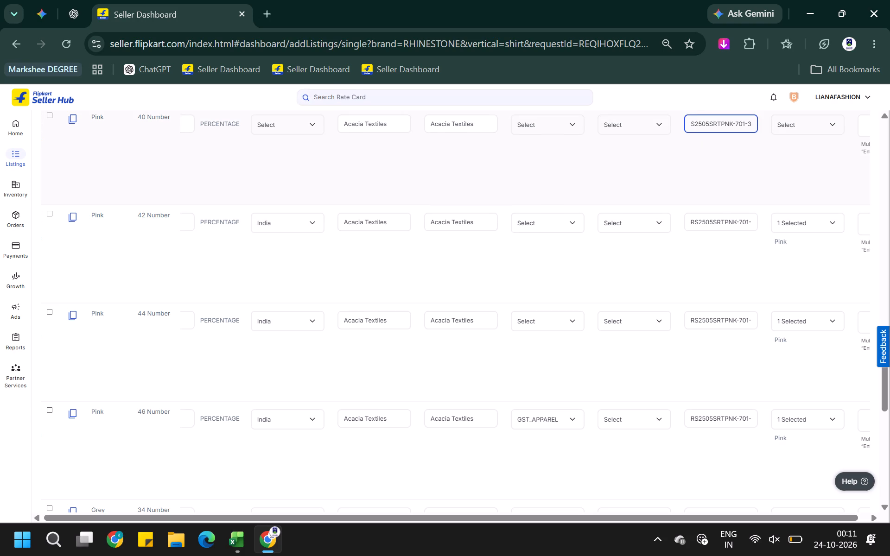
pyautogui.press('BackSpace')
pyautogui.write('40')
# Search the colour options for pink and select Pink for the Pink size 40 variant.
pyautogui.click(798, 126)
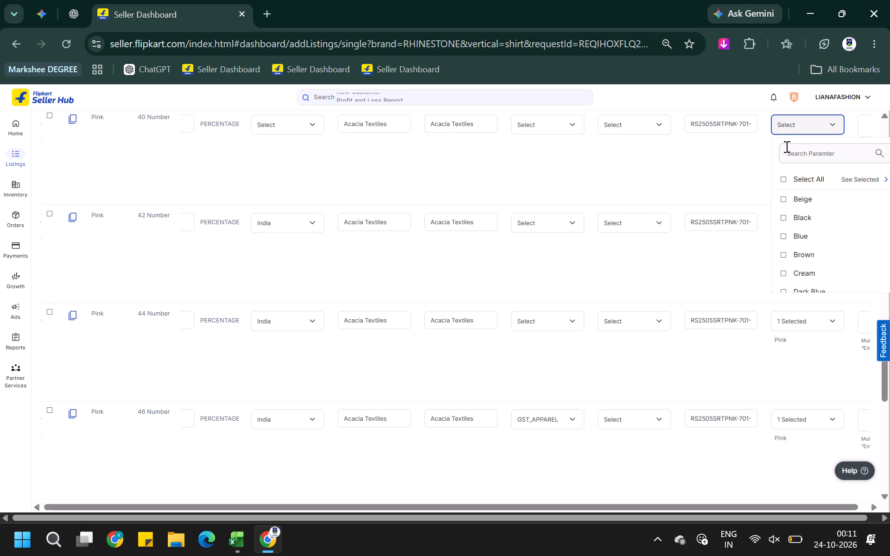
pyautogui.click(786, 146)
pyautogui.write('pink')
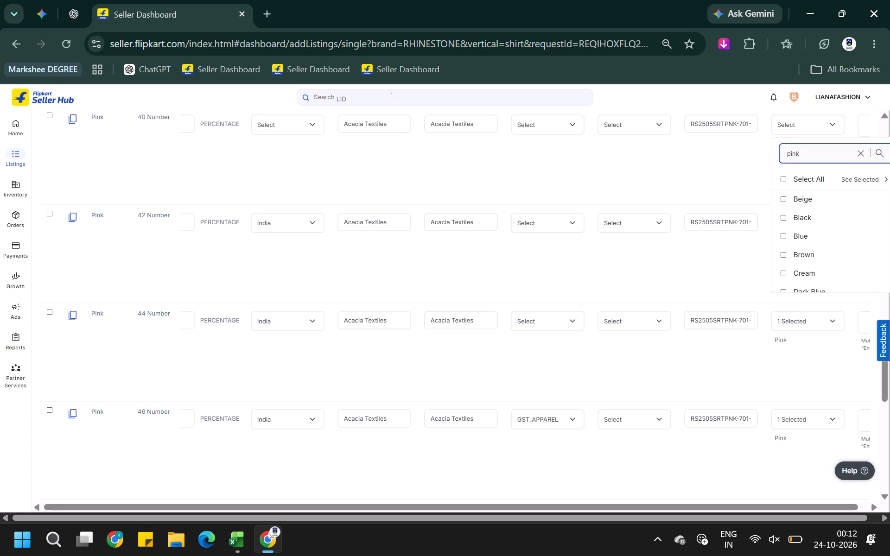
pyautogui.click(779, 203)
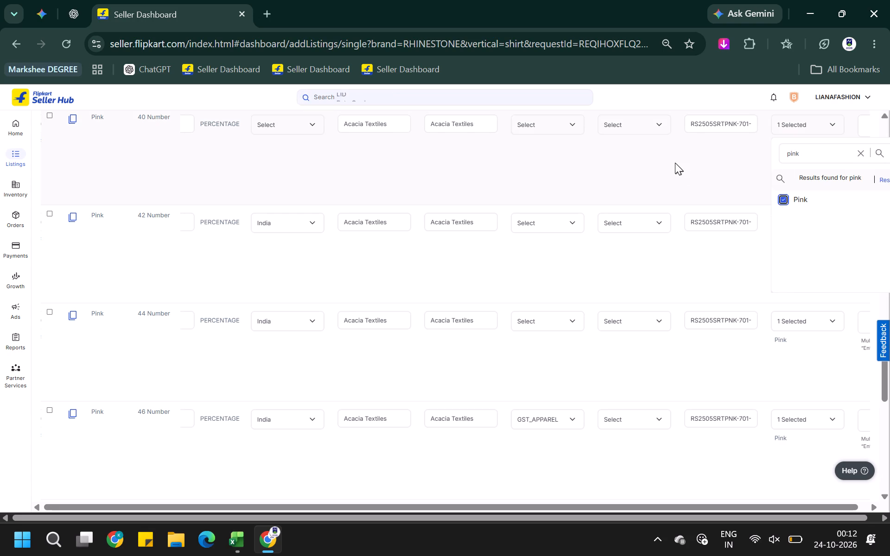
# Set the tax code to GST_APPAREL for the Pink size 44, 42 and 40 variants.
pyautogui.click(527, 322)
pyautogui.scroll(-1, 536, 411)
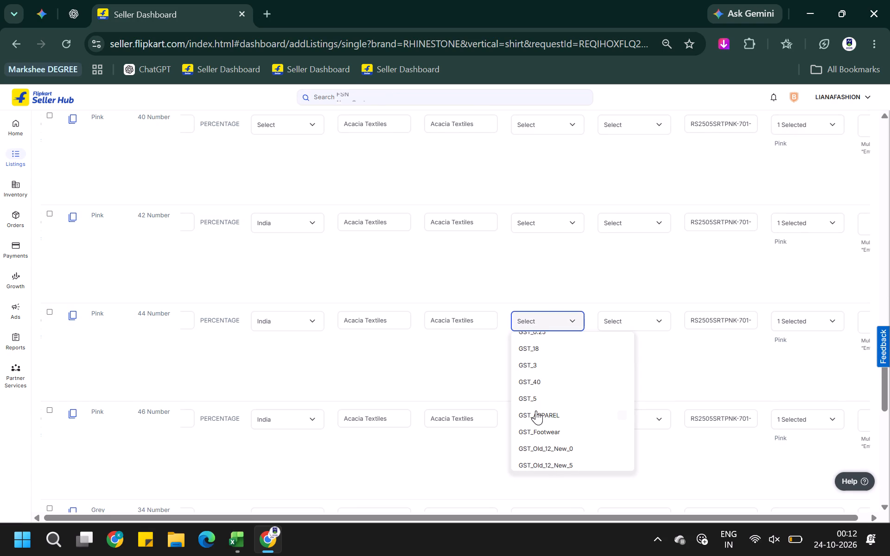
pyautogui.click(536, 411)
pyautogui.click(547, 221)
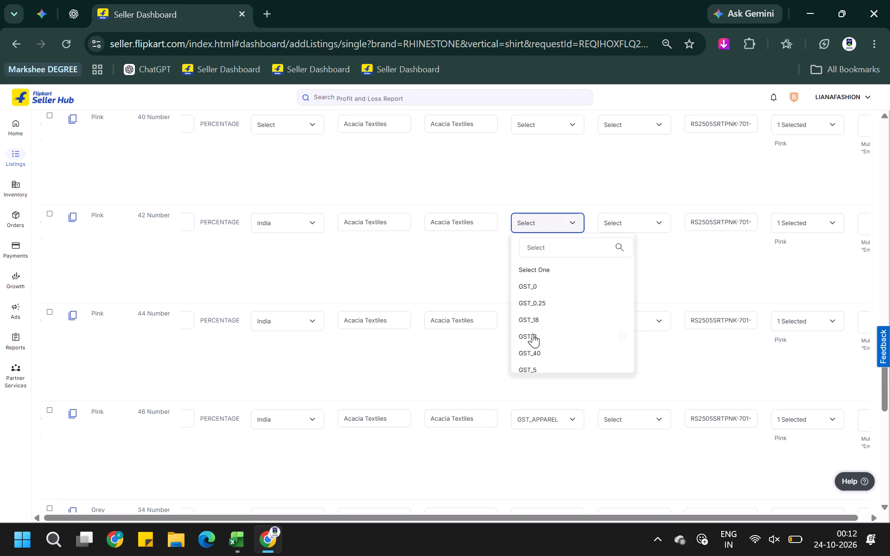
pyautogui.scroll(-1, 534, 359)
pyautogui.click(543, 317)
pyautogui.click(555, 127)
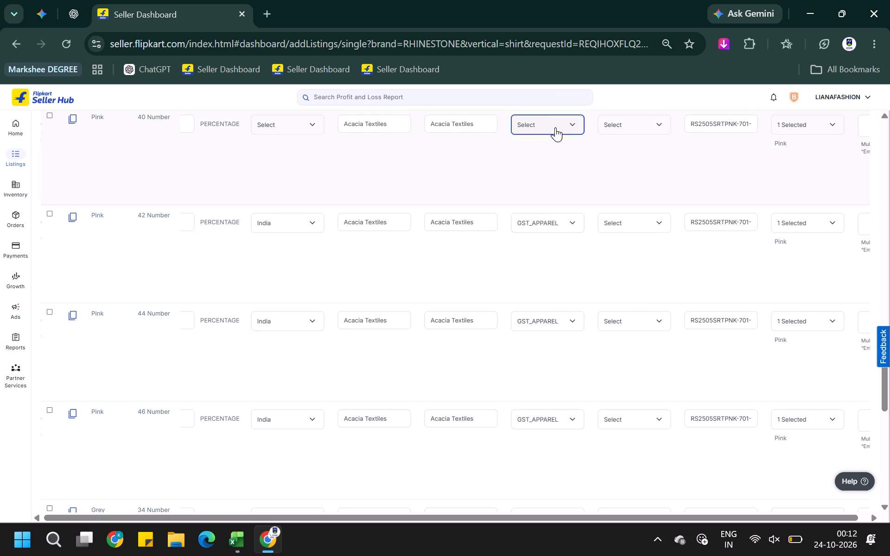
pyautogui.scroll(-1, 547, 235)
pyautogui.click(551, 215)
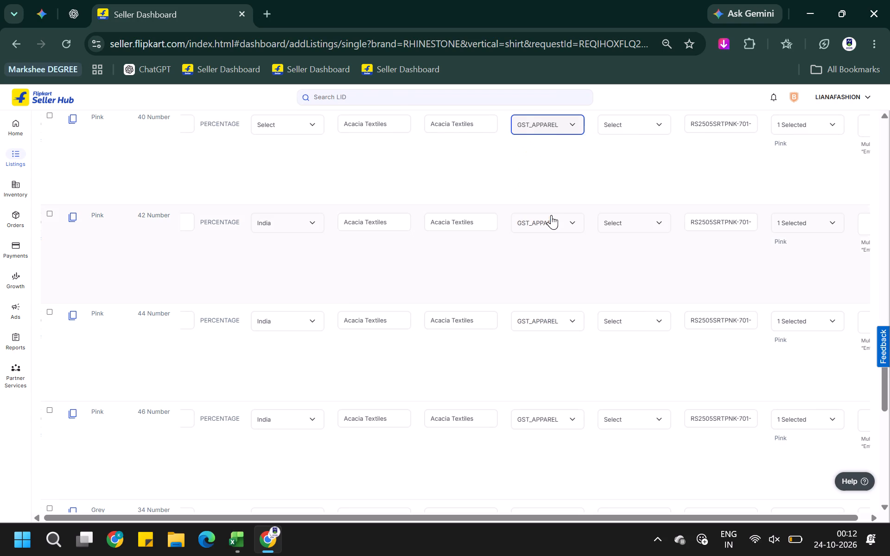
# Set the country of origin to India for the Pink size 40 variant.
pyautogui.click(299, 115)
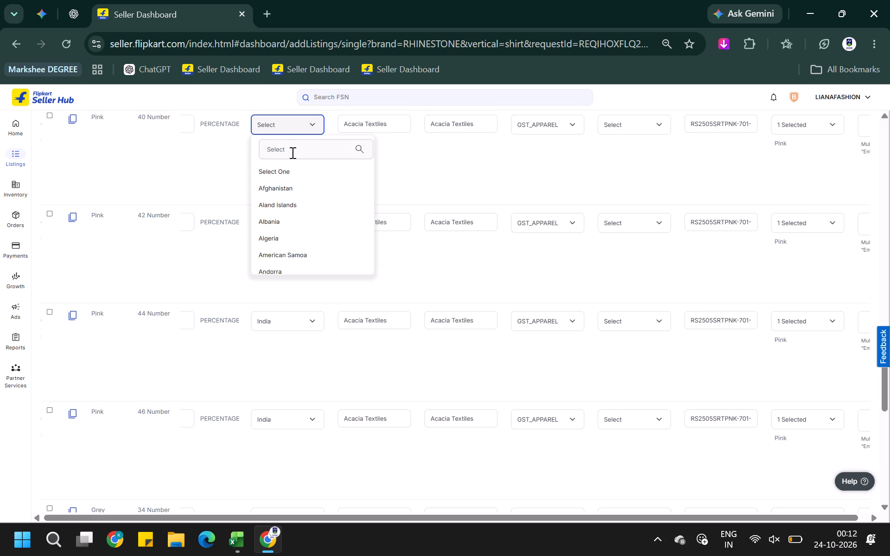
pyautogui.click(292, 152)
pyautogui.write('ind')
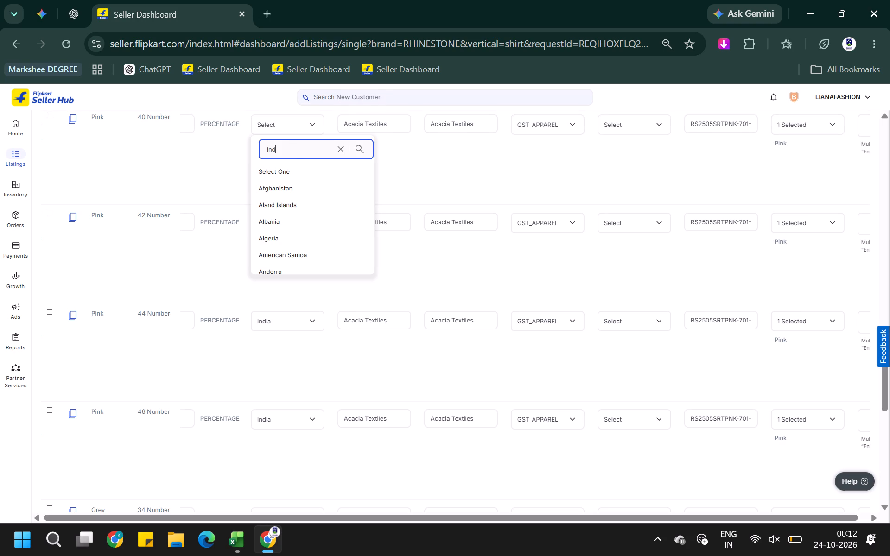
pyautogui.click(290, 230)
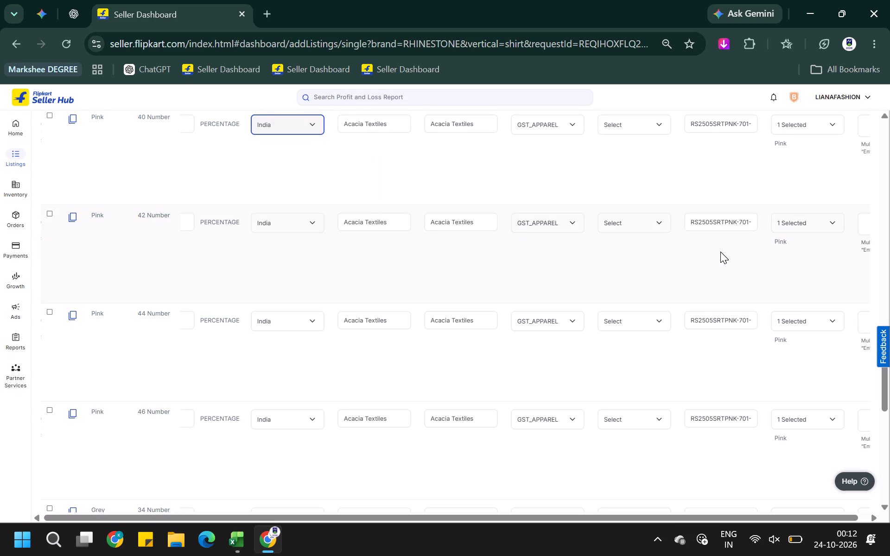
# Enter style codes RS2505SRTPNK-701-34, RS2505SRTPNK-701-36 and RS2505SRTPNK-701-38 for the Pink size 34, 36 and 38 variants respectively.
pyautogui.scroll(3, 720, 251)
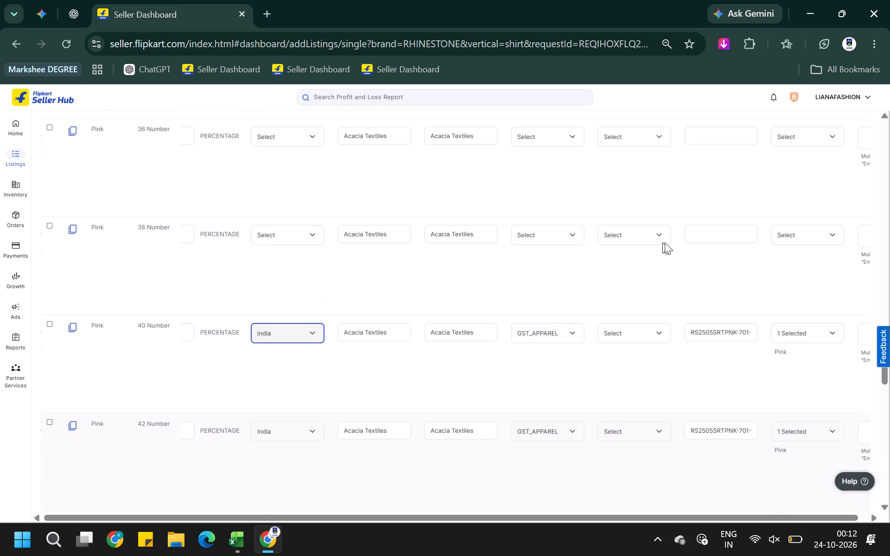
pyautogui.scroll(2, 701, 236)
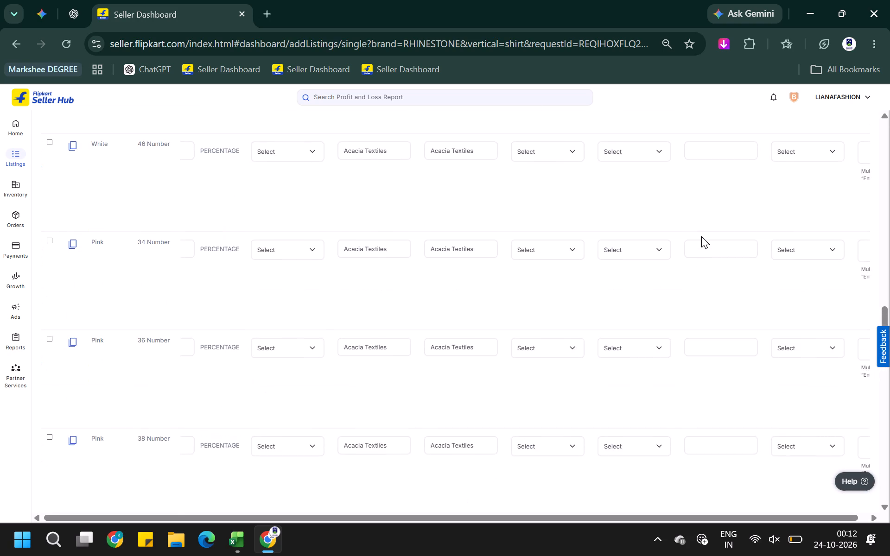
pyautogui.click(691, 171)
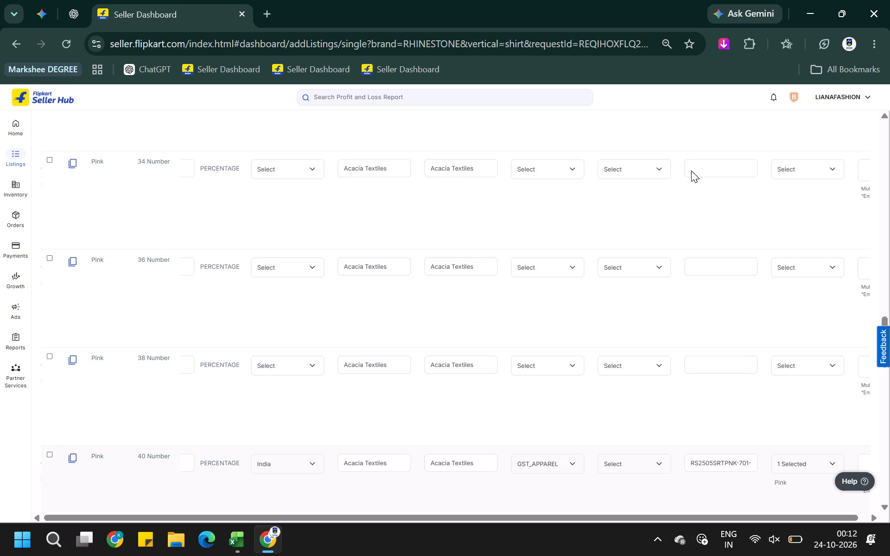
pyautogui.click(704, 168)
pyautogui.hotkey('ctrl', 'v')
pyautogui.click(707, 267)
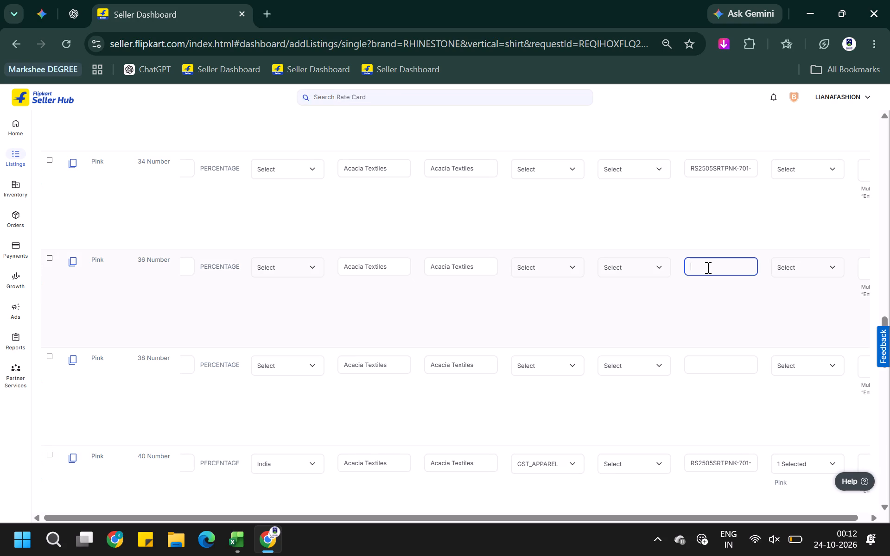
pyautogui.hotkey('ctrl', 'v')
pyautogui.press('BackSpace')
pyautogui.press('6')
pyautogui.click(715, 368)
pyautogui.hotkey('ctrl', 'v')
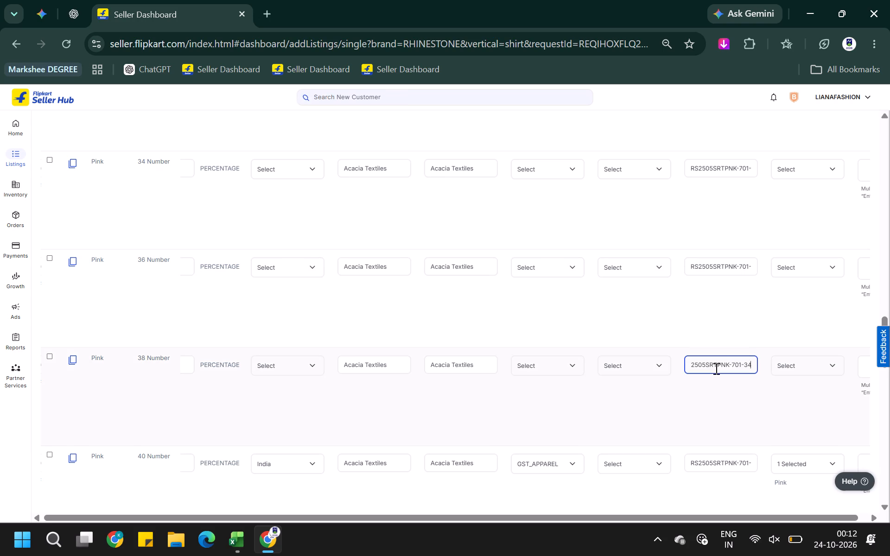
pyautogui.press('BackSpace')
pyautogui.press('8')
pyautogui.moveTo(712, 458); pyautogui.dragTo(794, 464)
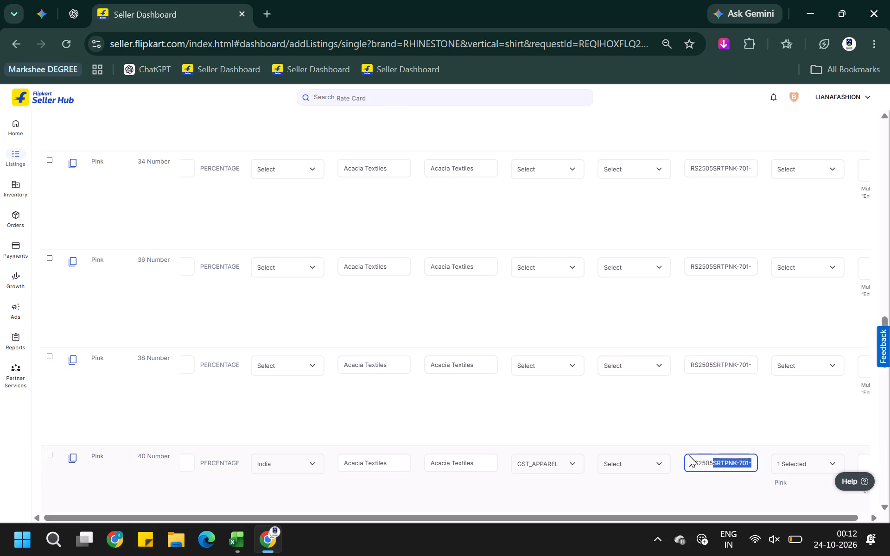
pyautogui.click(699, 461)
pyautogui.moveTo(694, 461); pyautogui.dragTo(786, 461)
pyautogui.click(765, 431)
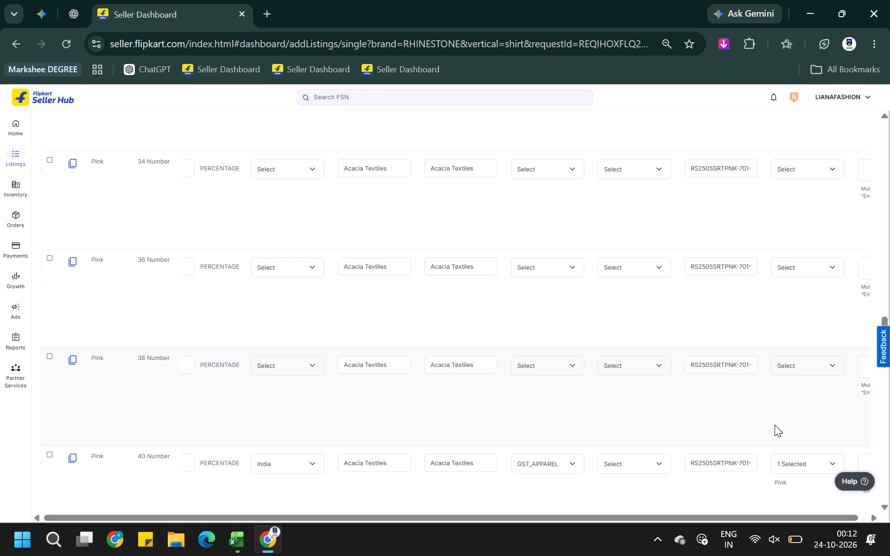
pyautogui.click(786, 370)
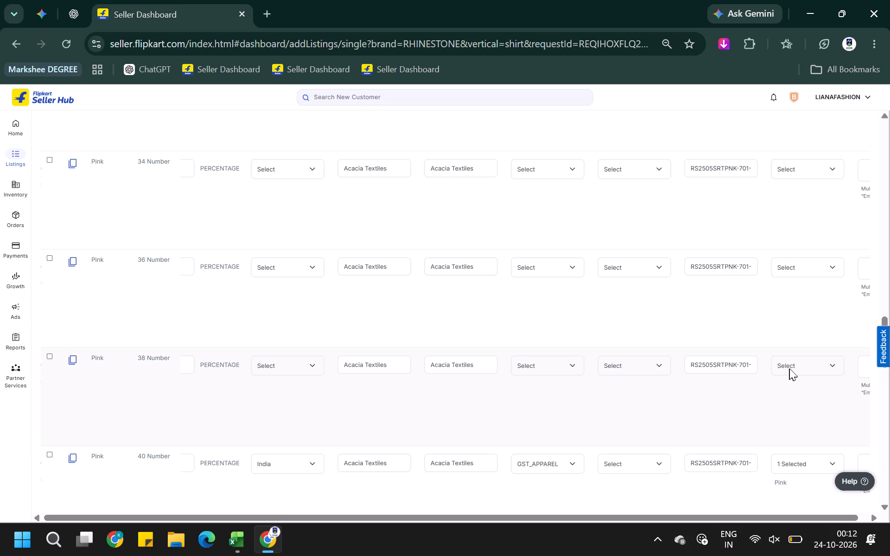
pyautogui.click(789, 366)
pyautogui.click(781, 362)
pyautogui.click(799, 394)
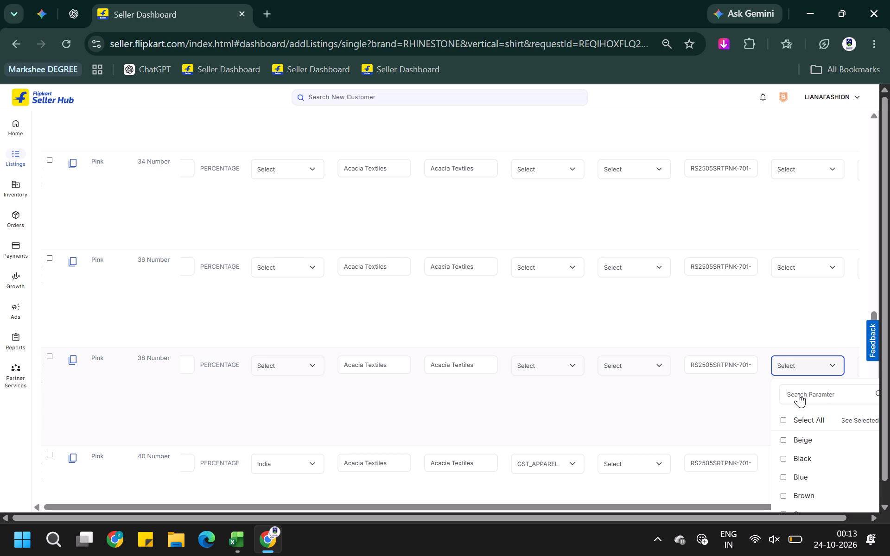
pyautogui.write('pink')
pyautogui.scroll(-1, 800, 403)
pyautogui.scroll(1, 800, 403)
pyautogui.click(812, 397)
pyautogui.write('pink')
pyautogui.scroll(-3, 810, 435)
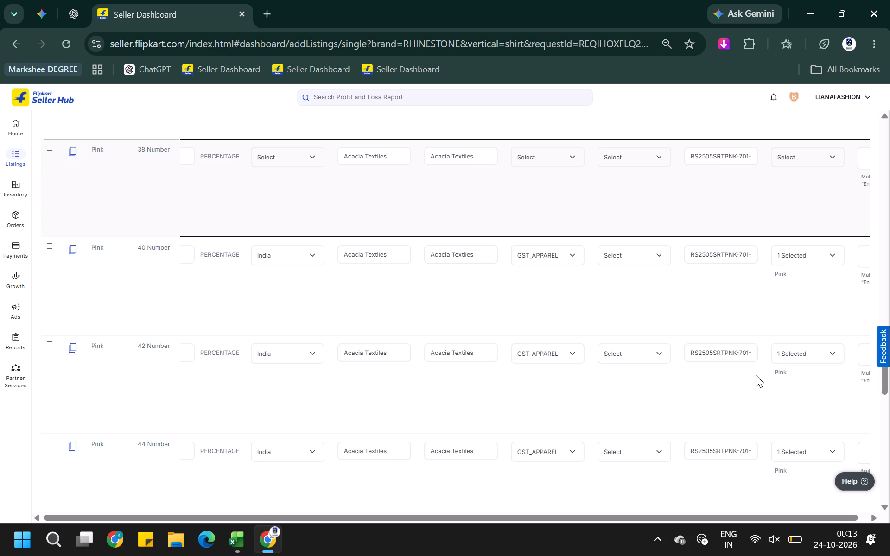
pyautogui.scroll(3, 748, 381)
# Search the colour options for pink and select Pink for the Pink size 38 variant.
pyautogui.click(797, 373)
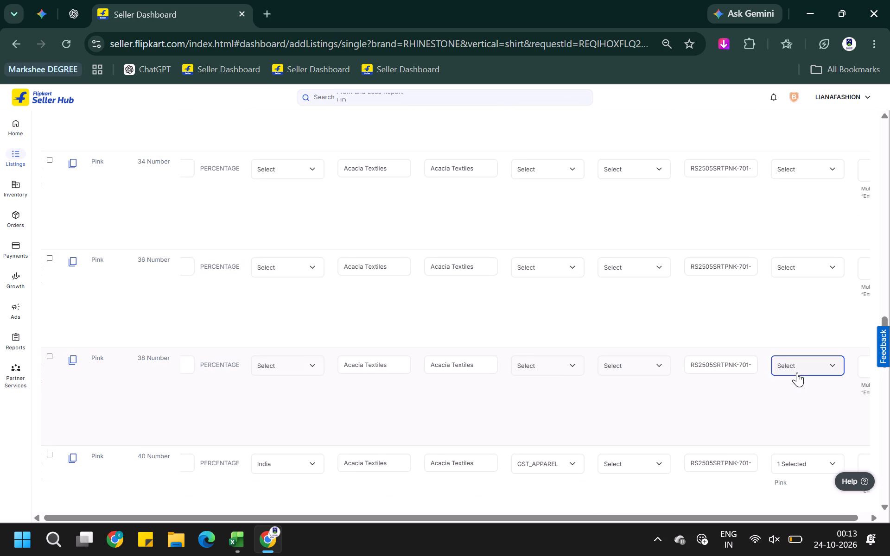
pyautogui.click(795, 392)
pyautogui.write('pink')
pyautogui.click(784, 439)
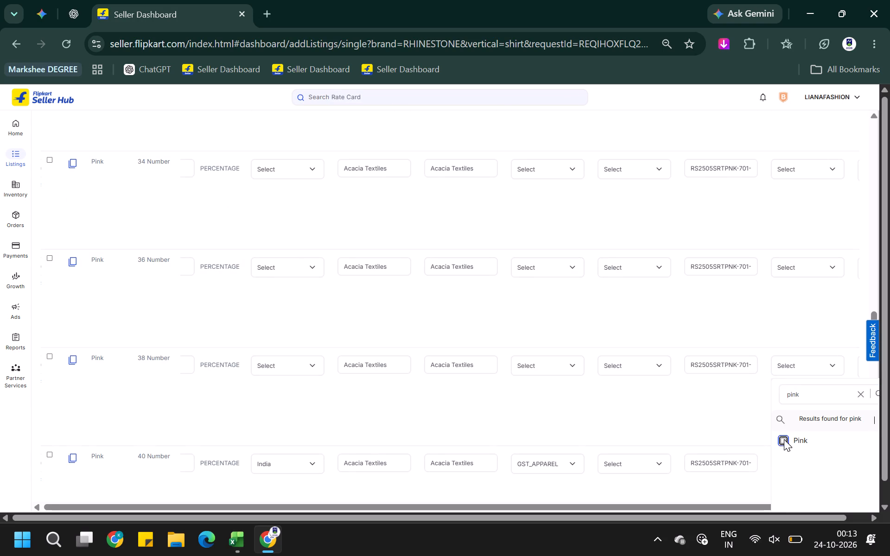
# Search the colour options for pink and select Pink for the Pink size 36 variant.
pyautogui.click(806, 271)
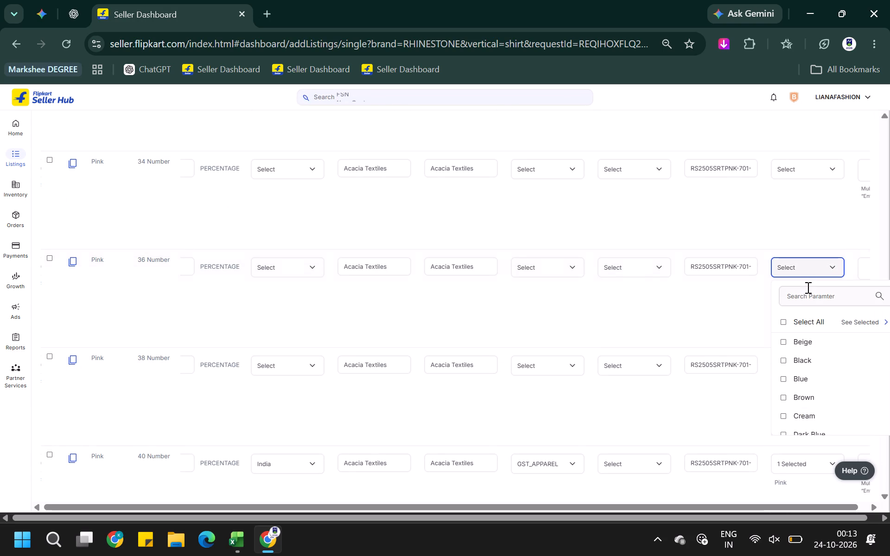
pyautogui.click(807, 287)
pyautogui.write('poink')
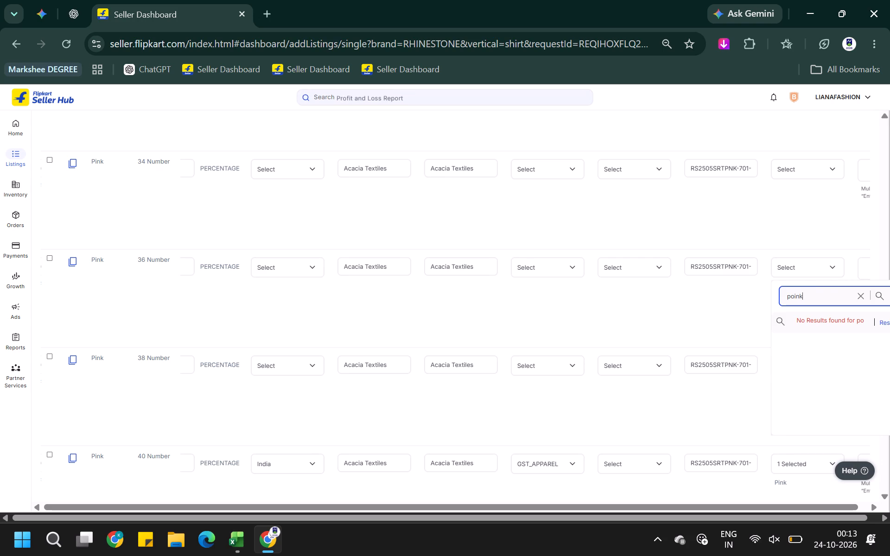
pyautogui.press('BackSpace')
pyautogui.press('BackSpace')
pyautogui.press('BackSpace')
pyautogui.press('BackSpace')
pyautogui.write('ink')
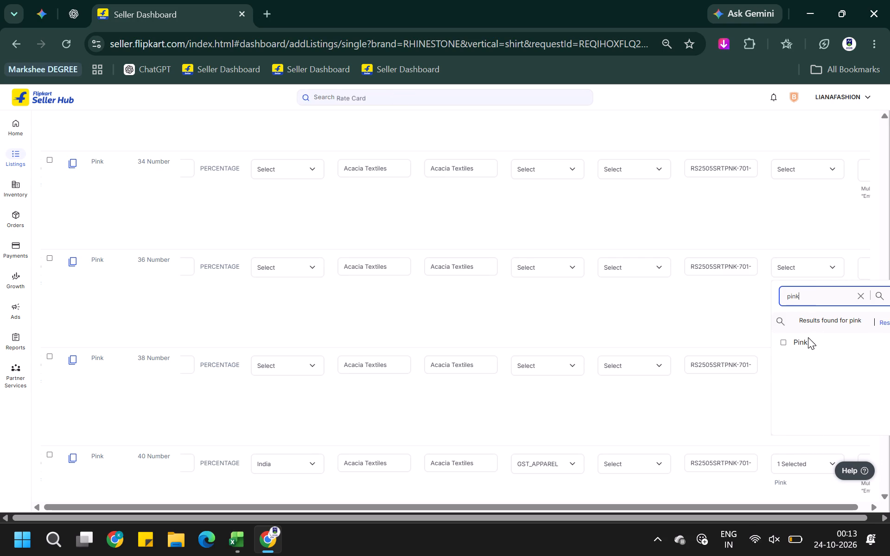
pyautogui.click(805, 338)
# Search the colour options for pink and select Pink for the Pink size 34 variant.
pyautogui.click(813, 165)
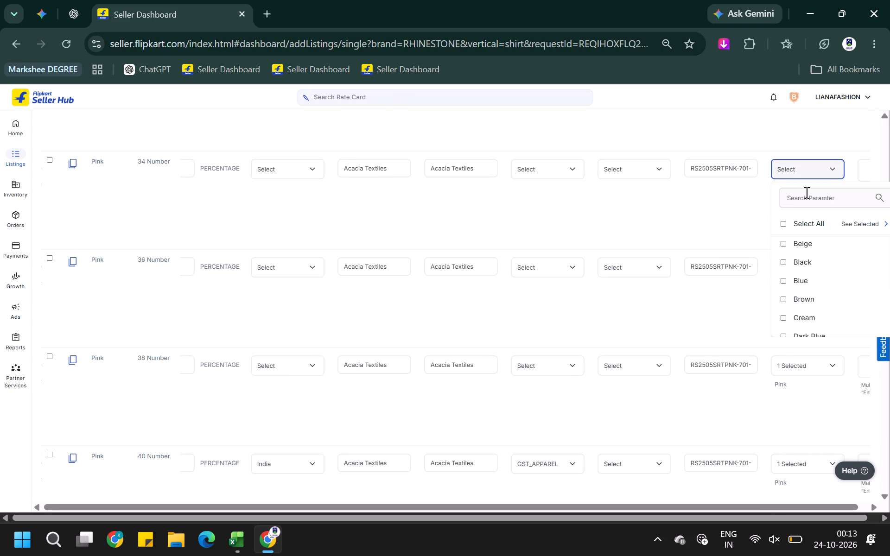
pyautogui.click(806, 192)
pyautogui.write('pink')
pyautogui.click(797, 243)
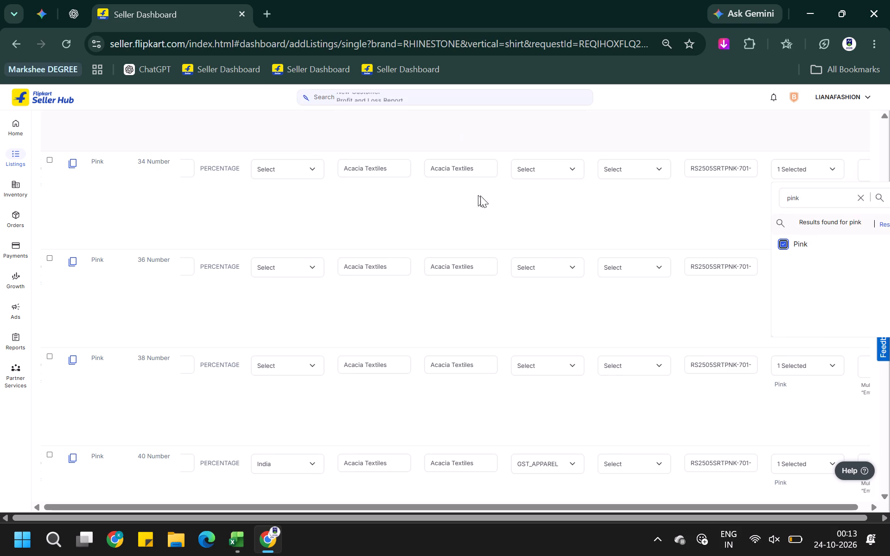
# Set the tax code to GST_APPAREL for the Pink size 34, 36 and 38 variants.
pyautogui.click(542, 176)
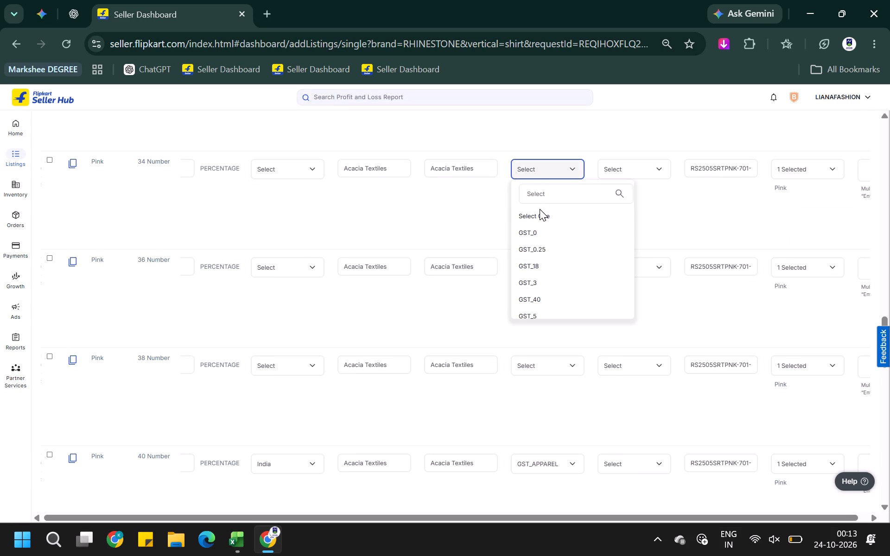
pyautogui.scroll(-1, 527, 248)
pyautogui.click(532, 260)
pyautogui.click(531, 268)
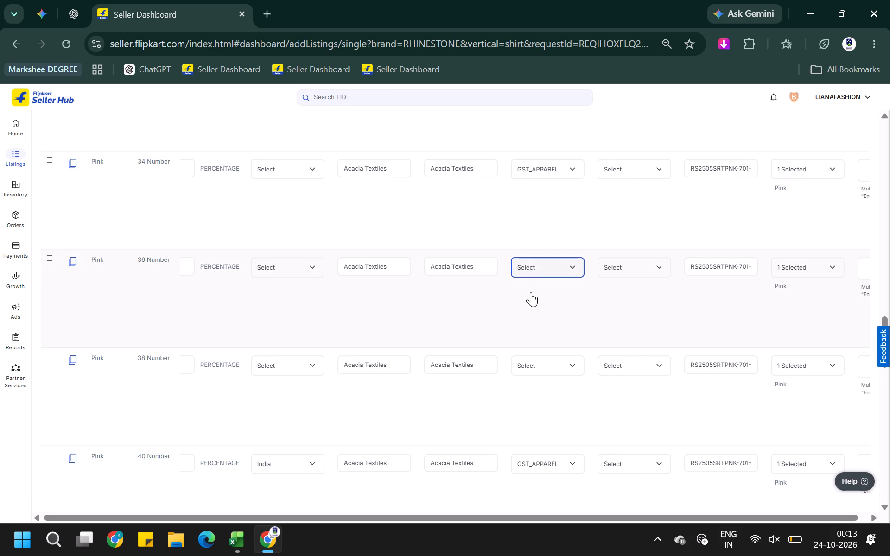
pyautogui.scroll(-1, 532, 338)
pyautogui.click(539, 363)
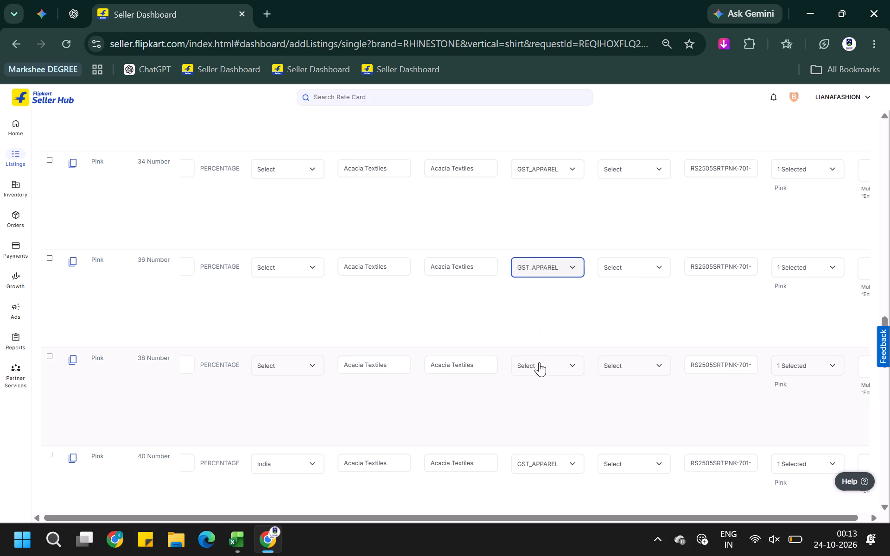
pyautogui.click(540, 352)
pyautogui.click(541, 358)
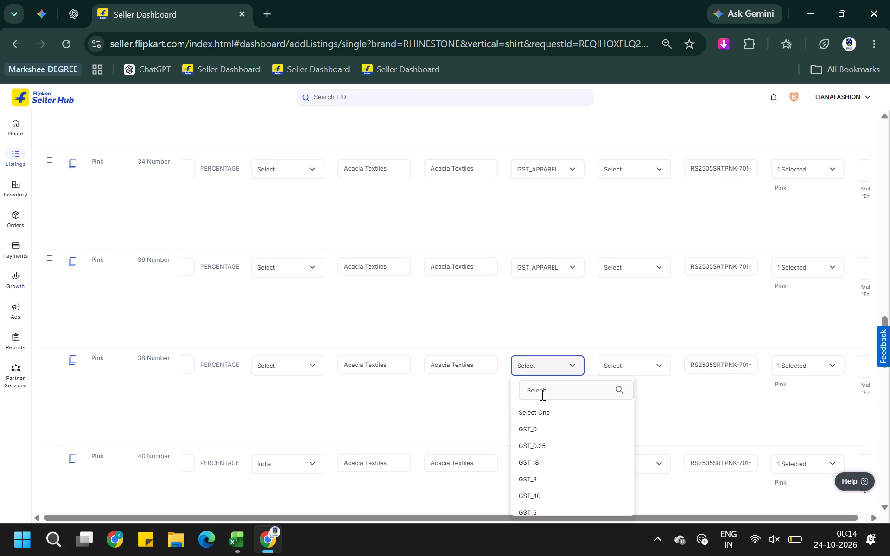
pyautogui.scroll(-1, 529, 466)
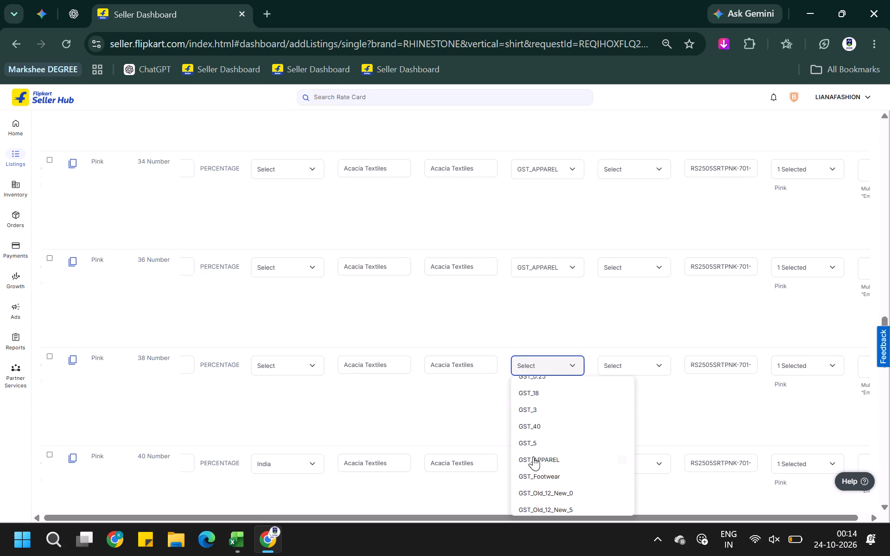
pyautogui.click(534, 457)
# Search the countries for "ind" and set the country of origin to India for the Pink size 38 variant.
pyautogui.click(291, 377)
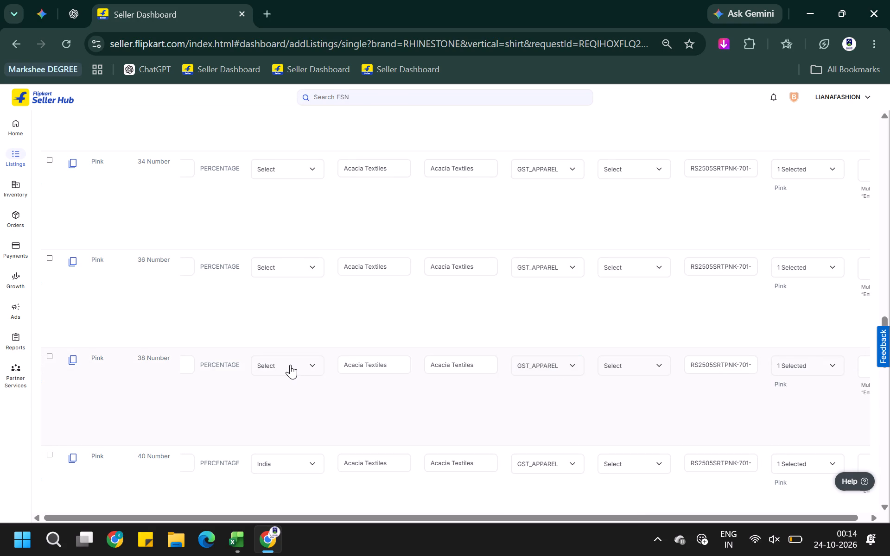
pyautogui.click(290, 365)
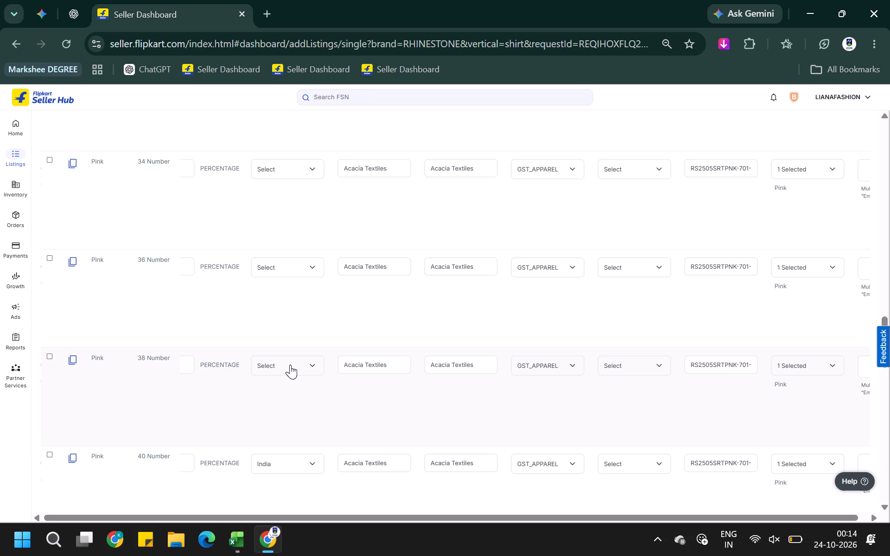
pyautogui.click(290, 365)
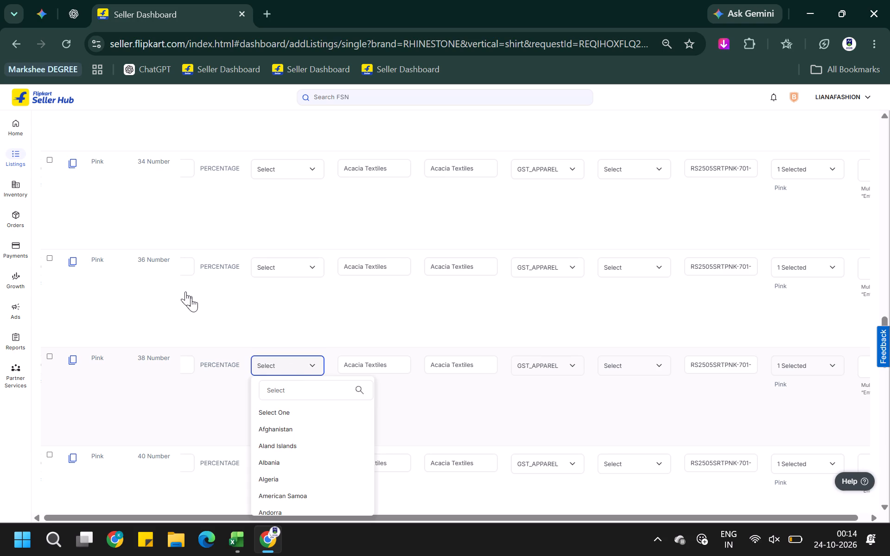
pyautogui.click(287, 399)
pyautogui.click(286, 352)
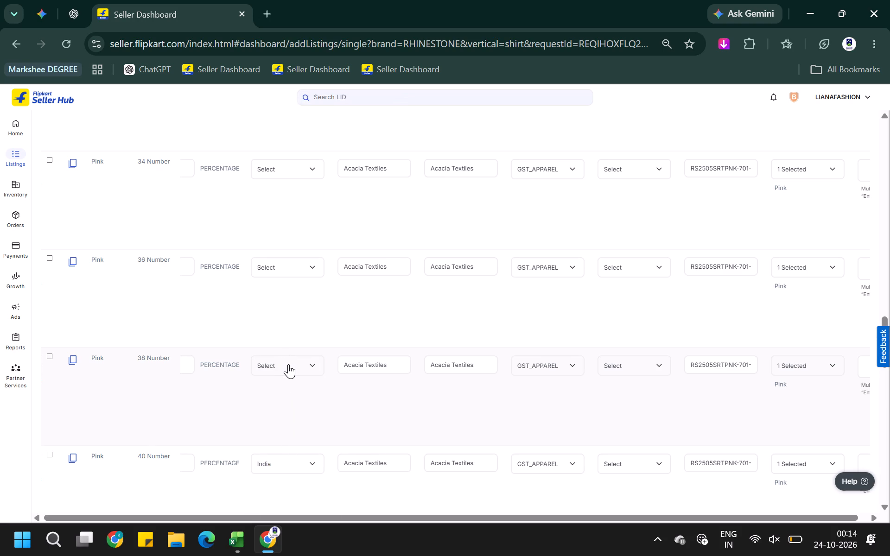
pyautogui.click(288, 364)
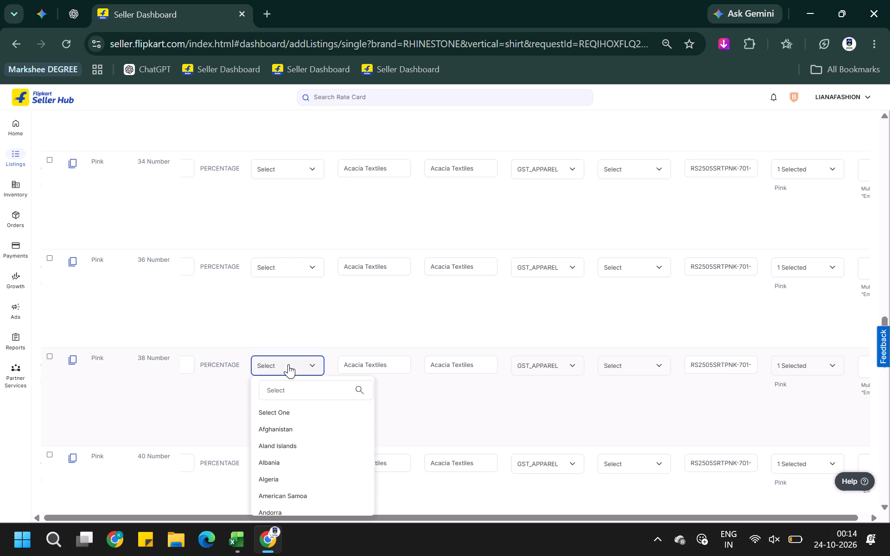
pyautogui.click(293, 388)
pyautogui.write('ind')
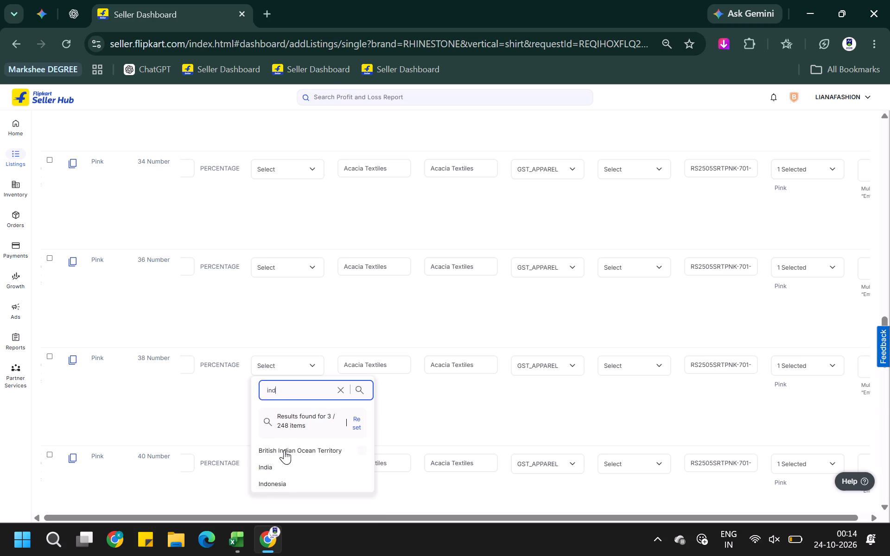
pyautogui.click(284, 470)
# Search the countries for "ind" and set the country of origin to India for the Pink size 36 variant.
pyautogui.click(305, 261)
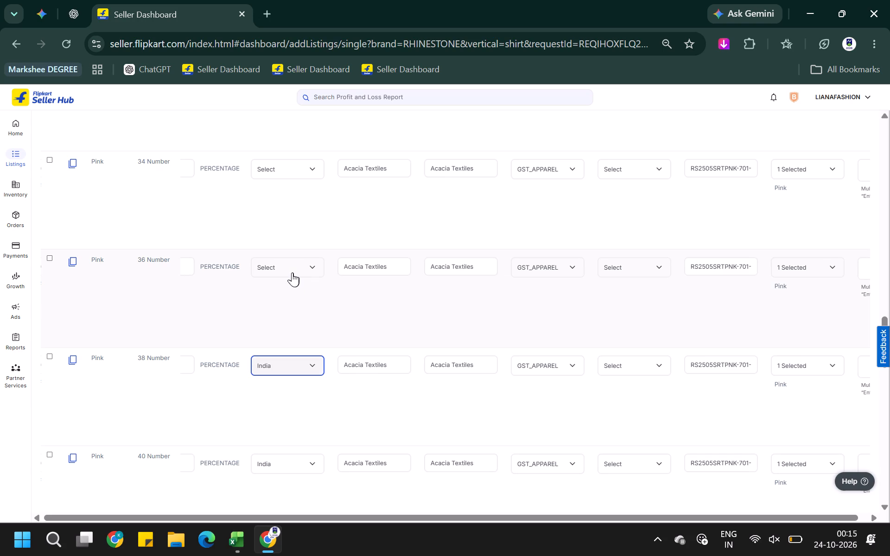
pyautogui.click(292, 272)
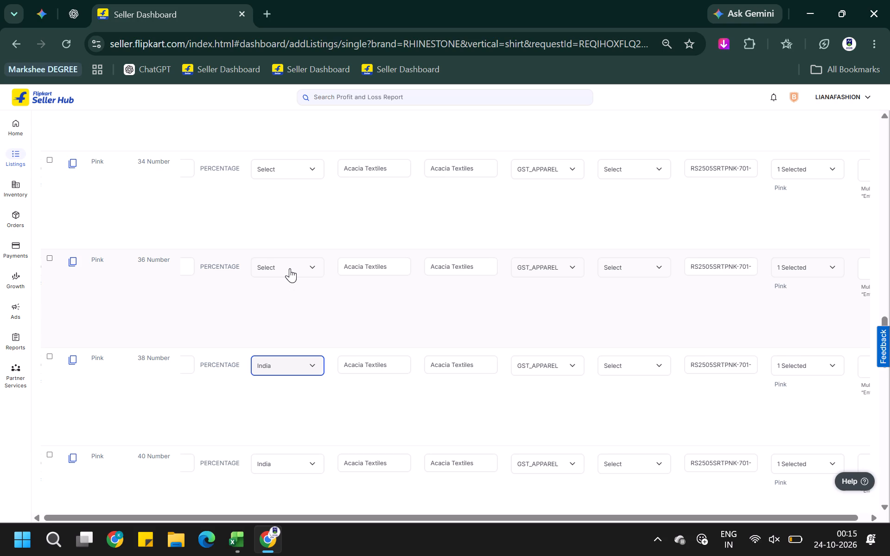
pyautogui.click(290, 268)
pyautogui.click(290, 282)
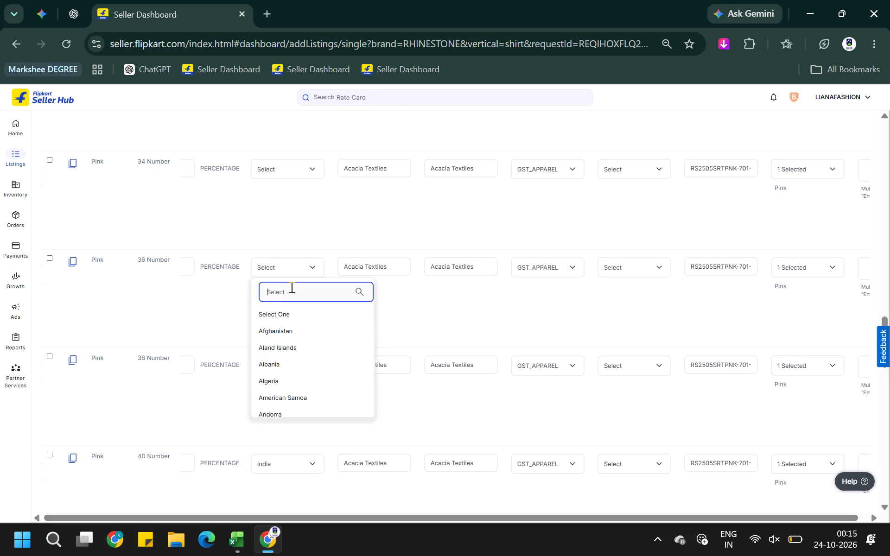
pyautogui.write('ind')
pyautogui.click(266, 372)
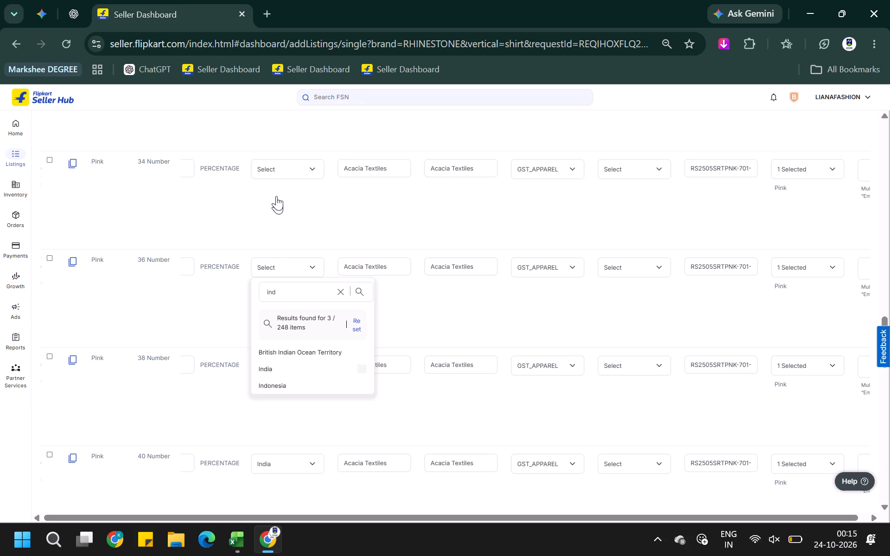
# Search the countries for "ind" and set the country of origin to India for the Pink size 34 variant.
pyautogui.click(276, 162)
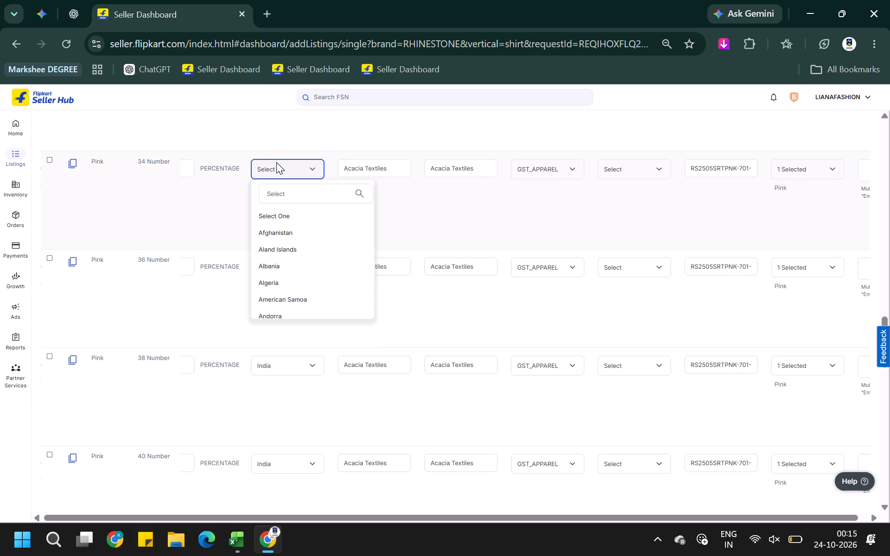
pyautogui.click(282, 201)
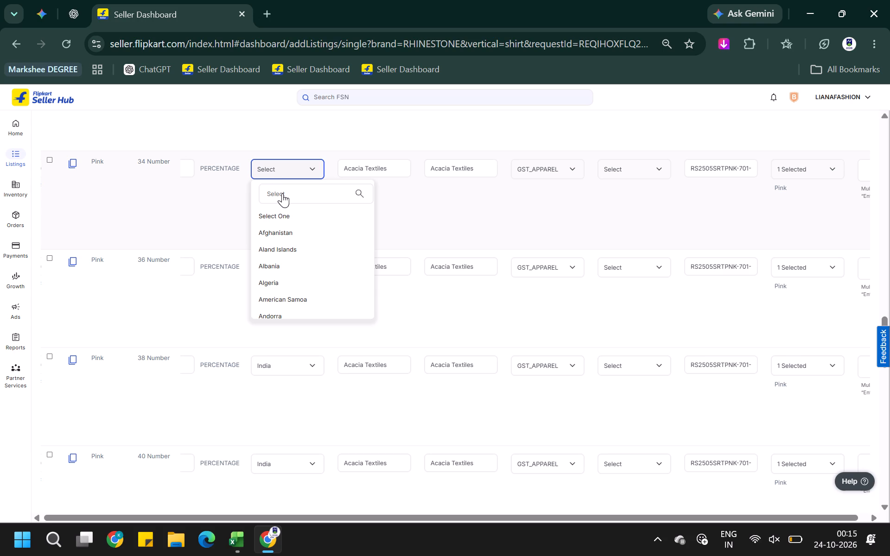
pyautogui.click(282, 193)
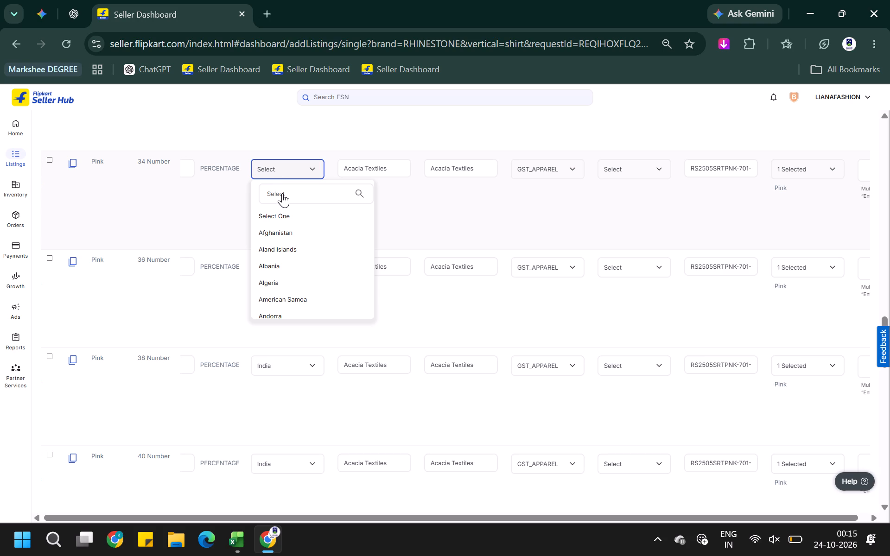
pyautogui.click(282, 193)
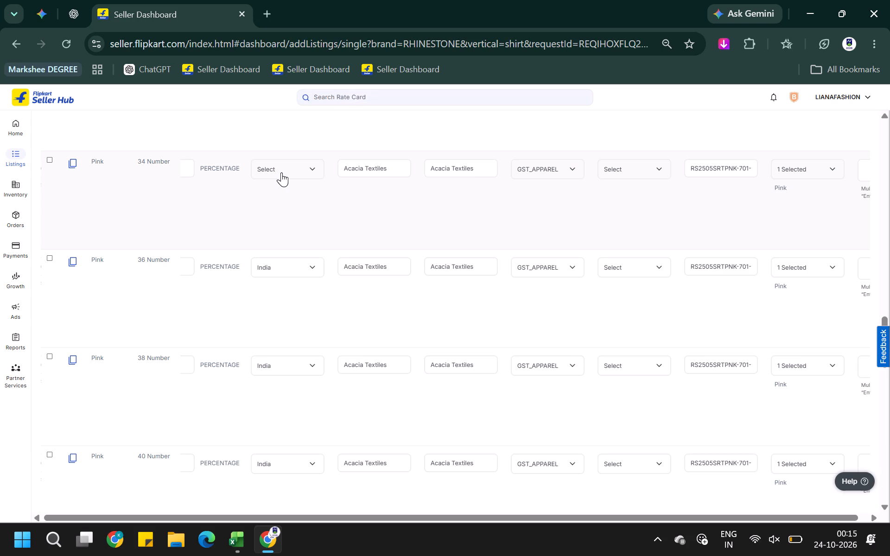
pyautogui.click(281, 172)
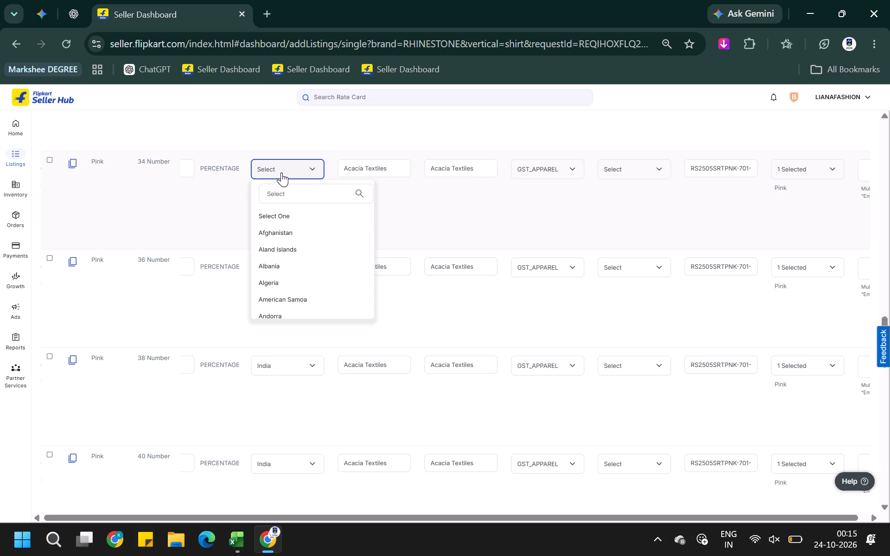
pyautogui.click(283, 187)
pyautogui.write('ind')
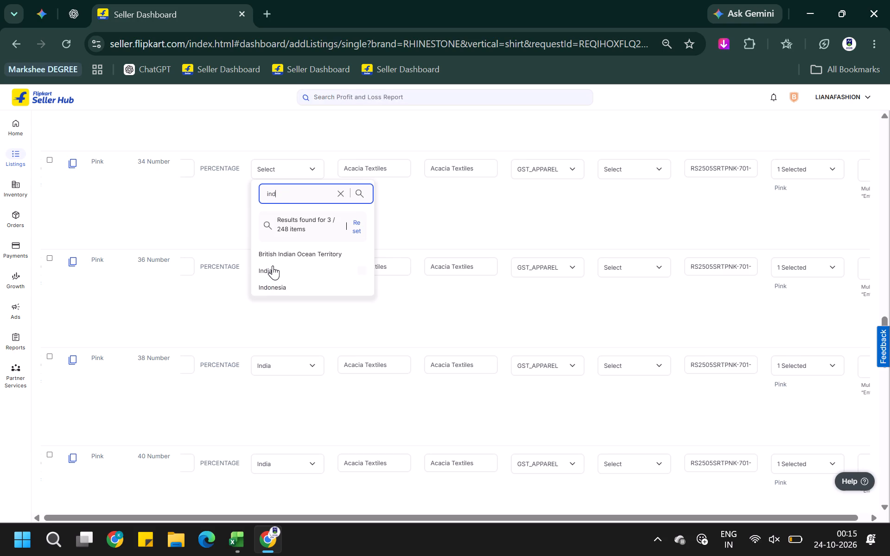
pyautogui.click(273, 265)
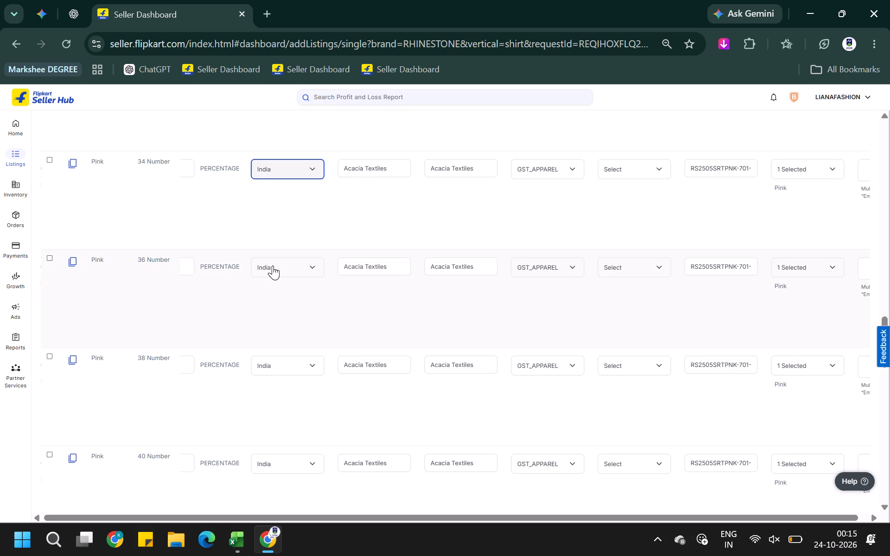
# Search the countries for "ind" and set the country of origin to India for the White size 46 variant.
pyautogui.scroll(1, 276, 212)
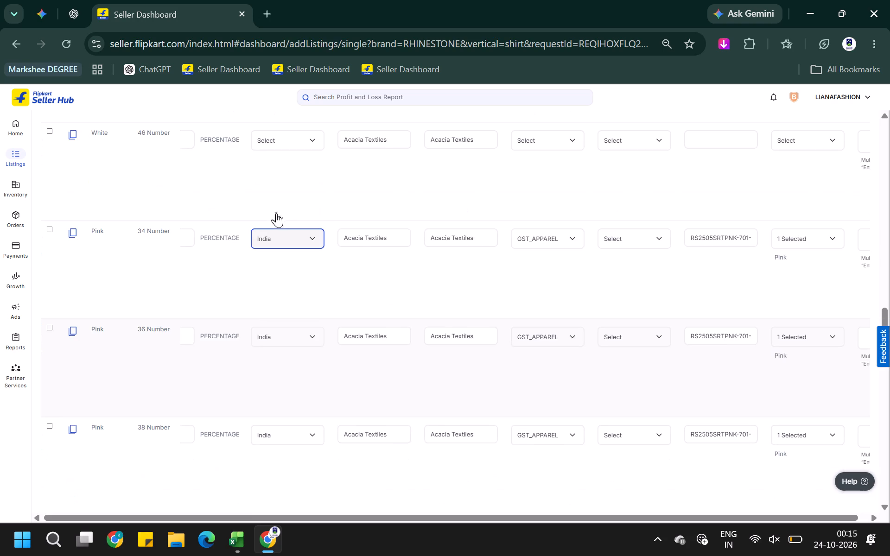
pyautogui.scroll(3, 672, 276)
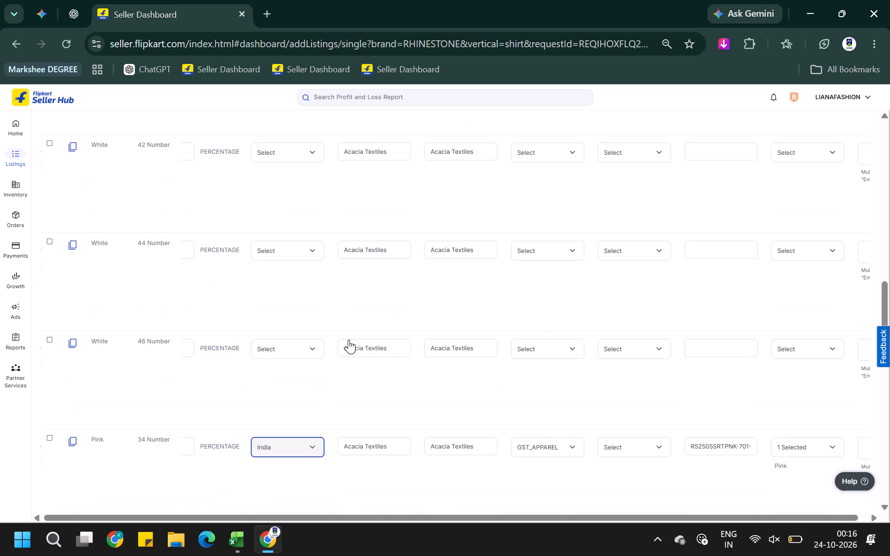
pyautogui.click(316, 340)
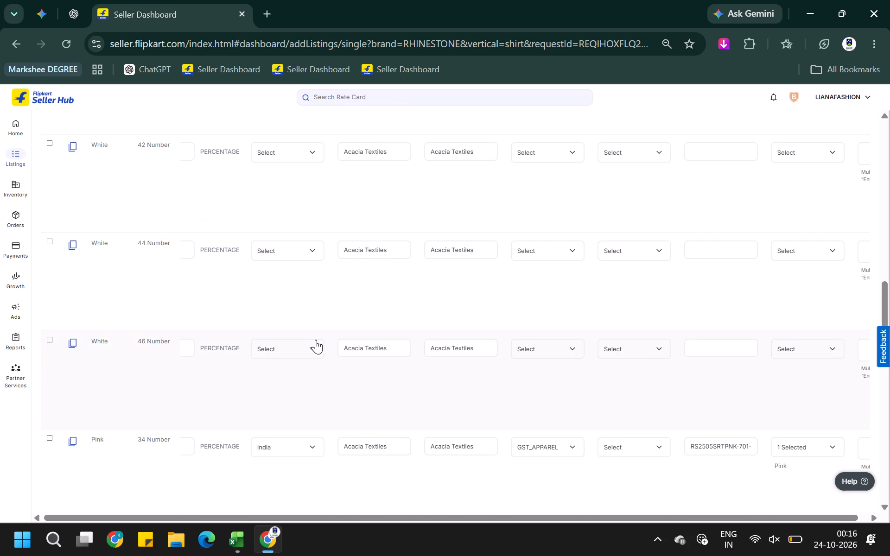
pyautogui.click(308, 345)
pyautogui.click(304, 370)
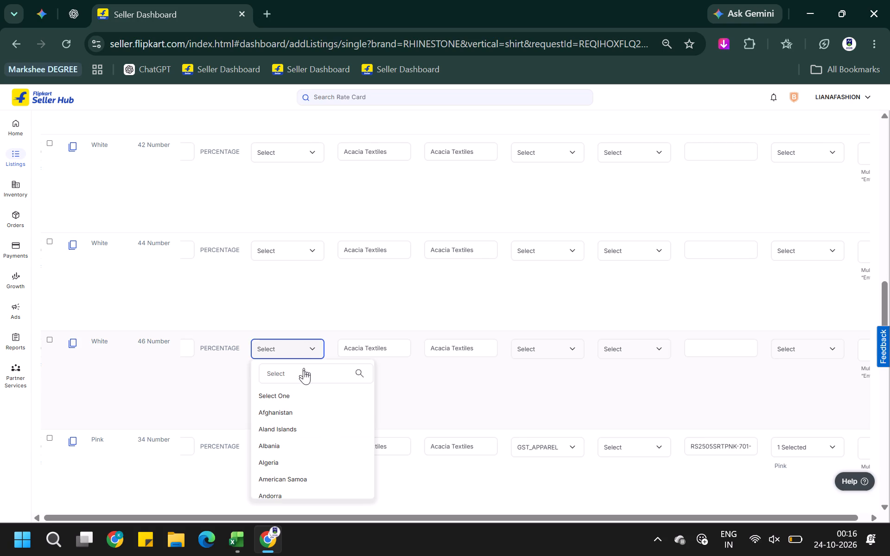
pyautogui.write('ind')
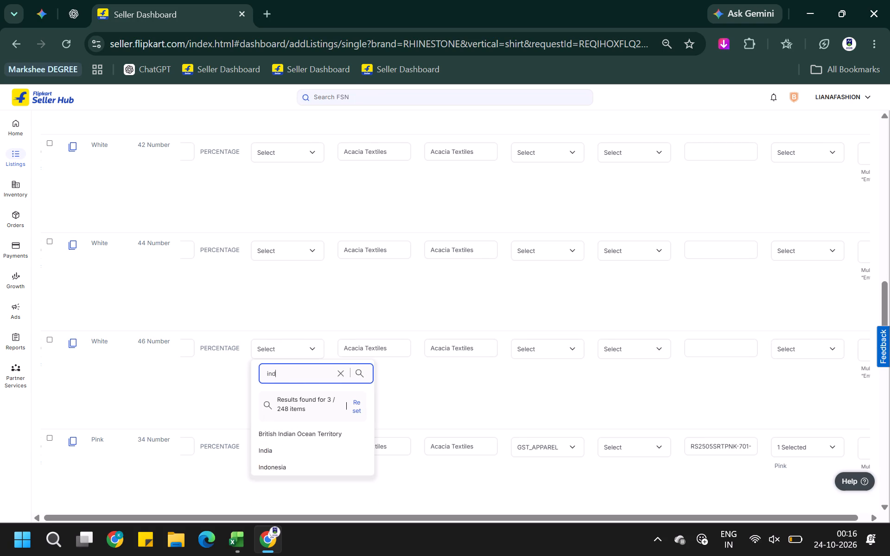
pyautogui.click(275, 452)
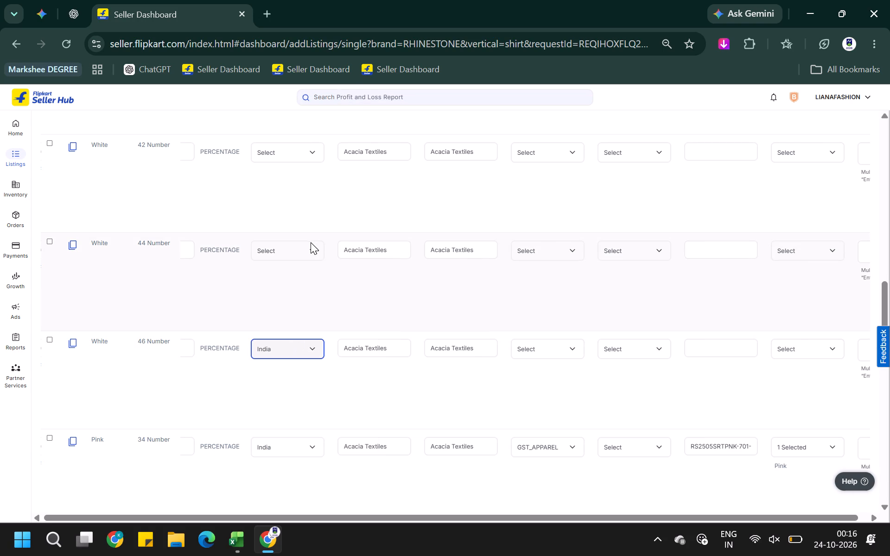
# Search the countries for "ind" and set the country of origin to India for the White size 44 variant.
pyautogui.click(311, 242)
pyautogui.click(298, 282)
pyautogui.write('ind')
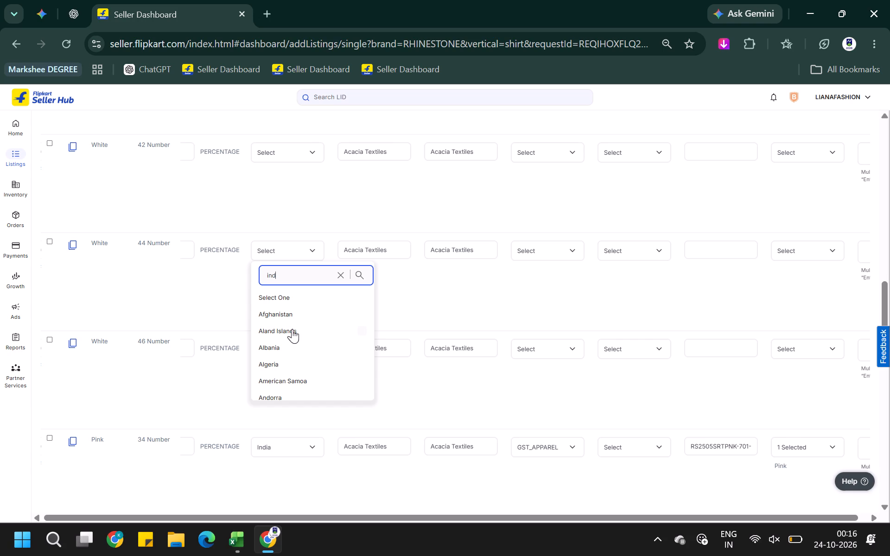
pyautogui.click(286, 355)
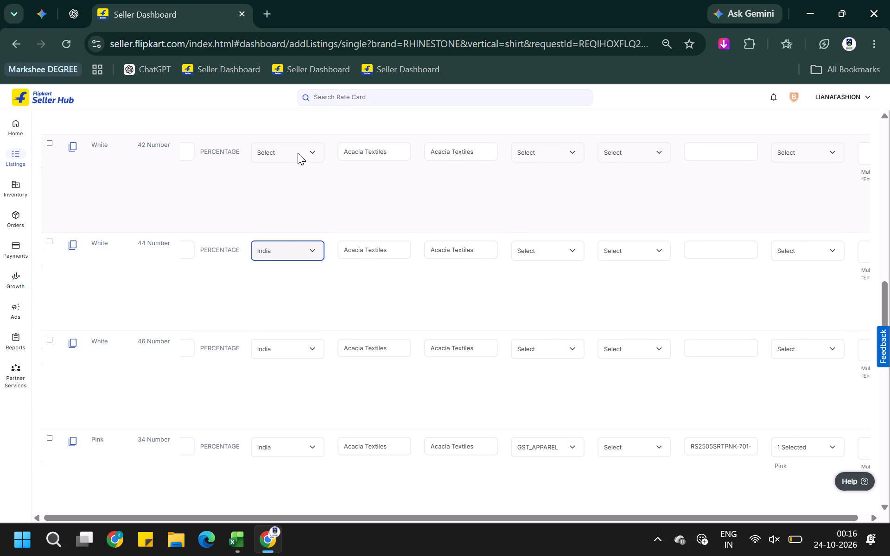
# Search the countries for "ind" and set the country of origin to India for the White size 42 variant.
pyautogui.click(298, 152)
pyautogui.scroll(1, 298, 152)
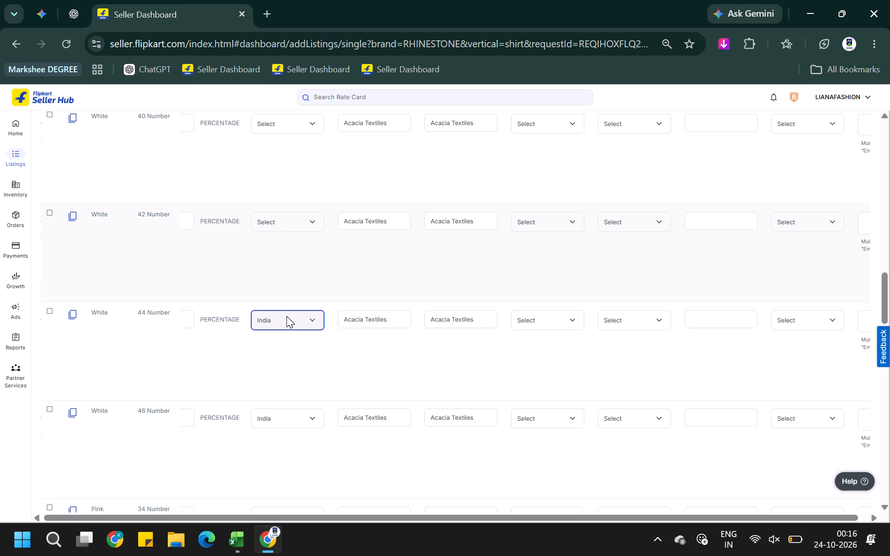
pyautogui.click(289, 222)
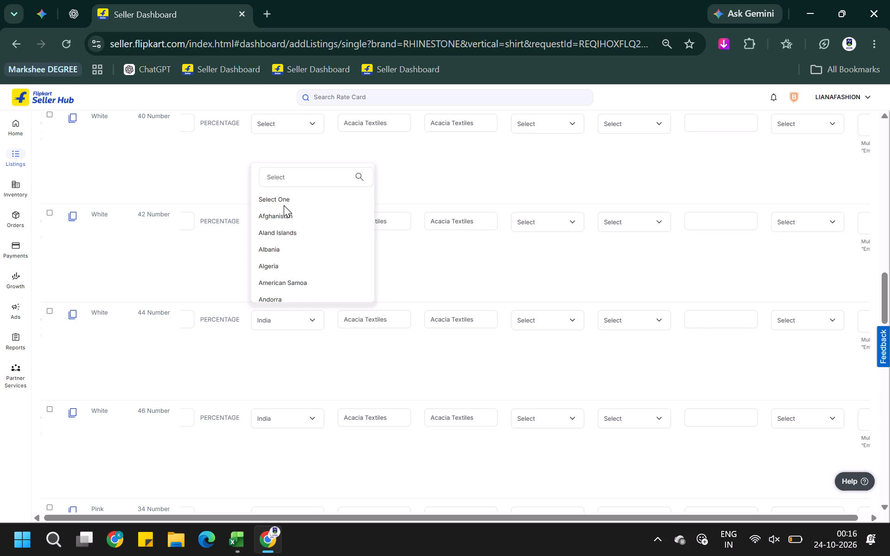
pyautogui.click(286, 176)
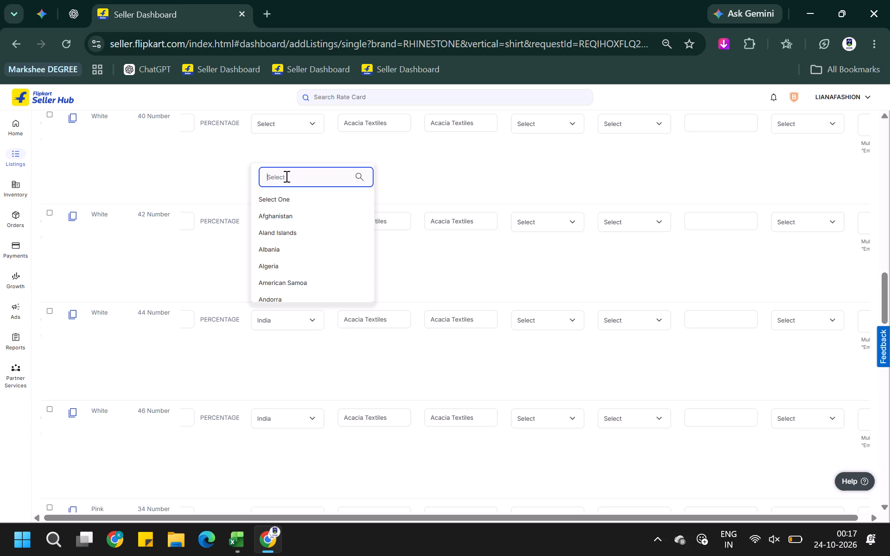
pyautogui.write('ind')
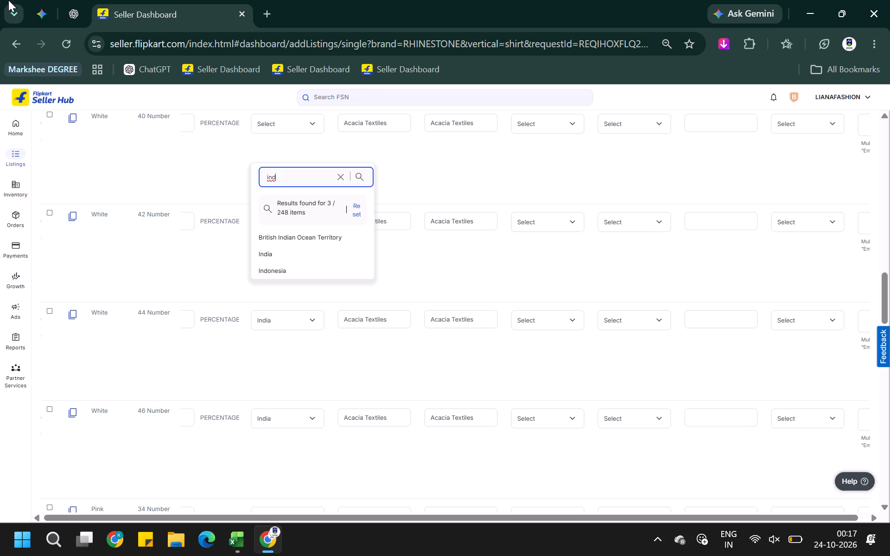
pyautogui.click(260, 252)
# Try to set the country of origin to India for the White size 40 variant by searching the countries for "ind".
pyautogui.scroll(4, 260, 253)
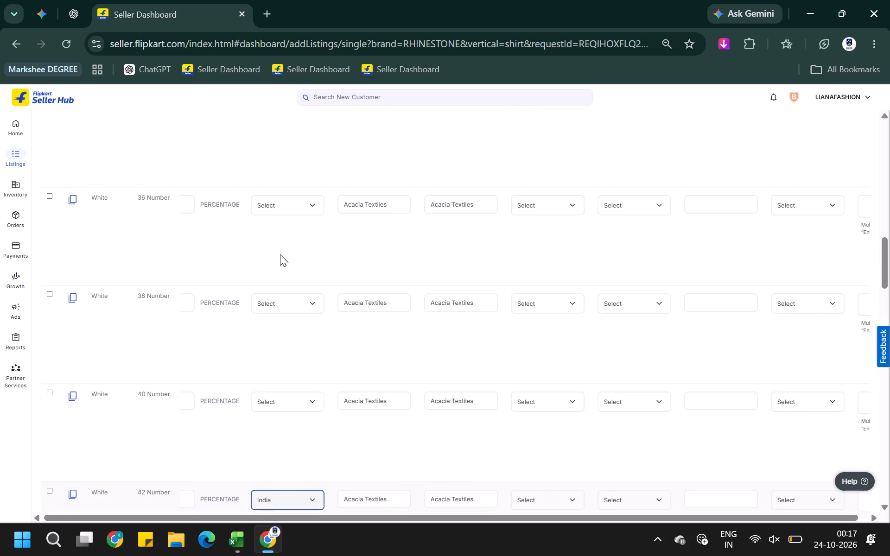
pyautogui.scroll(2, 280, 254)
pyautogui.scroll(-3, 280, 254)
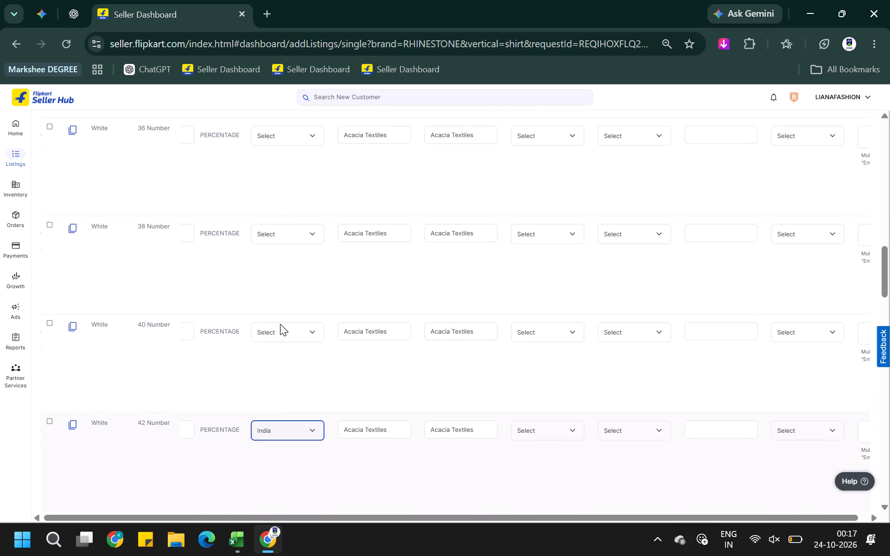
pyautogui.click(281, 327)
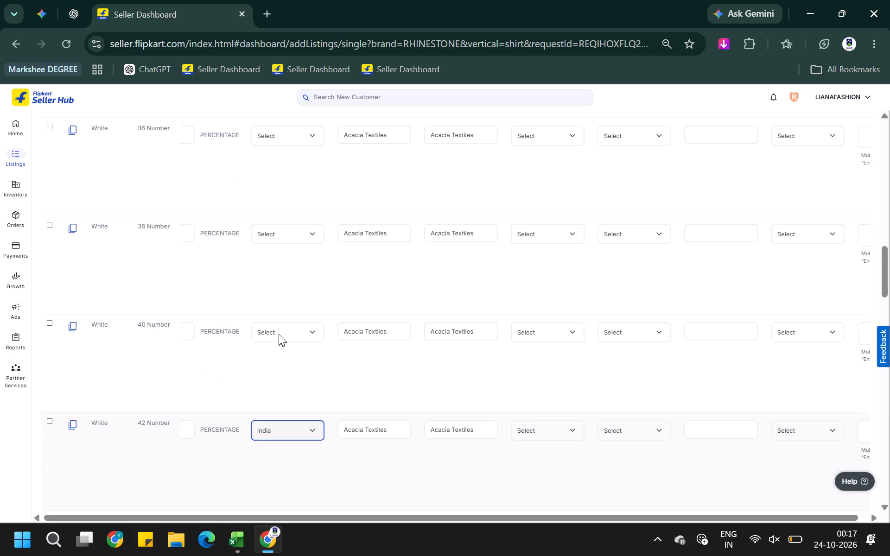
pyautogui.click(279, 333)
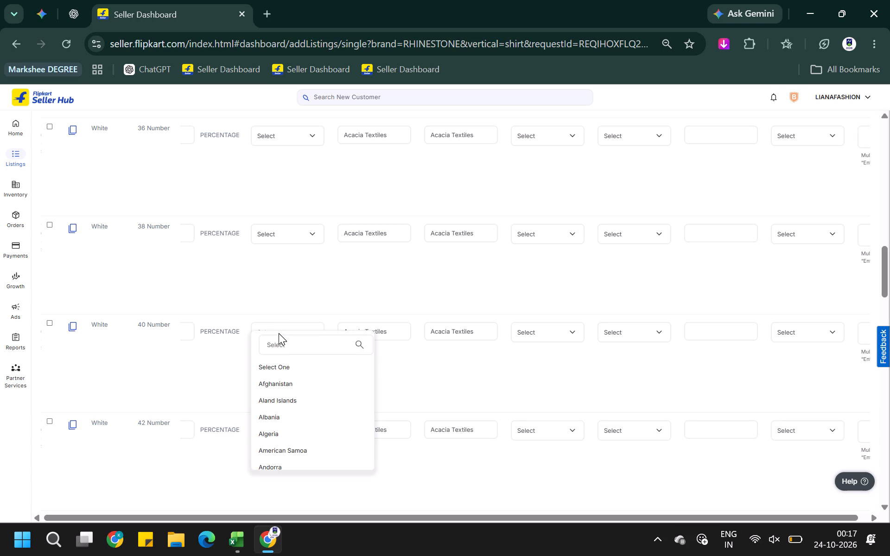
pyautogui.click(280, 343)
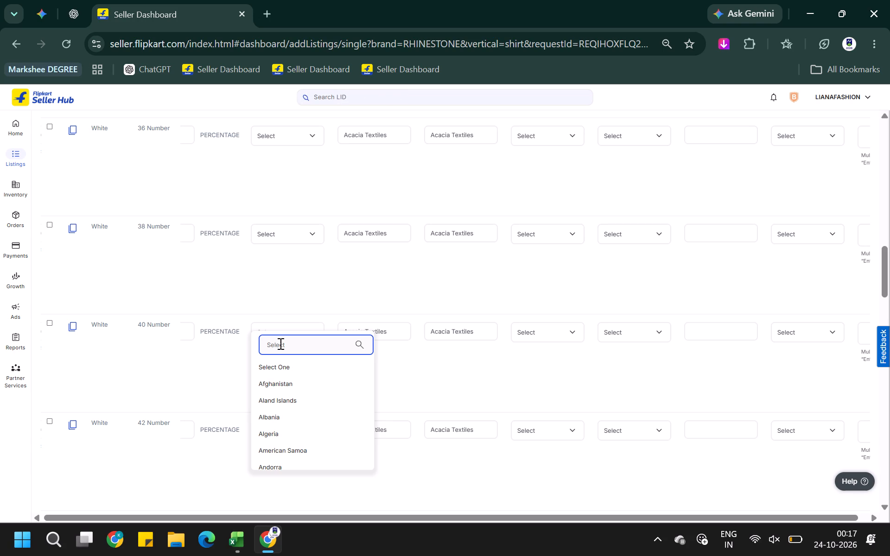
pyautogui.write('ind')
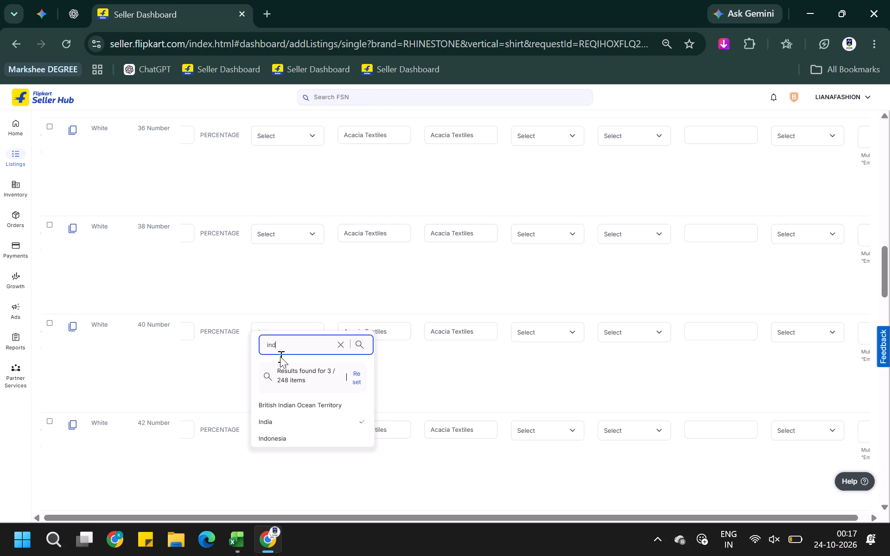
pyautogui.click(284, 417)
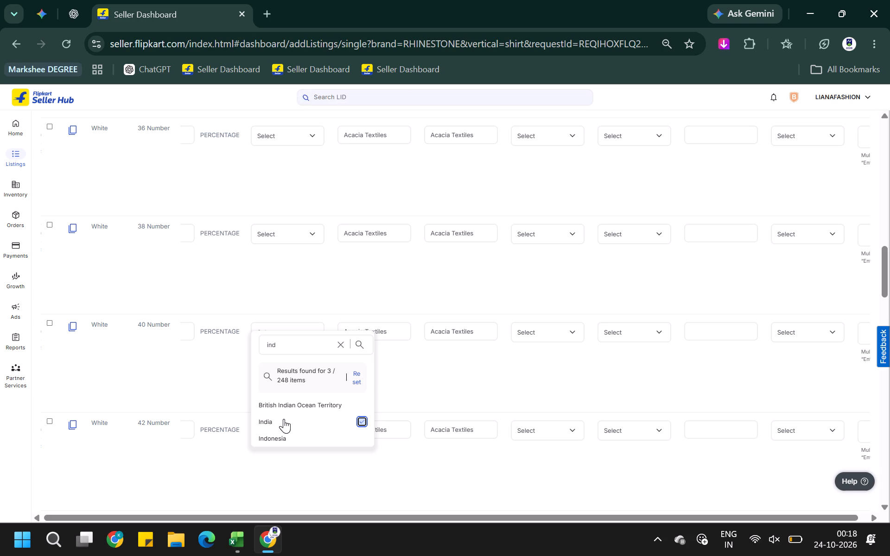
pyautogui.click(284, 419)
# Search the countries for "ind" and set the country of origin to India for the White size 38 variant.
pyautogui.click(286, 240)
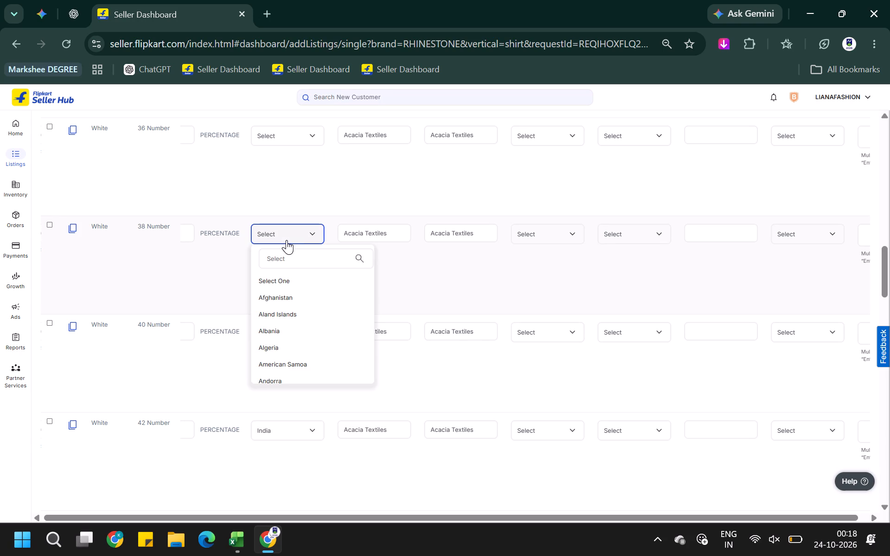
pyautogui.click(286, 256)
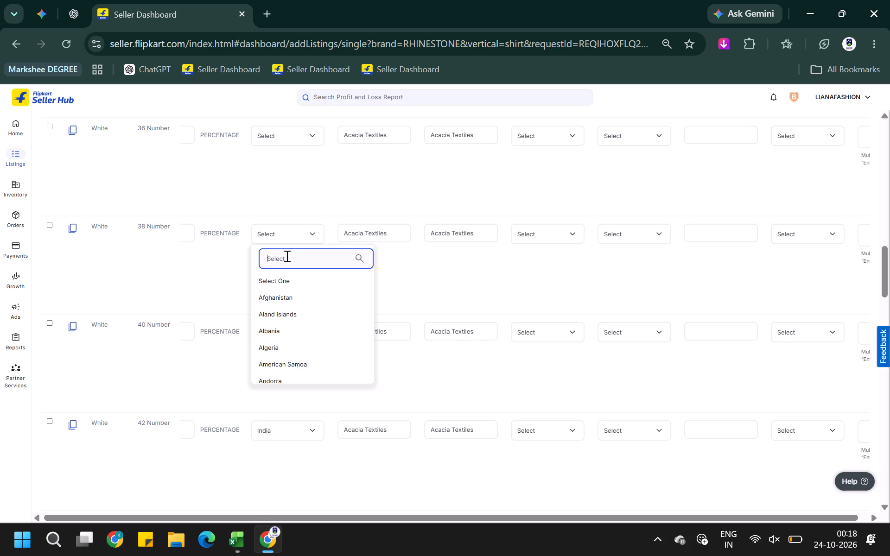
pyautogui.write('ind')
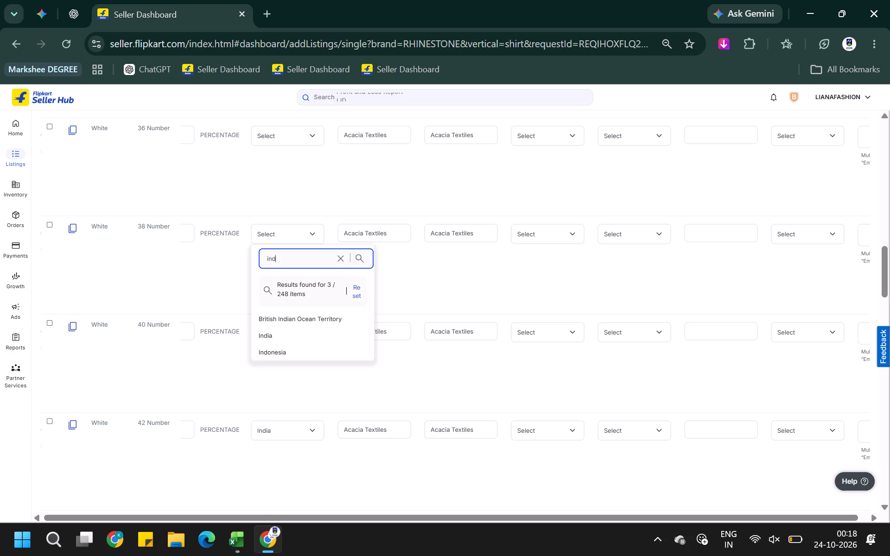
pyautogui.click(278, 335)
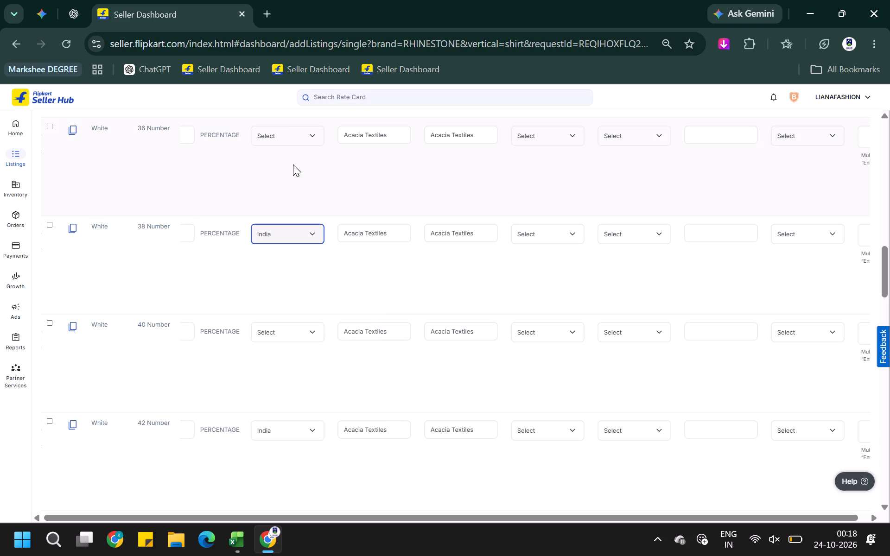
# Search the countries for "ind" and set the country of origin to India for the White size 36 variant.
pyautogui.click(292, 125)
pyautogui.scroll(1, 286, 139)
pyautogui.click(297, 206)
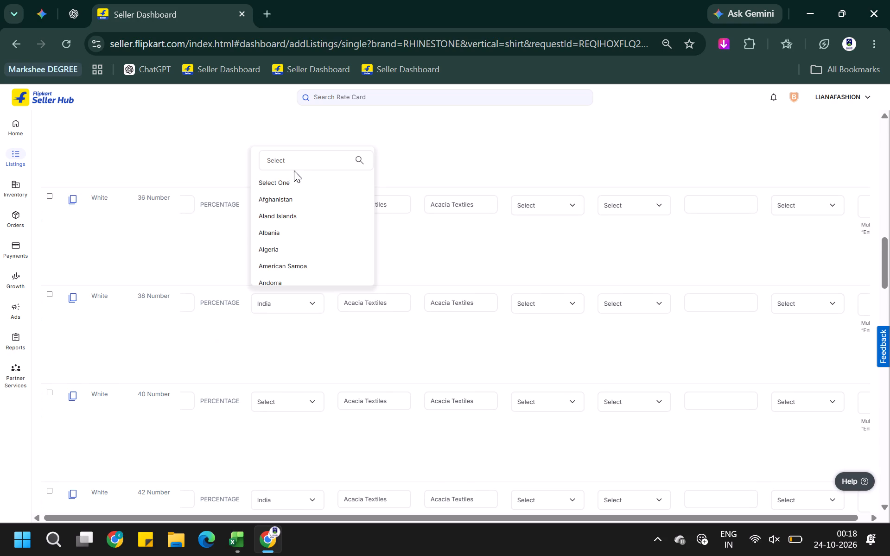
pyautogui.click(293, 161)
pyautogui.write('ind')
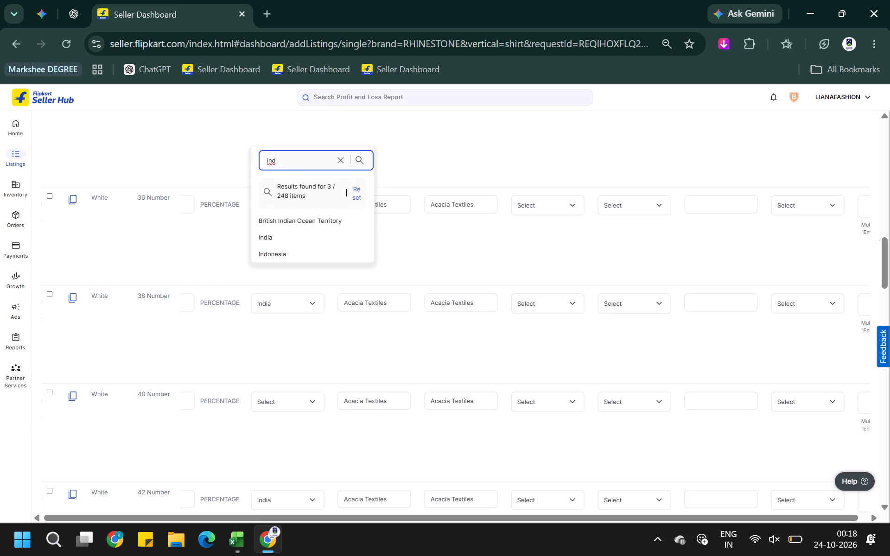
pyautogui.click(293, 230)
pyautogui.click(294, 234)
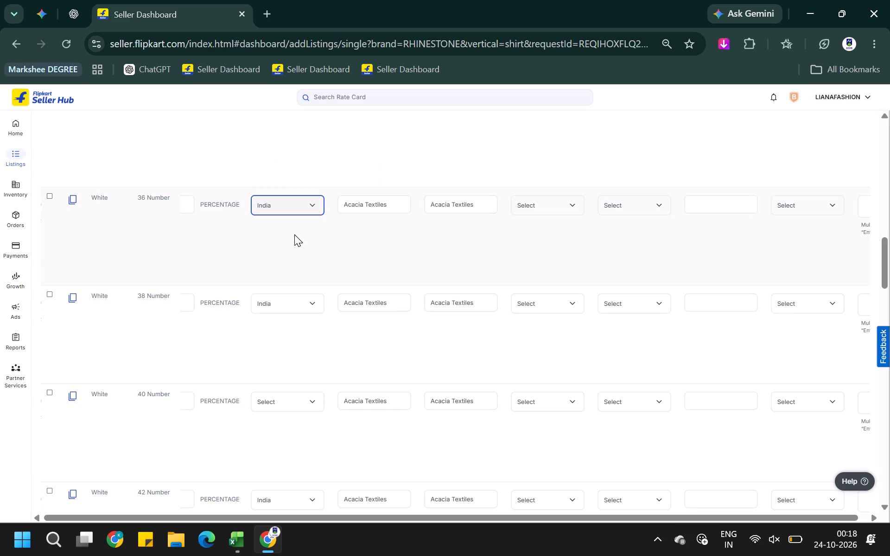
# Switch to the SKU workbook in Excel, copy the White size 36 SKU RS2505SRTWHT-701-36, and close the workbook.
pyautogui.scroll(3, 372, 231)
pyautogui.scroll(-7, 372, 231)
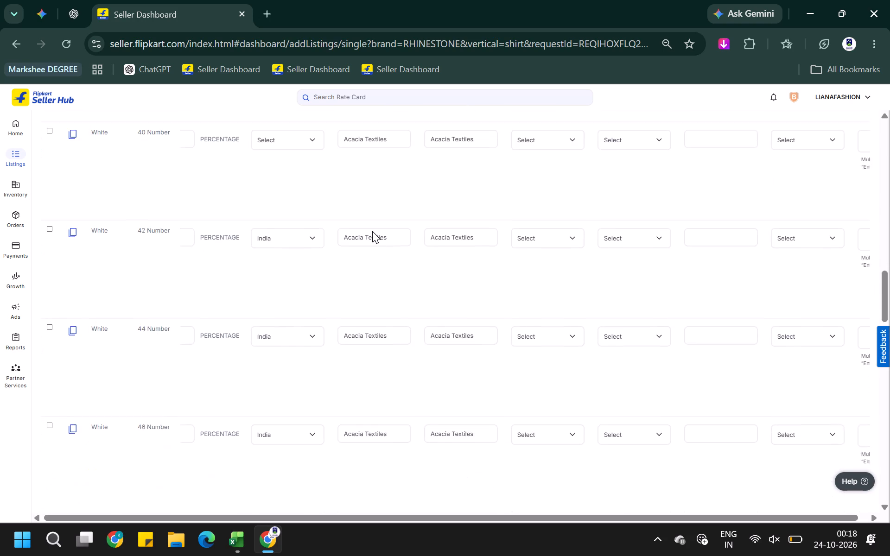
pyautogui.scroll(-3, 372, 231)
pyautogui.scroll(2, 573, 268)
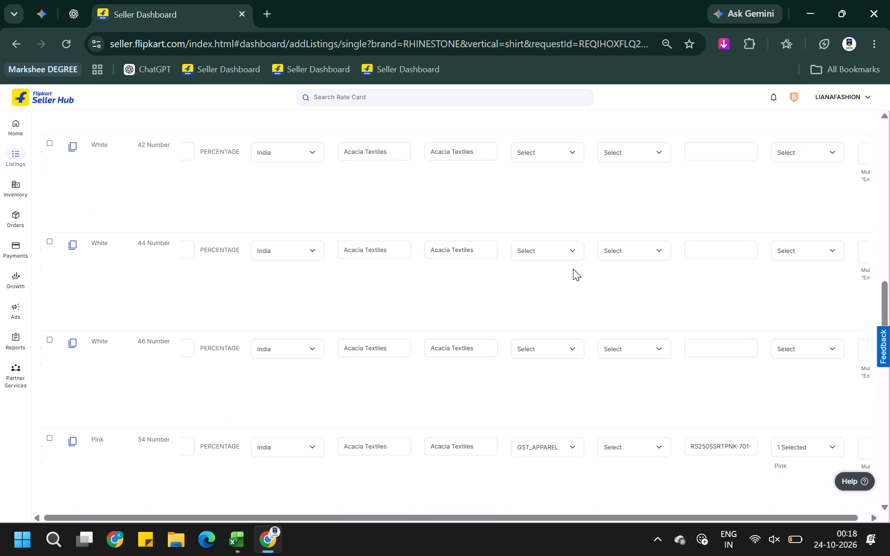
pyautogui.scroll(1, 573, 269)
pyautogui.scroll(1, 500, 369)
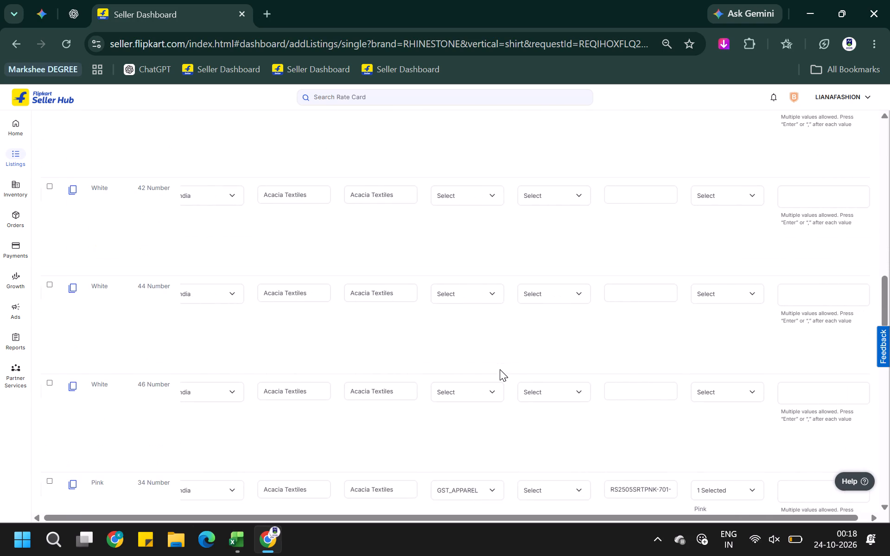
pyautogui.scroll(3, 500, 369)
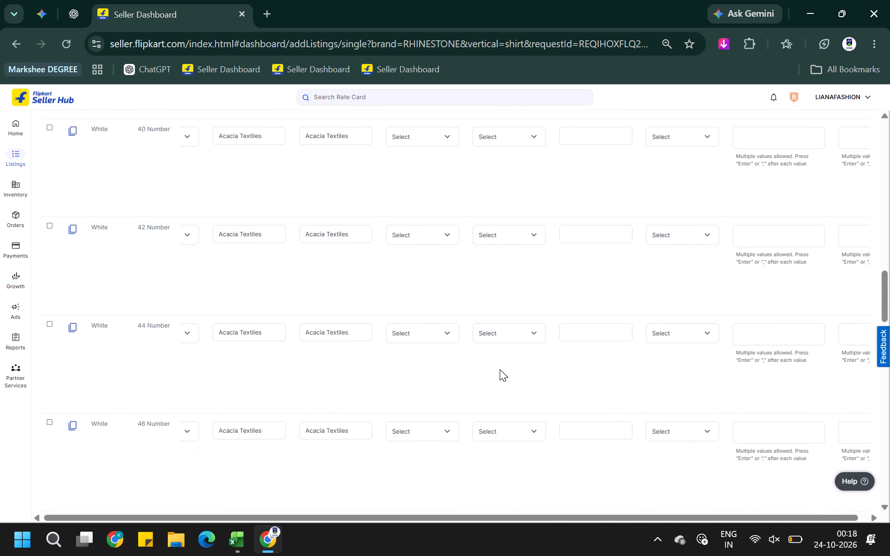
pyautogui.scroll(1, 500, 369)
pyautogui.click(232, 540)
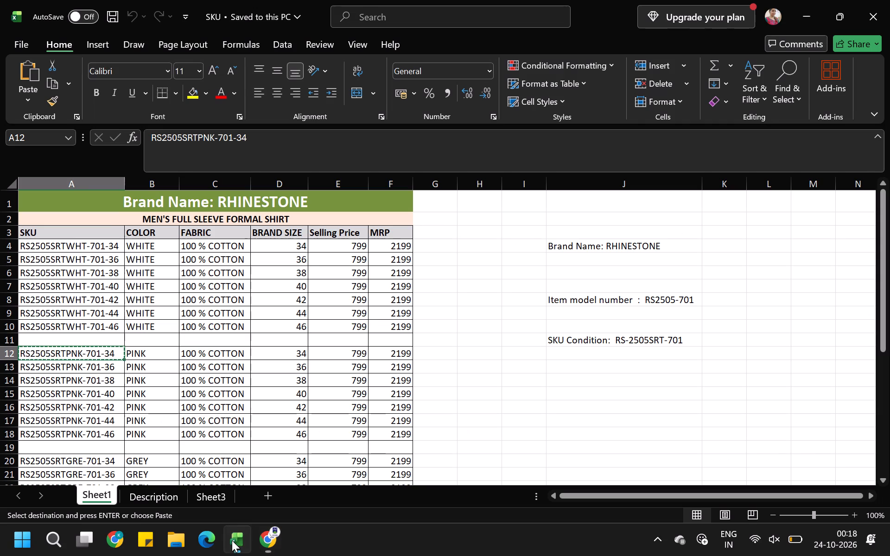
pyautogui.click(109, 254)
pyautogui.hotkey('ctrl', 'c')
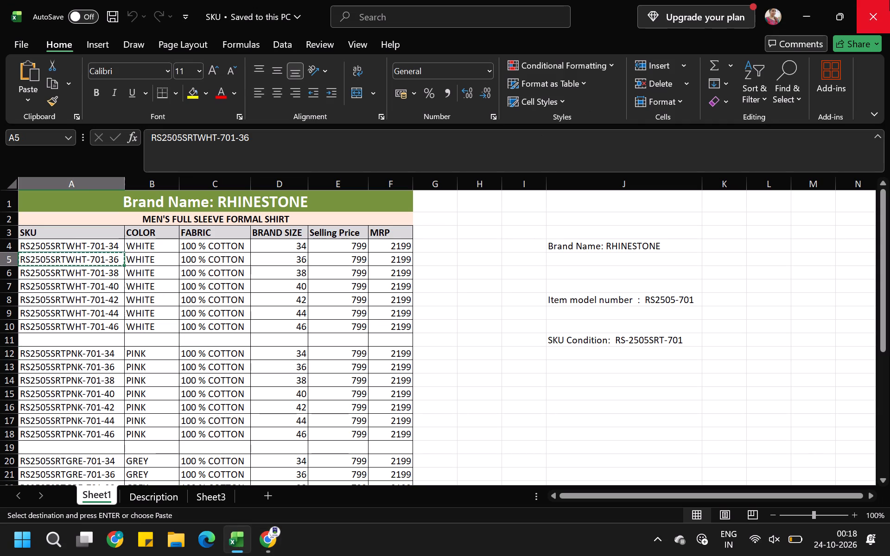
pyautogui.click(889, 0)
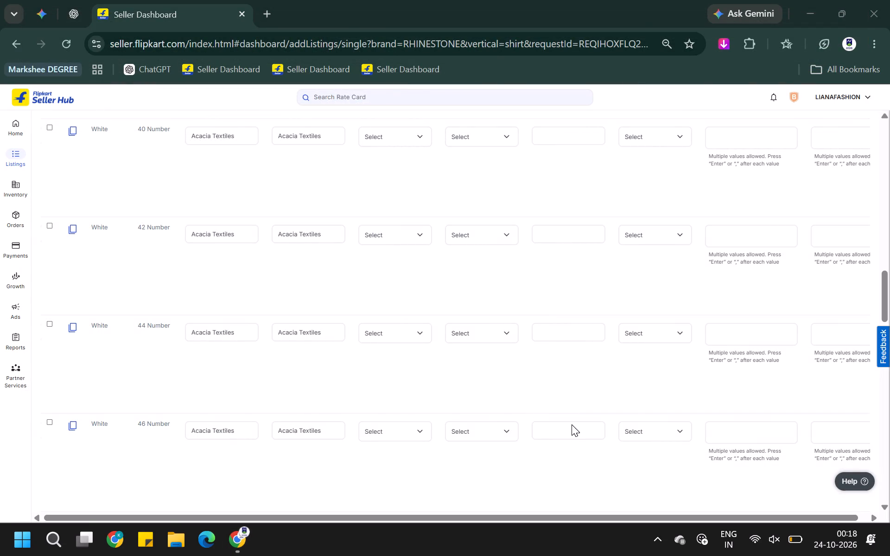
# Set the White size 46 variant's style code to RS2505SRTWHT-701-46, using the copied SKU with its size ending changed.
pyautogui.click(572, 424)
pyautogui.scroll(-1, 572, 424)
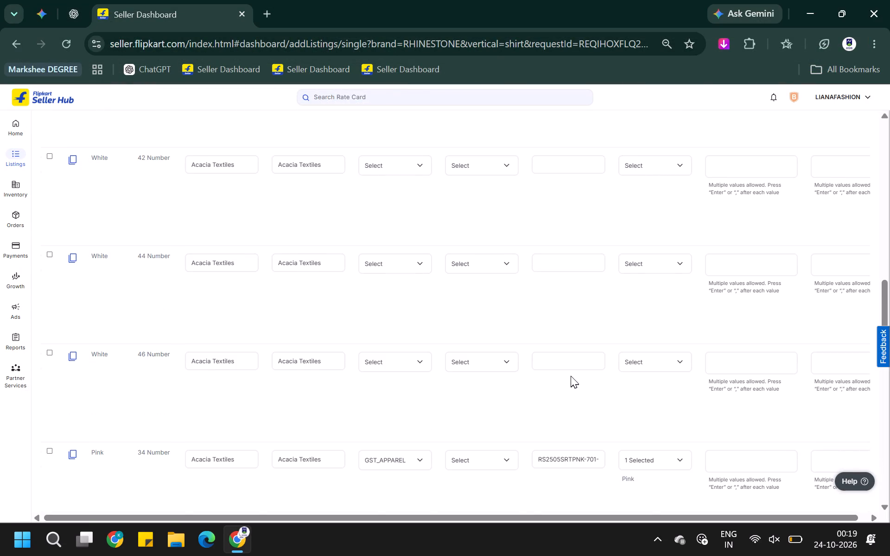
pyautogui.scroll(1, 571, 376)
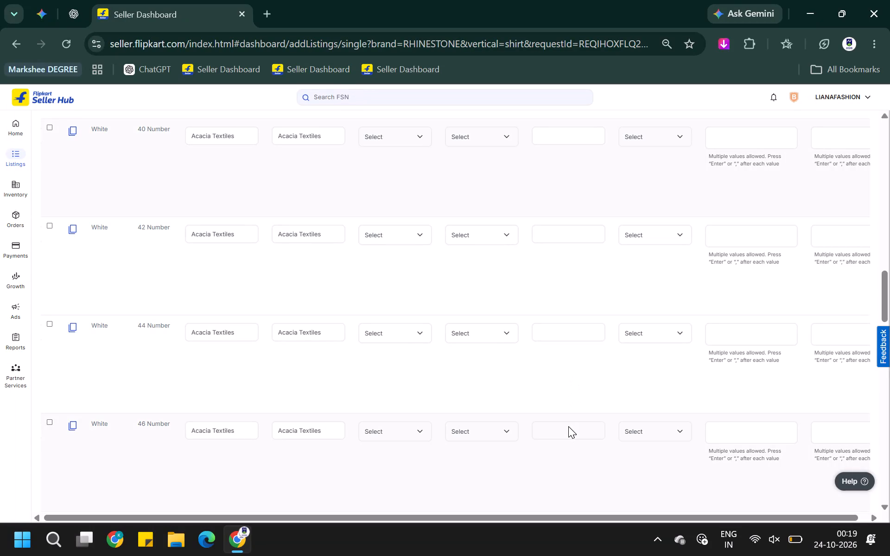
pyautogui.click(568, 426)
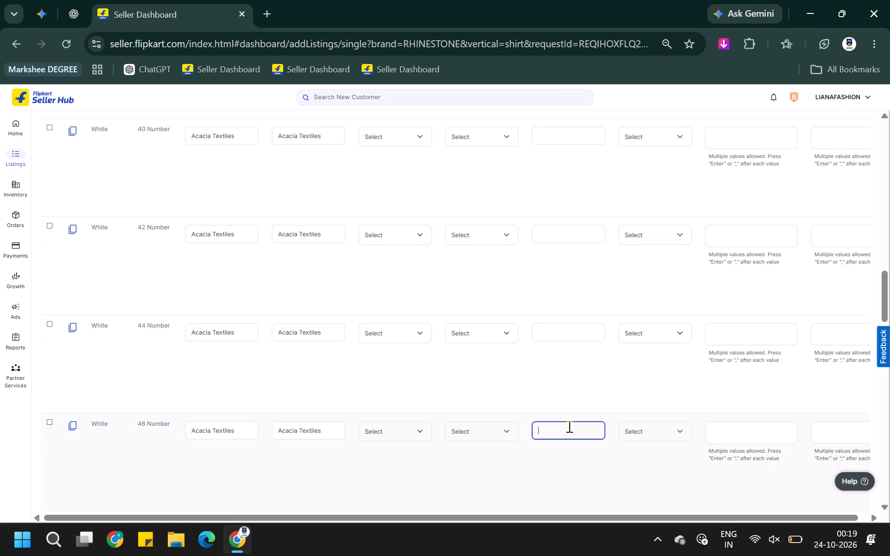
pyautogui.hotkey('ctrl', 'v')
pyautogui.press('BackSpace')
pyautogui.press('BackSpace')
pyautogui.write('46')
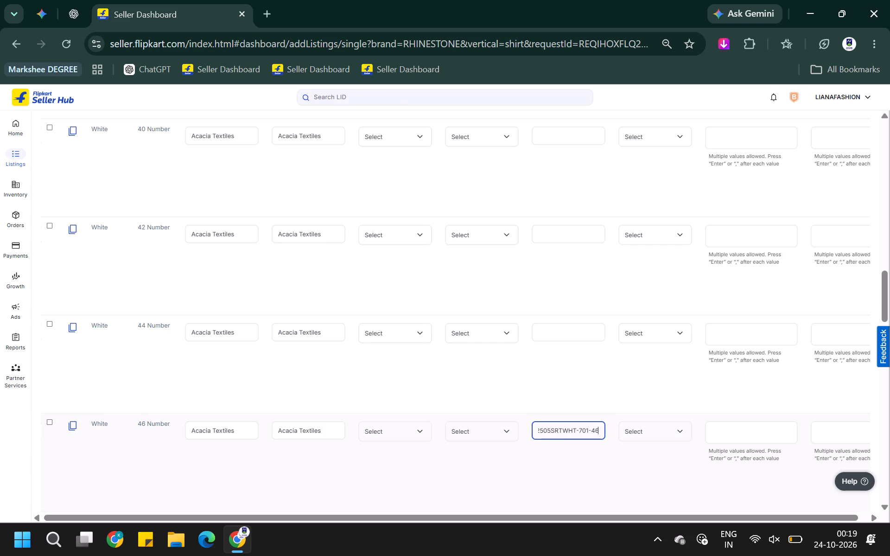
# Set the White size 44 variant's style code to RS2505SRTWHT-701-44, using the copied SKU with its size ending changed.
pyautogui.click(573, 328)
pyautogui.hotkey('ctrl', 'v')
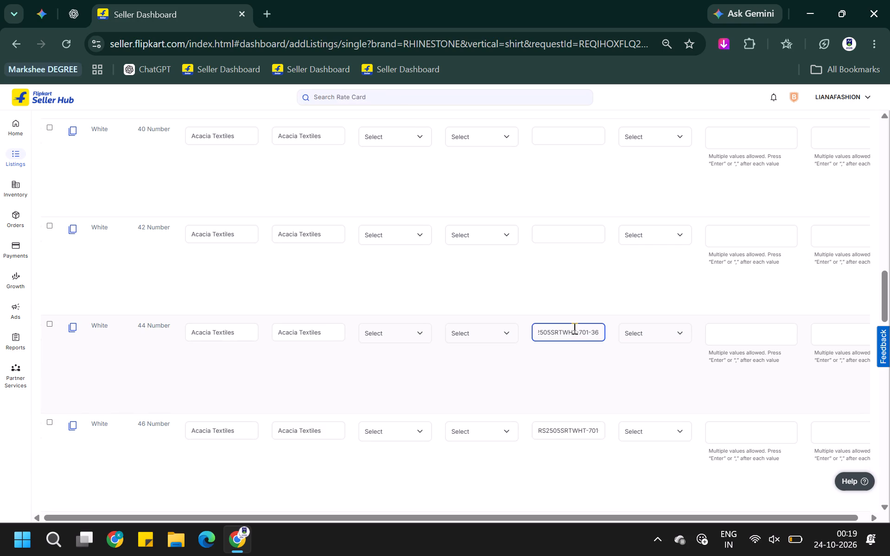
pyautogui.press('BackSpace')
pyautogui.press('BackSpace')
pyautogui.write('44')
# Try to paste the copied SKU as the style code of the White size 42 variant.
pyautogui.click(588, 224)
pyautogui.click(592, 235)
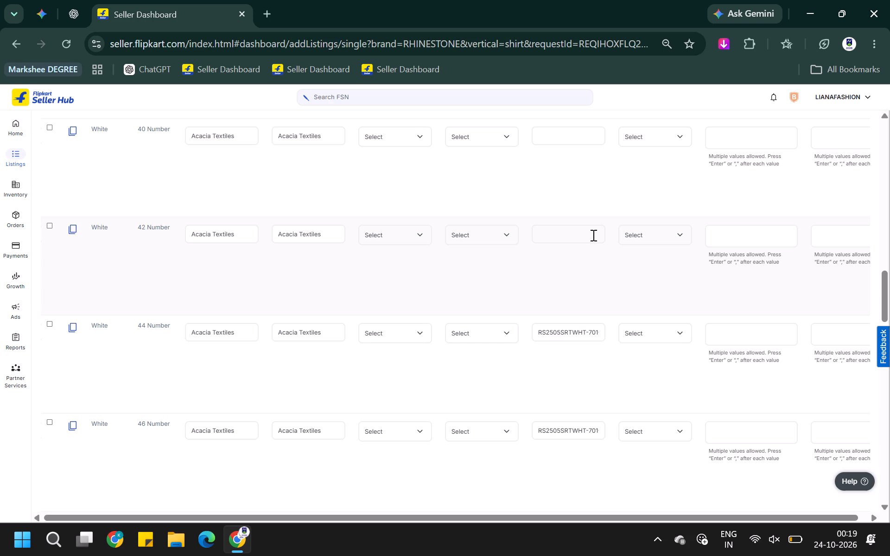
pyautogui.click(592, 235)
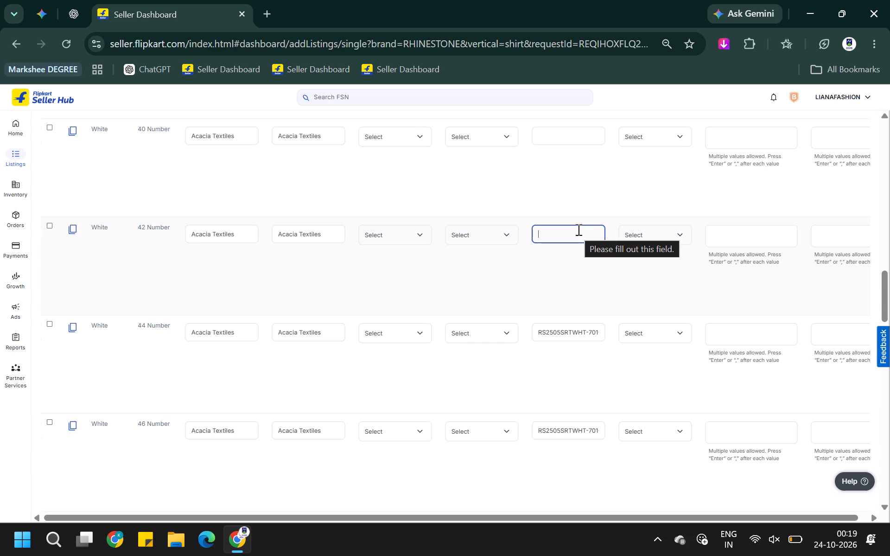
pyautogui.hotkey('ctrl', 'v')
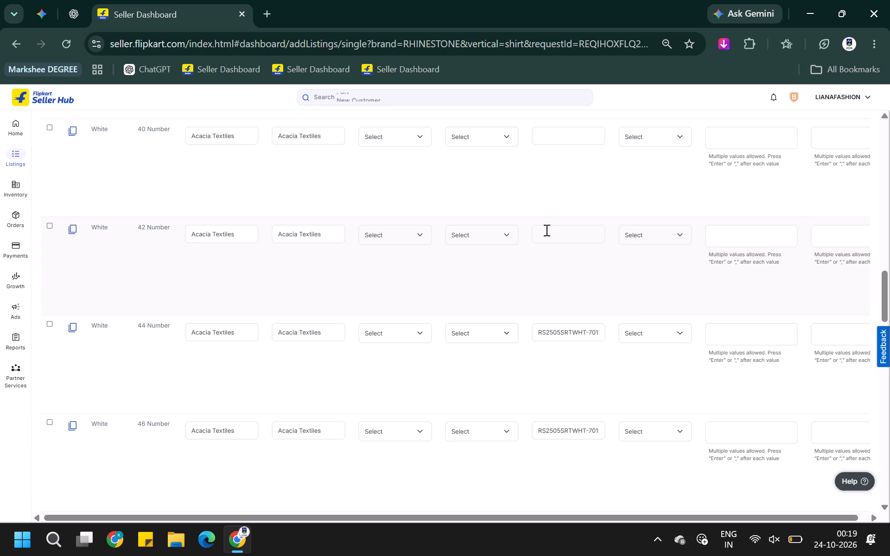
# Set the tax code to GST_APPAREL for the White size 46 variant.
pyautogui.scroll(-1, 547, 231)
pyautogui.scroll(1, 529, 291)
pyautogui.scroll(-3, 529, 291)
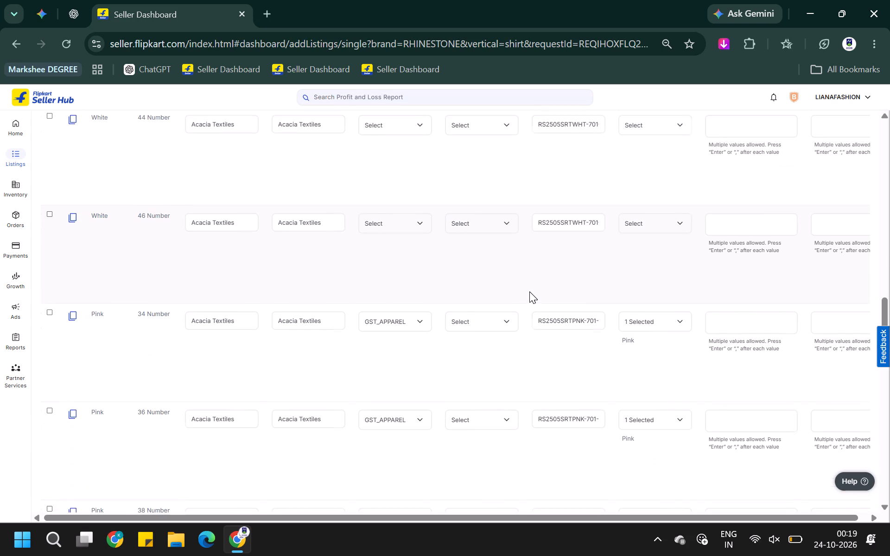
pyautogui.scroll(3, 529, 291)
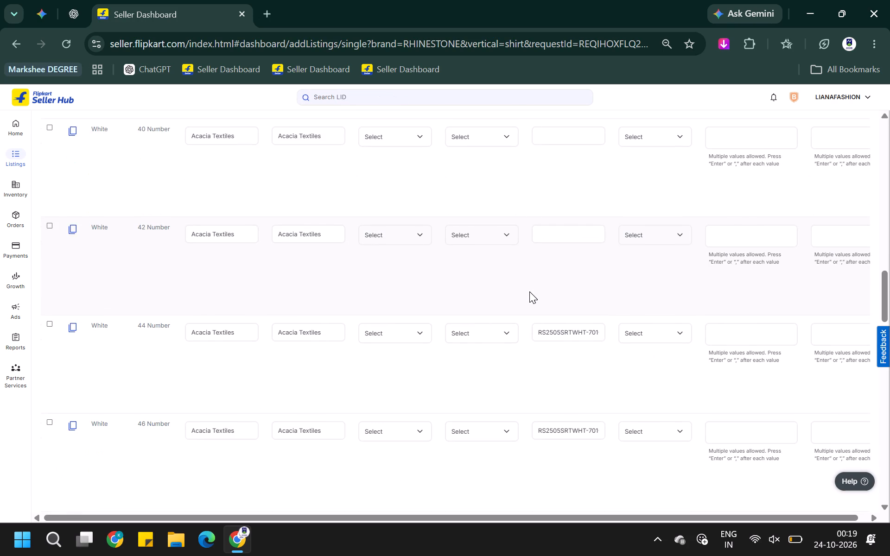
pyautogui.click(413, 430)
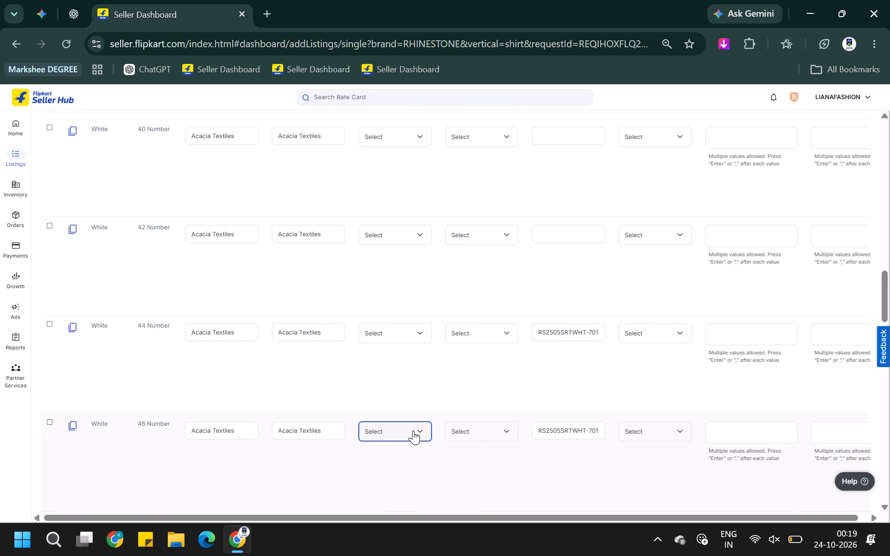
pyautogui.scroll(-1, 411, 463)
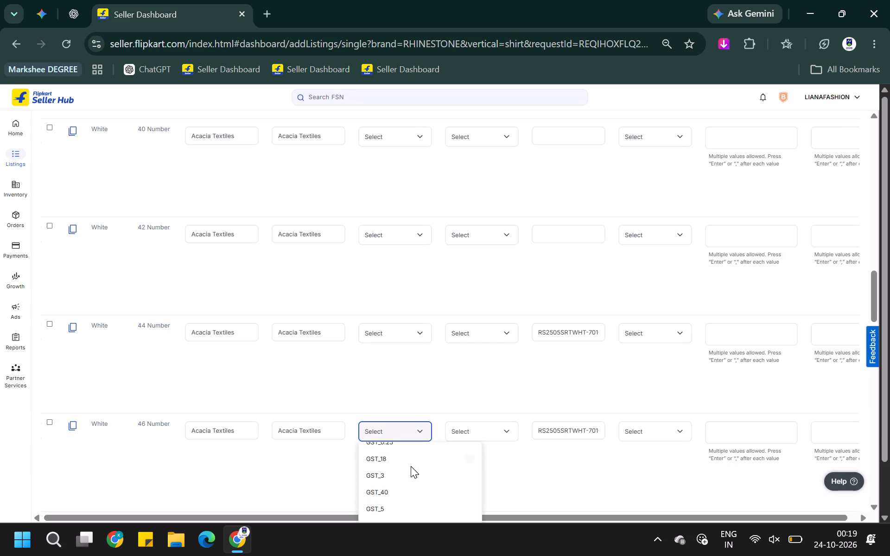
pyautogui.scroll(-1, 407, 479)
pyautogui.click(403, 455)
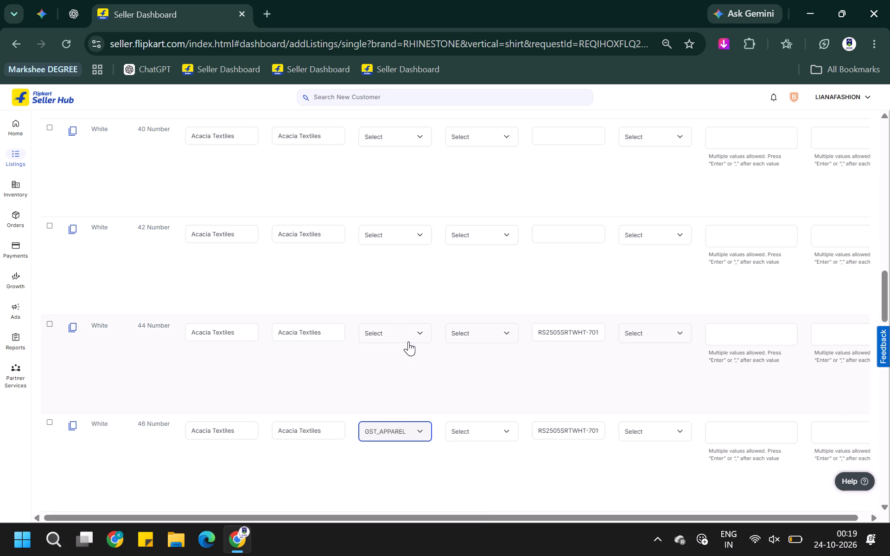
# Set the tax code to GST_APPAREL for the White size 44 variant.
pyautogui.click(406, 335)
pyautogui.scroll(-1, 412, 415)
pyautogui.click(411, 421)
pyautogui.click(410, 426)
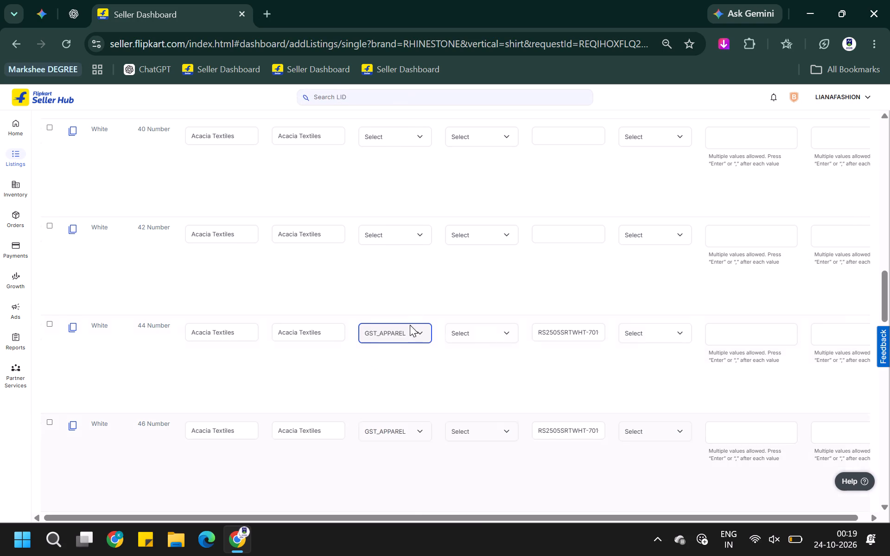
# Set the tax code to GST_APPAREL for the White size 42 variant.
pyautogui.click(407, 228)
pyautogui.scroll(-1, 405, 347)
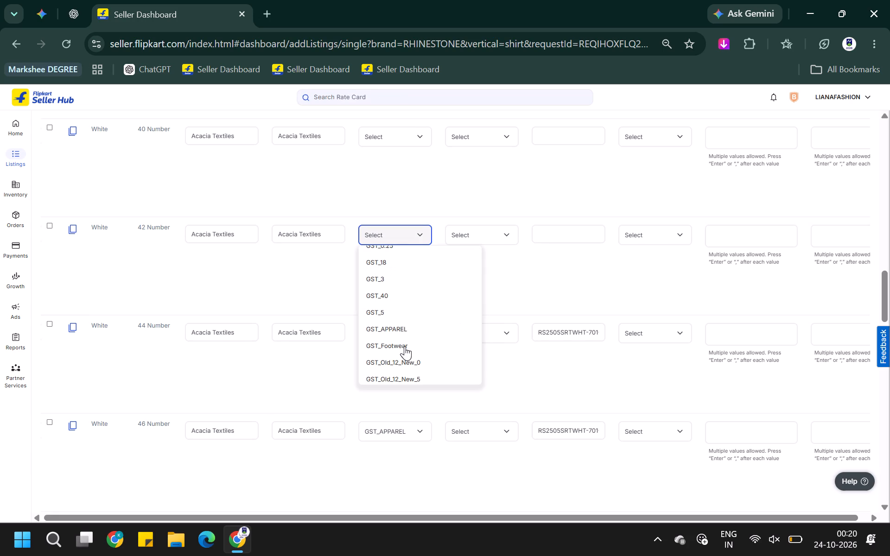
pyautogui.click(405, 326)
# Set the tax code to GST_APPAREL for the White size 40 variant.
pyautogui.click(402, 147)
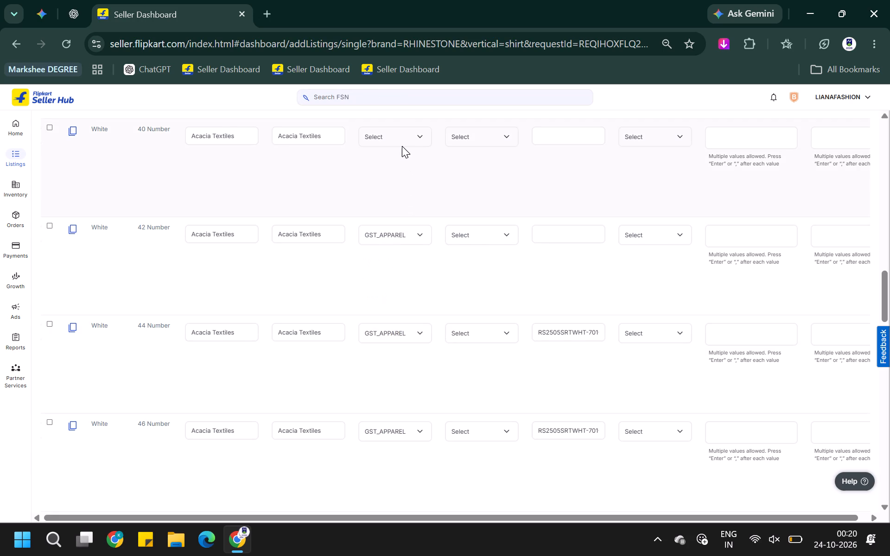
pyautogui.click(400, 142)
pyautogui.scroll(1, 579, 348)
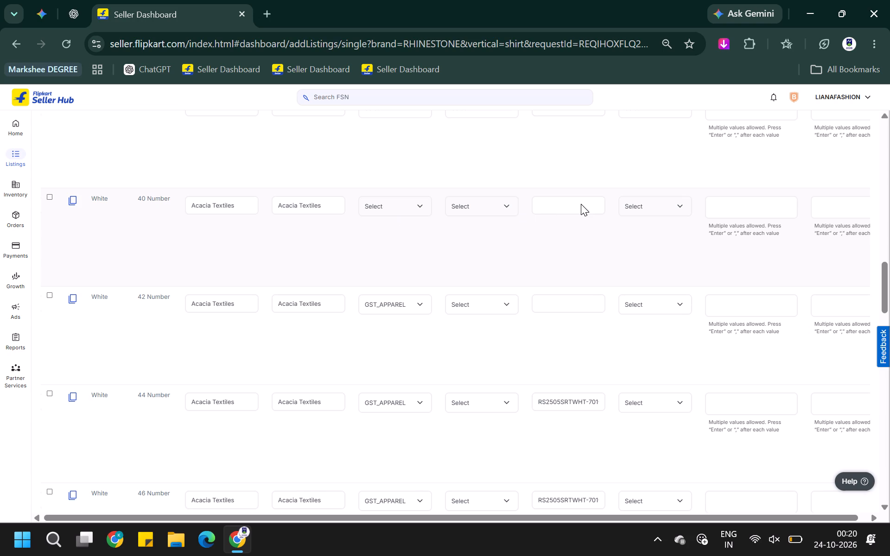
pyautogui.scroll(-1, 417, 194)
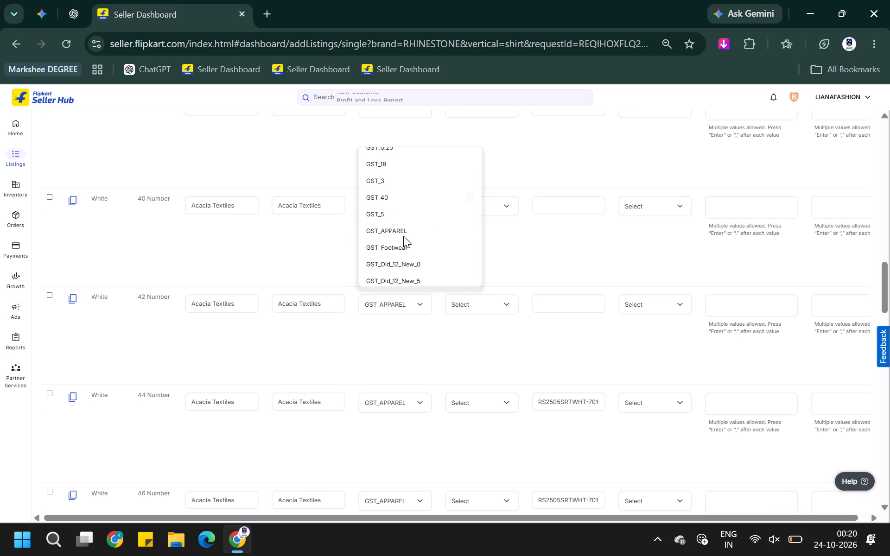
pyautogui.click(403, 232)
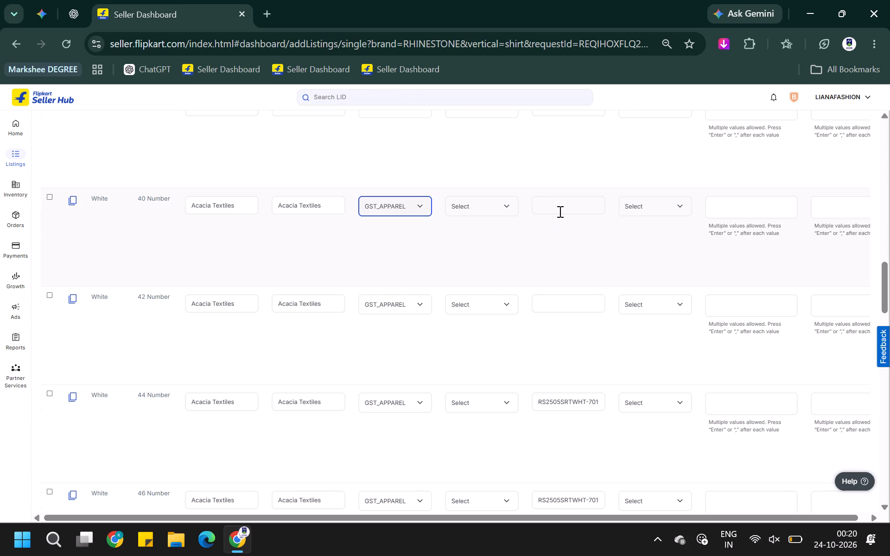
# Enter the style code RS2505SRTWHT-701-42 for the White size 42 variant.
pyautogui.click(574, 298)
pyautogui.hotkey('ctrl', 'v')
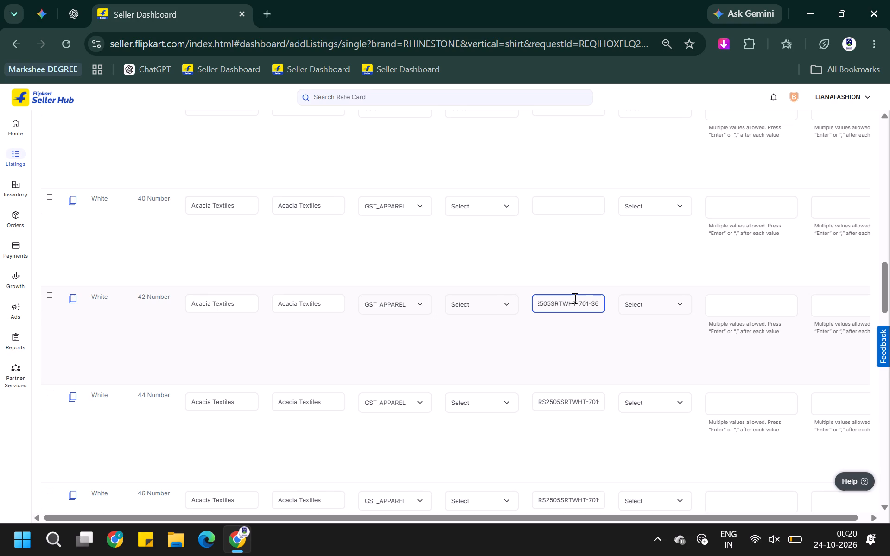
pyautogui.press('BackSpace')
pyautogui.press('BackSpace')
pyautogui.write('42')
# Enter the style code RS2505SRTWHT-701-36 for the White size 36 variant.
pyautogui.click(567, 196)
pyautogui.scroll(1, 567, 196)
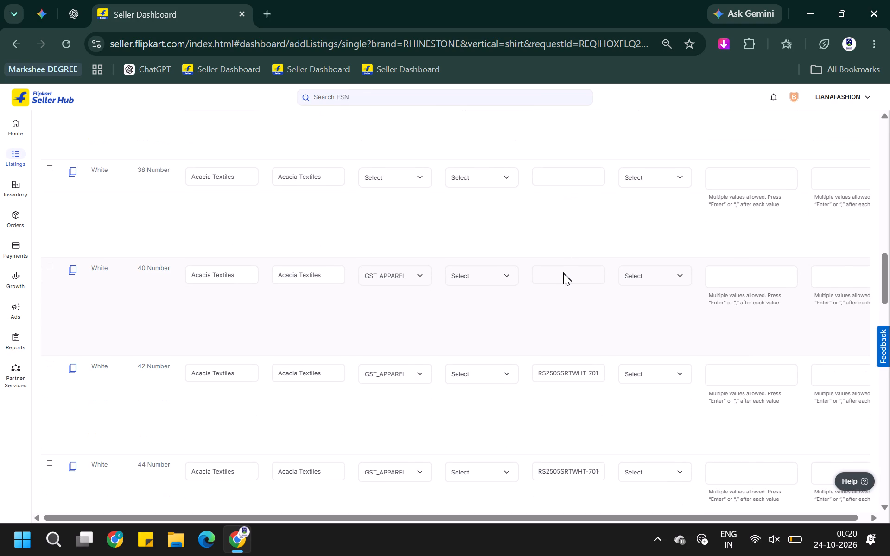
pyautogui.scroll(-4, 563, 273)
pyautogui.scroll(6, 563, 273)
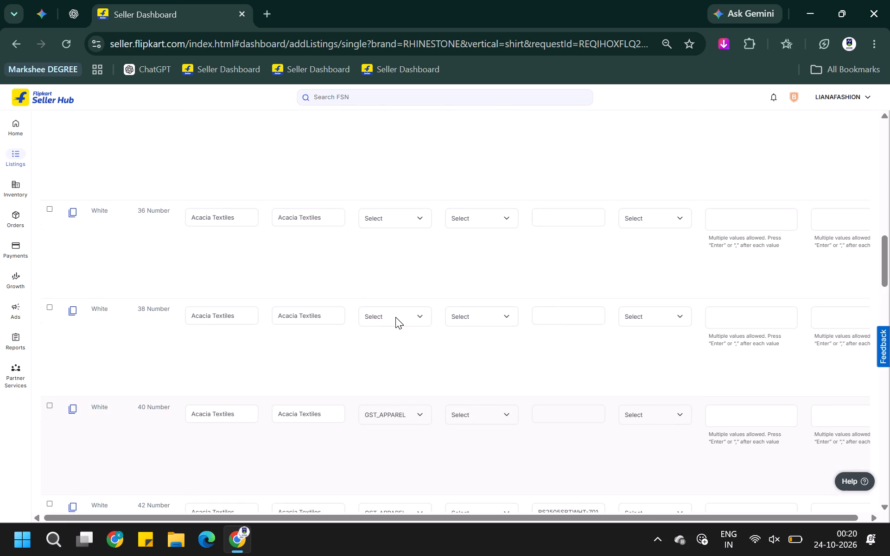
pyautogui.click(397, 316)
pyautogui.click(540, 219)
pyautogui.hotkey('ctrl', 'v')
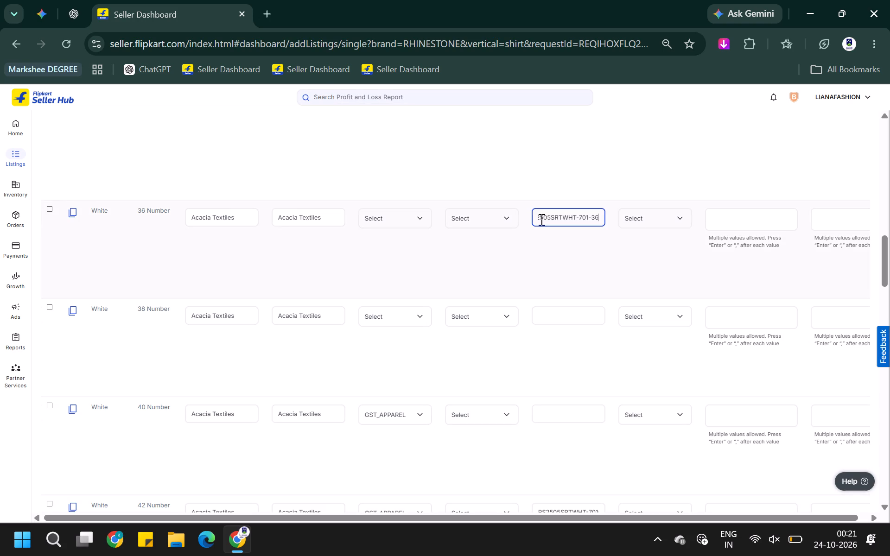
# Enter the style code RS2505SRTWHT-701-38 for the White size 38 variant.
pyautogui.click(547, 319)
pyautogui.hotkey('ctrl', 'v')
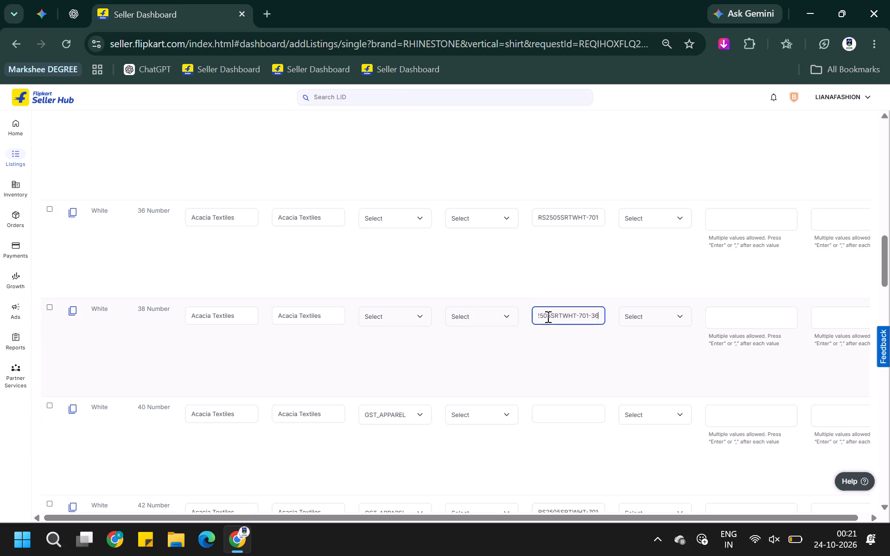
pyautogui.press('BackSpace')
pyautogui.press('8')
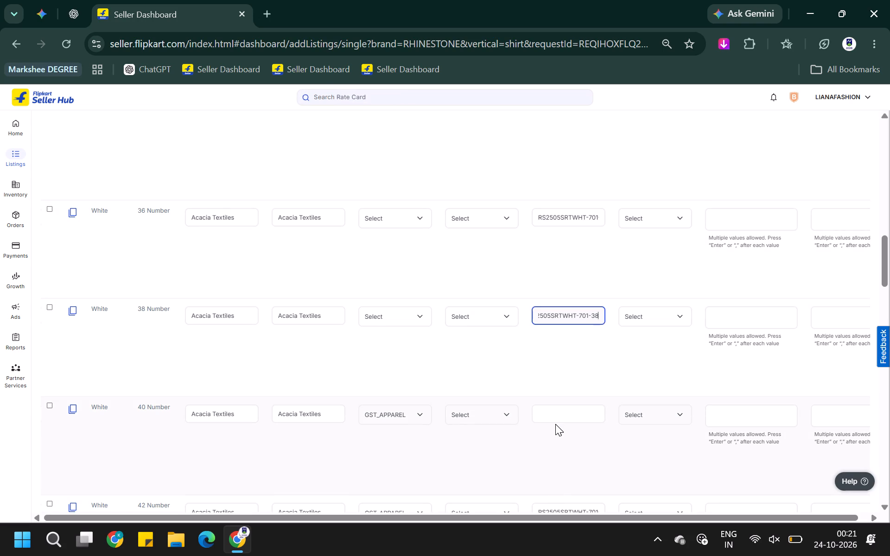
# Enter the style code RS2505SRTWHT-701-40 for the White size 40 variant.
pyautogui.click(555, 424)
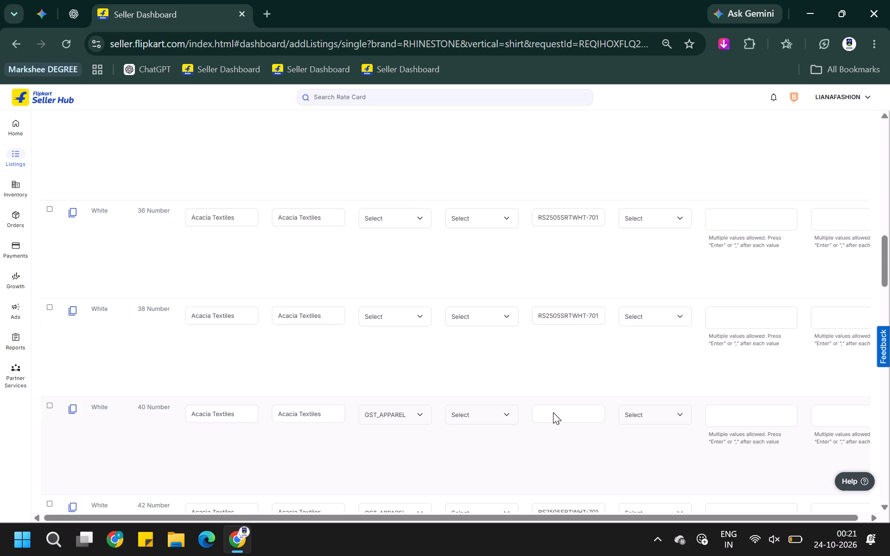
pyautogui.click(553, 412)
pyautogui.hotkey('ctrl', 'v')
pyautogui.scroll(-1, 500, 398)
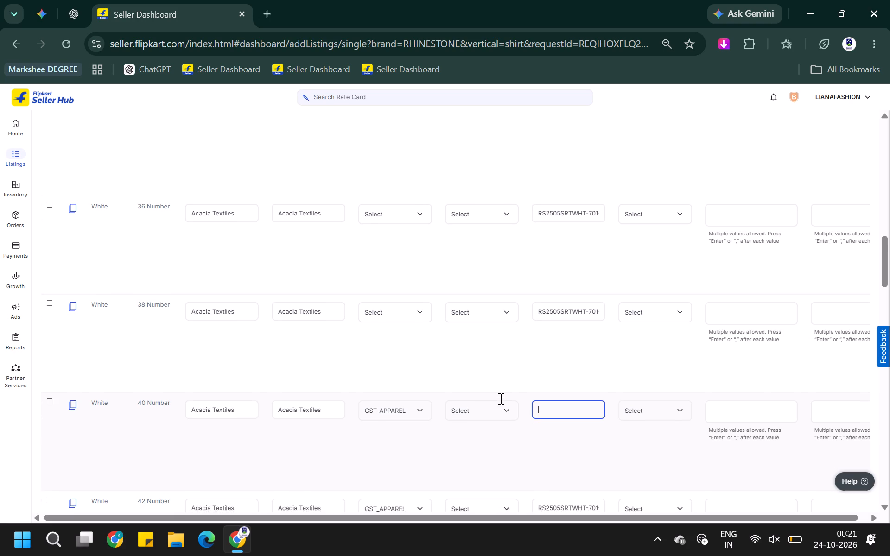
pyautogui.scroll(1, 500, 398)
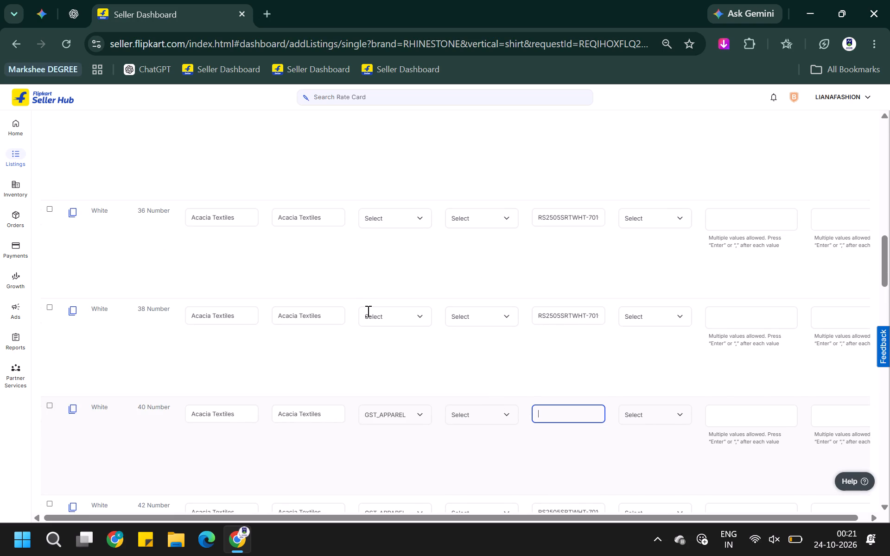
pyautogui.hscroll(-1, 371, 312)
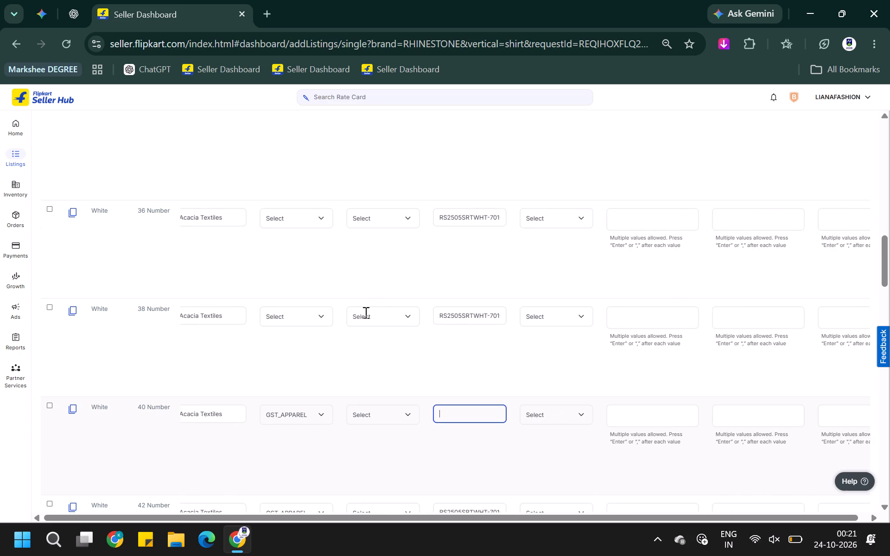
pyautogui.hscroll(-1, 365, 312)
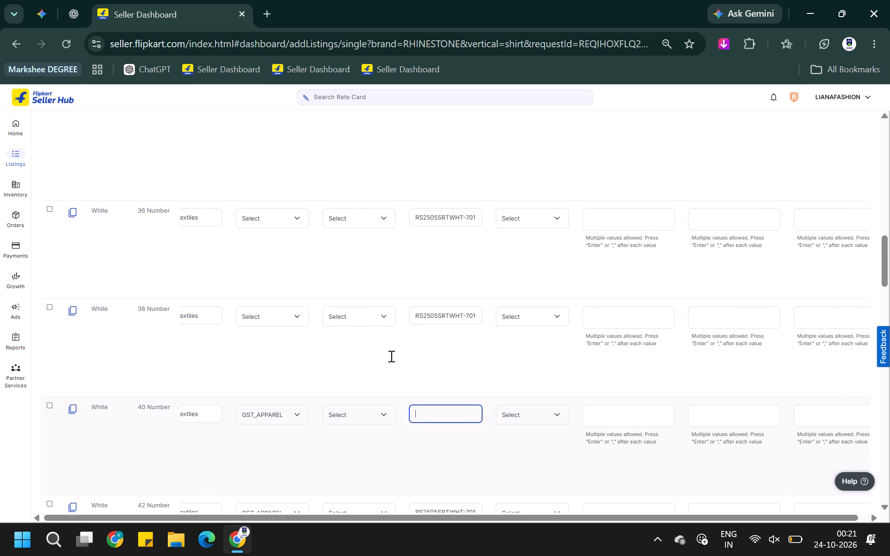
pyautogui.click(456, 417)
pyautogui.hotkey('ctrl', 'v')
pyautogui.press('BackSpace')
pyautogui.press('BackSpace')
pyautogui.write('40')
# Set the tax code to GST_APPAREL for the White size 38 variant.
pyautogui.click(280, 315)
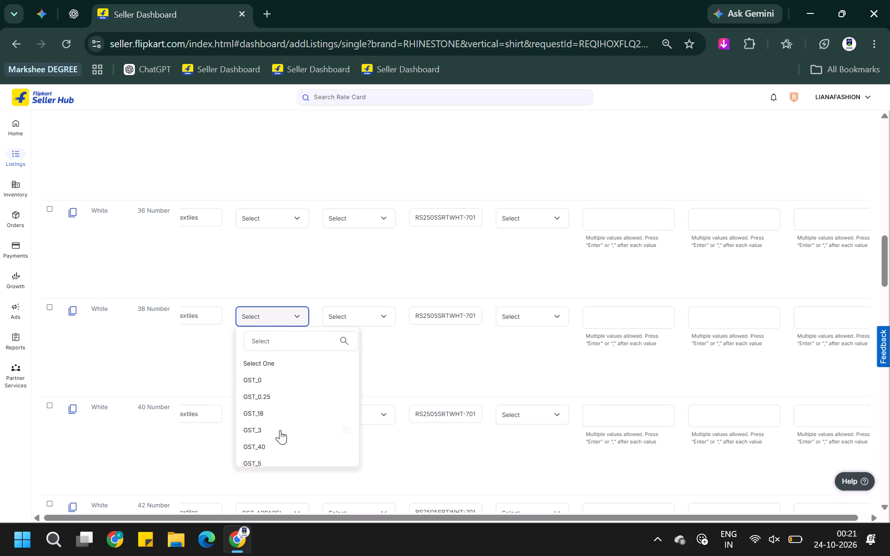
pyautogui.scroll(-1, 266, 437)
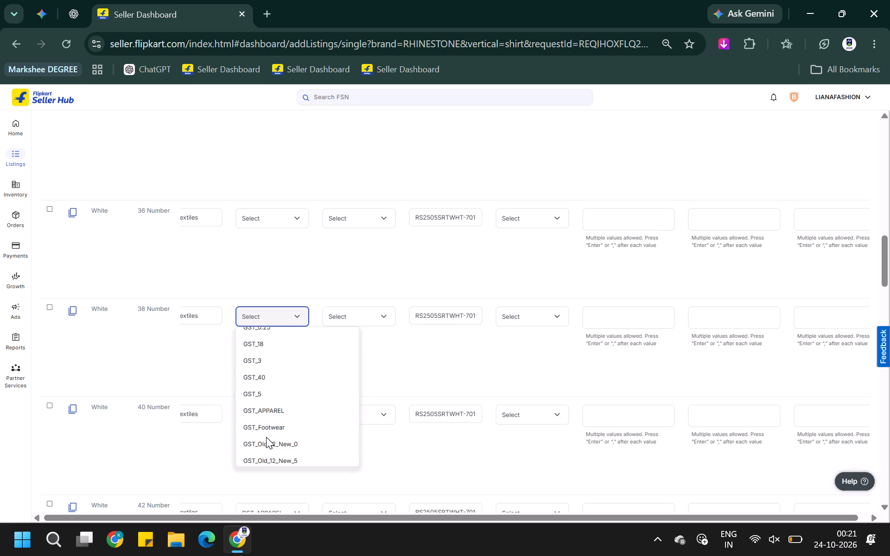
pyautogui.click(269, 411)
# Set the tax code to GST_APPAREL for the White size 36 variant.
pyautogui.click(276, 222)
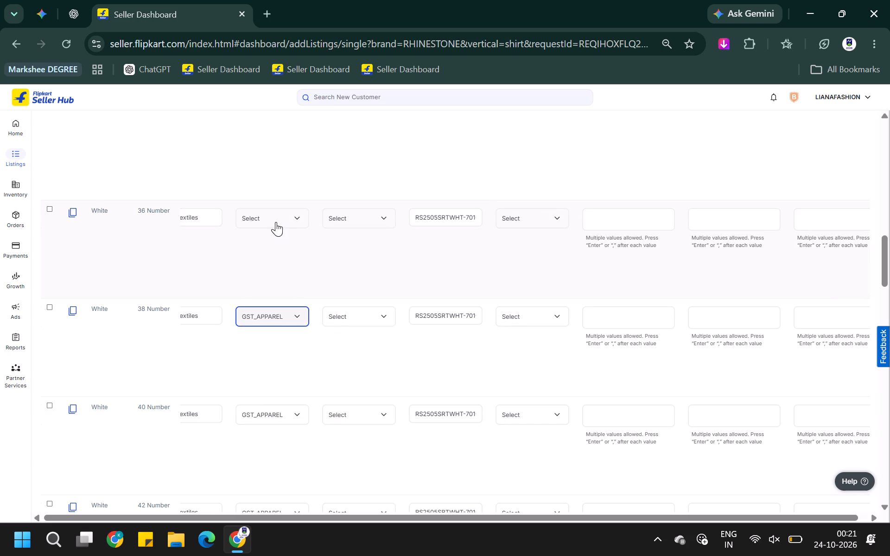
pyautogui.scroll(-1, 276, 316)
pyautogui.click(276, 312)
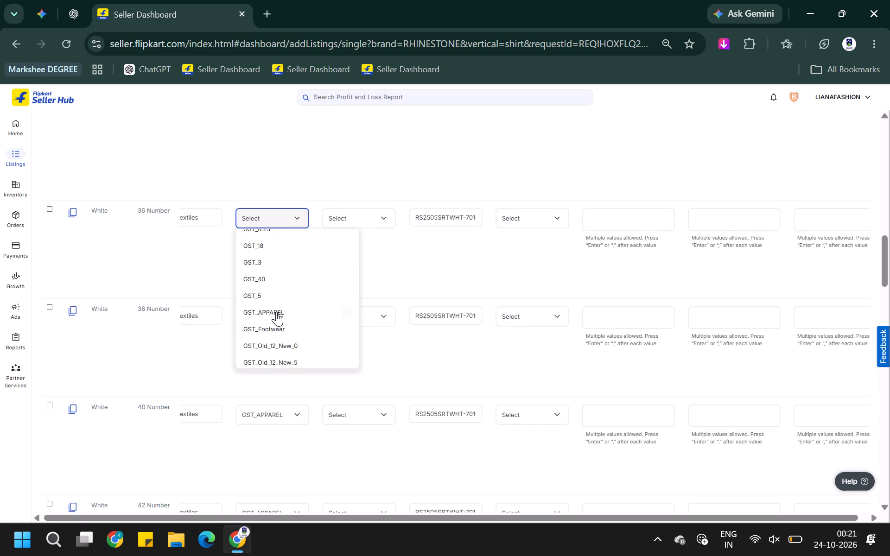
# Review the White variant rows from size 34 to 46 for filled and missing tax codes, style codes and colours.
pyautogui.scroll(2, 320, 201)
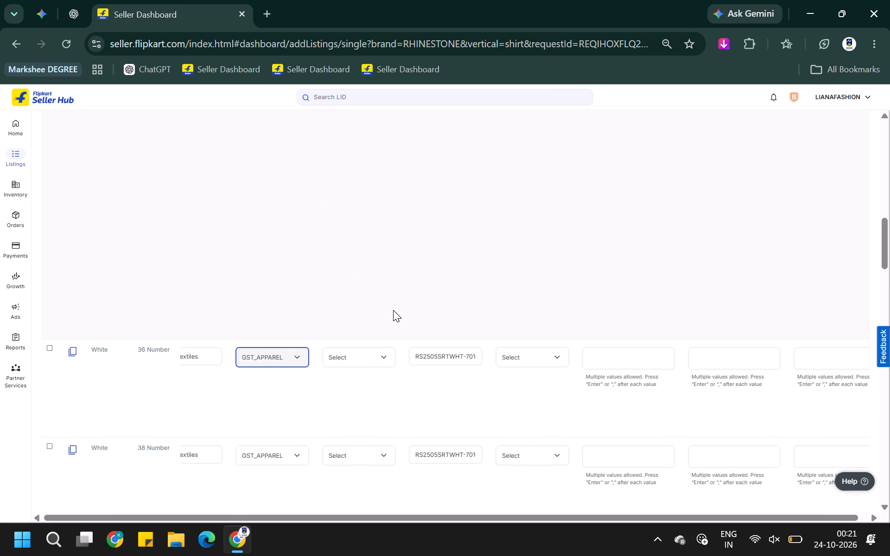
pyautogui.scroll(-2, 393, 310)
pyautogui.scroll(-1, 597, 354)
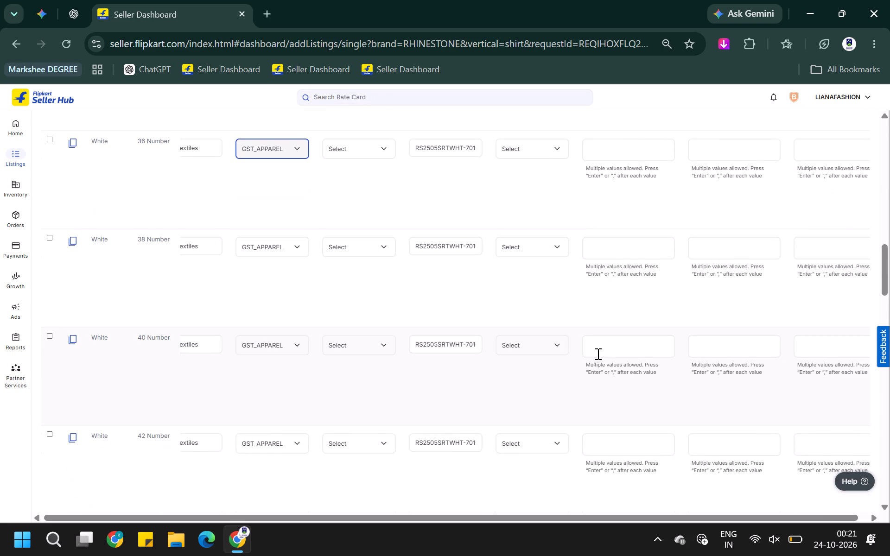
pyautogui.scroll(-1, 608, 344)
pyautogui.scroll(2, 608, 344)
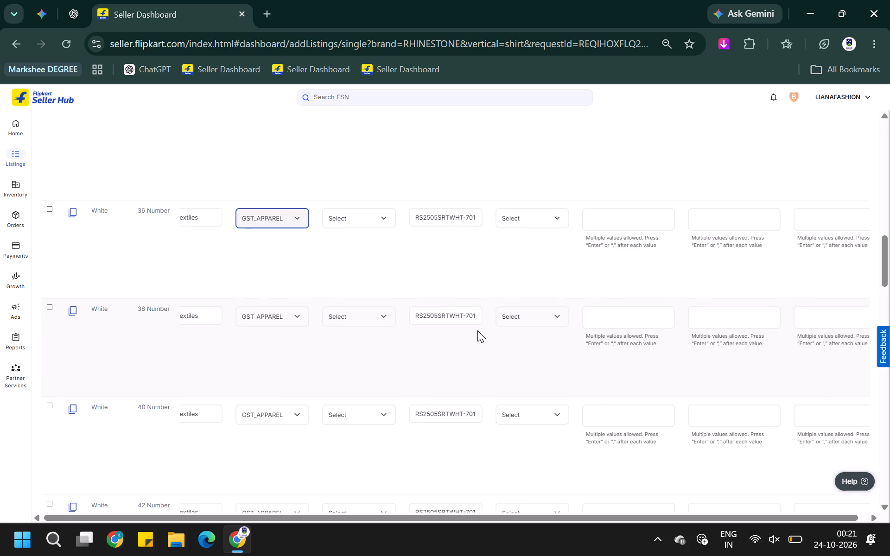
pyautogui.scroll(2, 476, 329)
pyautogui.scroll(-1, 476, 329)
pyautogui.scroll(3, 772, 320)
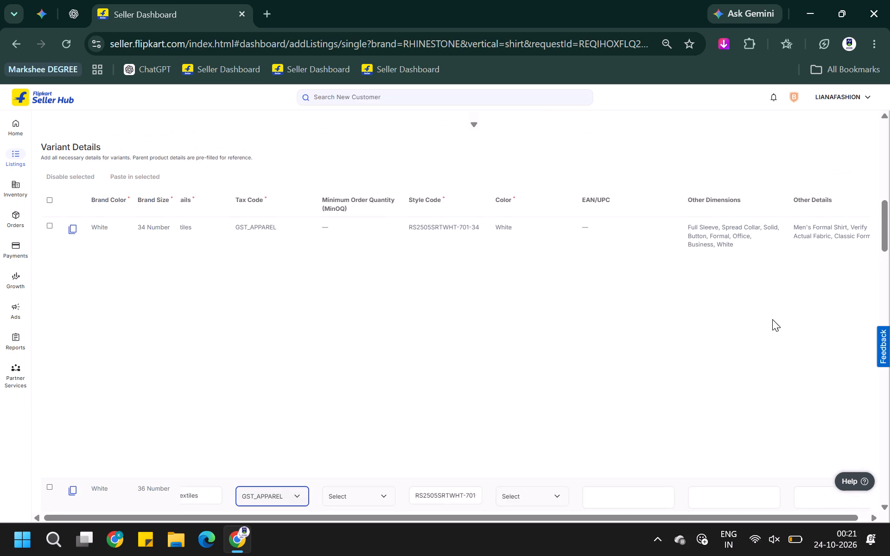
pyautogui.scroll(-9, 606, 316)
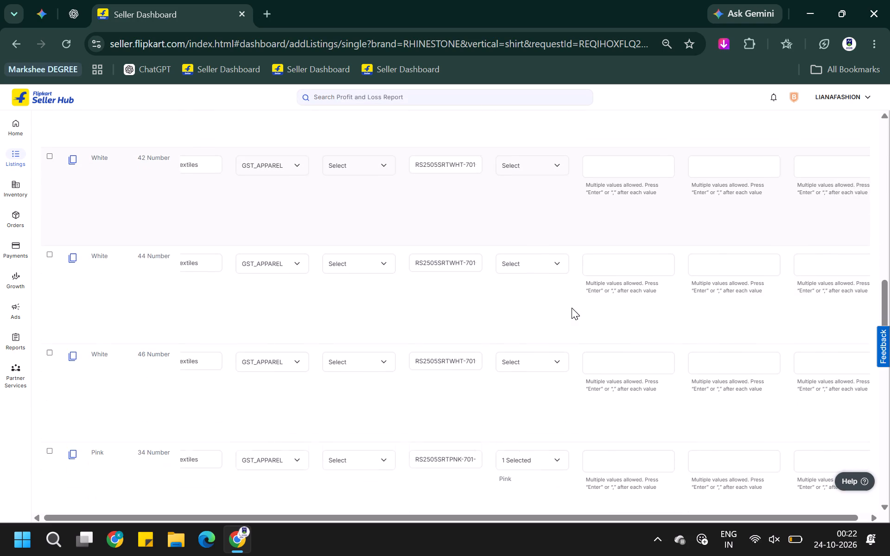
pyautogui.scroll(-2, 572, 308)
pyautogui.scroll(1, 571, 306)
pyautogui.scroll(1, 521, 301)
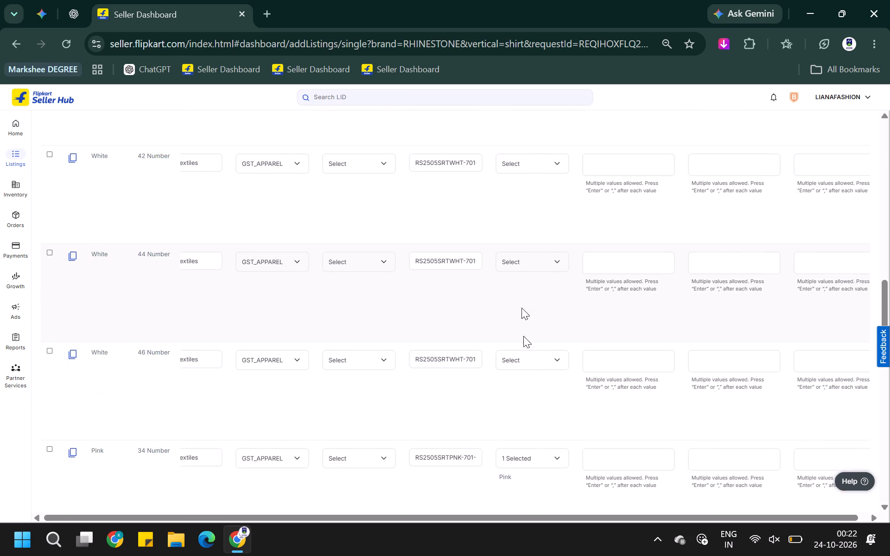
# Set the colour to White for the White size 46 variant.
pyautogui.click(529, 367)
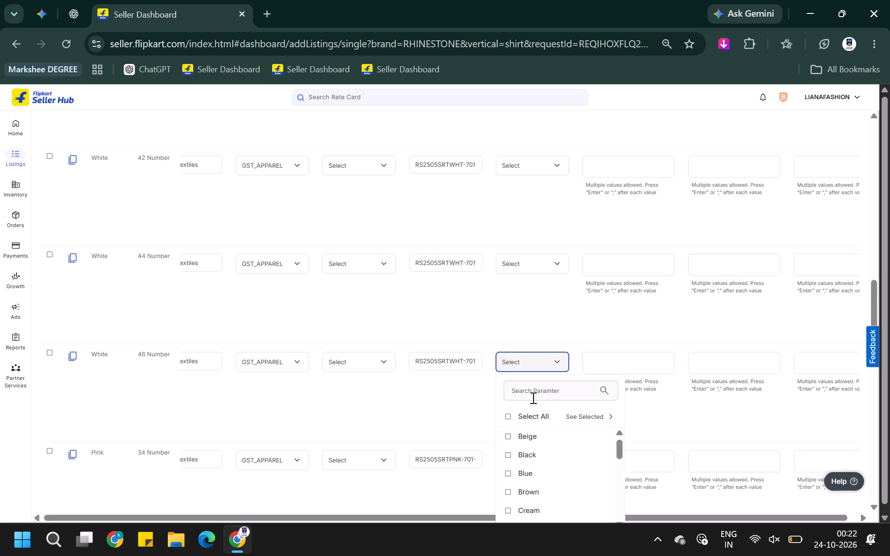
pyautogui.click(532, 395)
pyautogui.write('whit')
pyautogui.click(529, 438)
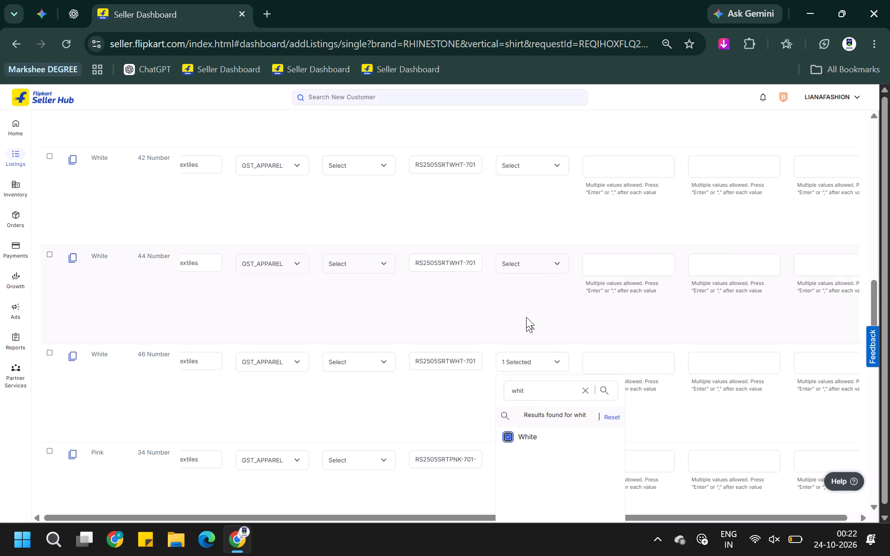
# Set the colour to White for the White size 44 variant.
pyautogui.click(526, 265)
pyautogui.click(527, 288)
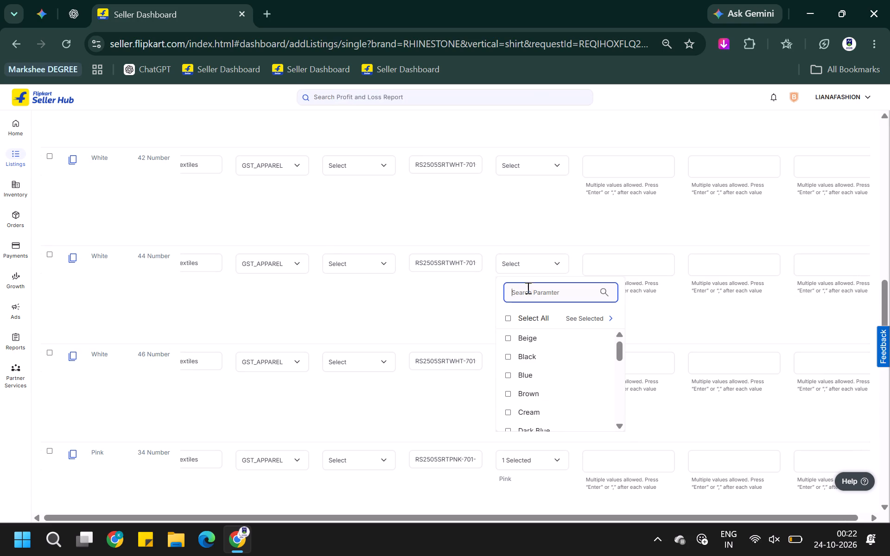
pyautogui.press('w')
pyautogui.click(528, 359)
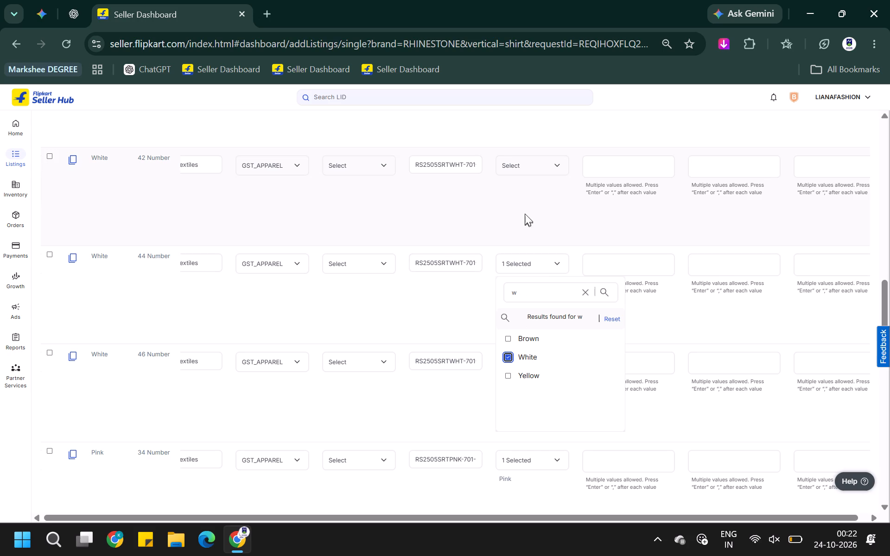
# Set the colour to White for the White size 42 variant.
pyautogui.click(533, 155)
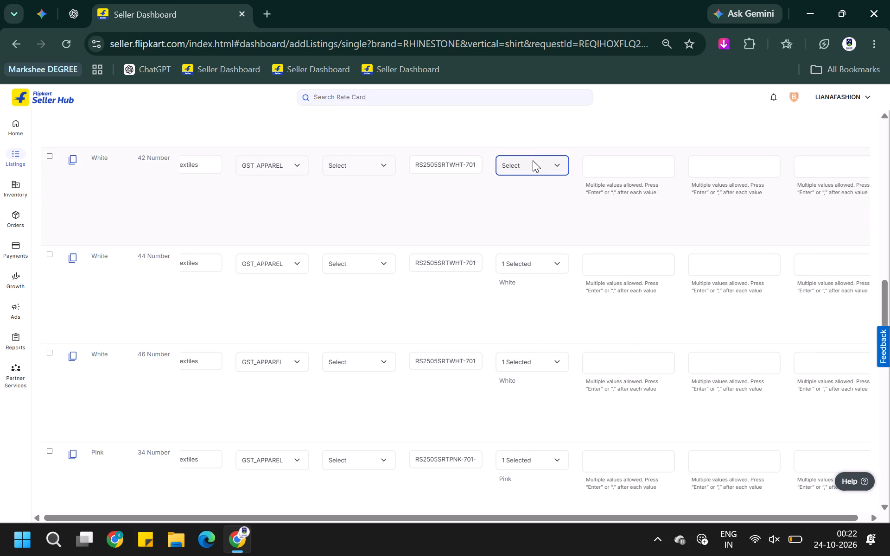
pyautogui.scroll(3, 534, 163)
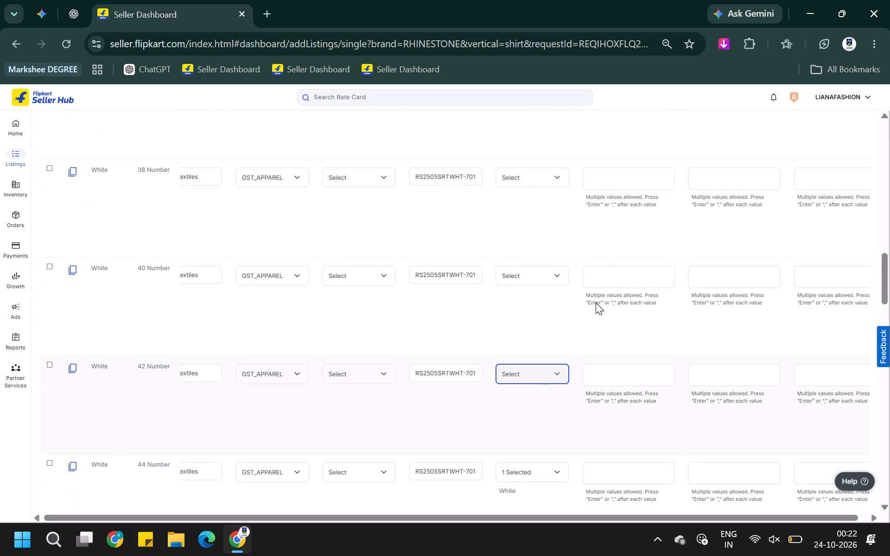
pyautogui.scroll(2, 610, 266)
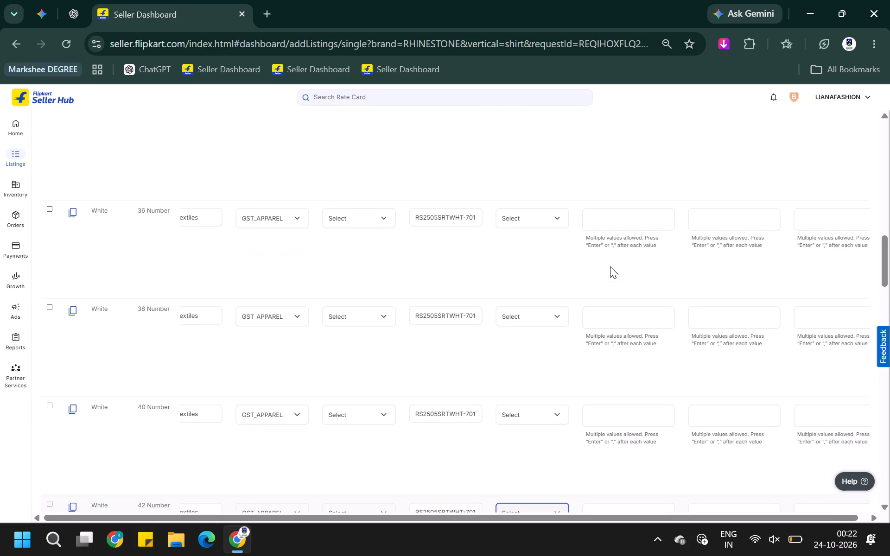
pyautogui.scroll(-1, 610, 266)
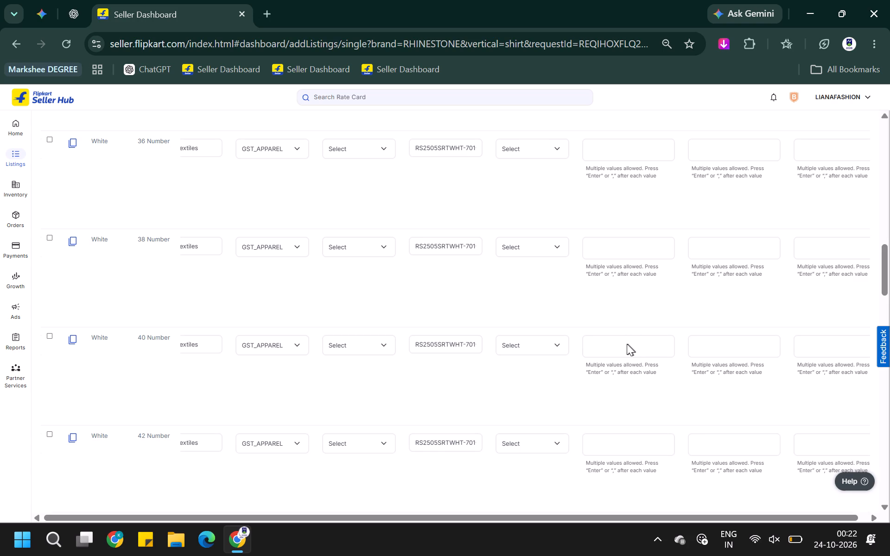
pyautogui.click(622, 344)
pyautogui.scroll(-1, 547, 371)
pyautogui.click(547, 371)
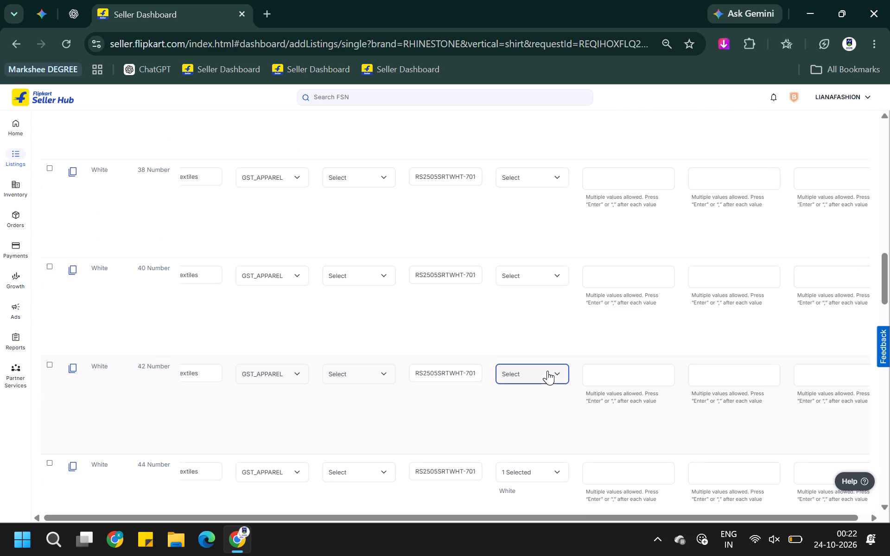
pyautogui.click(539, 389)
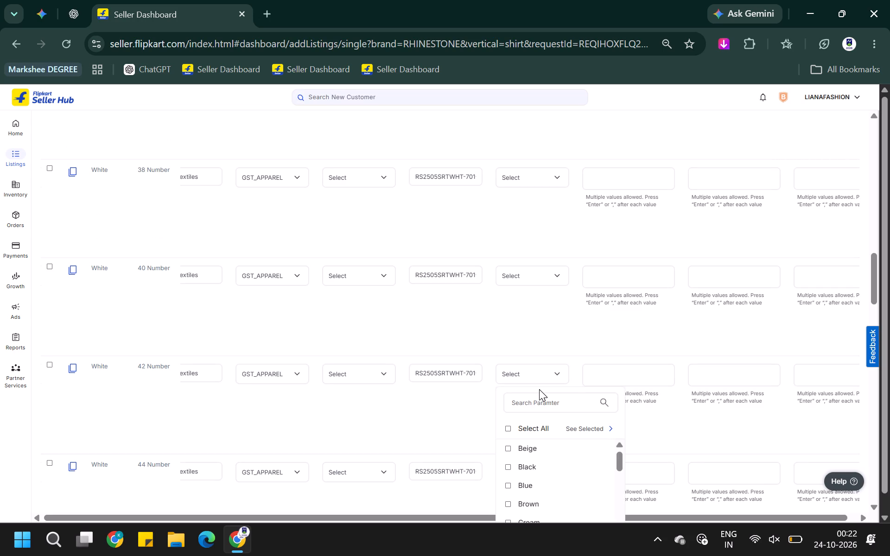
pyautogui.click(540, 398)
pyautogui.write('wh')
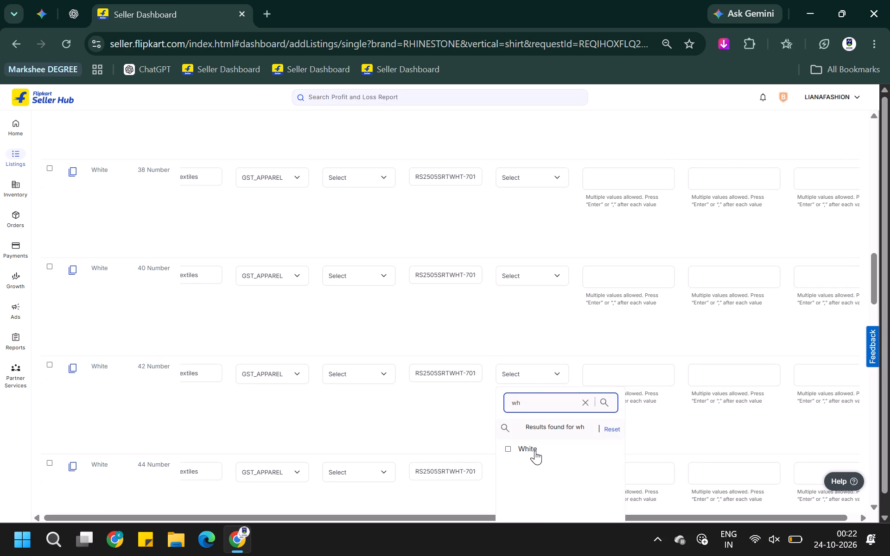
pyautogui.click(535, 450)
# Set the colour to White for the White size 40 variant.
pyautogui.click(532, 278)
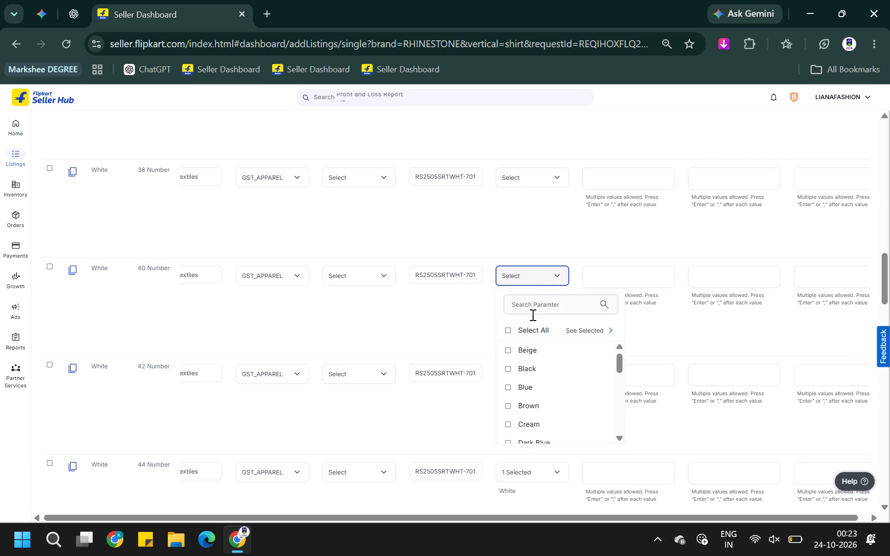
pyautogui.click(531, 305)
pyautogui.write('wh')
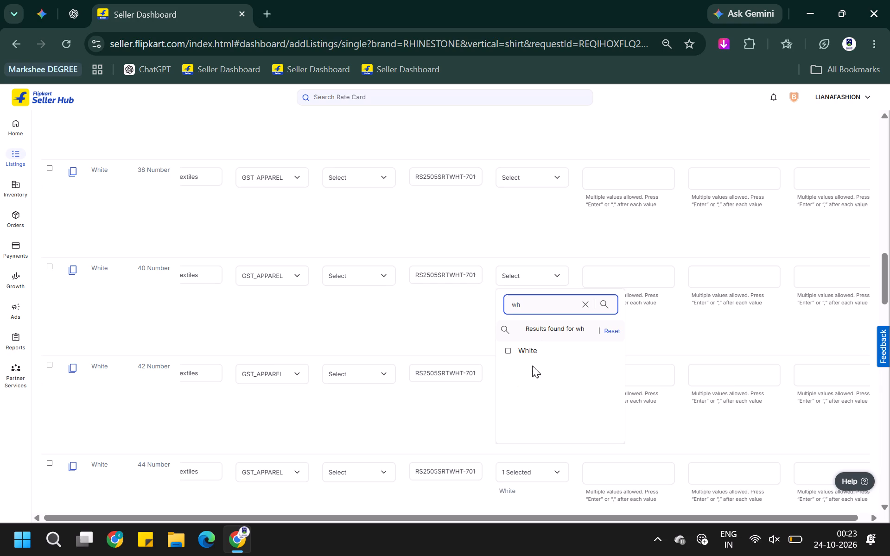
pyautogui.click(527, 355)
pyautogui.click(526, 352)
# Set the colour to White for the White size 38 variant.
pyautogui.click(534, 184)
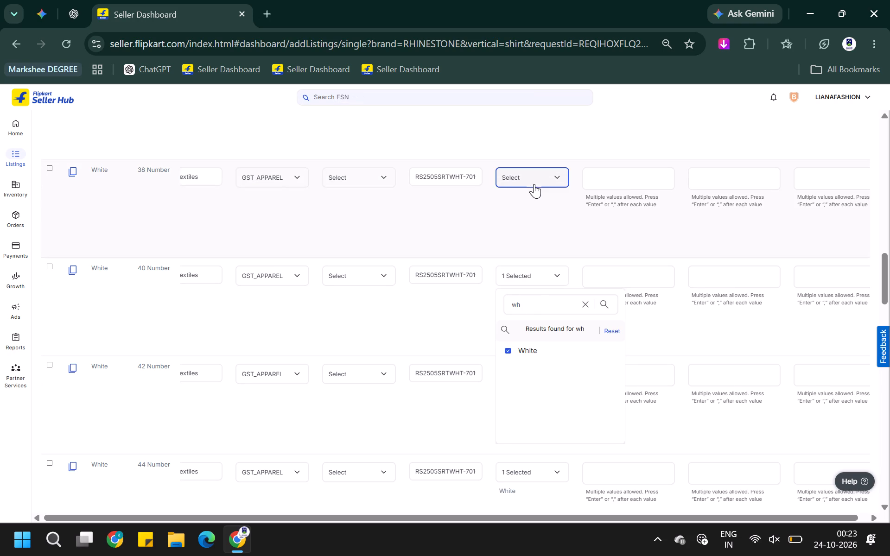
pyautogui.click(531, 209)
pyautogui.write('wh')
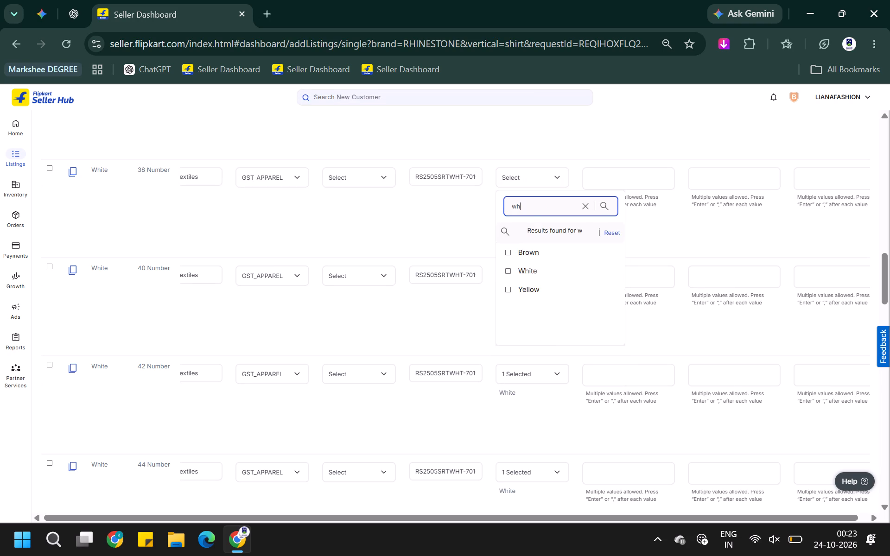
pyautogui.click(529, 254)
pyautogui.click(626, 181)
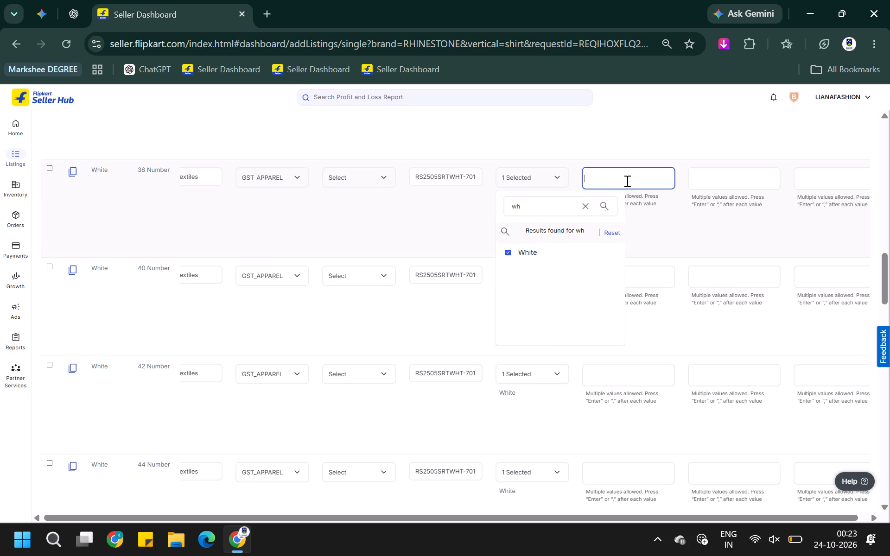
# Set the colour to White for the White size 36 variant.
pyautogui.scroll(3, 646, 230)
pyautogui.click(540, 284)
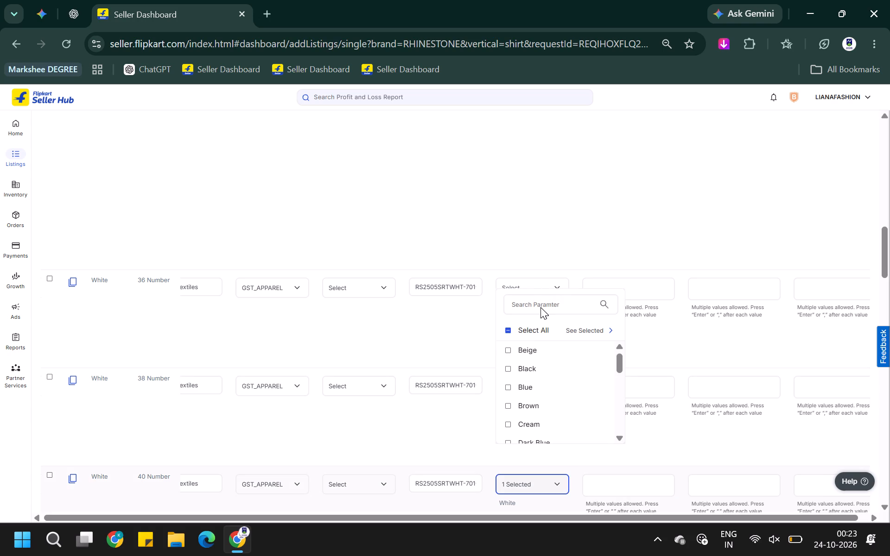
pyautogui.scroll(-5, 540, 359)
pyautogui.click(538, 305)
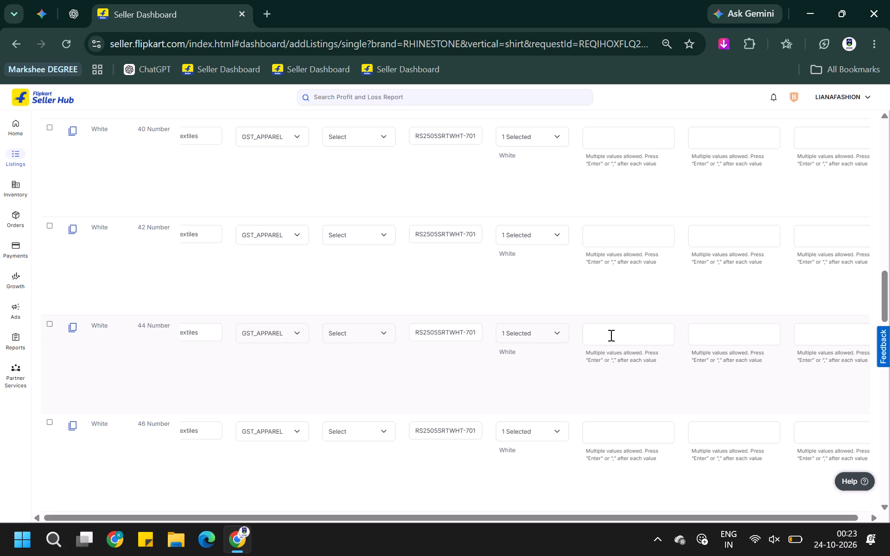
pyautogui.scroll(3, 563, 203)
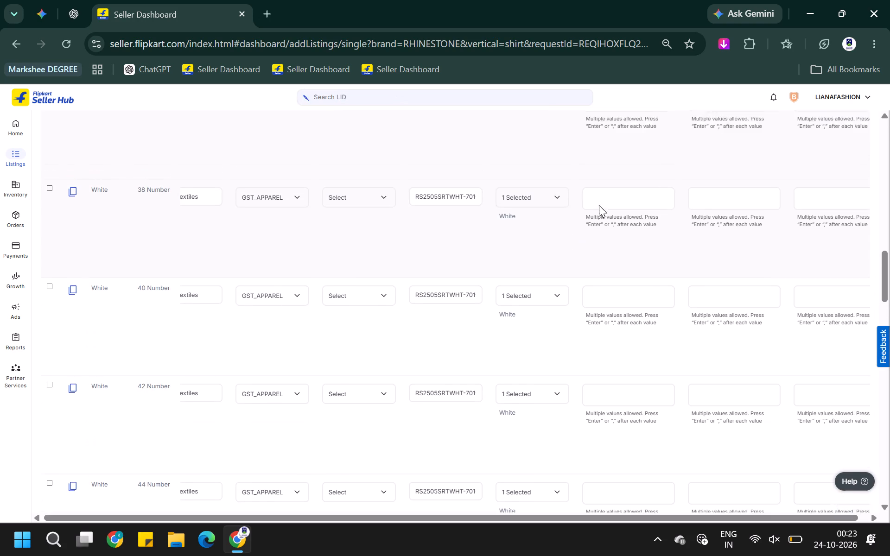
pyautogui.scroll(1, 599, 215)
pyautogui.click(548, 215)
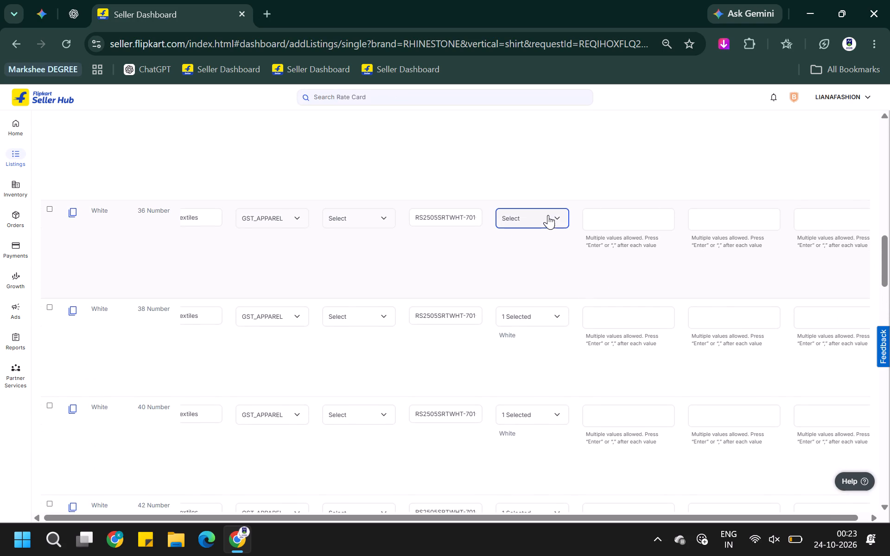
pyautogui.click(538, 255)
pyautogui.write('wh')
pyautogui.click(531, 293)
pyautogui.click(618, 221)
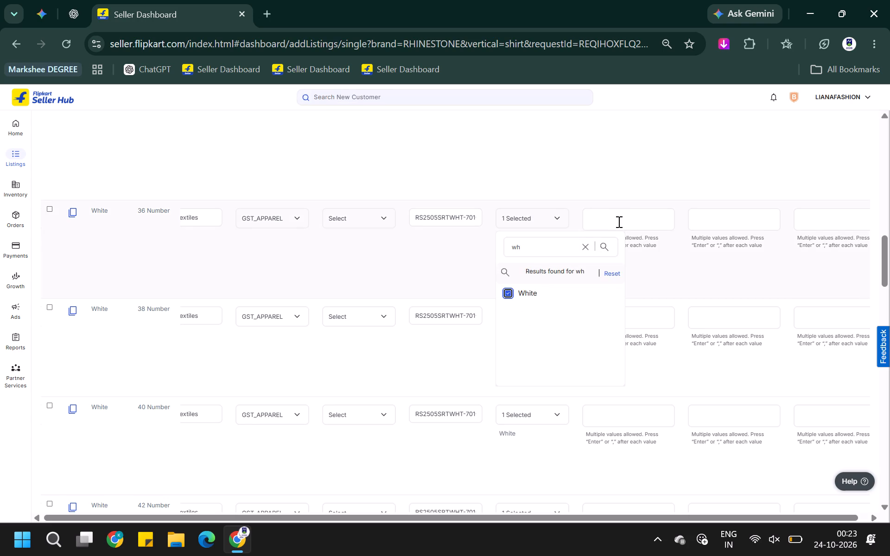
# Copy the Other Dimensions values (Full Sleeve, Spread Collar, Solid, Button, Formal, Office, Business, White) from White size 34 into White size 36.
pyautogui.scroll(4, 642, 223)
pyautogui.hscroll(-1, 656, 231)
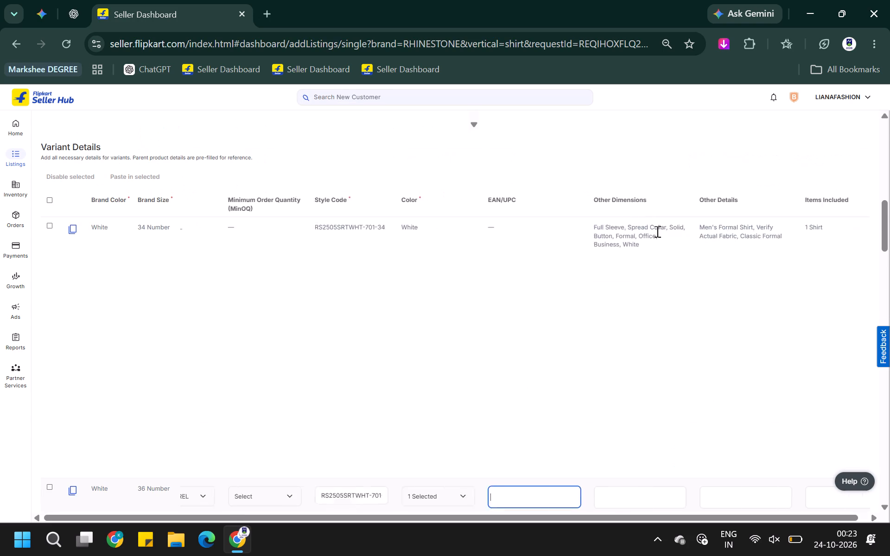
pyautogui.hscroll(-1, 656, 231)
pyautogui.hscroll(-1, 606, 238)
pyautogui.scroll(-1, 606, 238)
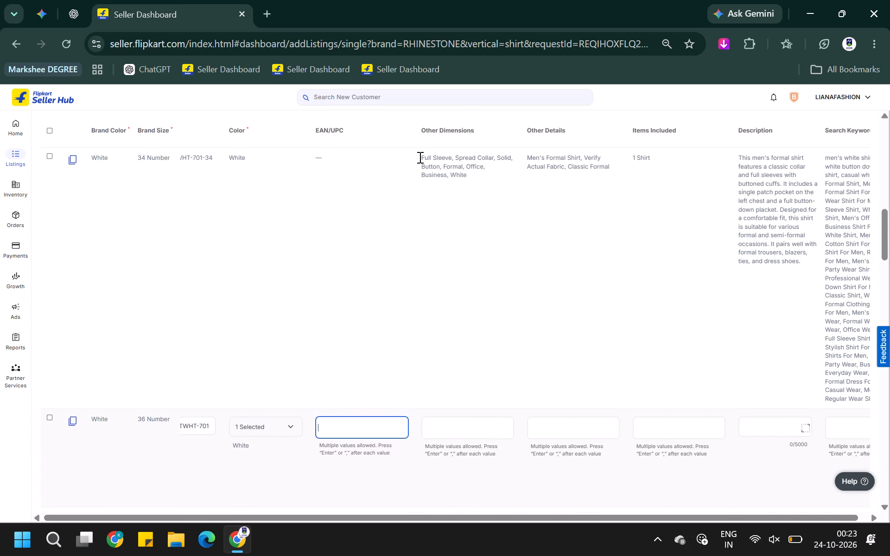
pyautogui.moveTo(420, 157); pyautogui.dragTo(479, 175)
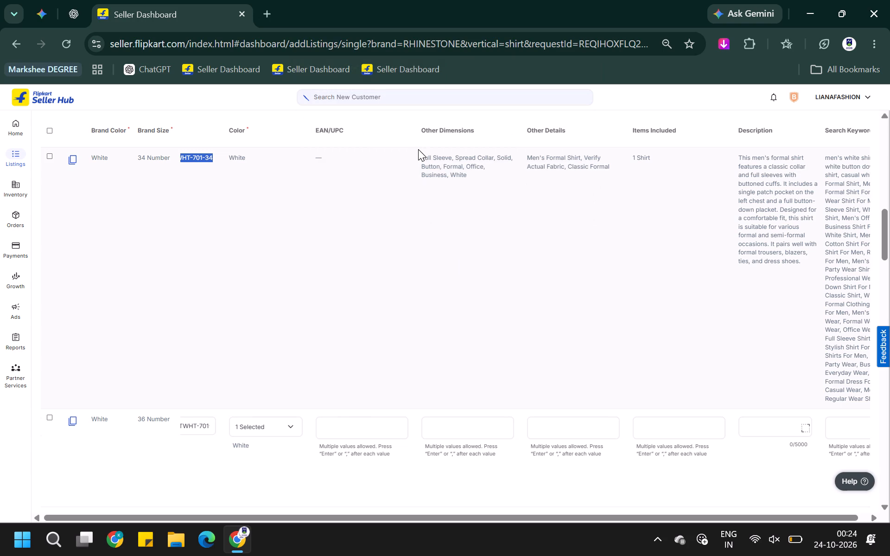
pyautogui.moveTo(421, 154); pyautogui.dragTo(496, 171)
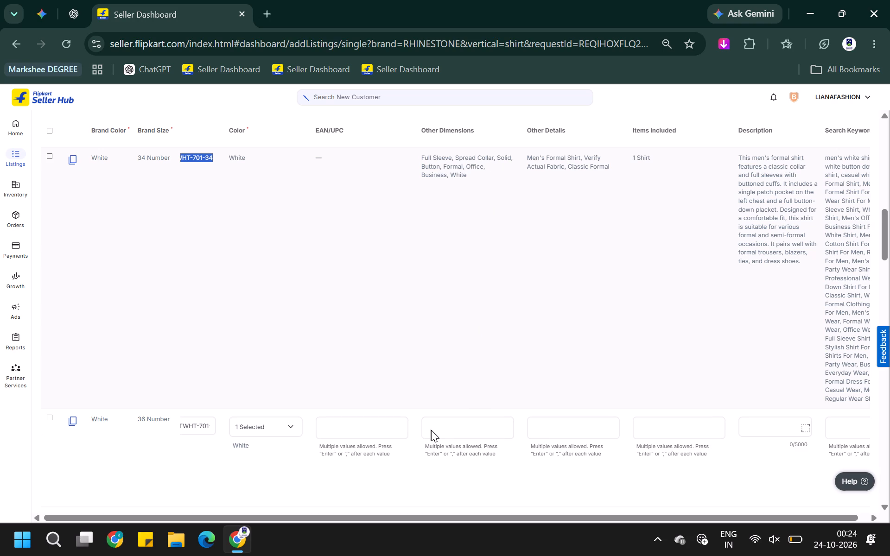
pyautogui.click(431, 430)
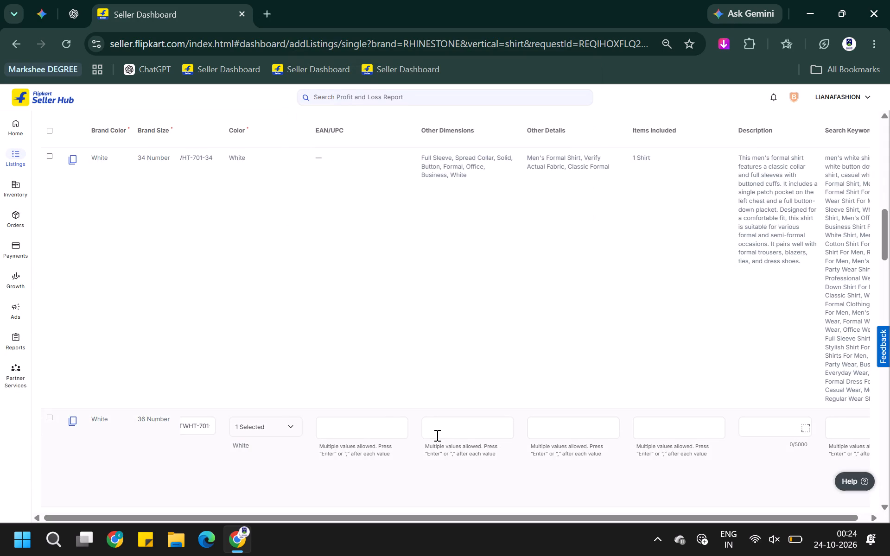
pyautogui.moveTo(413, 157); pyautogui.dragTo(476, 181)
pyautogui.hotkey('ctrl', 'c')
pyautogui.hotkey('ctrl', 'c')
pyautogui.hotkey('ctrl', 'c')
pyautogui.hotkey('ctrl', 'c')
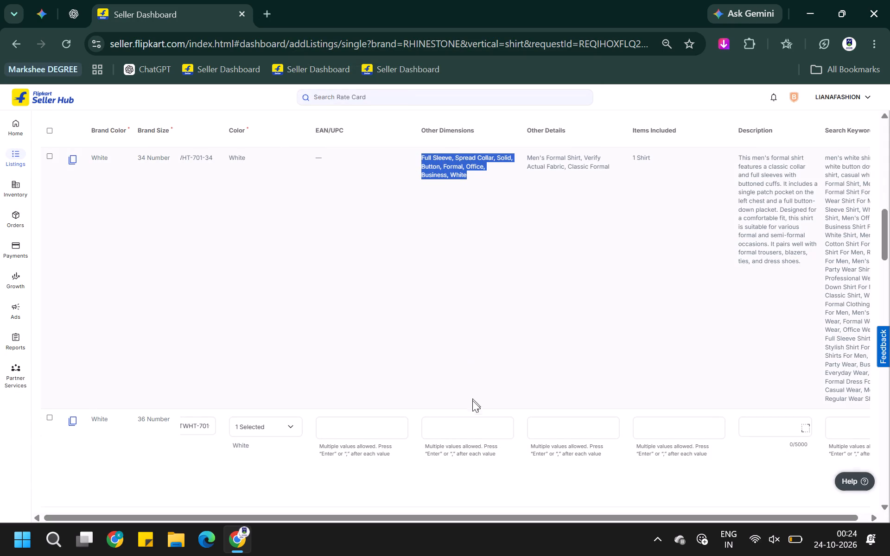
pyautogui.click(469, 426)
pyautogui.hotkey('ctrl', 'v')
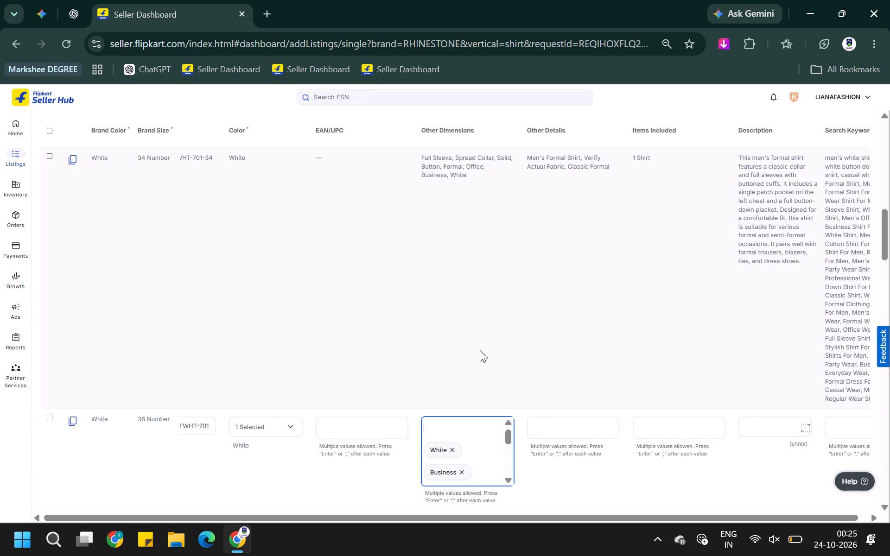
# Paste the copied Other Dimensions values into the White size 38 and size 40 variants.
pyautogui.scroll(-1, 480, 350)
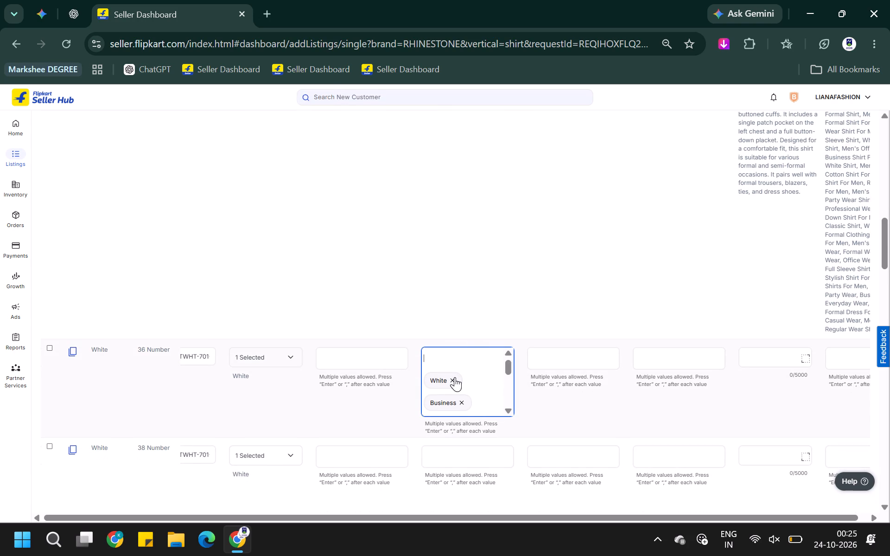
pyautogui.scroll(-2, 481, 319)
pyautogui.click(476, 308)
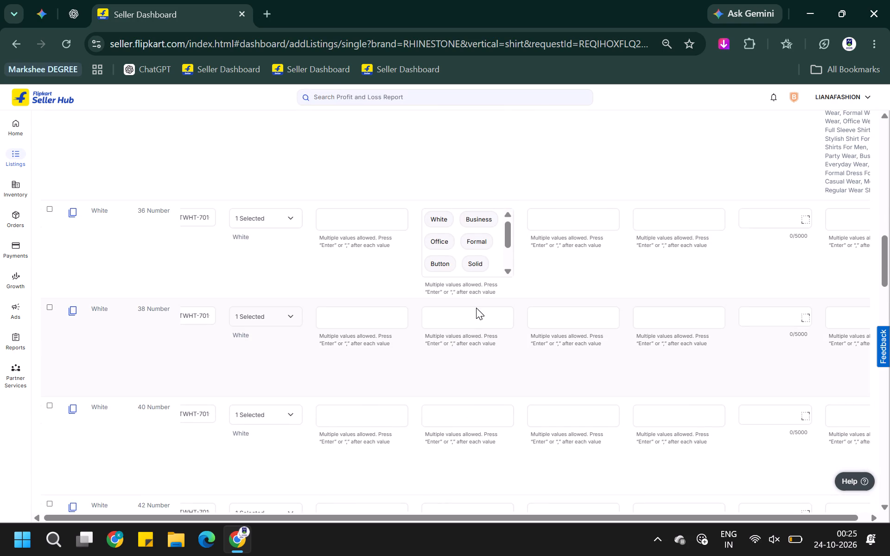
pyautogui.hotkey('ctrl', 'v')
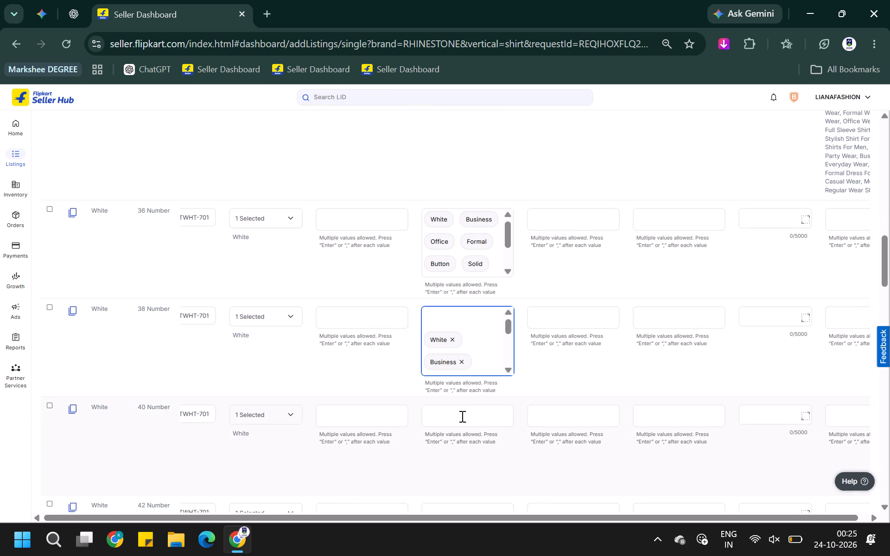
pyautogui.click(461, 417)
pyautogui.hotkey('ctrl', 'v')
# Paste the copied Other Dimensions values into the White size 42 variant.
pyautogui.scroll(-2, 403, 413)
pyautogui.click(461, 374)
pyautogui.hotkey('ctrl', 'v')
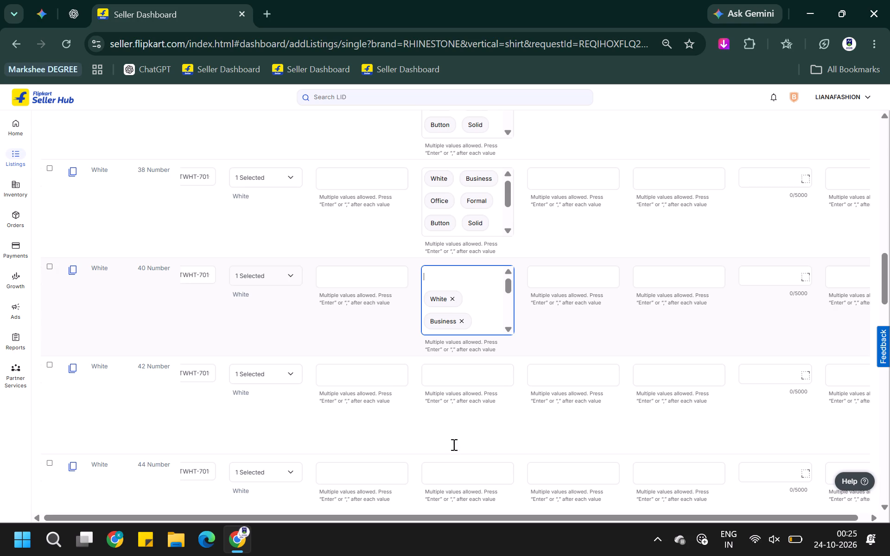
pyautogui.click(458, 473)
pyautogui.hotkey('ctrl', 'v')
pyautogui.click(474, 377)
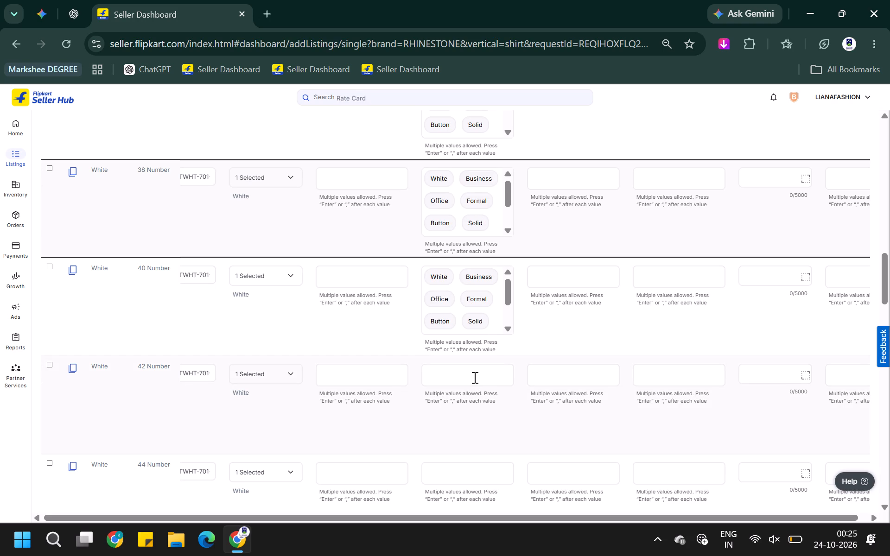
pyautogui.click(474, 377)
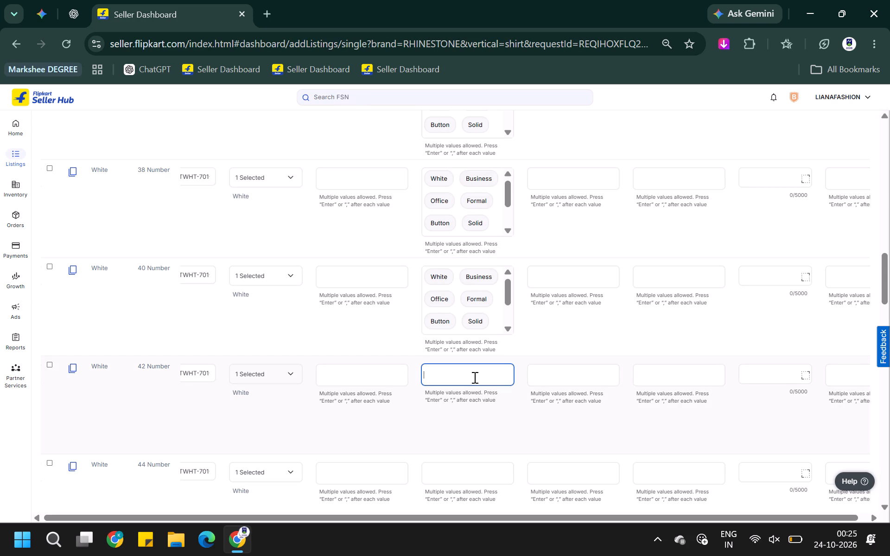
pyautogui.hotkey('ctrl', 'v')
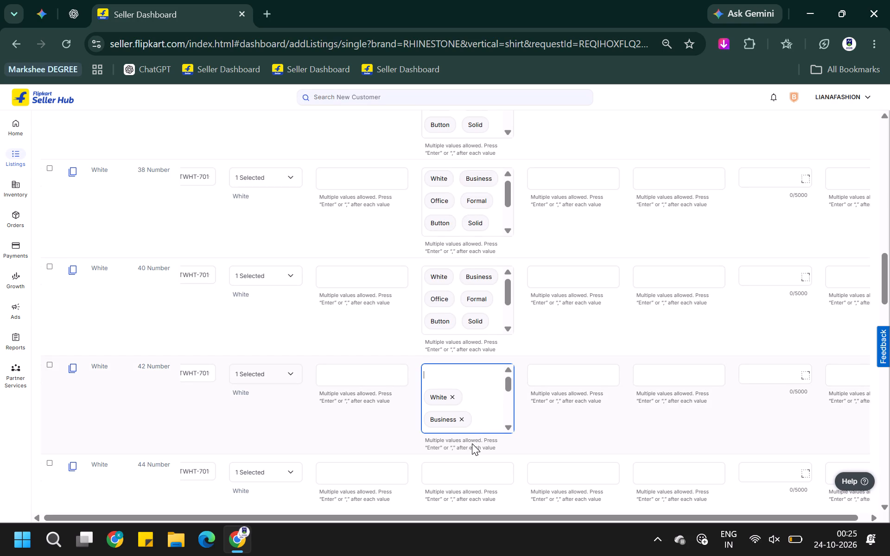
# Paste the copied Other Dimensions values into the White size 44 and size 46 variants.
pyautogui.click(472, 471)
pyautogui.hotkey('ctrl', 'v')
pyautogui.scroll(-2, 536, 380)
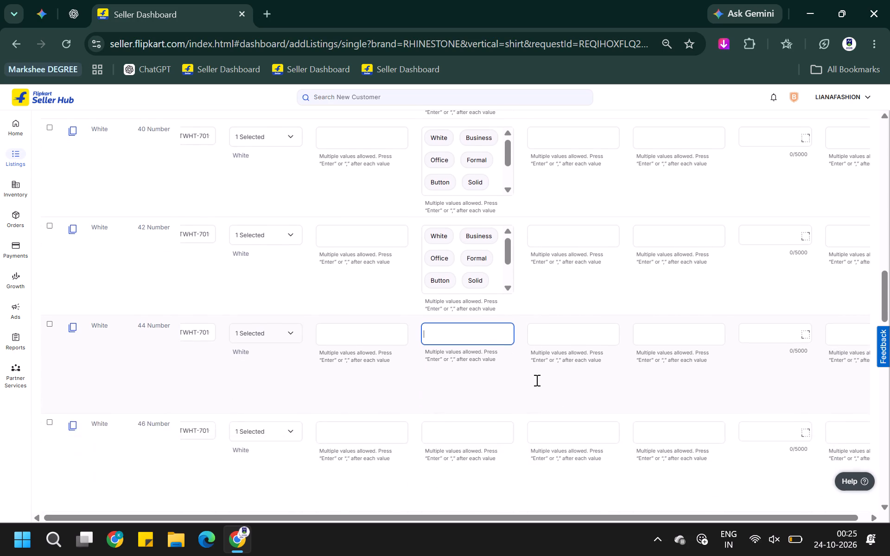
pyautogui.scroll(-1, 536, 380)
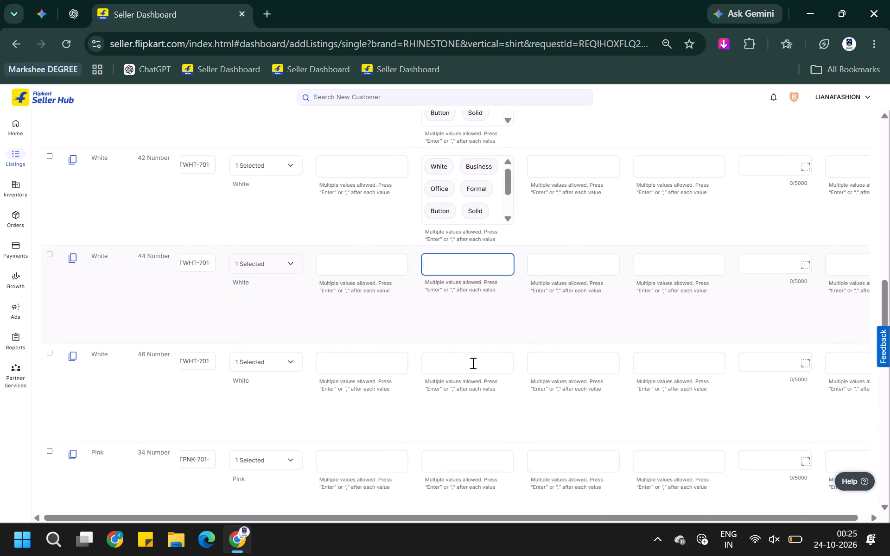
pyautogui.click(472, 363)
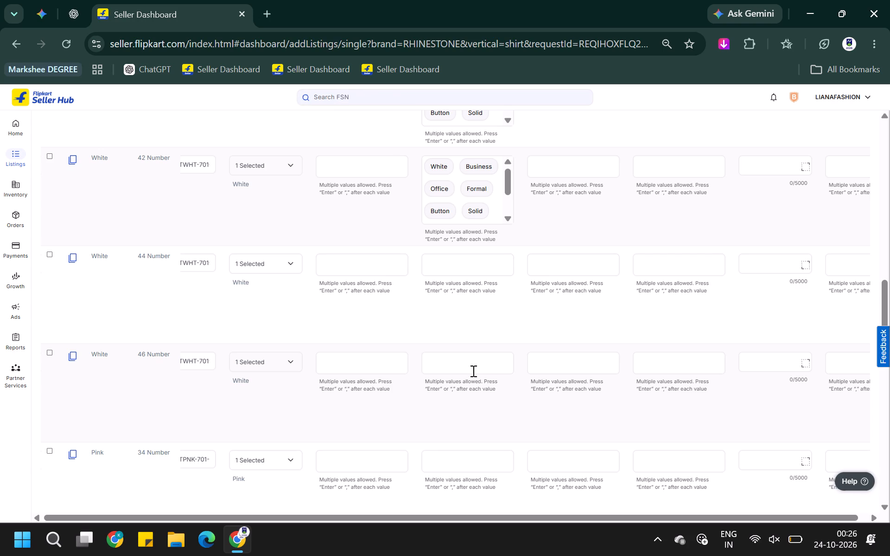
pyautogui.click(472, 369)
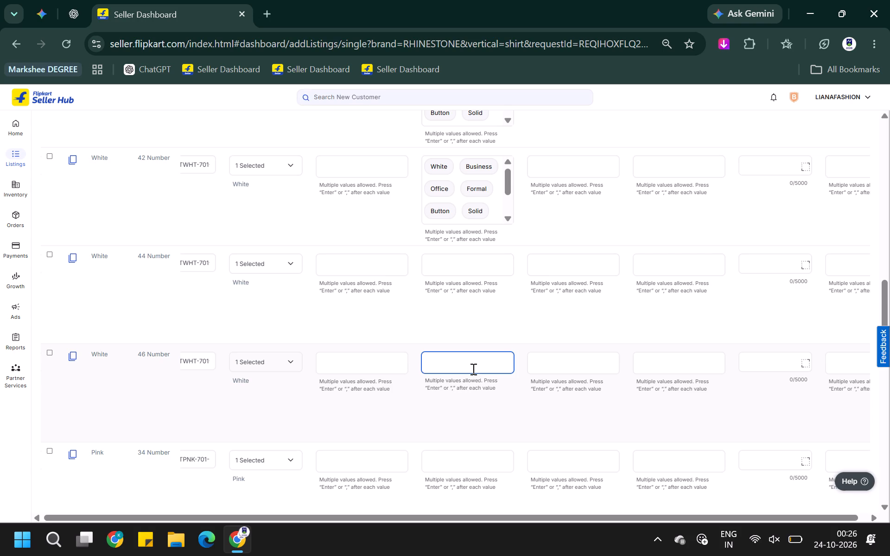
pyautogui.hotkey('ctrl', 'v')
pyautogui.click(472, 252)
pyautogui.click(474, 261)
pyautogui.hotkey('ctrl', 'v')
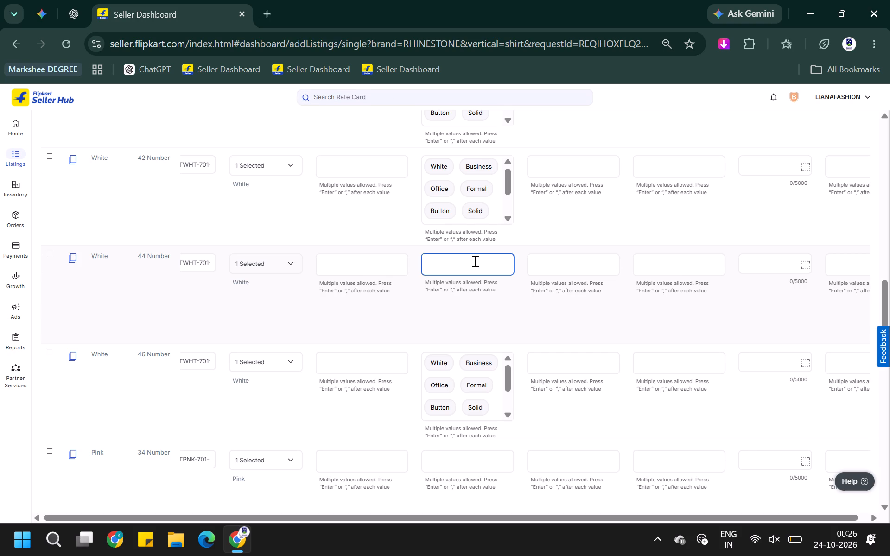
pyautogui.hotkey('ctrl', 'v')
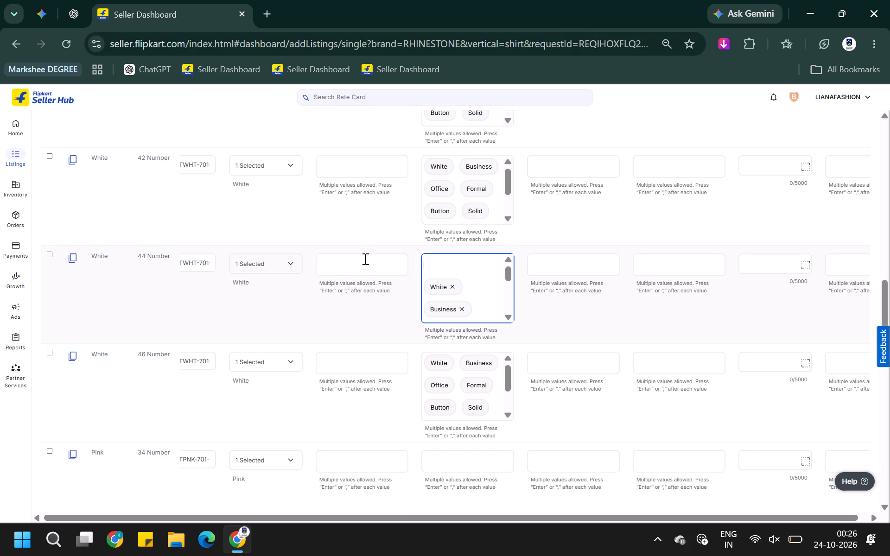
pyautogui.click(548, 310)
# Review the variant details table, comparing the White size 34 reference values with the other variants across the columns.
pyautogui.scroll(-2, 541, 303)
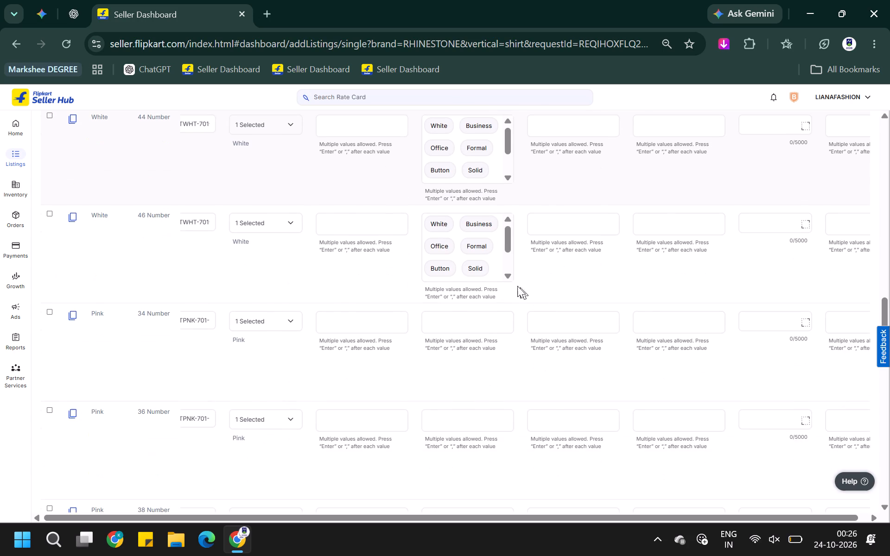
pyautogui.click(487, 316)
pyautogui.scroll(-1, 487, 316)
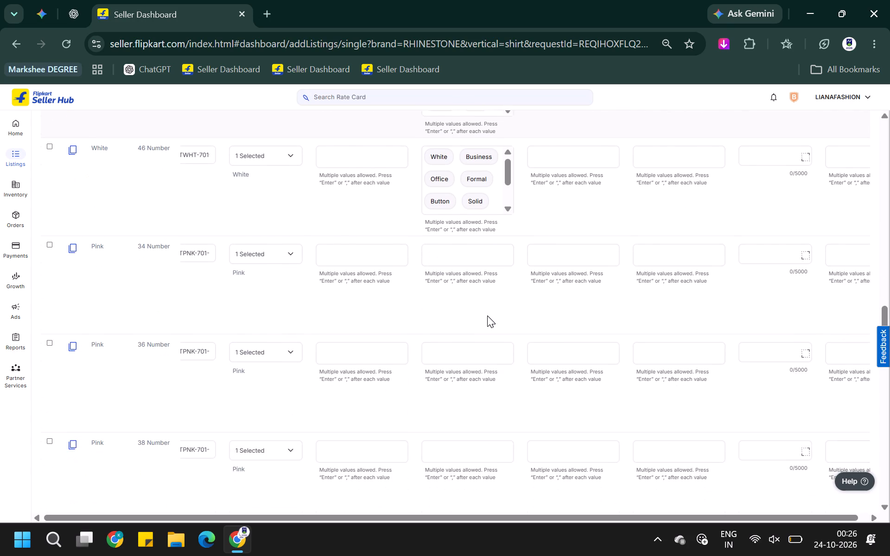
pyautogui.scroll(13, 542, 283)
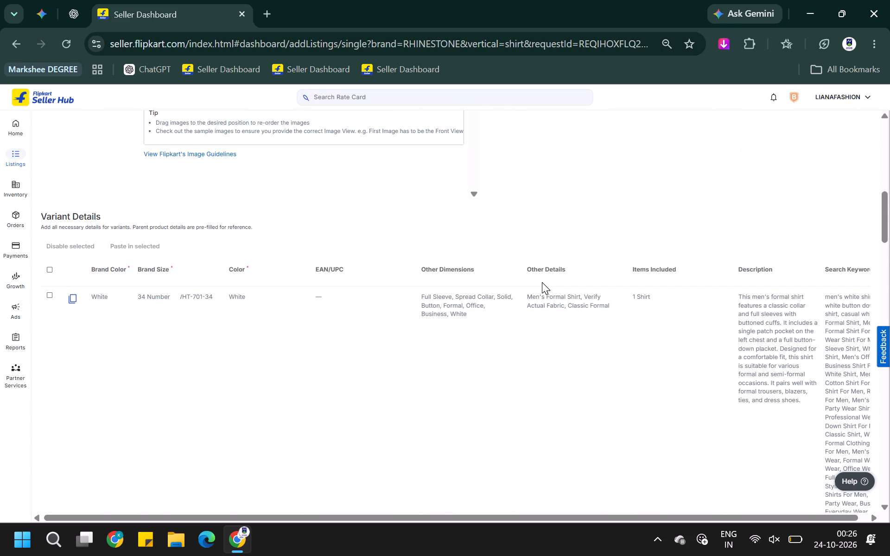
pyautogui.scroll(-1, 542, 282)
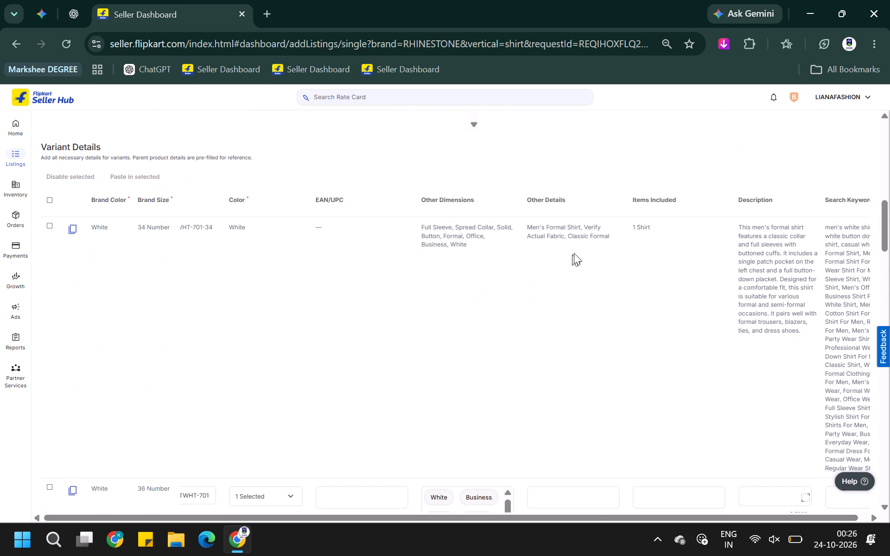
pyautogui.hscroll(-2, 576, 252)
pyautogui.scroll(-2, 576, 252)
pyautogui.scroll(1, 576, 252)
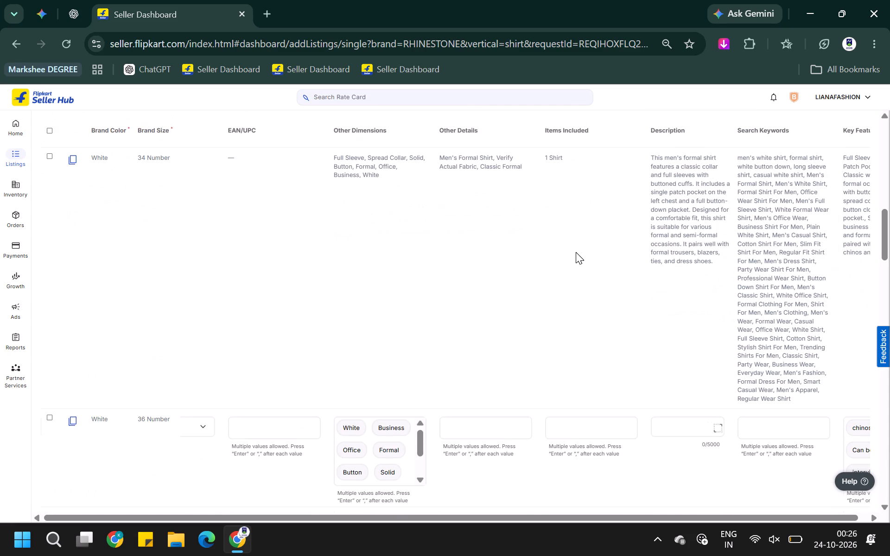
pyautogui.scroll(3, 576, 252)
pyautogui.scroll(-4, 576, 252)
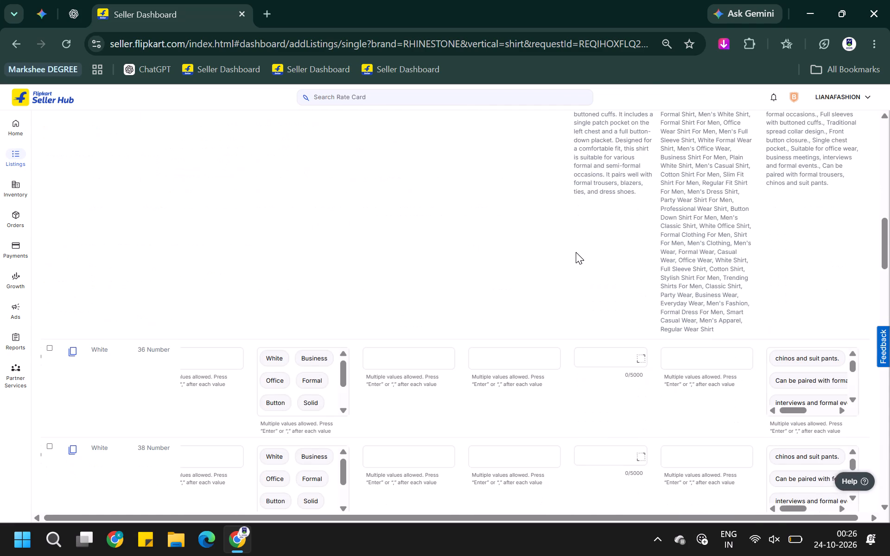
pyautogui.hscroll(-5, 576, 252)
pyautogui.hscroll(2, 576, 252)
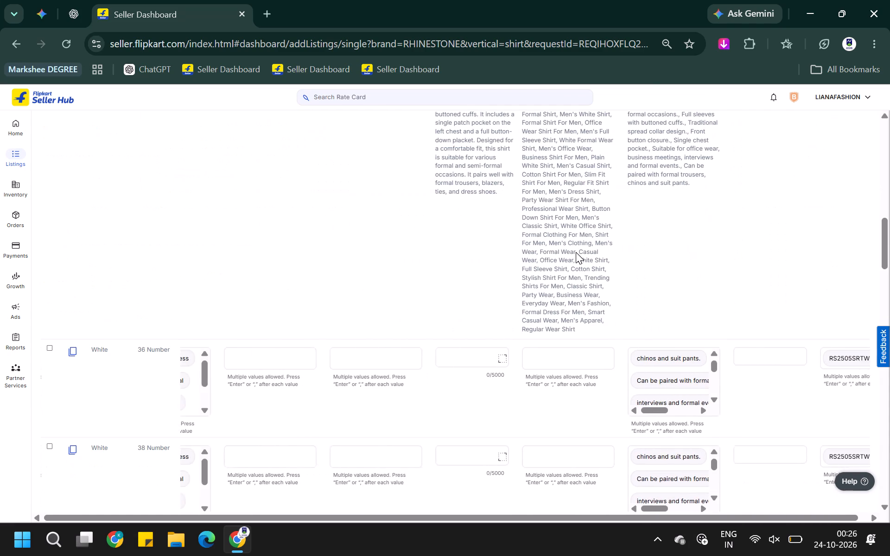
pyautogui.hscroll(2, 576, 252)
pyautogui.hscroll(-1, 576, 252)
pyautogui.scroll(2, 576, 252)
pyautogui.scroll(-4, 576, 252)
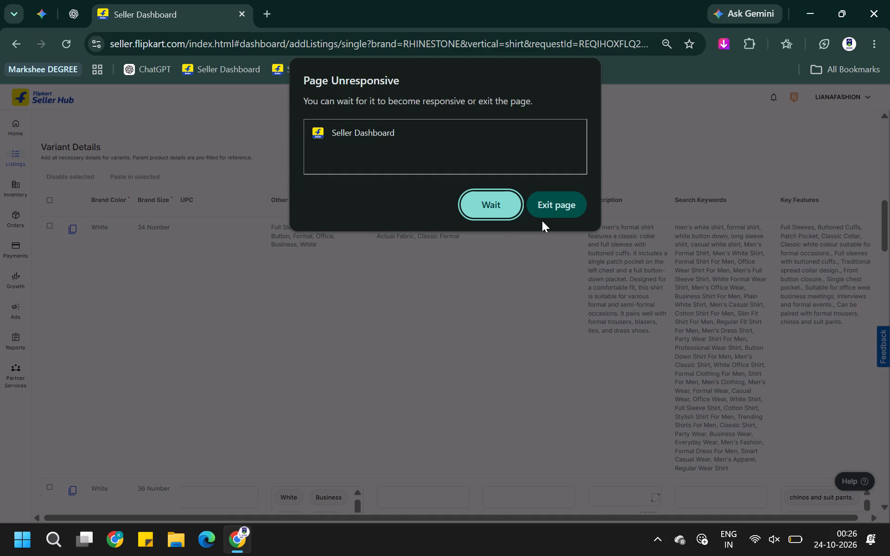
# Paste the copied Other Dimensions values into the Pink size 34 variant and remove the White value.
pyautogui.scroll(-14, 445, 276)
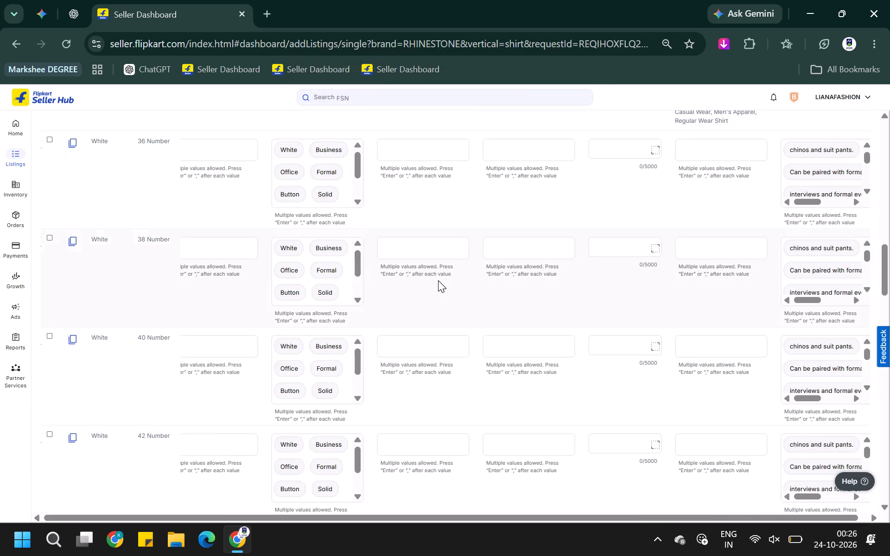
pyautogui.scroll(-5, 414, 291)
pyautogui.click(332, 198)
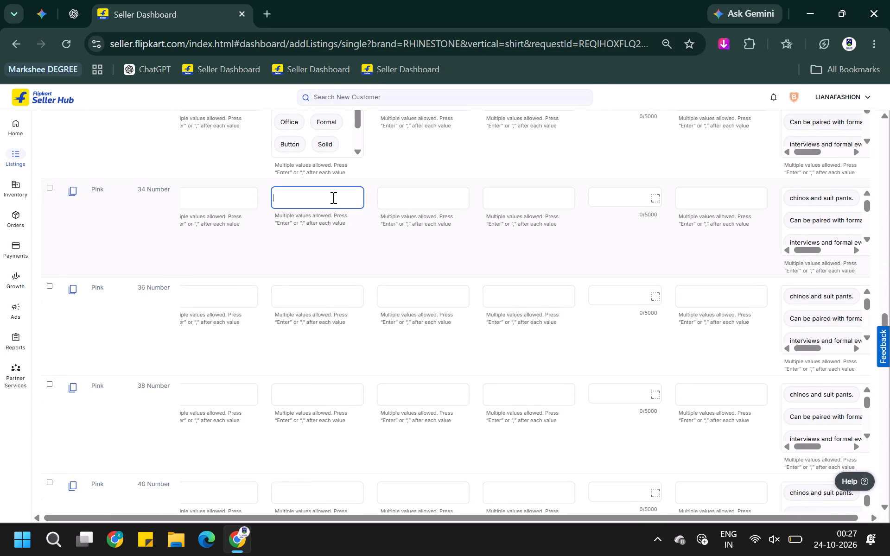
pyautogui.hotkey('ctrl', 'v')
pyautogui.click(304, 219)
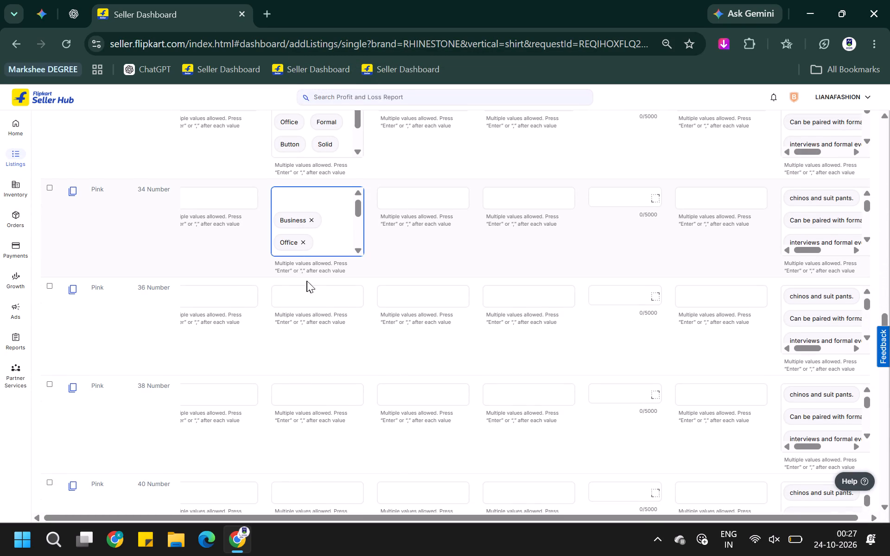
# Paste the copied Other Dimensions values into the Pink size 36 variant and remove the White value.
pyautogui.click(311, 289)
pyautogui.hotkey('ctrl', 'v')
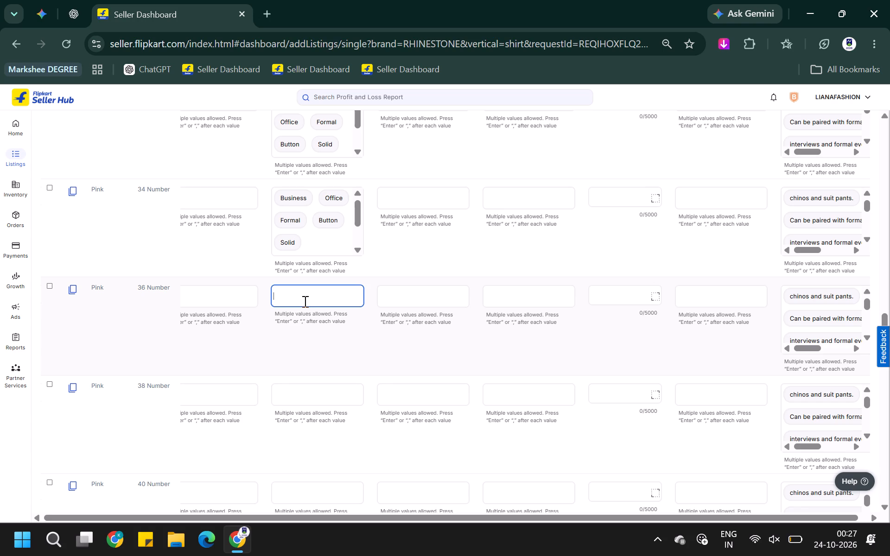
pyautogui.hotkey('ctrl', 'v')
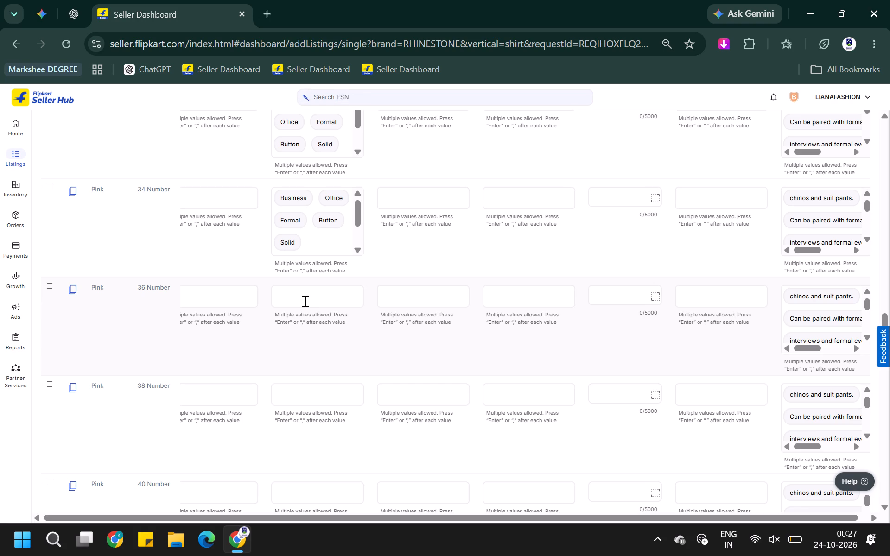
pyautogui.click(304, 301)
pyautogui.hotkey('ctrl', 'v')
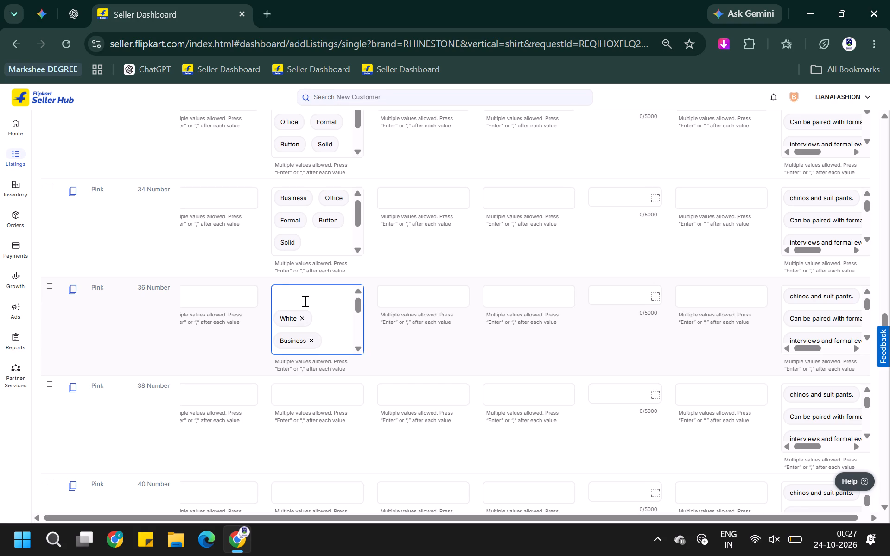
pyautogui.click(305, 316)
# Paste the copied Other Dimensions values into the Pink size 38 variant and remove the White value.
pyautogui.click(306, 386)
pyautogui.hotkey('ctrl', 'v')
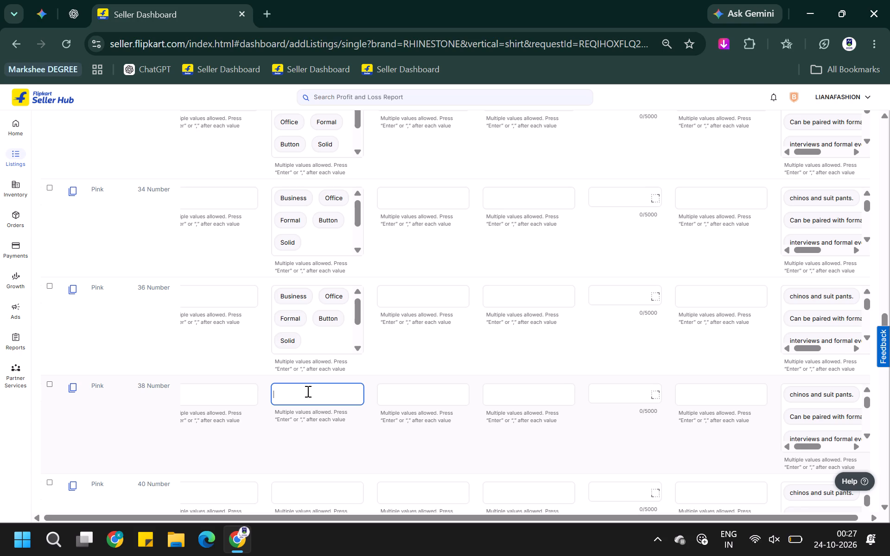
pyautogui.hotkey('ctrl', 'v')
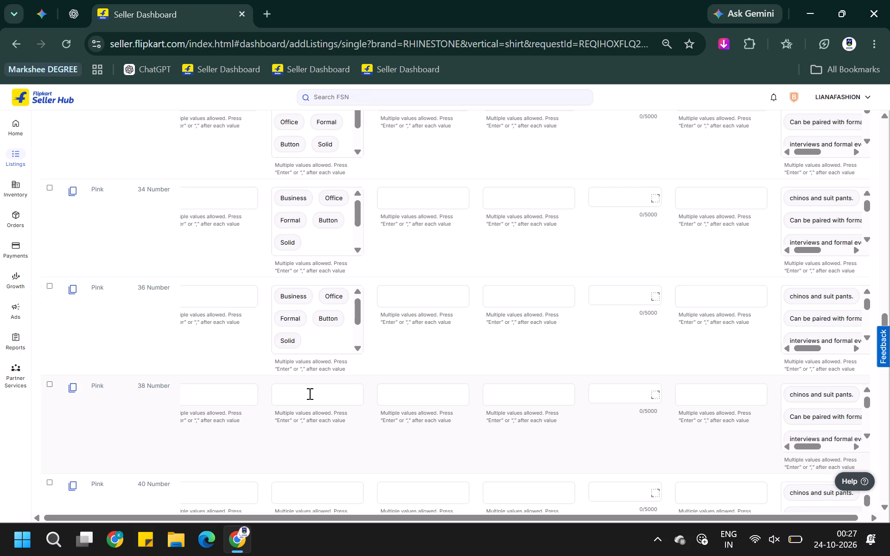
pyautogui.click(309, 393)
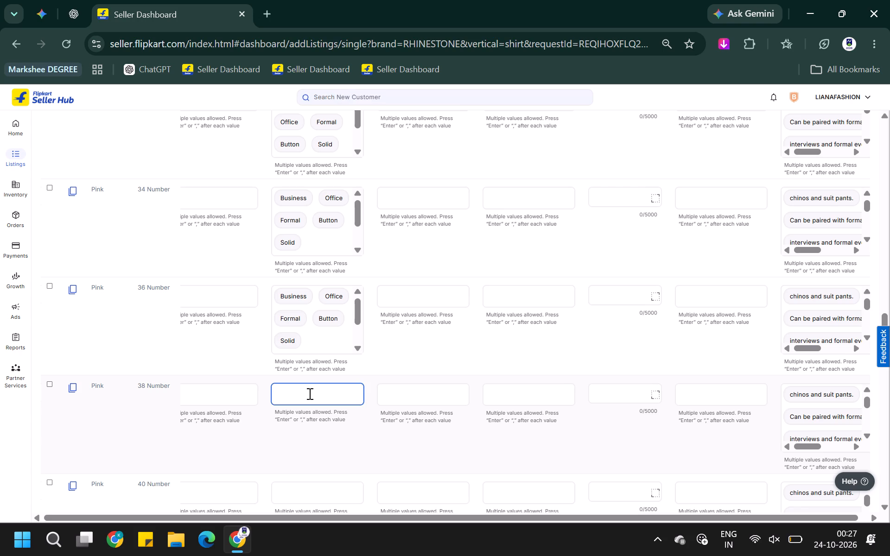
pyautogui.hotkey('ctrl', 'v')
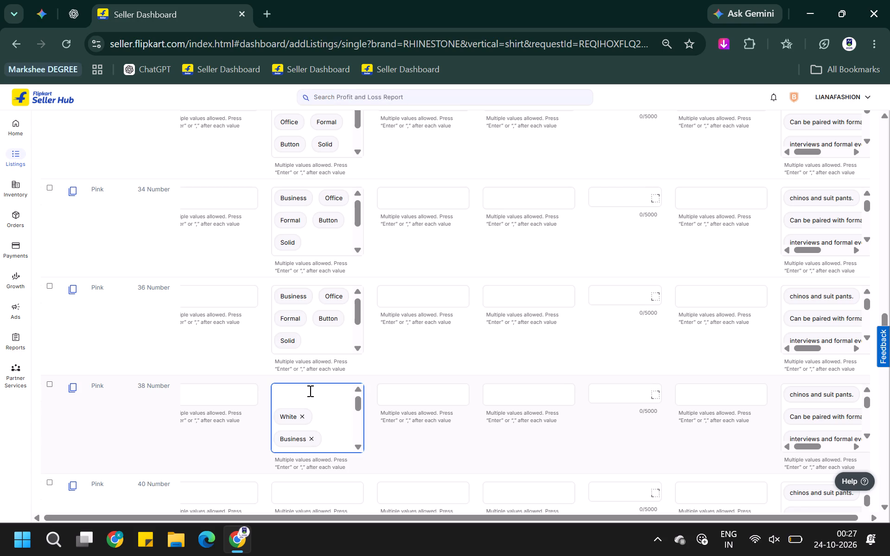
pyautogui.click(307, 416)
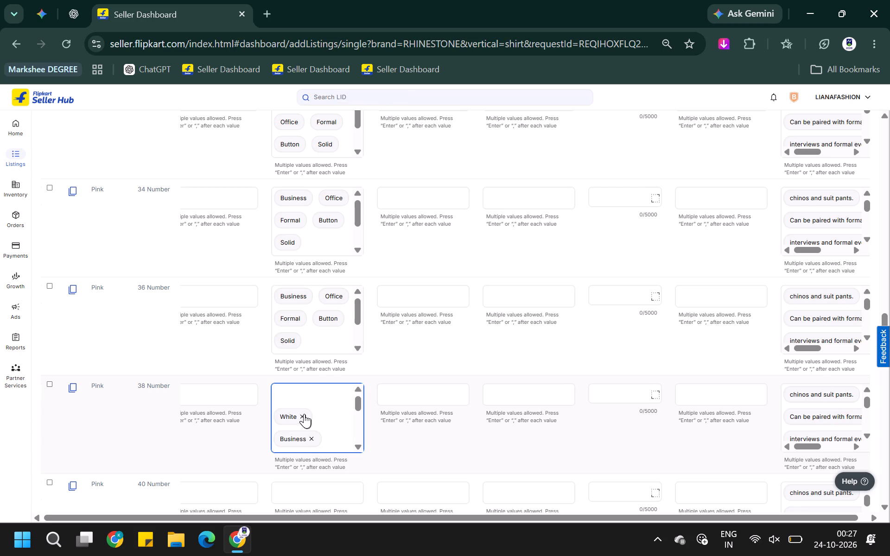
pyautogui.click(302, 414)
# Paste the copied Other Dimensions values into the Pink size 40 variant and remove the White value.
pyautogui.click(321, 489)
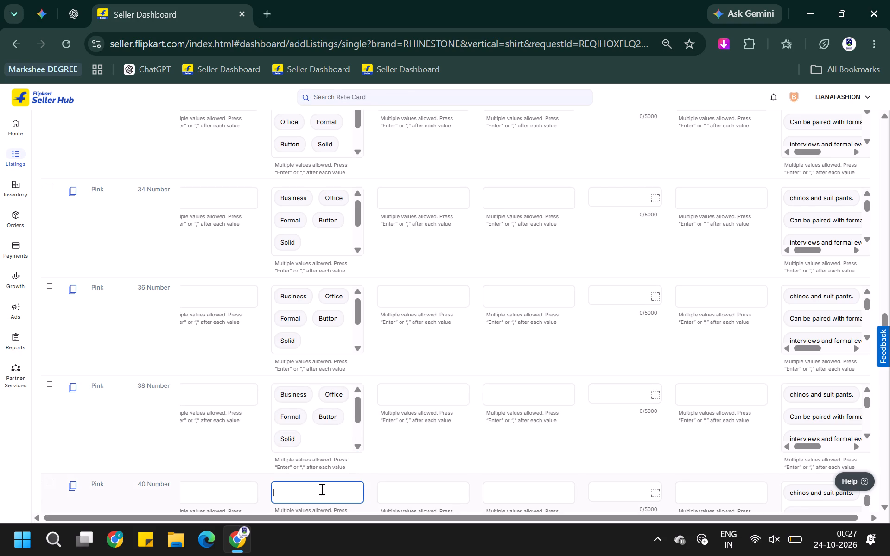
pyautogui.hotkey('ctrl', 'v')
pyautogui.hotkey('ctrl', 'v')
pyautogui.scroll(-3, 383, 380)
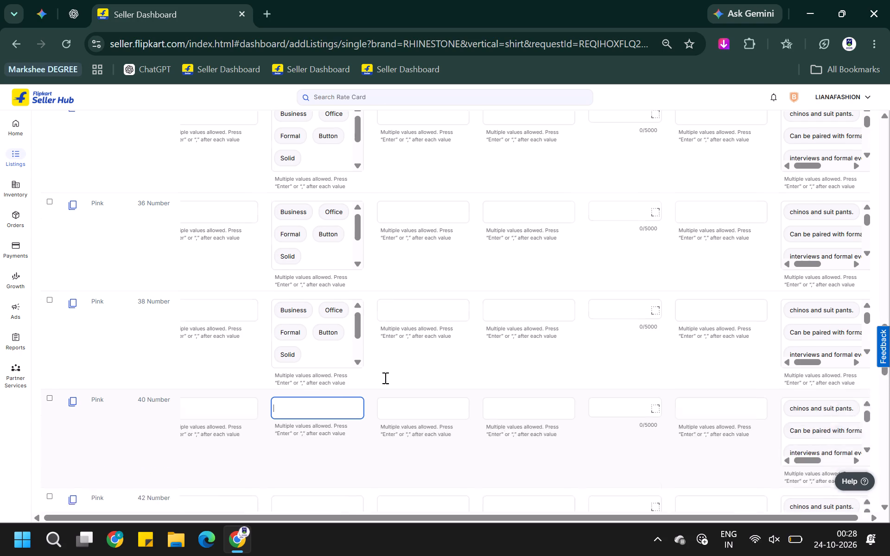
pyautogui.scroll(-13, 423, 246)
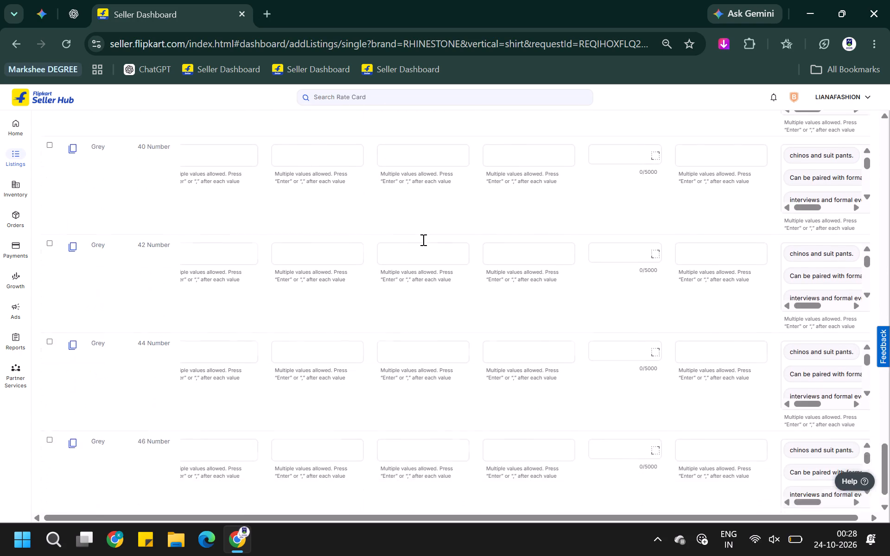
pyautogui.scroll(-5, 400, 278)
pyautogui.scroll(9, 383, 366)
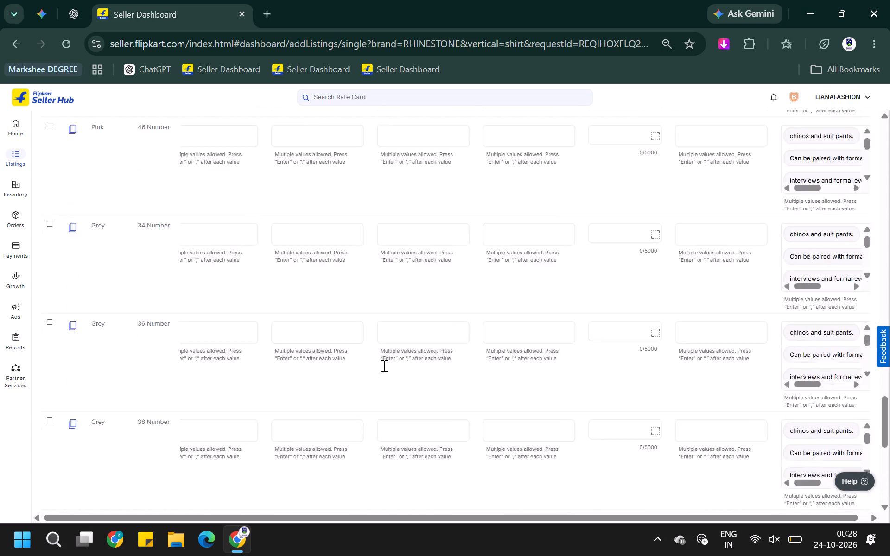
pyautogui.scroll(2, 383, 366)
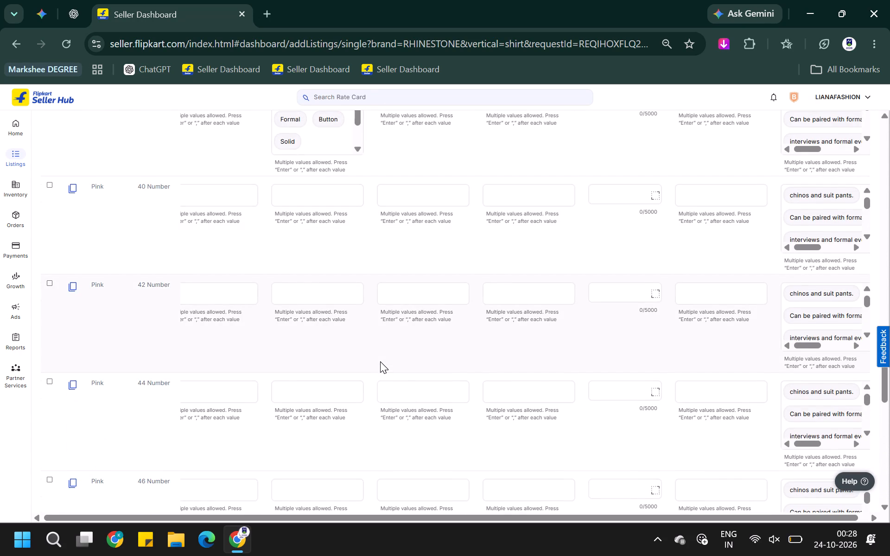
pyautogui.scroll(3, 379, 338)
pyautogui.scroll(-2, 381, 332)
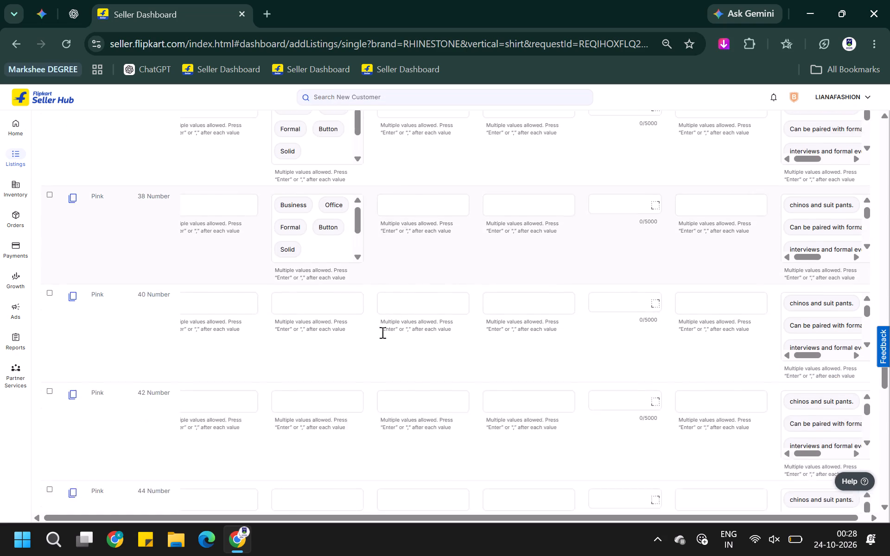
pyautogui.click(346, 265)
pyautogui.hotkey('ctrl', 'v')
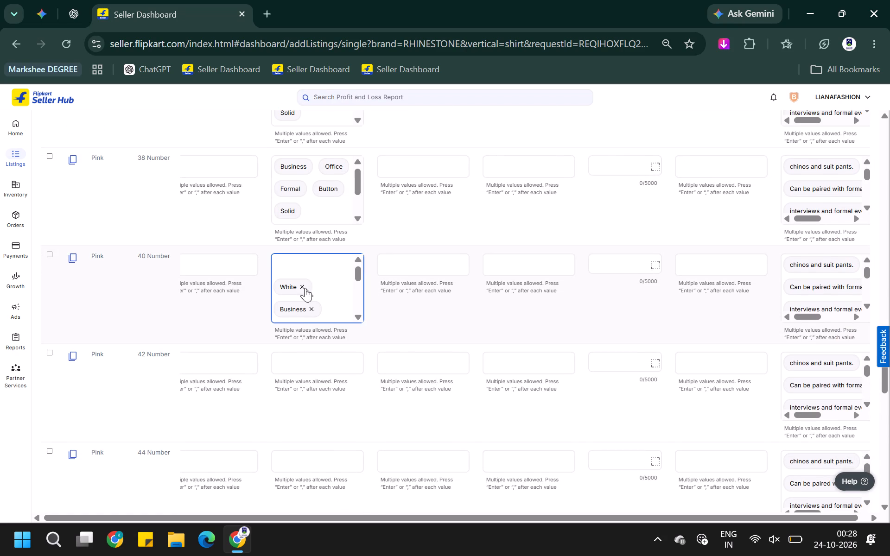
pyautogui.click(305, 285)
# Paste the copied Other Dimensions values into the Pink size 42 variant and remove the White value.
pyautogui.click(307, 362)
pyautogui.hotkey('ctrl', 'v')
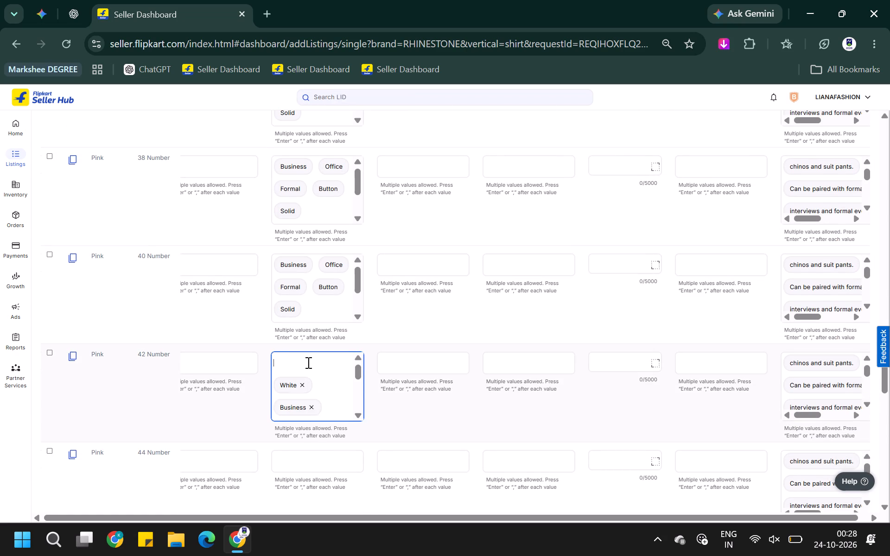
pyautogui.click(302, 387)
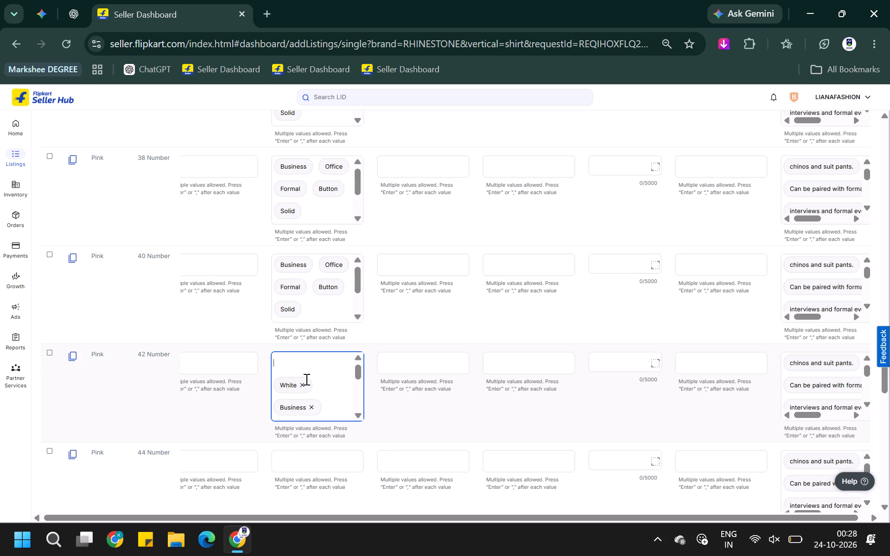
pyautogui.click(302, 385)
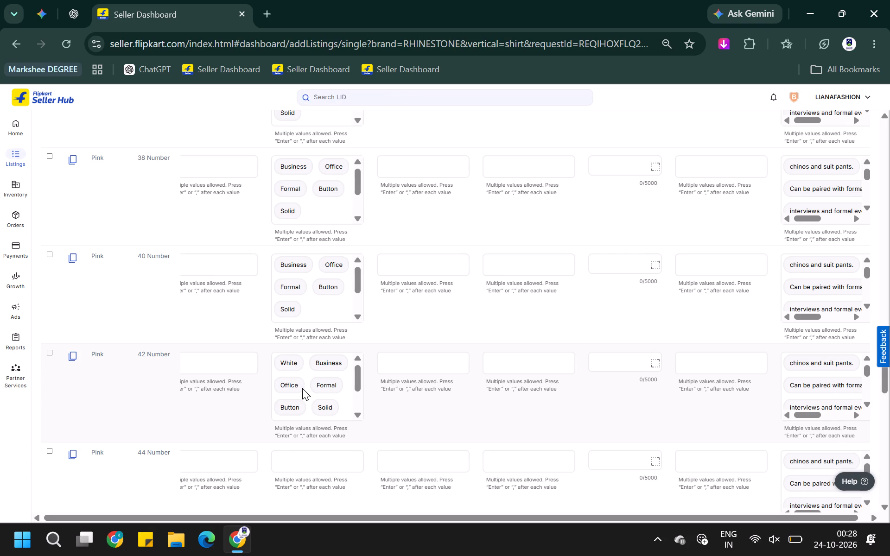
pyautogui.click(303, 386)
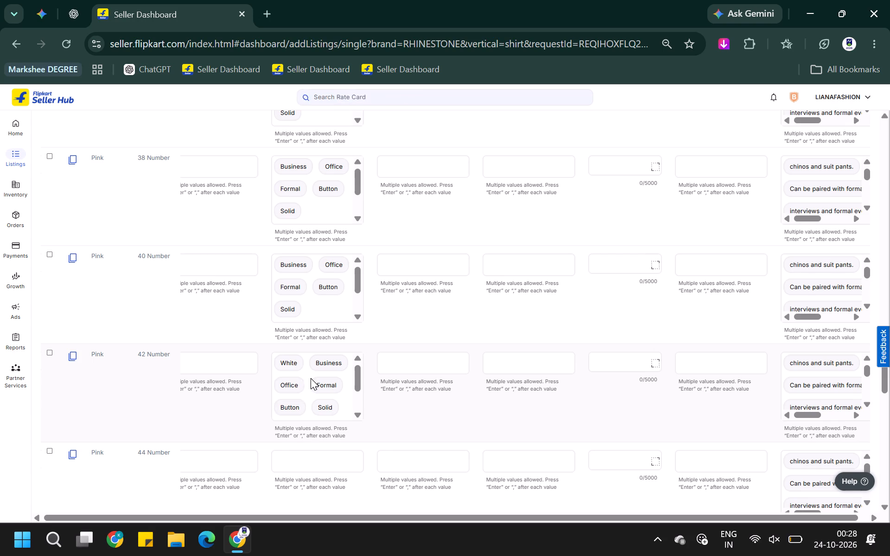
pyautogui.click(306, 371)
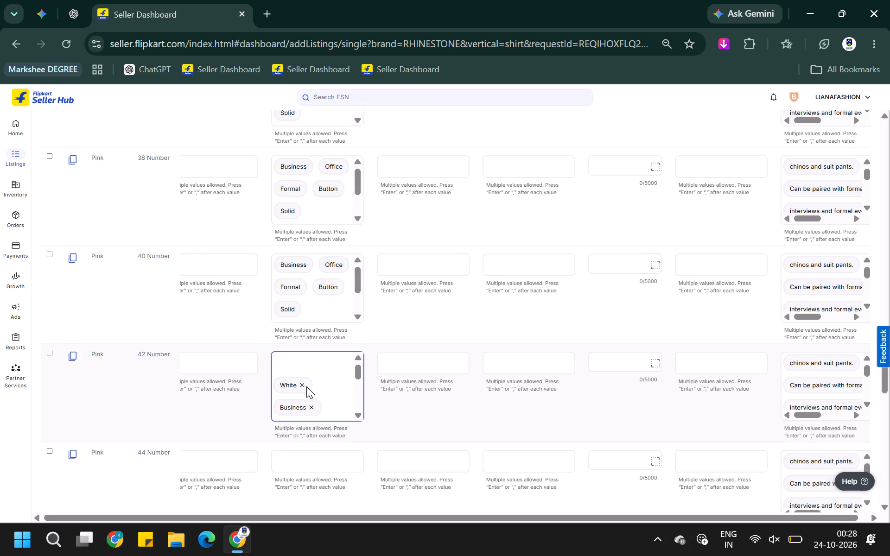
pyautogui.click(306, 386)
pyautogui.click(302, 384)
# Paste the copied Other Dimensions values into the Pink size 44 variant and remove the White value.
pyautogui.click(303, 462)
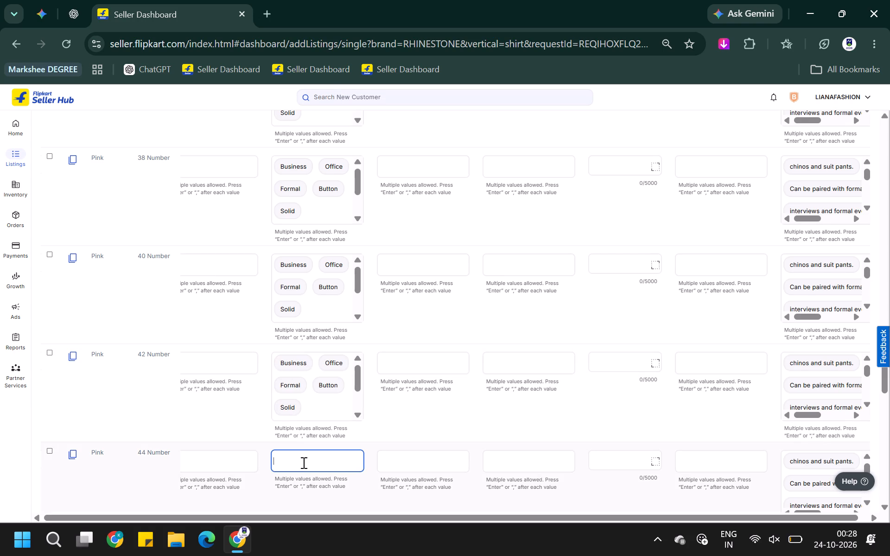
pyautogui.hotkey('ctrl', 'v')
pyautogui.scroll(-2, 376, 378)
pyautogui.scroll(-1, 323, 328)
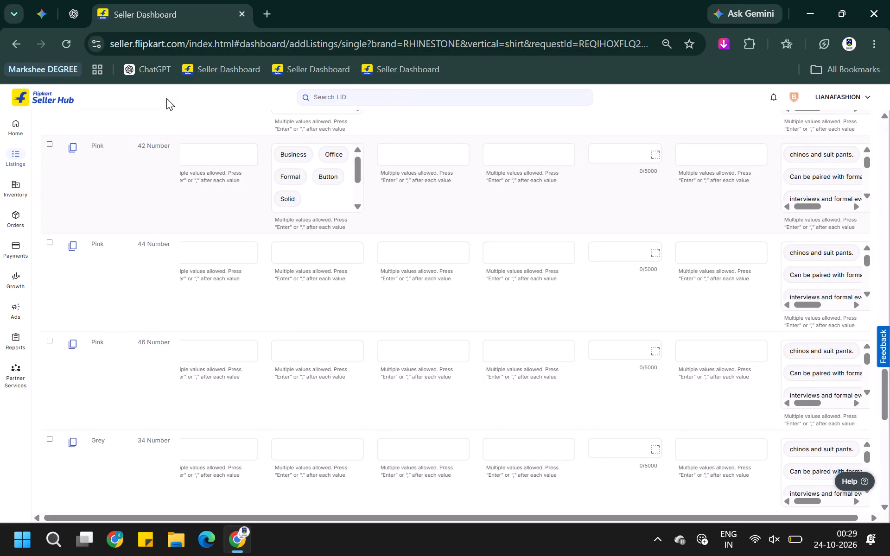
pyautogui.click(288, 251)
pyautogui.hotkey('ctrl', 'v')
pyautogui.click(299, 273)
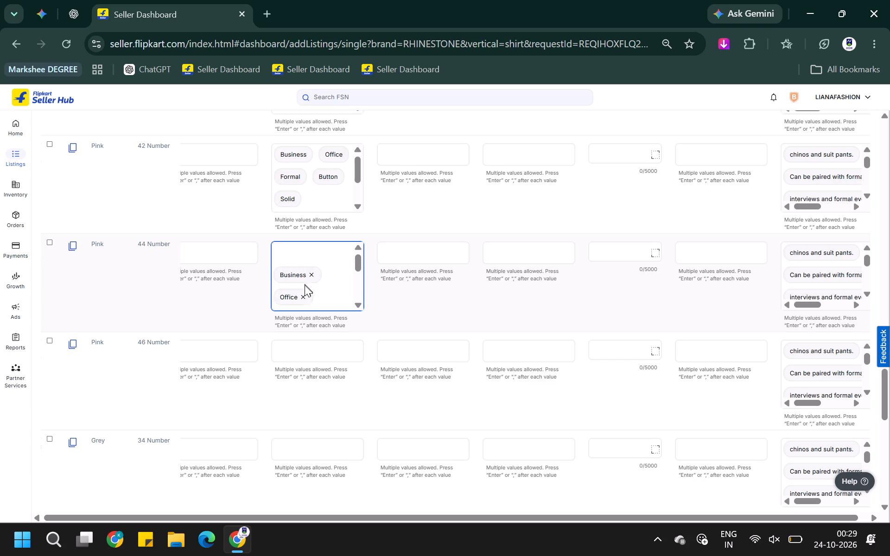
# Paste the copied Other Dimensions values into the Pink size 46 variant and remove the White value.
pyautogui.click(305, 352)
pyautogui.hotkey('ctrl', 'v')
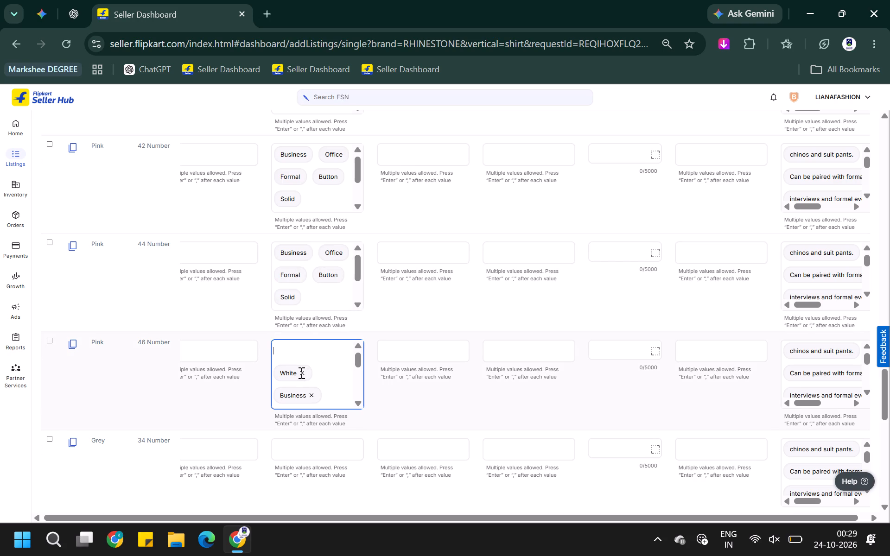
pyautogui.click(300, 373)
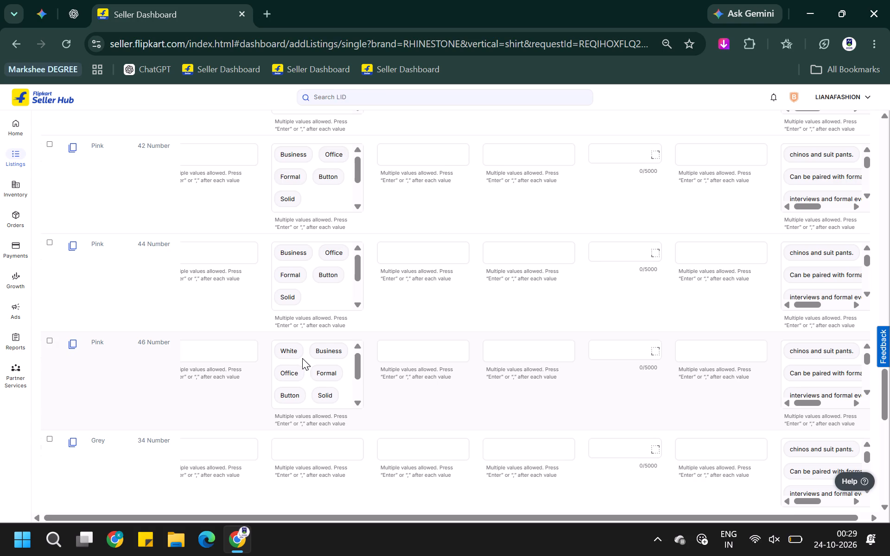
pyautogui.click(302, 358)
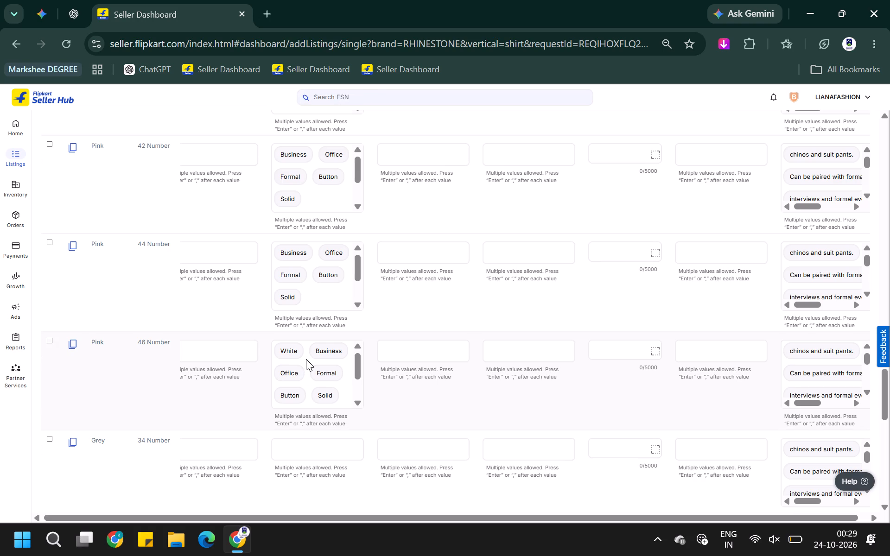
pyautogui.click(307, 359)
pyautogui.click(305, 371)
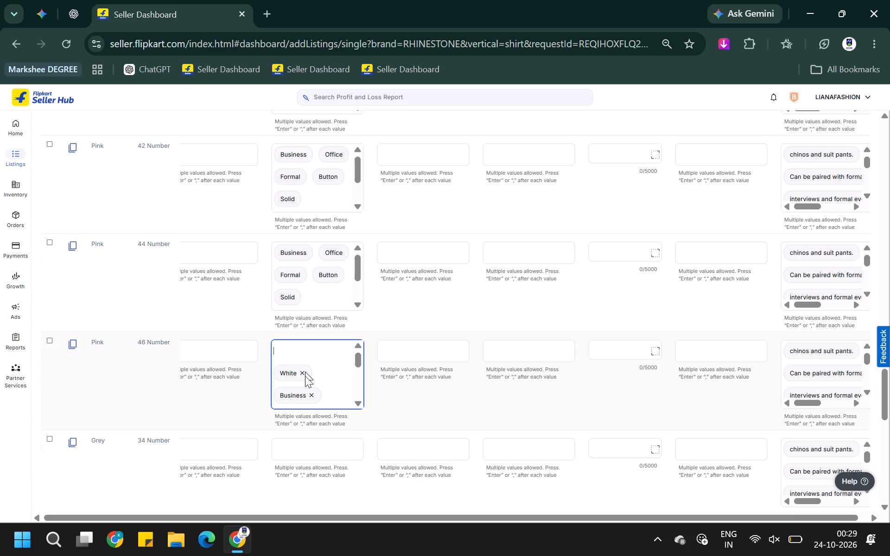
# Paste the copied Other Dimensions values into the Grey size 34 variant and remove the White value.
pyautogui.click(296, 448)
pyautogui.hotkey('ctrl', 'v')
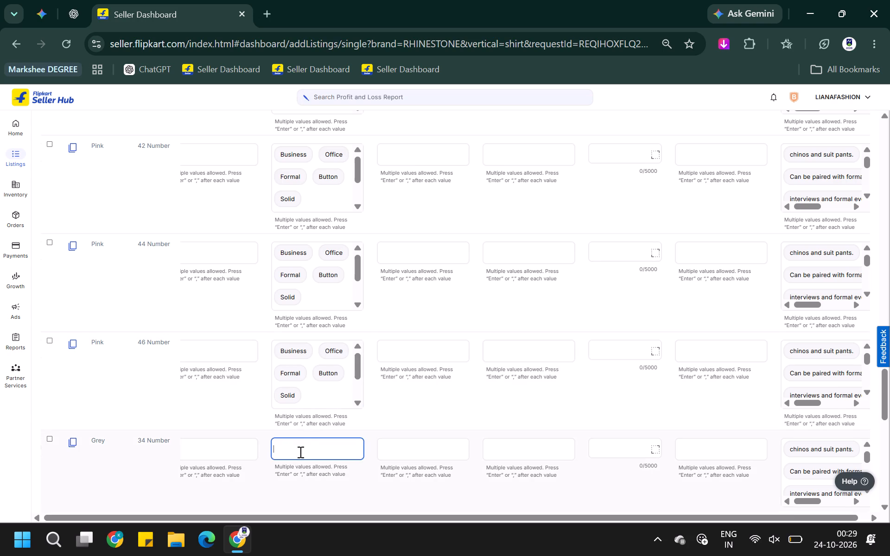
pyautogui.scroll(-4, 380, 385)
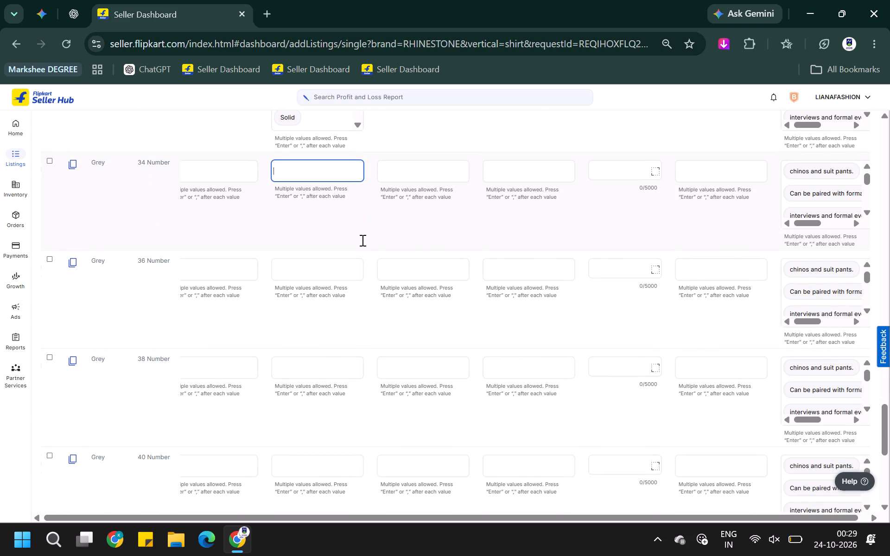
pyautogui.scroll(1, 337, 210)
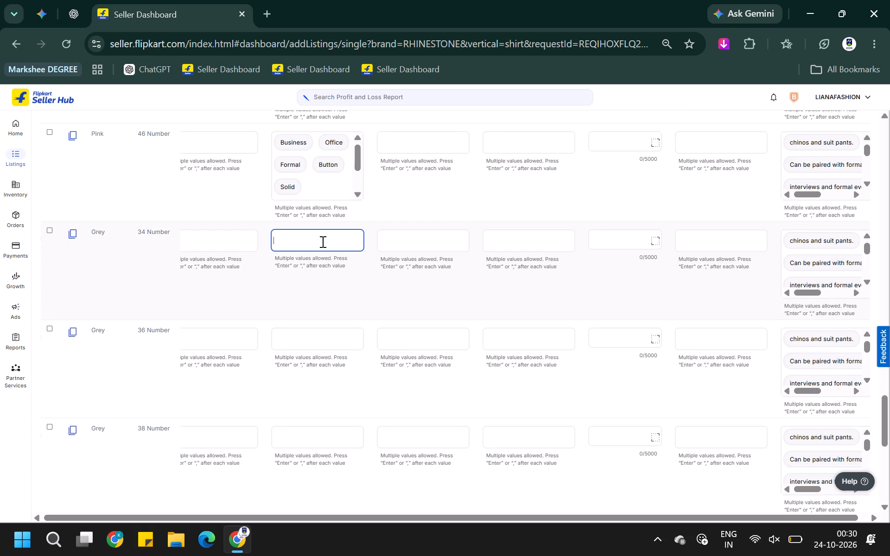
pyautogui.hotkey('ctrl', 'v')
pyautogui.click(322, 241)
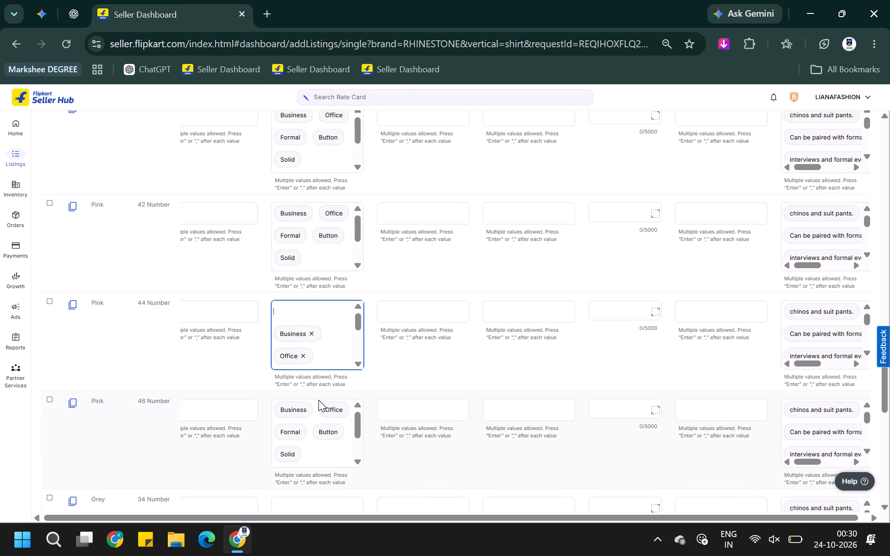
pyautogui.click(369, 380)
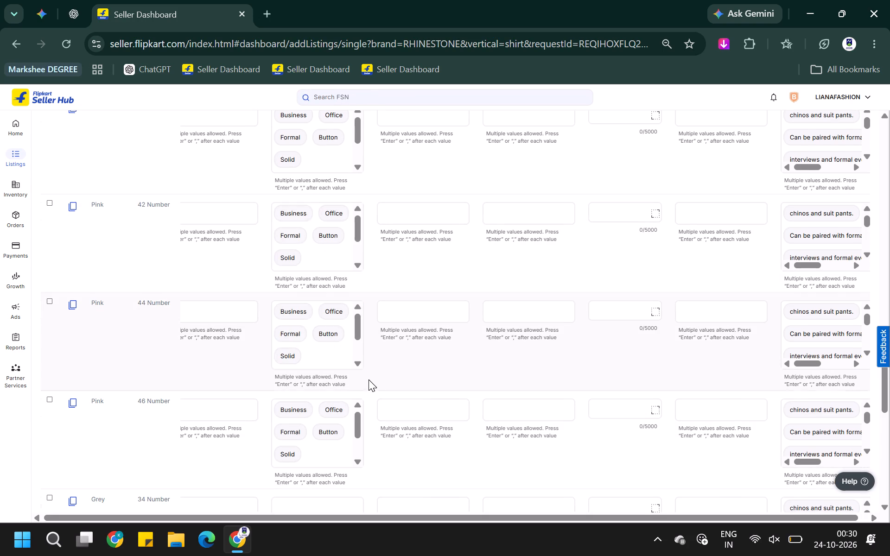
pyautogui.scroll(-3, 370, 361)
pyautogui.click(323, 294)
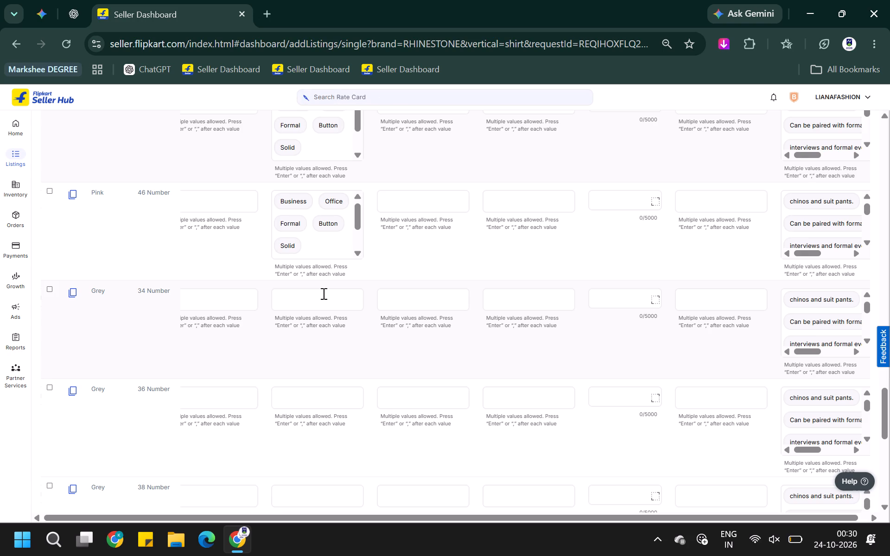
pyautogui.click(323, 295)
pyautogui.hotkey('ctrl', 'v')
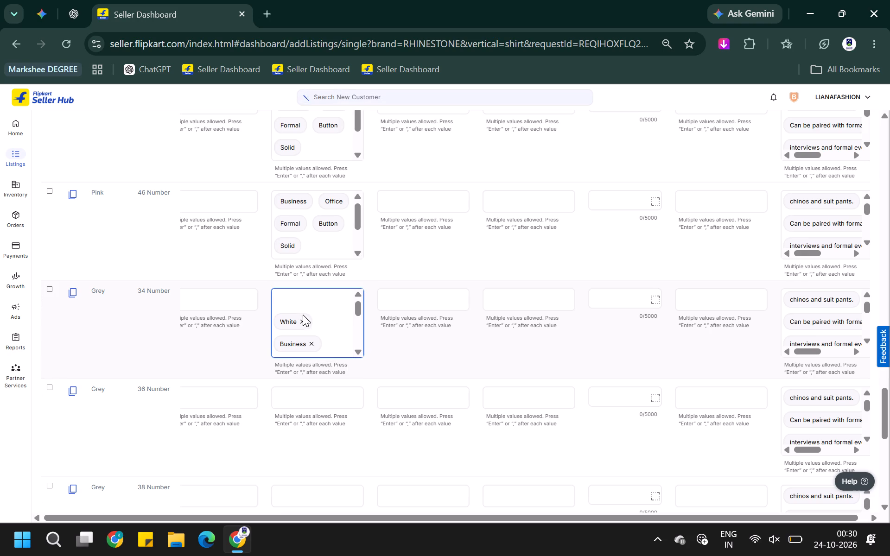
pyautogui.click(303, 320)
# Paste the copied Other Dimensions values into the Grey size 36 variant and remove the White value.
pyautogui.click(302, 397)
pyautogui.hotkey('ctrl', 'v')
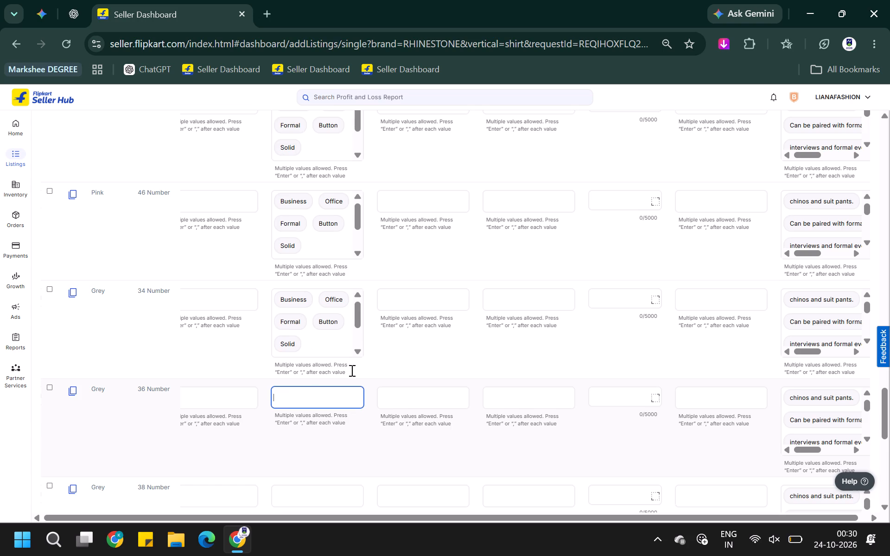
pyautogui.scroll(-4, 360, 362)
pyautogui.scroll(1, 360, 362)
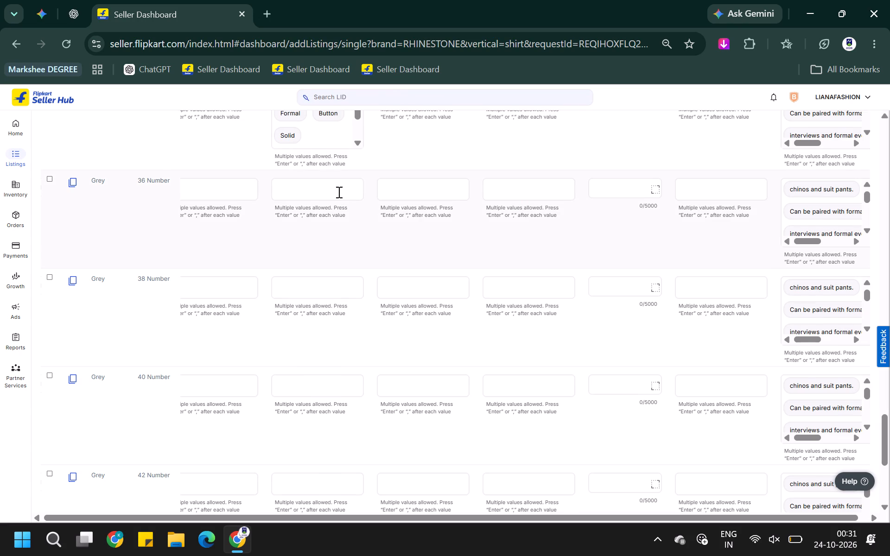
pyautogui.click(338, 192)
pyautogui.hotkey('ctrl', 'v')
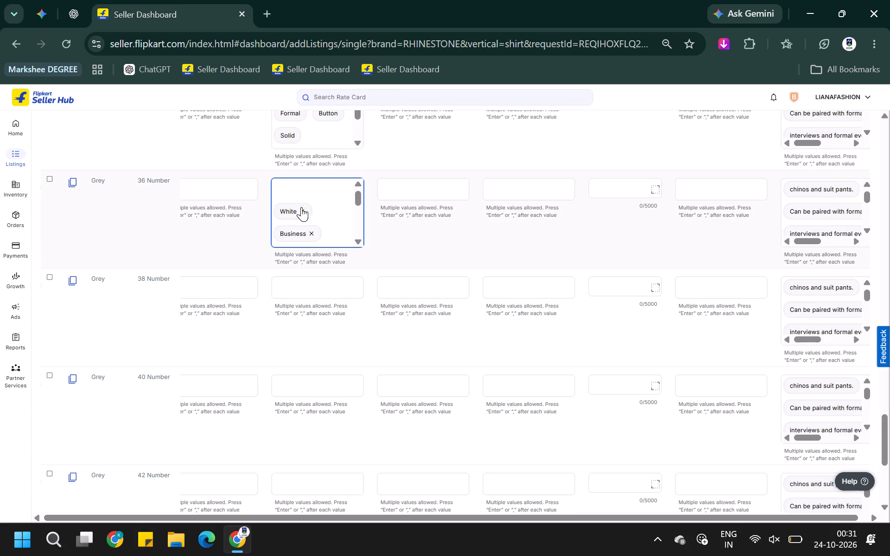
pyautogui.click(304, 210)
# Paste the copied Other Dimensions values into the Grey size 38 variant and remove the White value.
pyautogui.click(309, 284)
pyautogui.hotkey('ctrl', 'v')
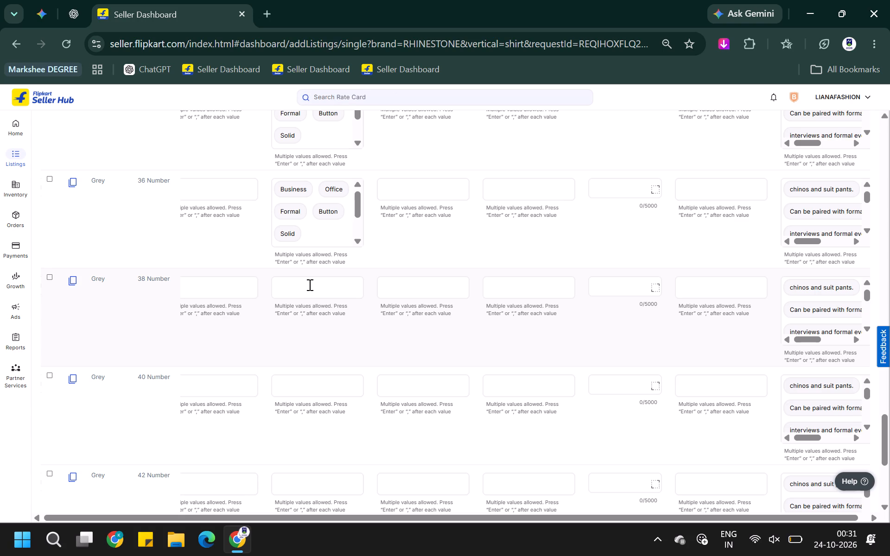
pyautogui.click(309, 283)
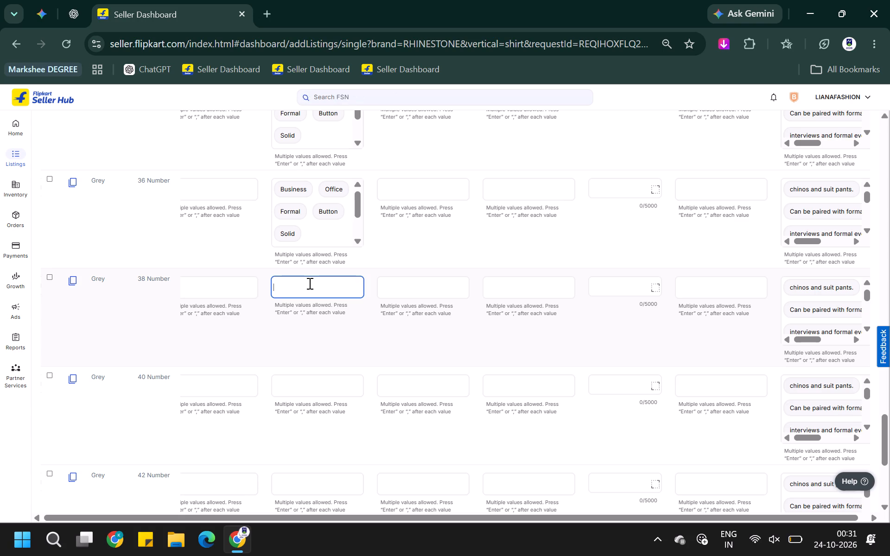
pyautogui.hotkey('ctrl', 'v')
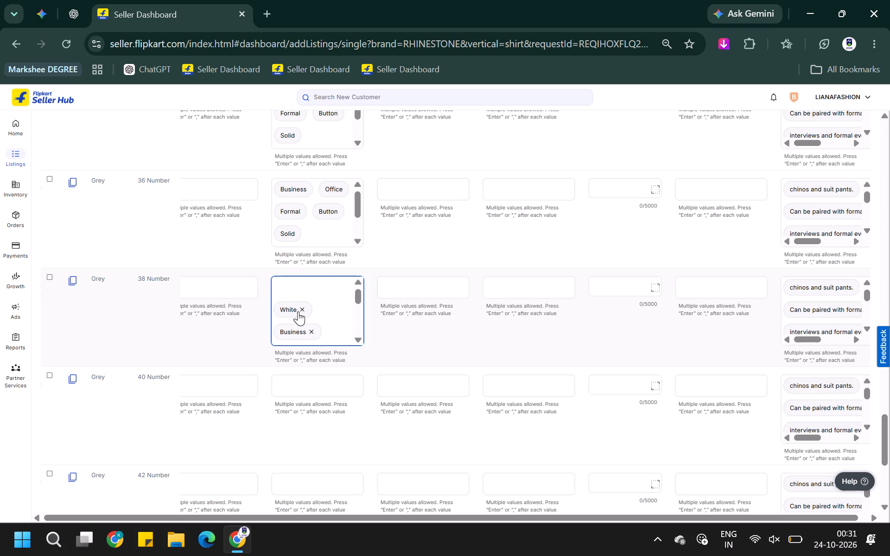
pyautogui.click(300, 311)
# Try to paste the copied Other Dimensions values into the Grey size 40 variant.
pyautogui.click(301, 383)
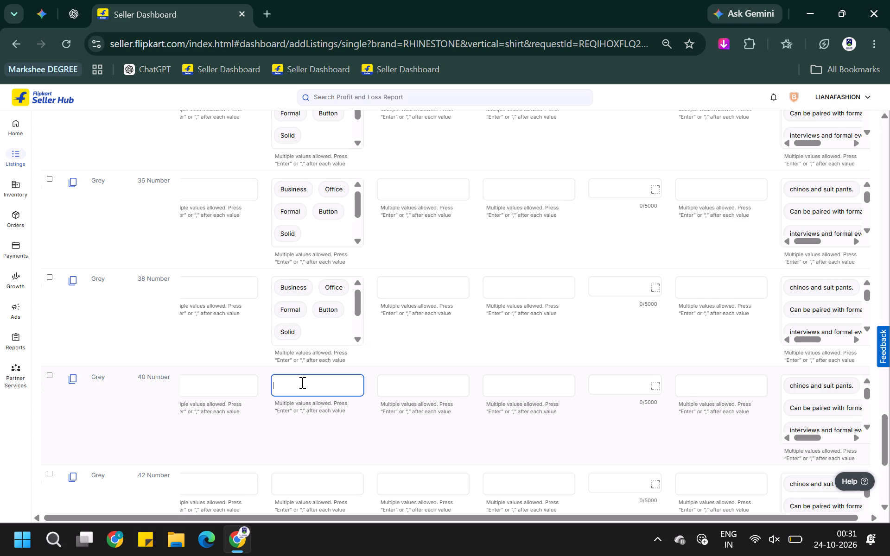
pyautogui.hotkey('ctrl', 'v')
# Paste the copied Other Dimensions values into the Grey size 42 variant and remove the White value.
pyautogui.scroll(-6, 301, 382)
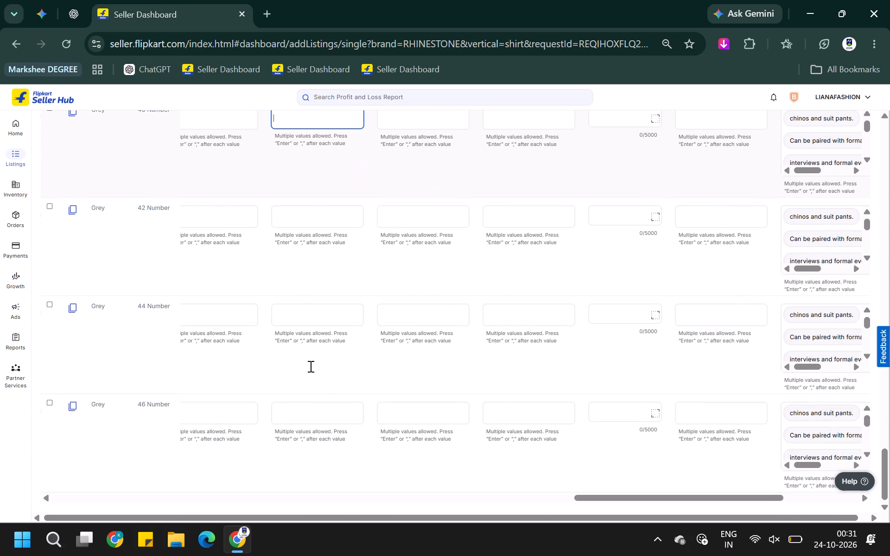
pyautogui.scroll(-6, 310, 365)
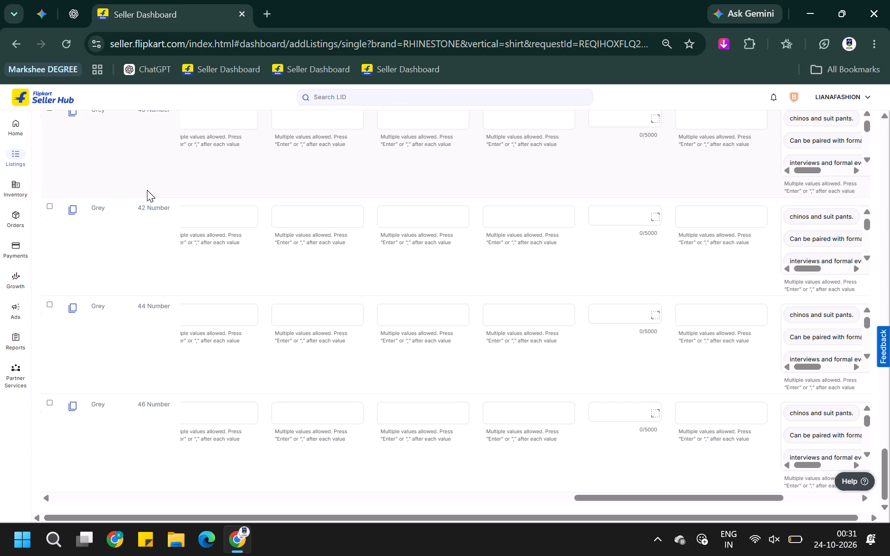
pyautogui.click(301, 209)
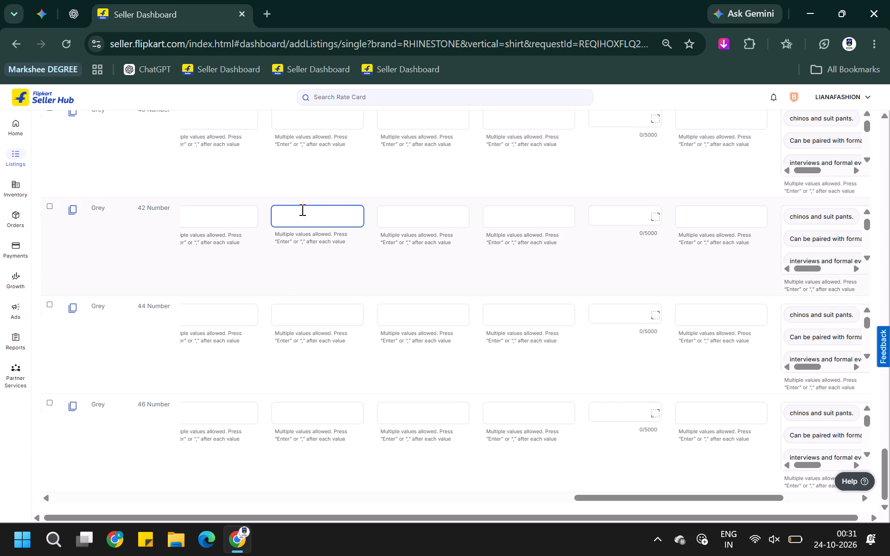
pyautogui.hotkey('ctrl', 'v')
pyautogui.click(305, 240)
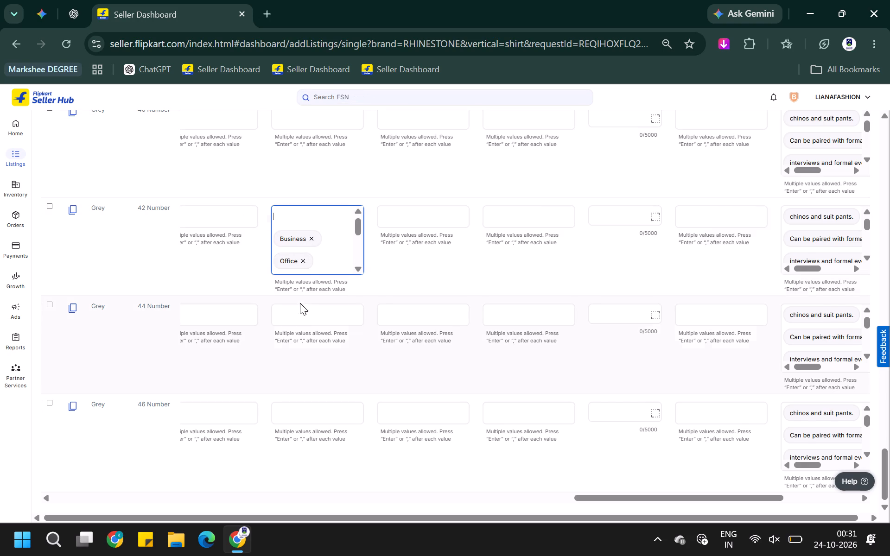
# Paste the copied Other Dimensions values into the Grey size 44 variant and remove the White value.
pyautogui.click(301, 309)
pyautogui.hotkey('ctrl', 'v')
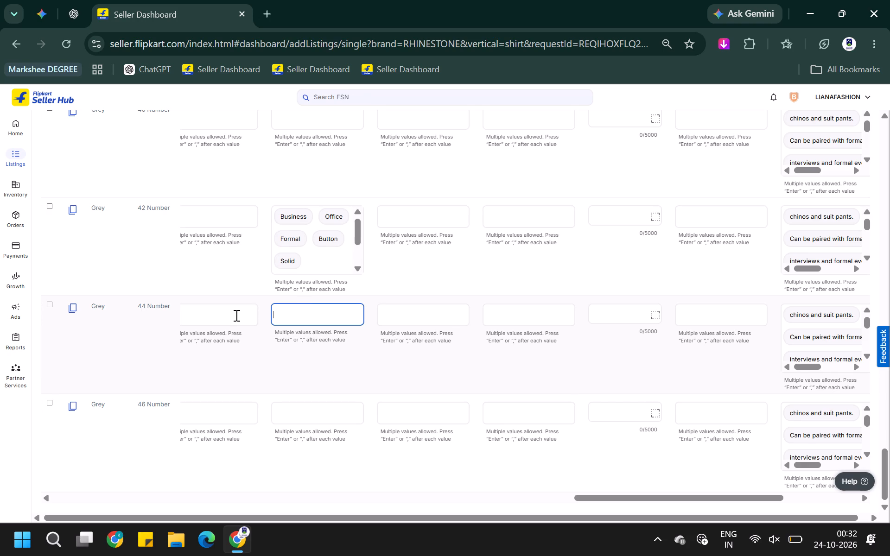
pyautogui.click(304, 310)
pyautogui.click(329, 317)
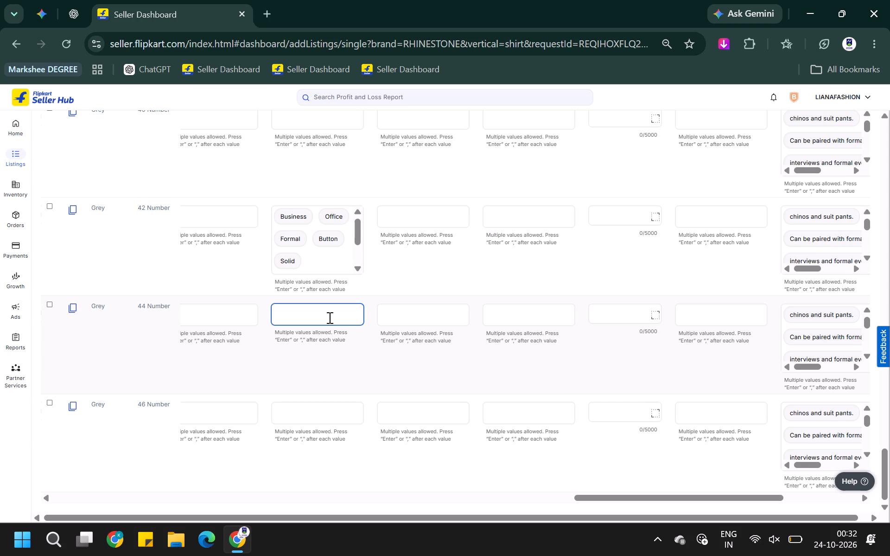
pyautogui.hotkey('ctrl', 'v')
pyautogui.click(303, 332)
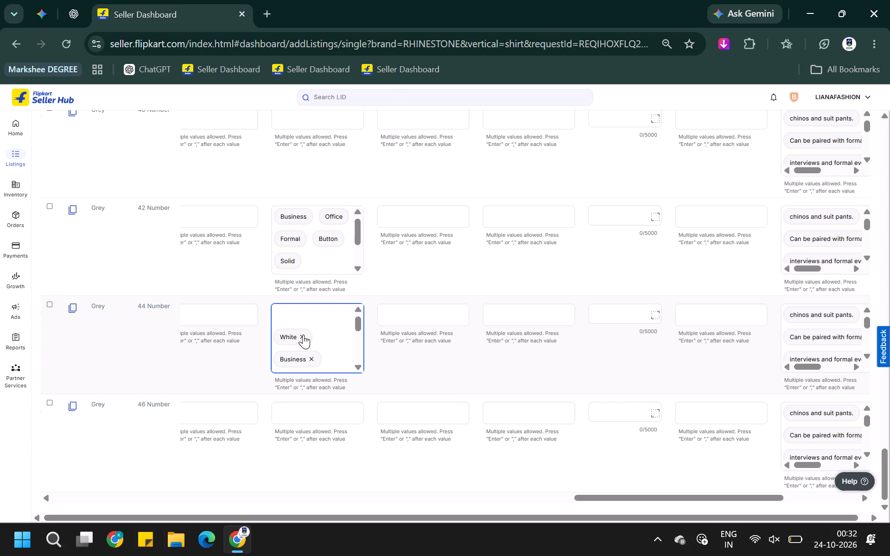
pyautogui.click(303, 335)
# Paste the copied Other Dimensions values into the Grey size 46 variant and remove the White value.
pyautogui.click(303, 399)
pyautogui.click(301, 406)
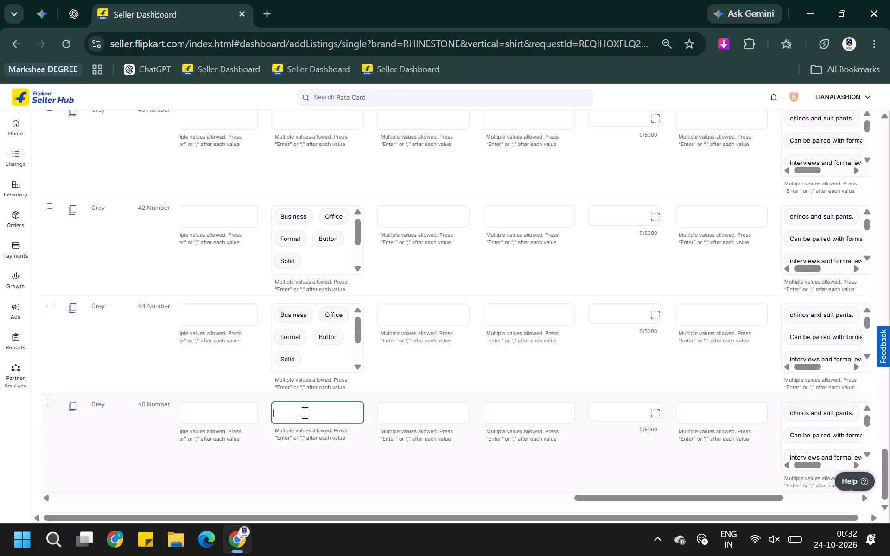
pyautogui.hotkey('ctrl', 'v')
pyautogui.click(304, 433)
pyautogui.scroll(-1, 398, 331)
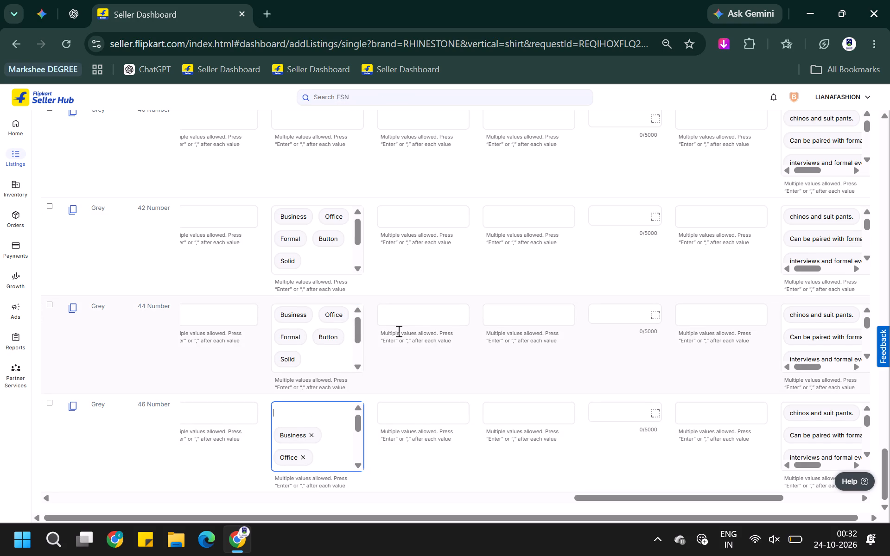
pyautogui.scroll(-4, 390, 338)
pyautogui.click(390, 338)
# Paste the copied Other Dimensions values into the Grey size 40 variant and remove the White value.
pyautogui.scroll(3, 378, 349)
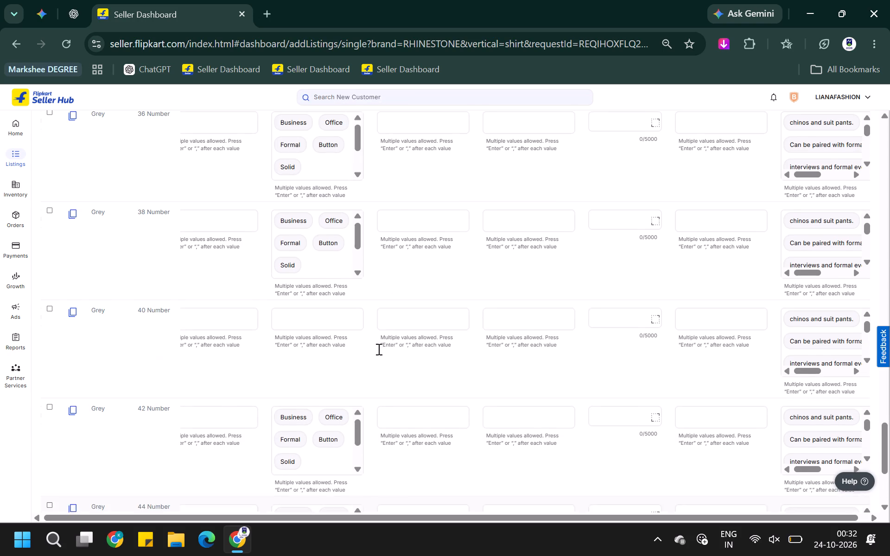
pyautogui.click(324, 332)
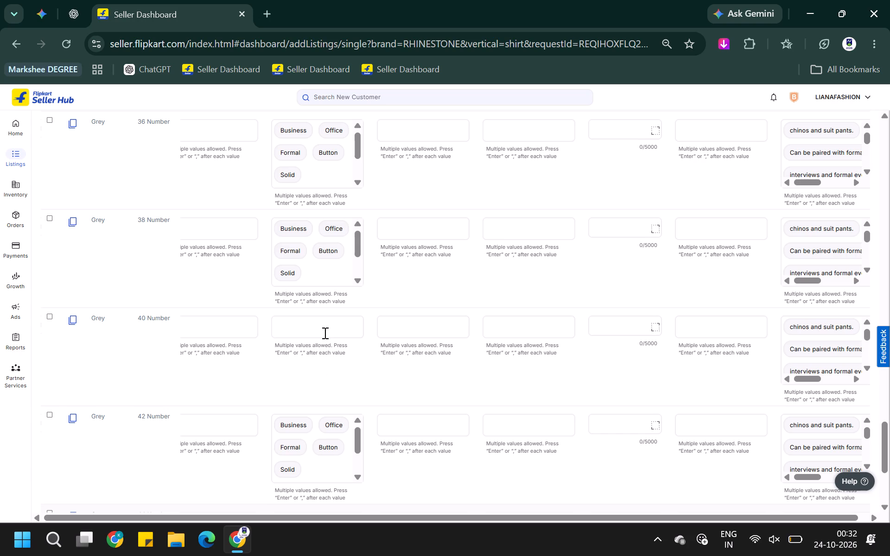
pyautogui.click(324, 332)
pyautogui.click(304, 325)
pyautogui.hotkey('ctrl', 'v')
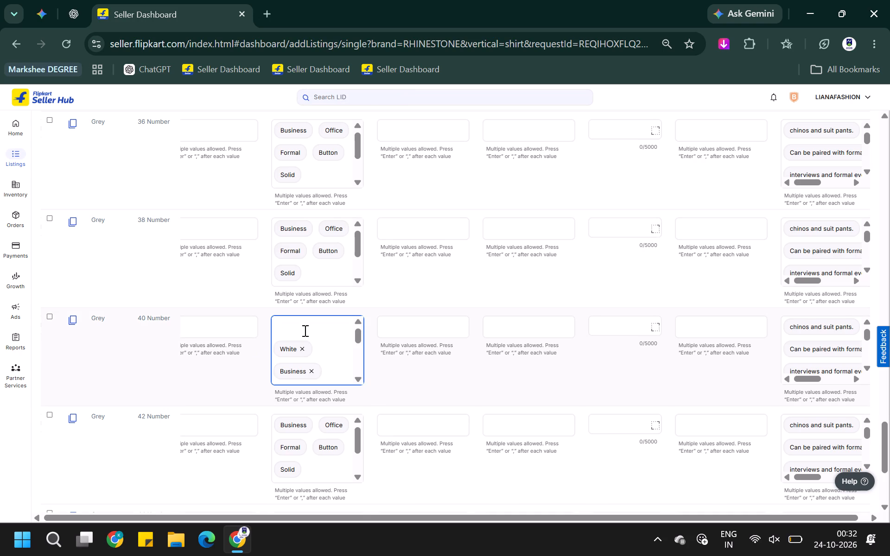
pyautogui.click(304, 347)
pyautogui.click(445, 278)
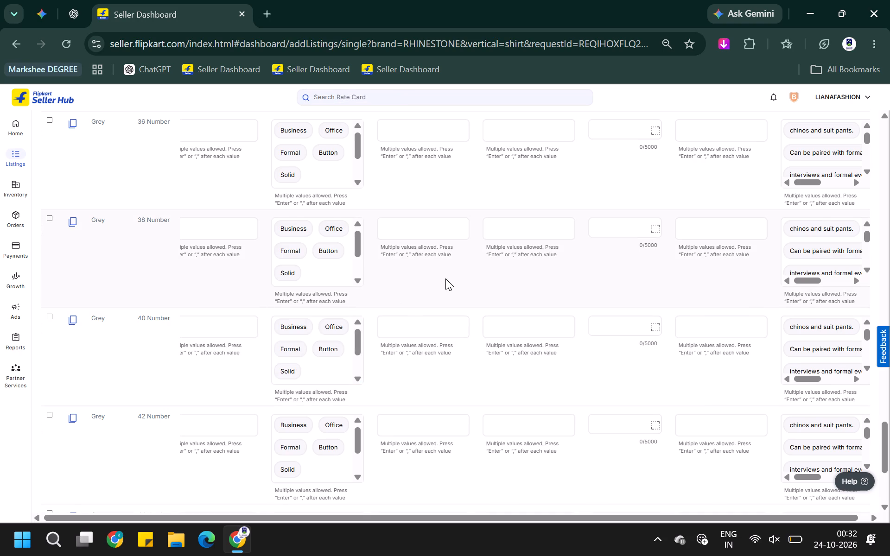
# Copy the Other Details values Men's Formal Shirt, Verify Actual Fabric, Classic Formal from the White size 34 variant.
pyautogui.scroll(20, 445, 278)
pyautogui.scroll(7, 445, 278)
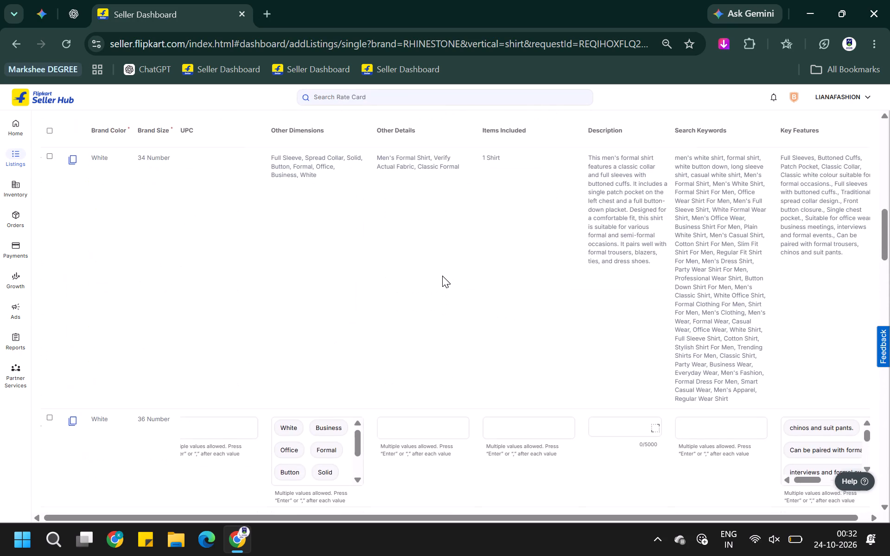
pyautogui.scroll(-2, 379, 328)
pyautogui.moveTo(372, 219); pyautogui.dragTo(451, 231)
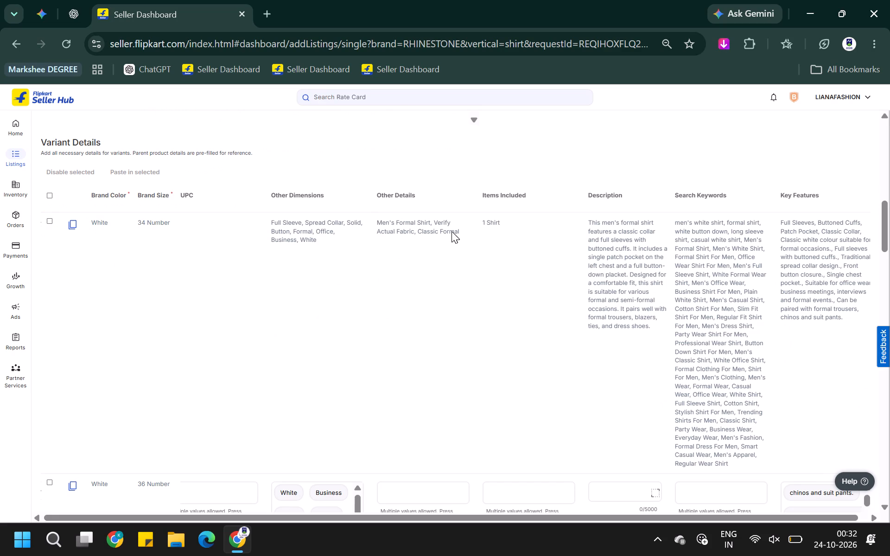
pyautogui.moveTo(451, 231); pyautogui.dragTo(463, 232)
pyautogui.scroll(-1, 451, 257)
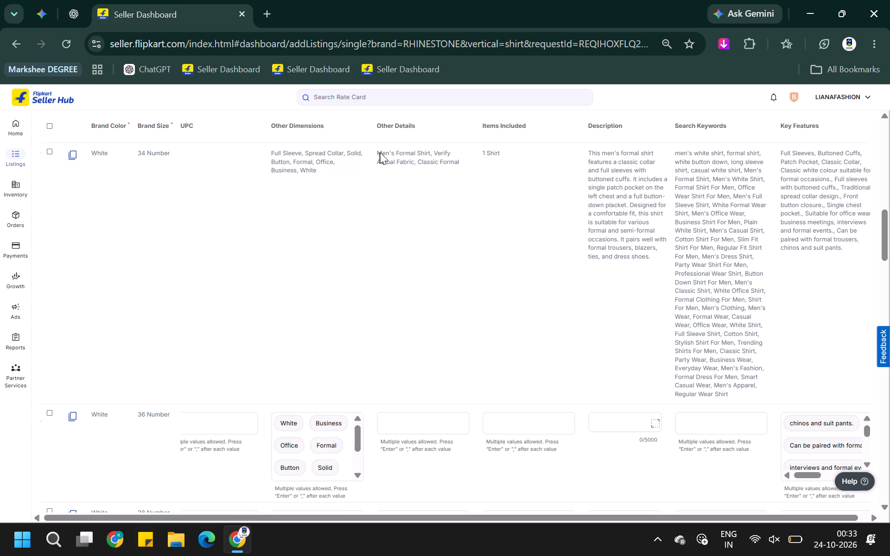
pyautogui.moveTo(376, 152); pyautogui.dragTo(466, 157)
pyautogui.moveTo(466, 157); pyautogui.dragTo(468, 157)
pyautogui.moveTo(460, 161); pyautogui.dragTo(383, 155)
pyautogui.moveTo(383, 155); pyautogui.dragTo(376, 152)
pyautogui.hotkey('ctrl', 'c')
pyautogui.hotkey('ctrl', 'c')
pyautogui.hotkey('ctrl', 'c')
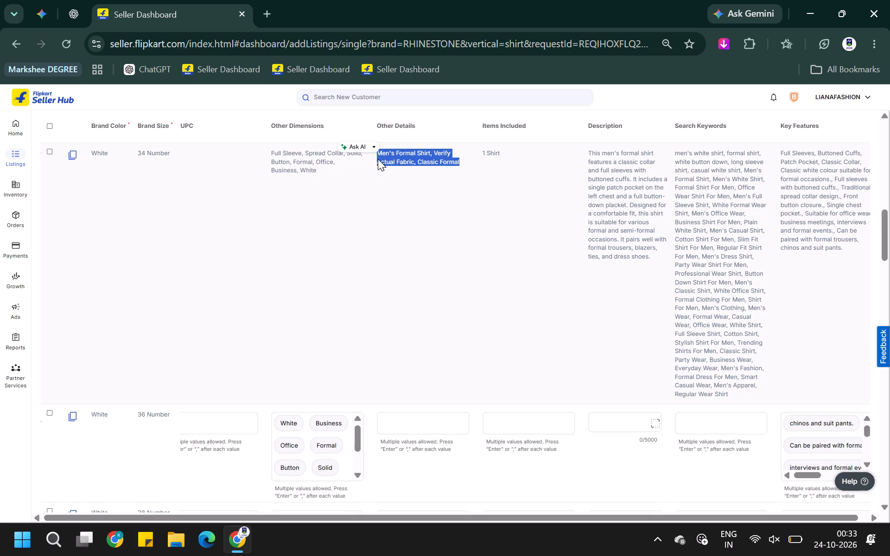
pyautogui.hotkey('ctrl', 'c')
# Paste the copied Other Details values into the White size 36, 40 and 42 variants.
pyautogui.click(393, 432)
pyautogui.click(393, 426)
pyautogui.hotkey('ctrl', 'v')
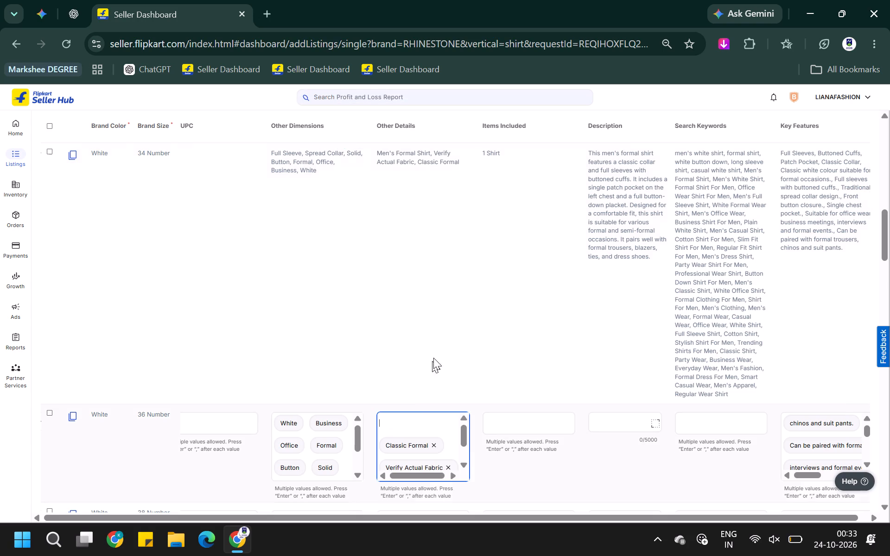
pyautogui.scroll(-3, 437, 332)
pyautogui.click(428, 319)
pyautogui.hotkey('ctrl', 'v')
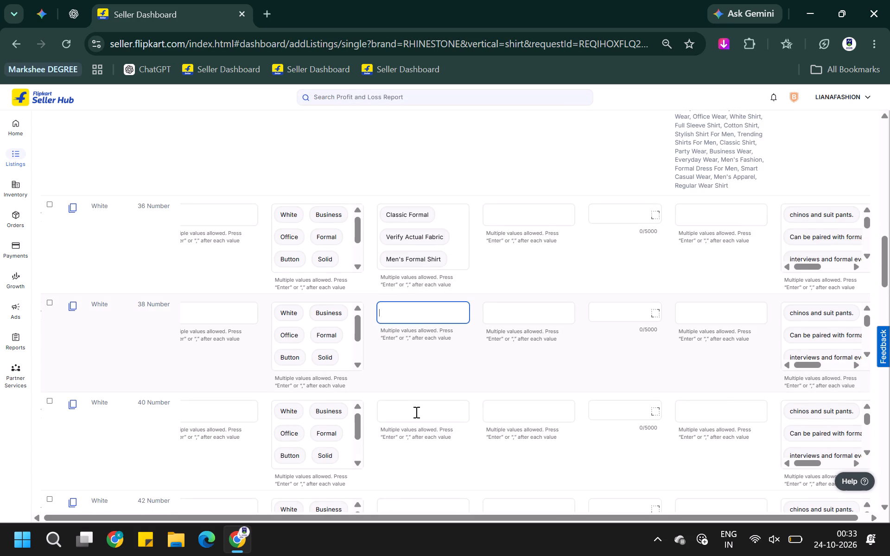
pyautogui.doubleClick(414, 417)
pyautogui.hotkey('ctrl', 'v')
pyautogui.click(412, 512)
pyautogui.hotkey('ctrl', 'v')
pyautogui.scroll(-2, 479, 359)
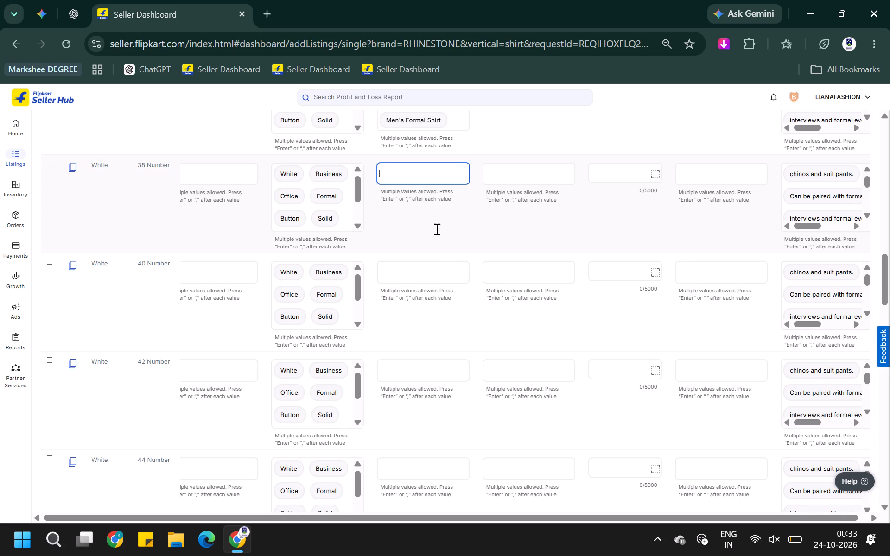
pyautogui.click(432, 272)
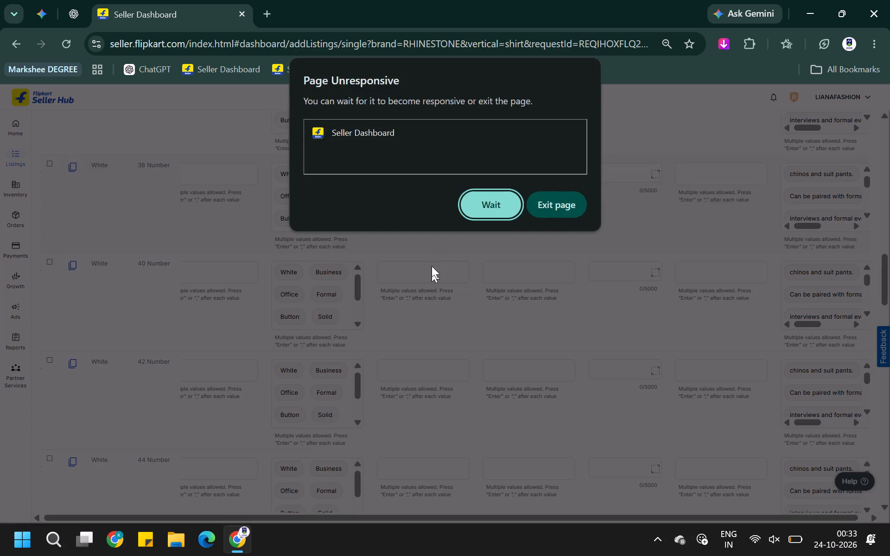
# Paste the copied Other Details values into the White size 38 variant.
pyautogui.click(433, 164)
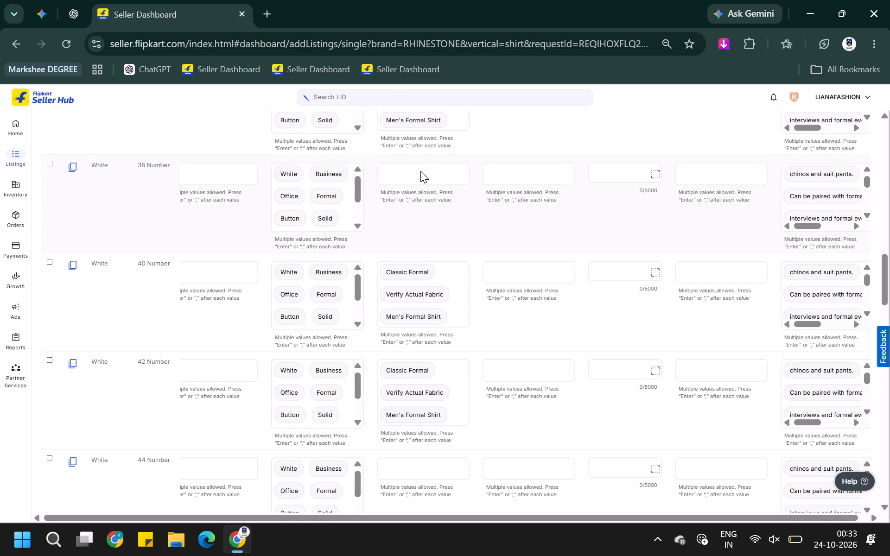
pyautogui.scroll(1, 419, 171)
pyautogui.scroll(-1, 419, 171)
pyautogui.click(439, 171)
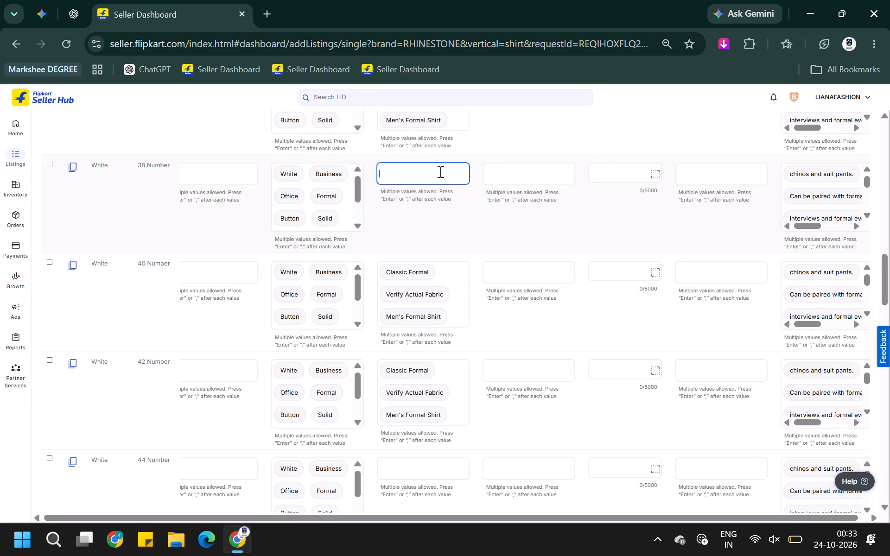
pyautogui.hotkey('ctrl', 'v')
pyautogui.click(509, 184)
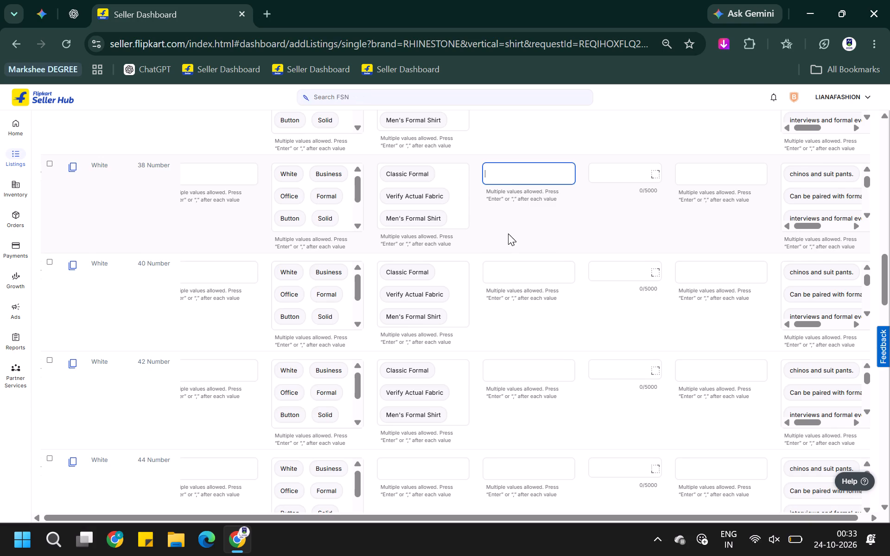
# Paste the copied Other Details values into the White size 44 and 46 variants.
pyautogui.scroll(-4, 499, 246)
pyautogui.click(433, 187)
pyautogui.hotkey('ctrl', 'v')
pyautogui.click(430, 291)
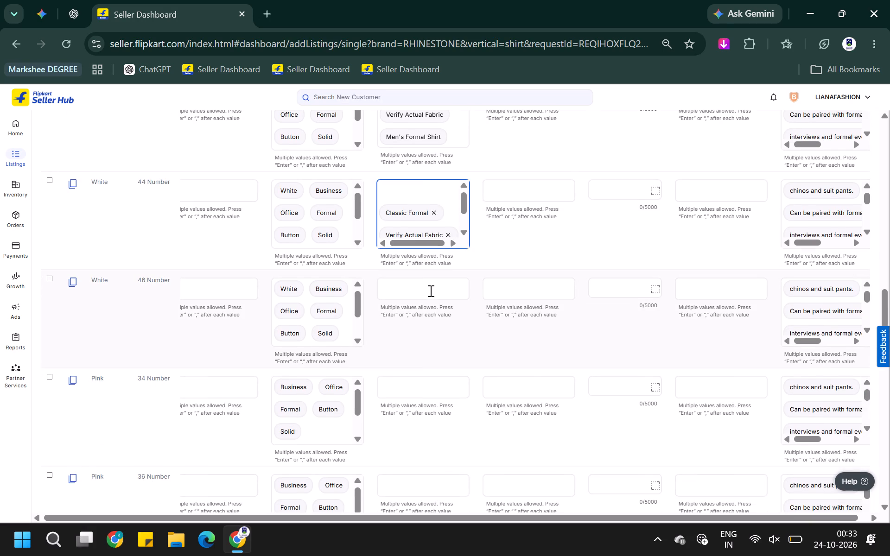
pyautogui.hotkey('ctrl', 'v')
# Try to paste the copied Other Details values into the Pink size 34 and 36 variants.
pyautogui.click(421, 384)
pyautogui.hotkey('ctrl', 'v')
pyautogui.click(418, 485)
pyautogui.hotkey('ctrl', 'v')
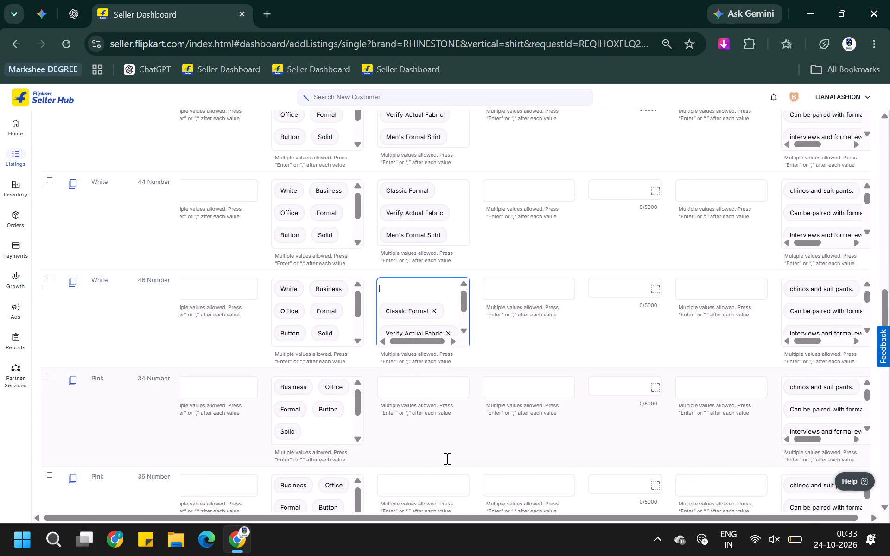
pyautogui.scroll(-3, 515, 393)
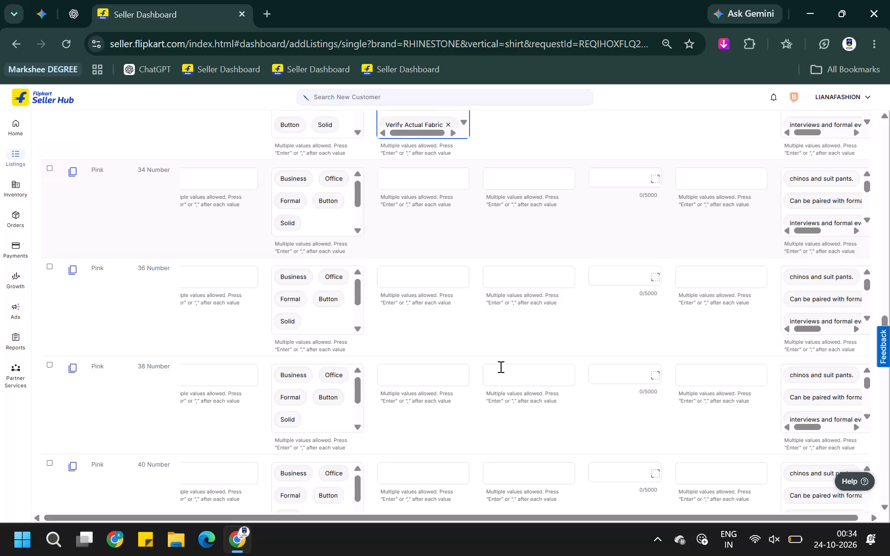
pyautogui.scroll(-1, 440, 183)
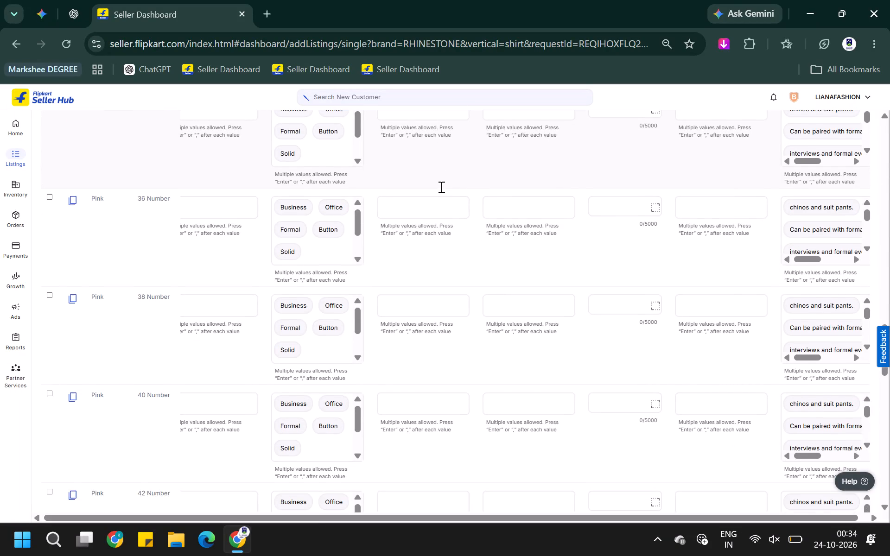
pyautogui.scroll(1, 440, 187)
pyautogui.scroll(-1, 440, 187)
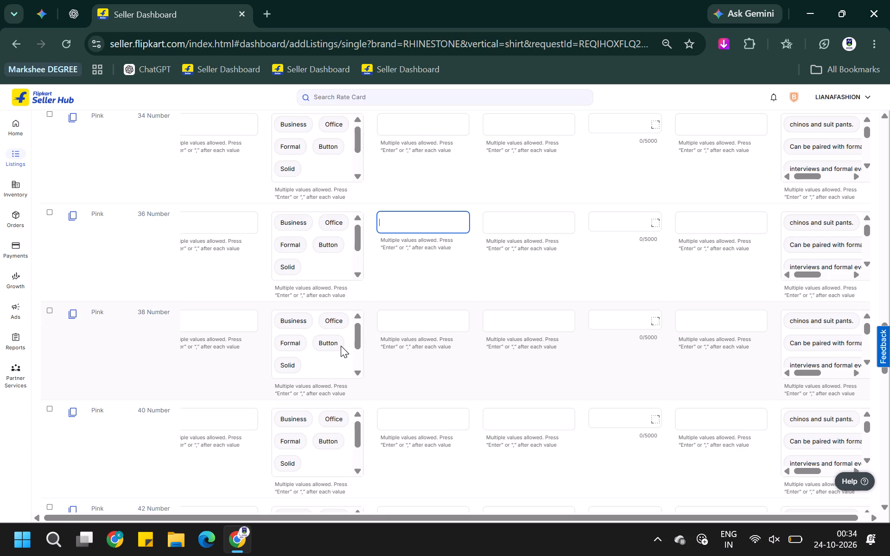
# Paste the copied Other Details values into the Pink size 38, 40, 36 and 34 variants.
pyautogui.click(391, 325)
pyautogui.hotkey('ctrl', 'v')
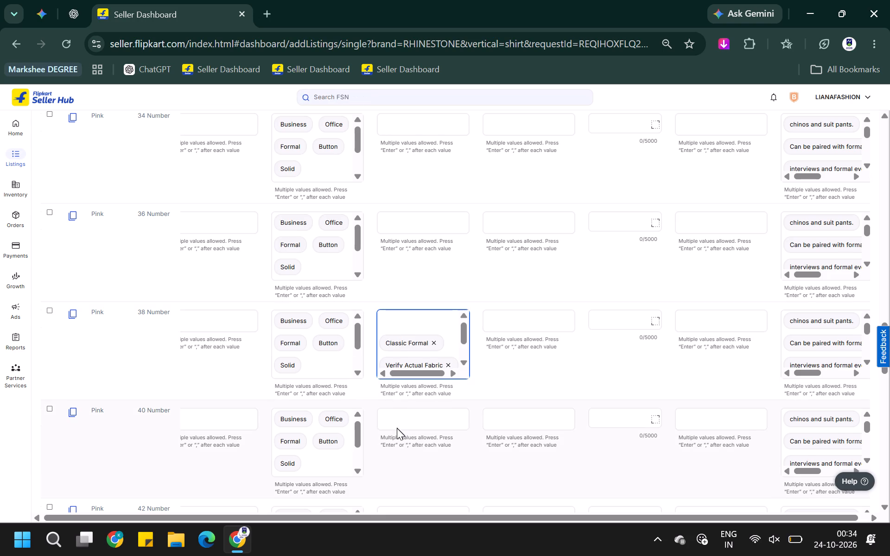
pyautogui.click(397, 428)
pyautogui.hotkey('ctrl', 'v')
pyautogui.click(413, 227)
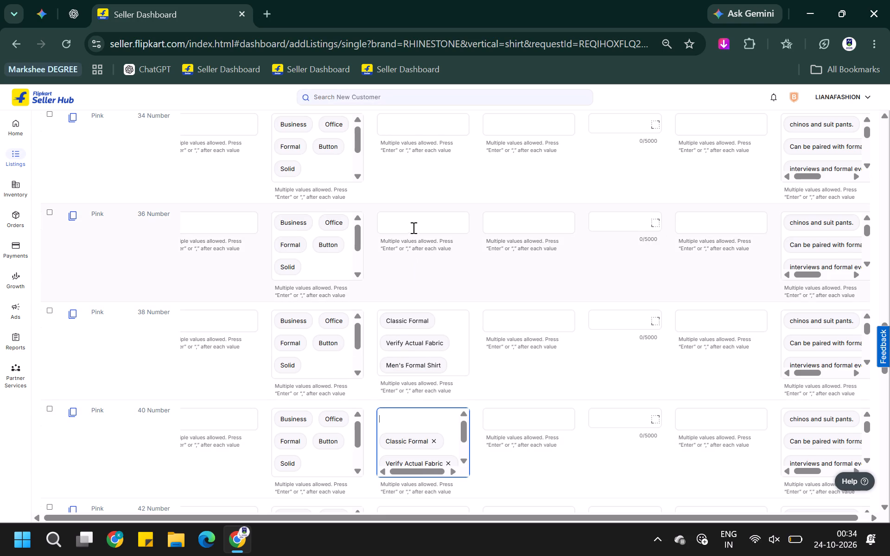
pyautogui.hotkey('ctrl', 'v')
pyautogui.click(410, 124)
pyautogui.hotkey('ctrl', 'v')
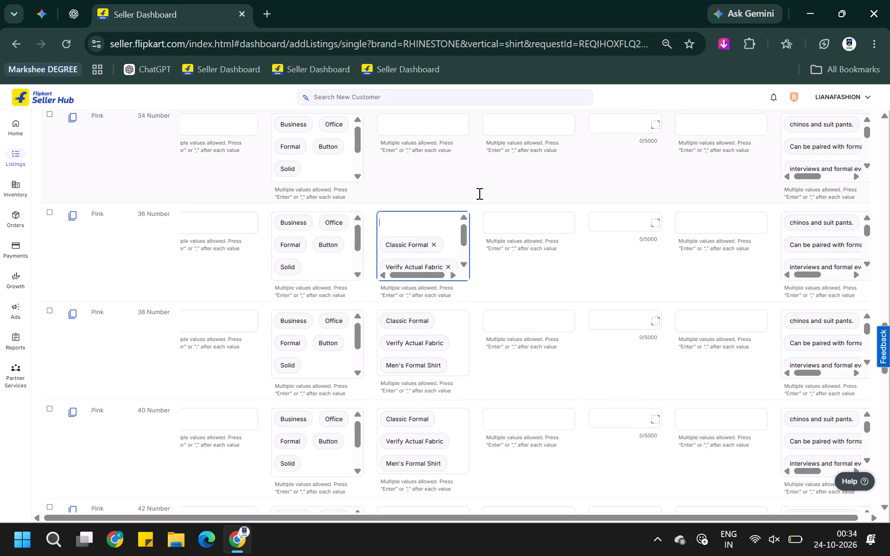
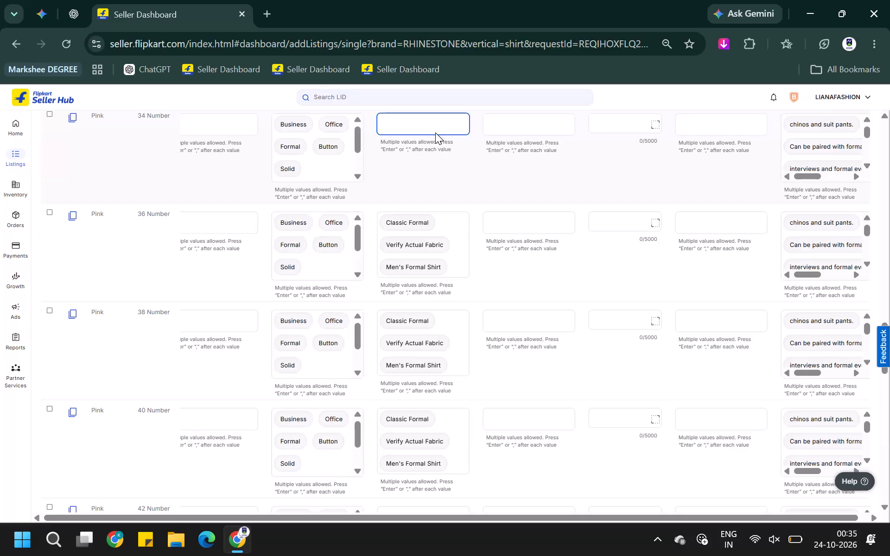
# Paste the copied Other Details values, starting with Classic Formal, into the Pink size 34 variant.
pyautogui.hotkey('ctrl', 'v')
pyautogui.click(491, 167)
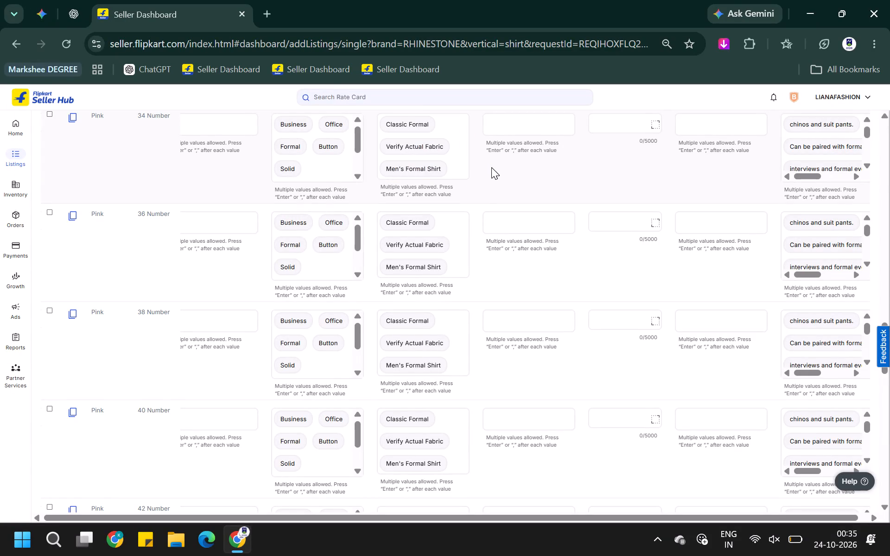
# Paste the copied Other Details values (Classic Formal, Verify Actual Fabric, Men's Formal Shirt) into the Pink size 42, 44 and 46 variants.
pyautogui.scroll(3, 491, 167)
pyautogui.scroll(-13, 422, 228)
pyautogui.scroll(2, 417, 284)
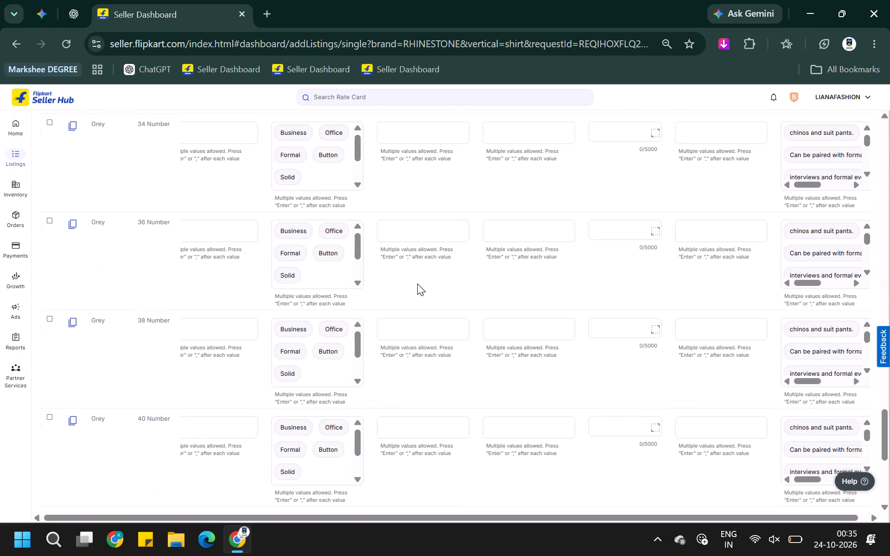
pyautogui.scroll(6, 417, 284)
pyautogui.scroll(-3, 417, 283)
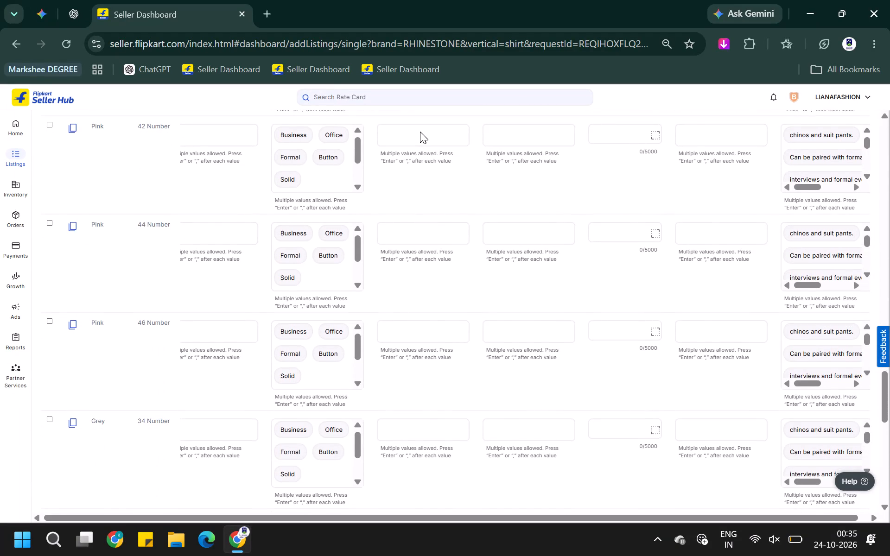
pyautogui.click(420, 132)
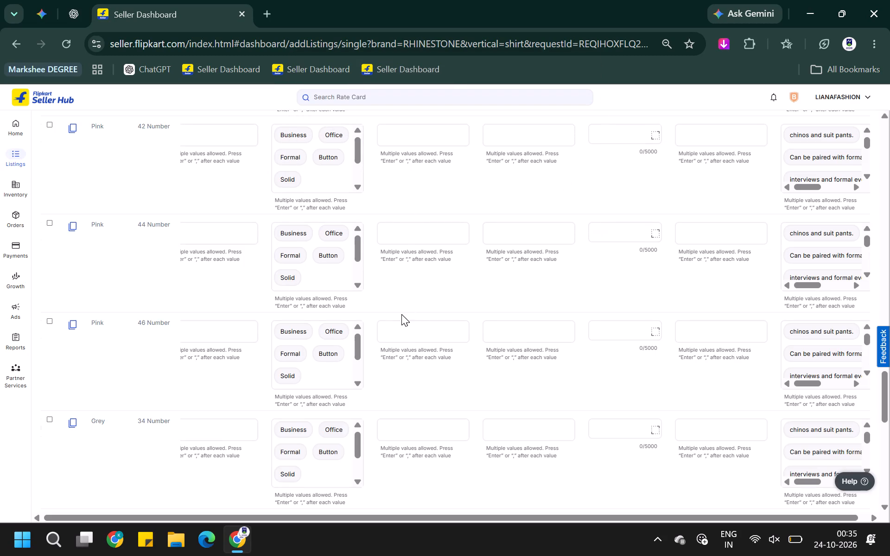
pyautogui.click(404, 129)
pyautogui.hotkey('ctrl', 'v')
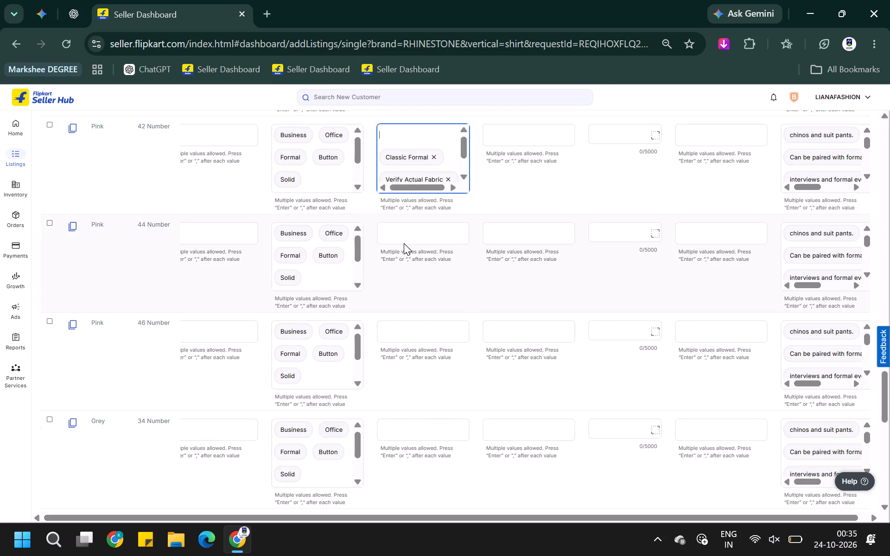
pyautogui.click(400, 233)
pyautogui.hotkey('ctrl', 'v')
pyautogui.click(402, 321)
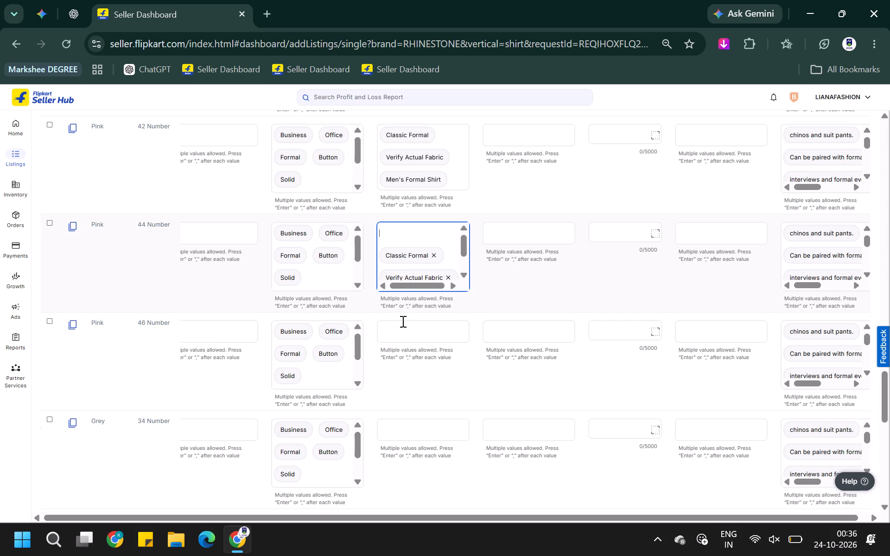
pyautogui.hotkey('ctrl', 'v')
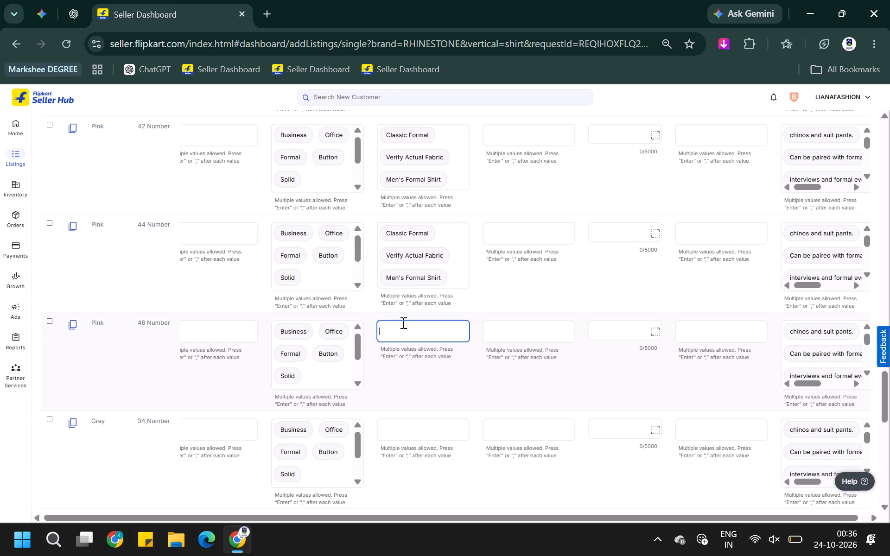
pyautogui.hotkey('ctrl', 'v')
# Paste the copied Other Details values, starting with Classic Formal, into the Grey size 34 variant.
pyautogui.click(406, 433)
pyautogui.hotkey('ctrl', 'v')
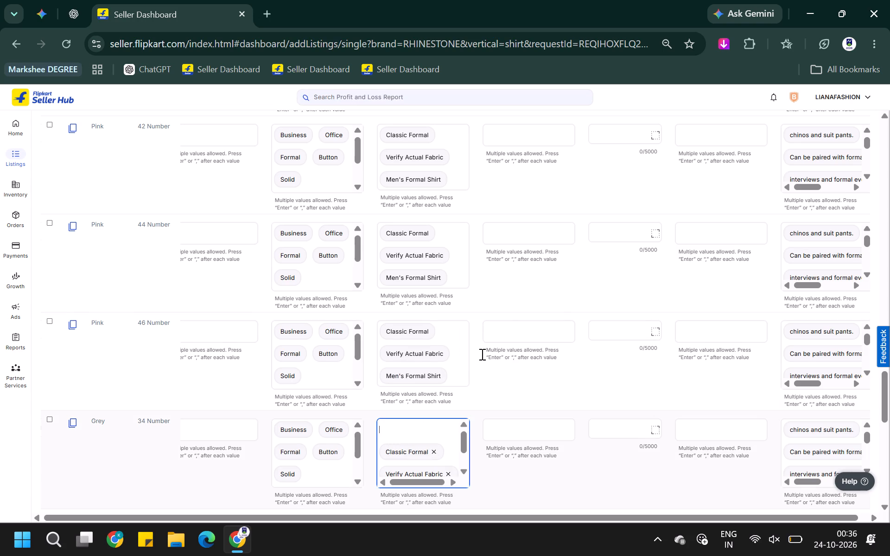
pyautogui.scroll(-5, 511, 316)
pyautogui.scroll(-1, 427, 183)
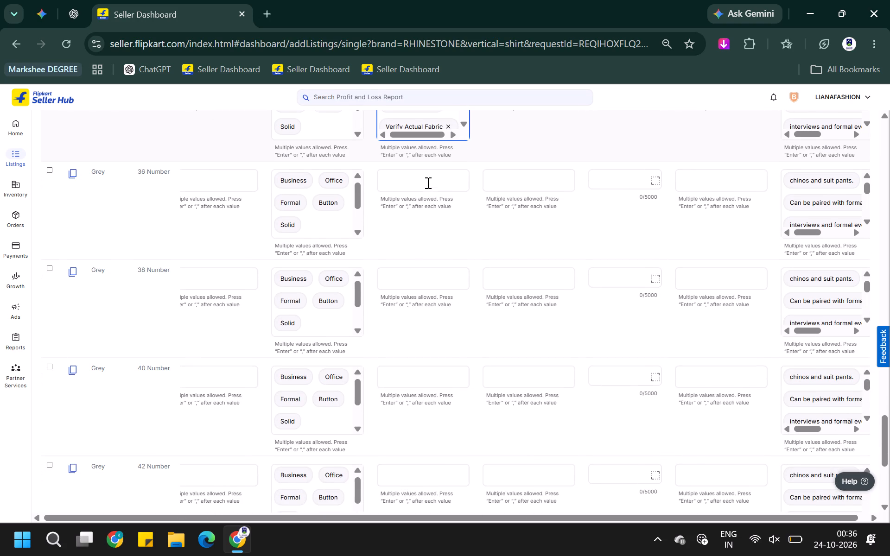
pyautogui.scroll(-7, 427, 183)
pyautogui.scroll(3, 427, 214)
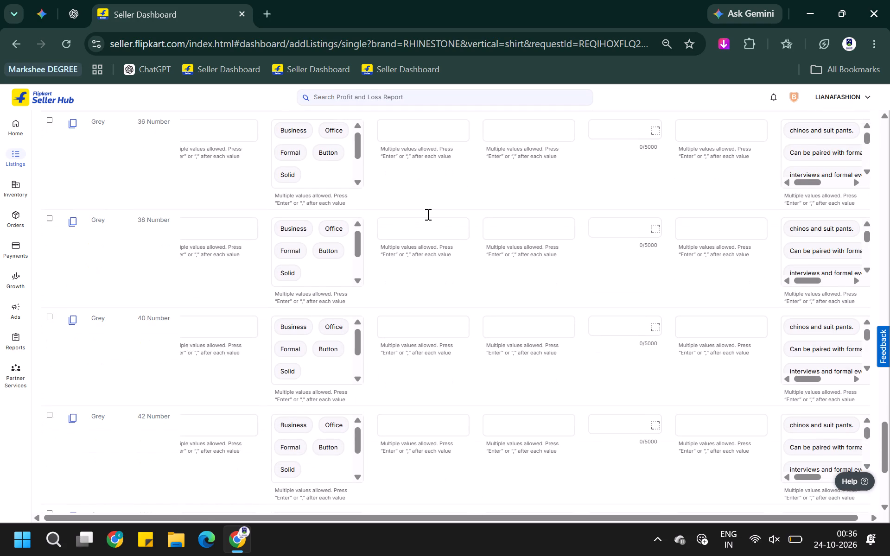
pyautogui.scroll(1, 427, 214)
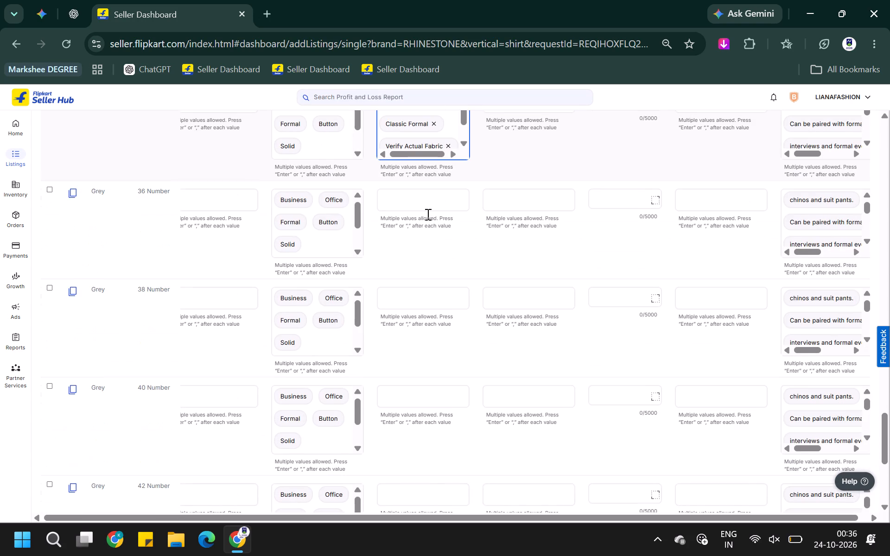
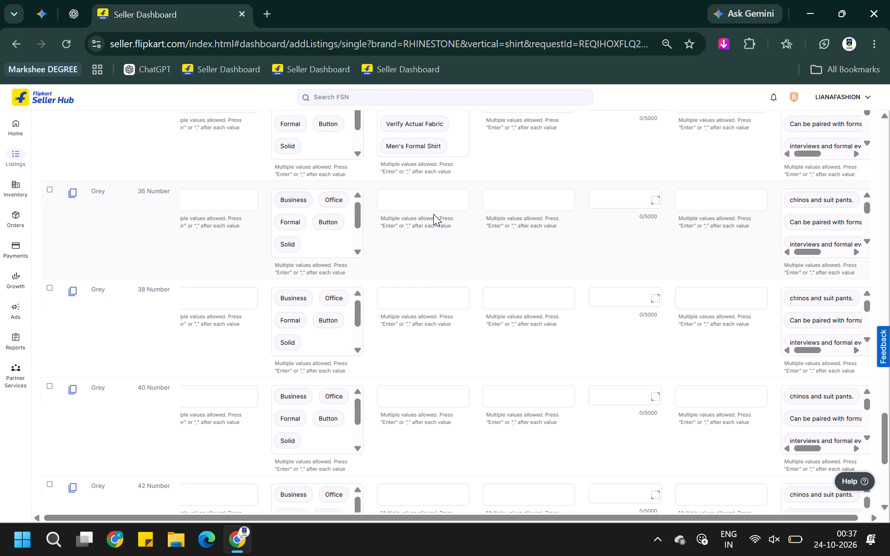
# Paste the copied Other Details values (Classic Formal, Verify Actual Fabric, Men's Formal Shirt) into the Grey size 36, 38 and 40 variants.
pyautogui.click(437, 202)
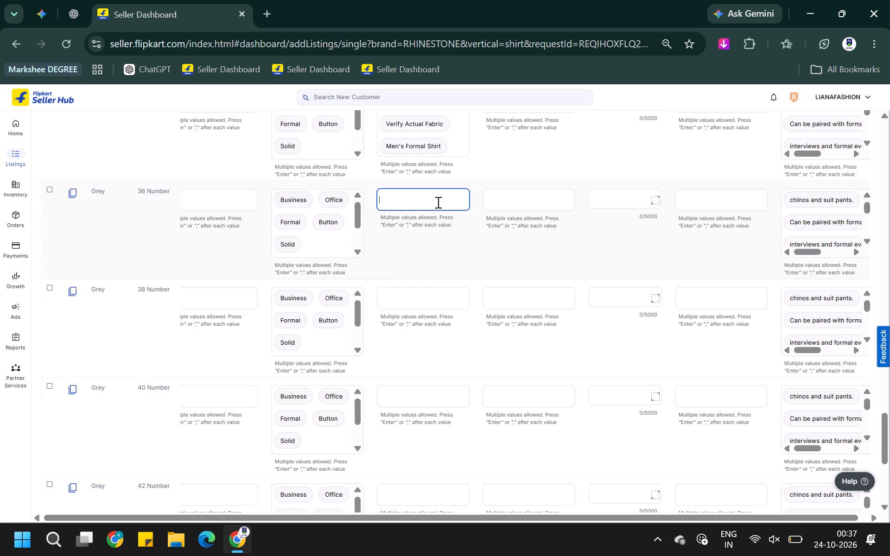
pyautogui.hotkey('ctrl', 'v')
pyautogui.click(425, 300)
pyautogui.hotkey('ctrl', 'v')
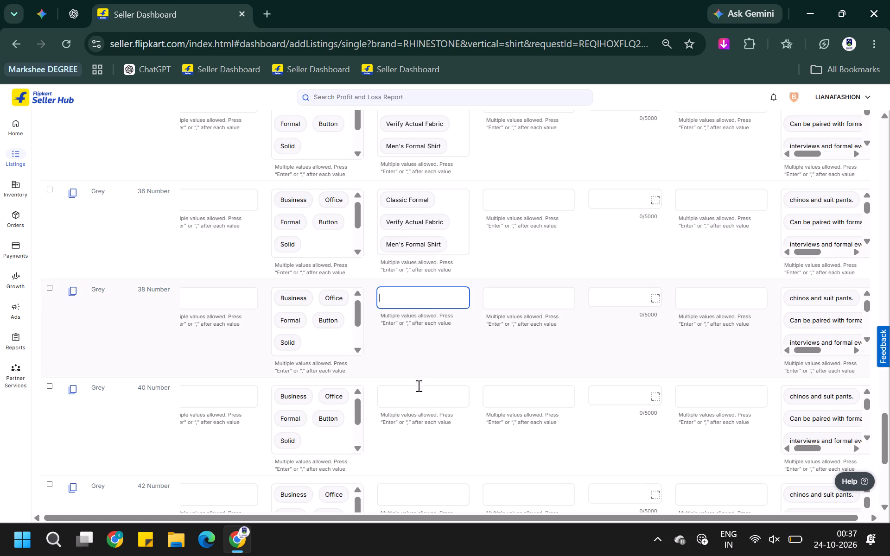
pyautogui.click(418, 402)
pyautogui.hotkey('ctrl', 'v')
pyautogui.scroll(-2, 506, 359)
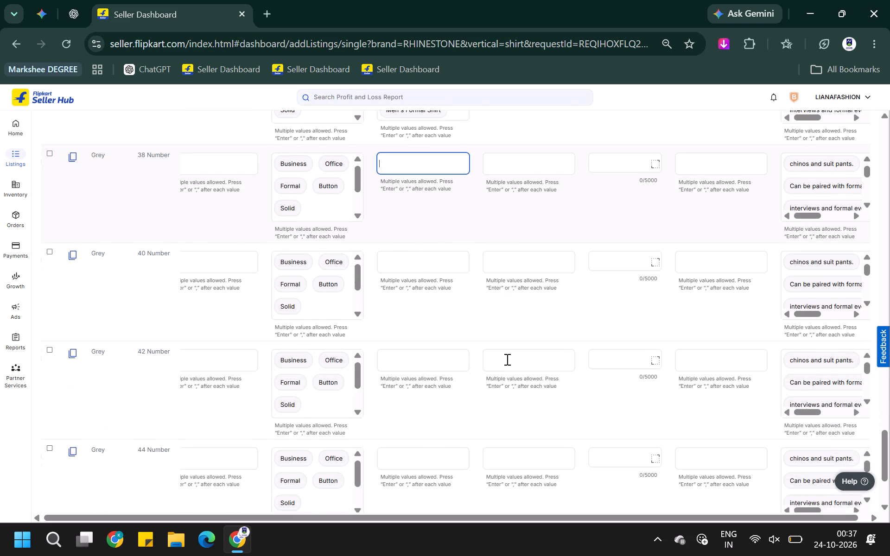
pyautogui.scroll(-4, 506, 359)
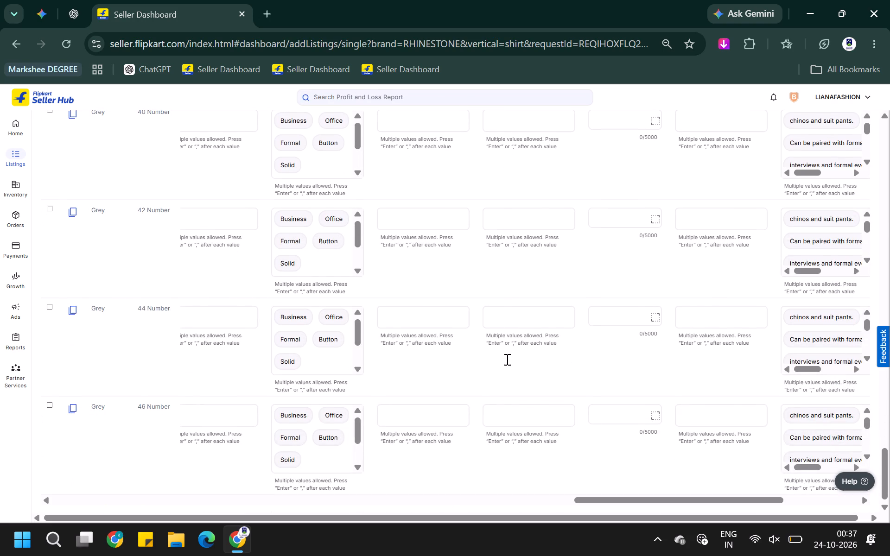
pyautogui.scroll(2, 506, 359)
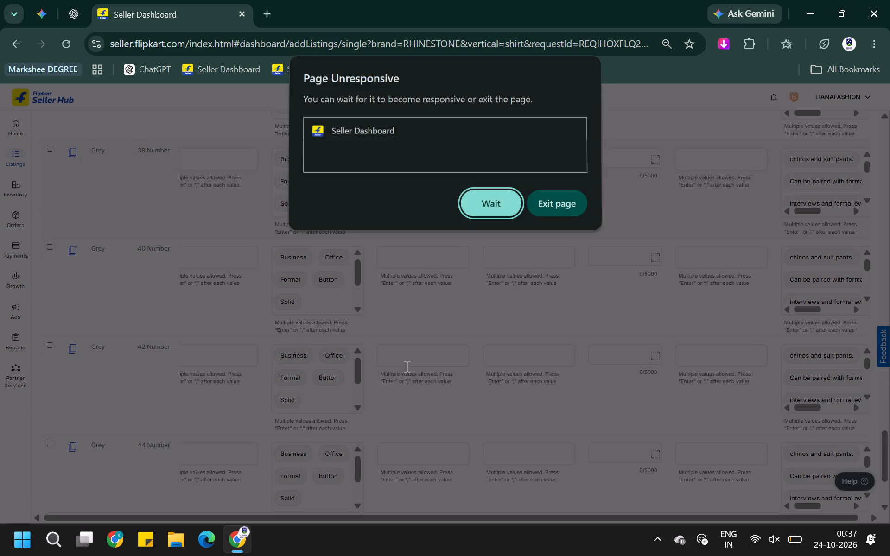
pyautogui.scroll(2, 436, 196)
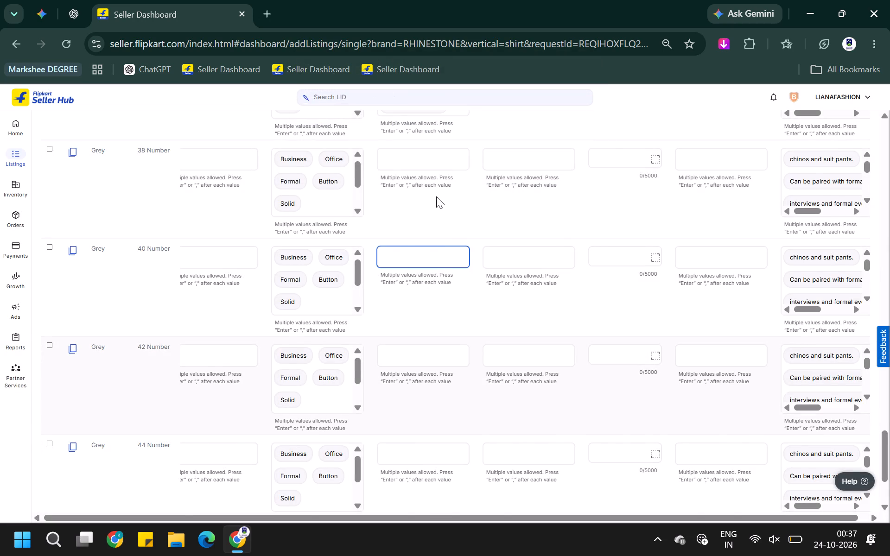
pyautogui.scroll(-2, 433, 260)
pyautogui.click(435, 163)
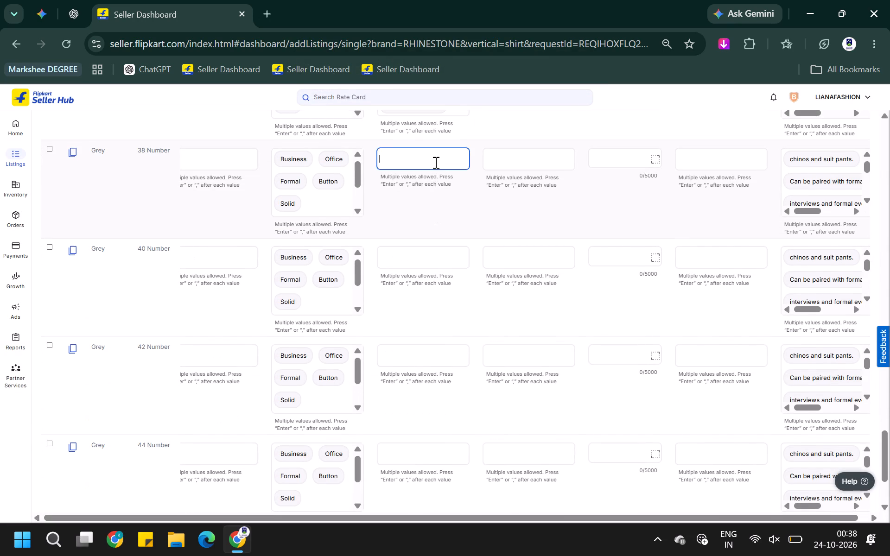
pyautogui.hotkey('ctrl', 'v')
pyautogui.click(426, 259)
pyautogui.hotkey('ctrl', 'v')
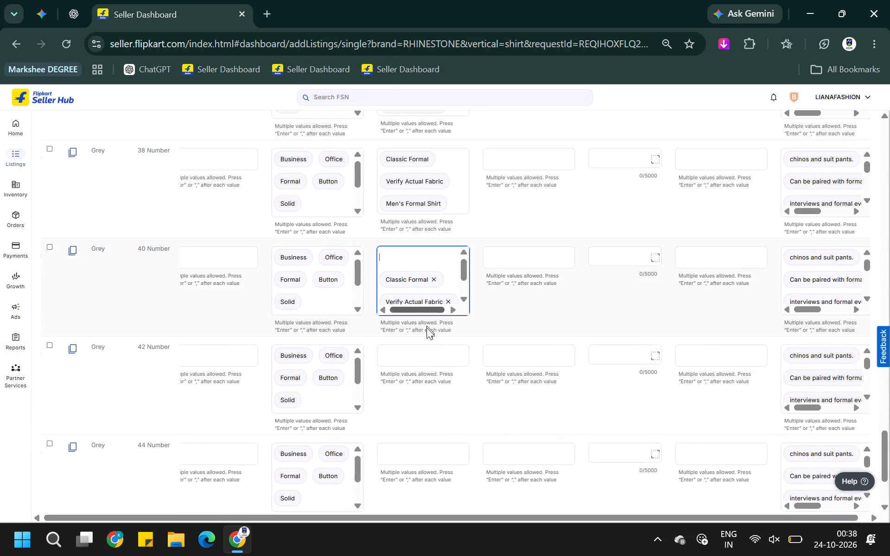
# Paste the copied Other Details values (Classic Formal, Verify Actual Fabric, Men's Formal Shirt) into the Grey size 42, 44 and 46 variants.
pyautogui.click(426, 346)
pyautogui.scroll(-5, 427, 347)
pyautogui.scroll(-3, 431, 305)
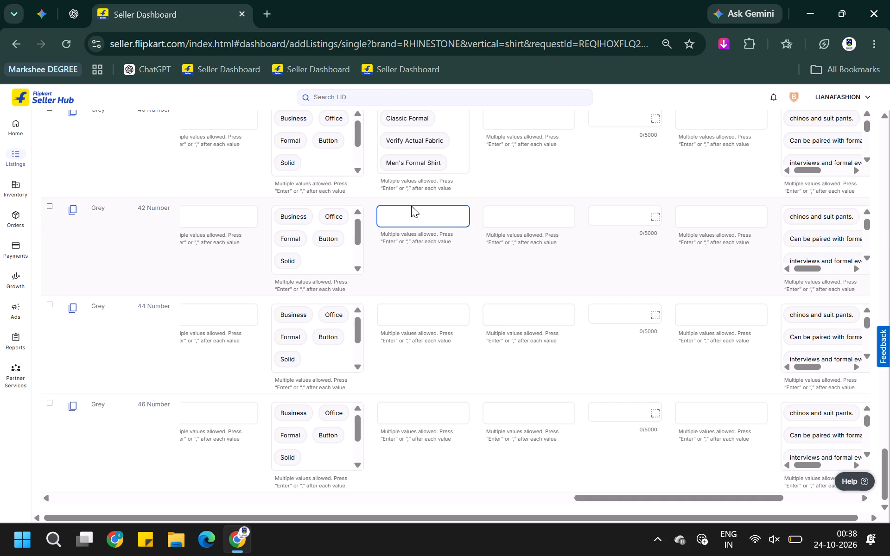
pyautogui.hotkey('ctrl', 'v')
pyautogui.click(420, 326)
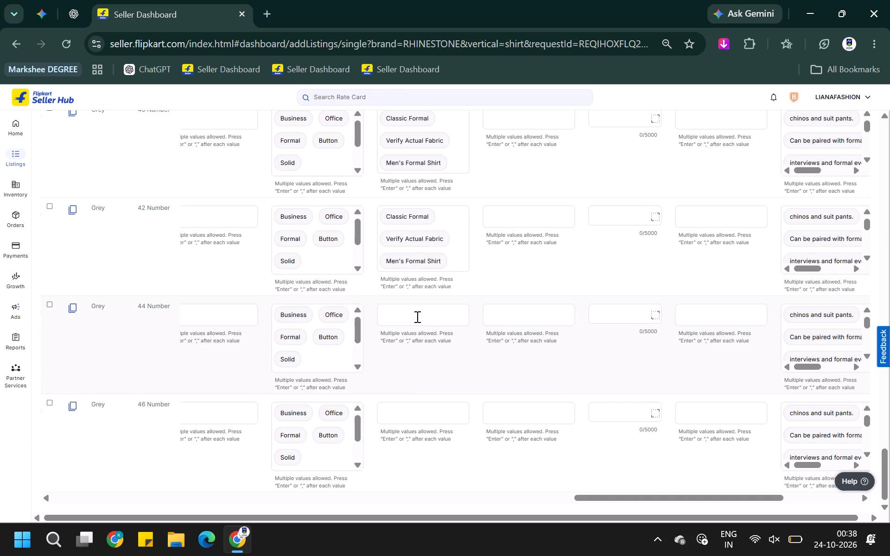
pyautogui.click(416, 316)
pyautogui.scroll(-2, 416, 316)
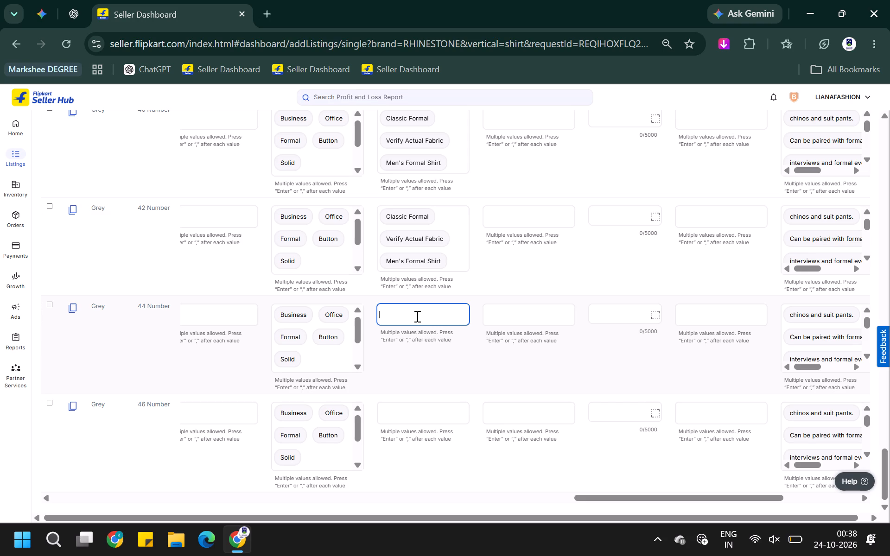
pyautogui.hotkey('ctrl', 'v')
pyautogui.click(414, 411)
pyautogui.hotkey('ctrl', 'v')
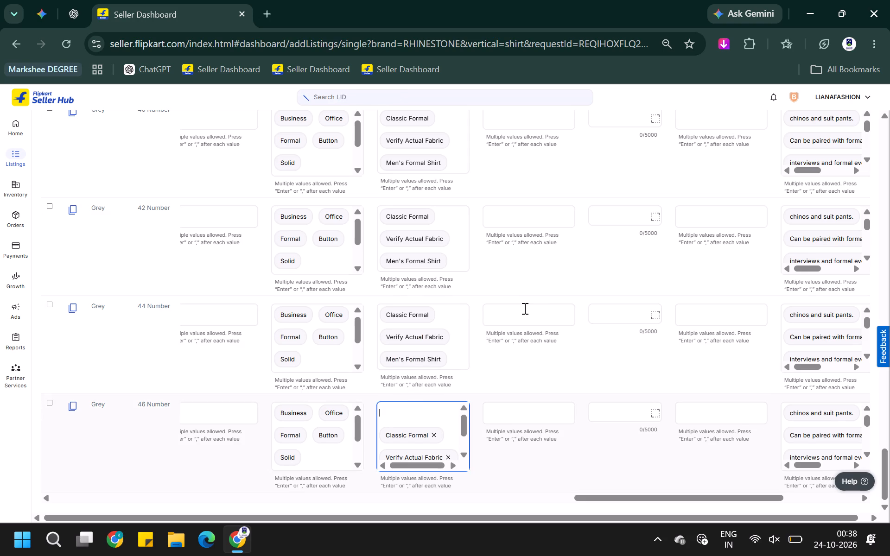
# Copy the Items Included value 1 Shirt from the White size 34 variant into the White size 36 variant.
pyautogui.click(533, 314)
pyautogui.scroll(1, 575, 319)
pyautogui.scroll(20, 572, 318)
pyautogui.scroll(10, 572, 318)
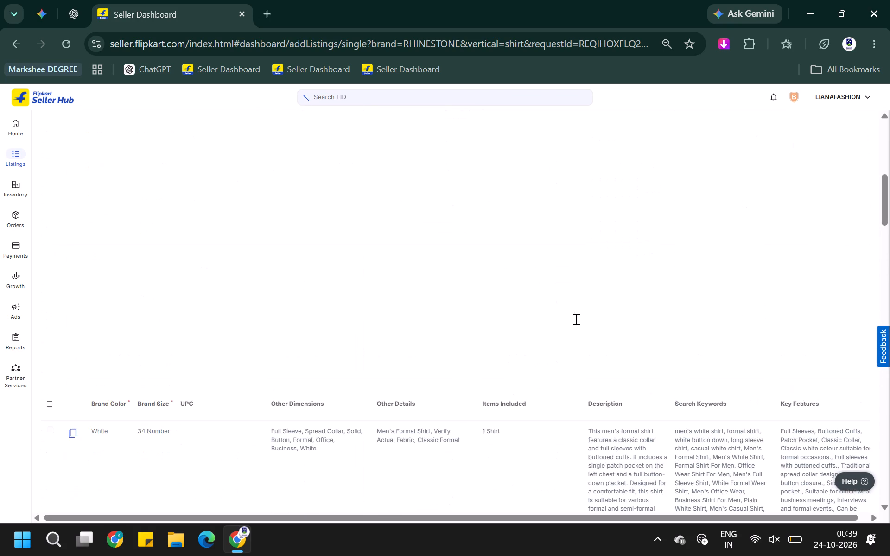
pyautogui.scroll(-20, 575, 319)
pyautogui.scroll(-15, 575, 319)
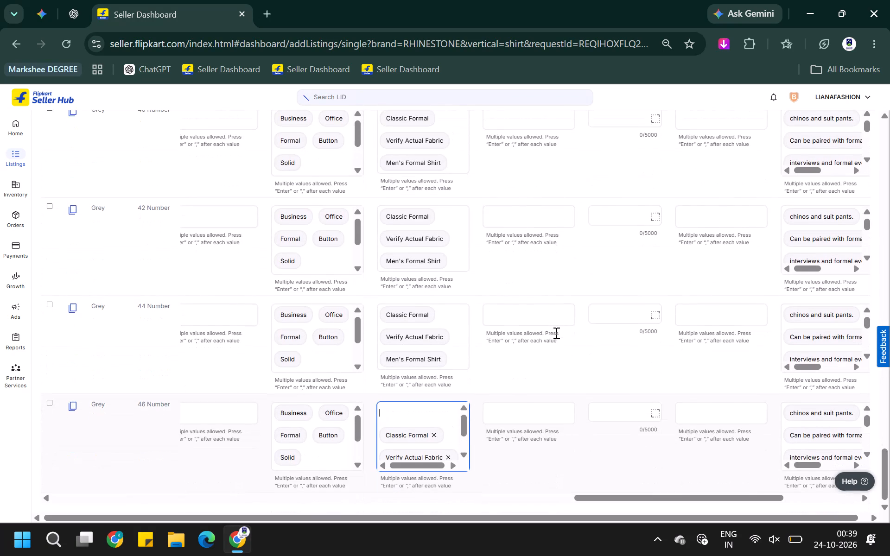
pyautogui.click(551, 316)
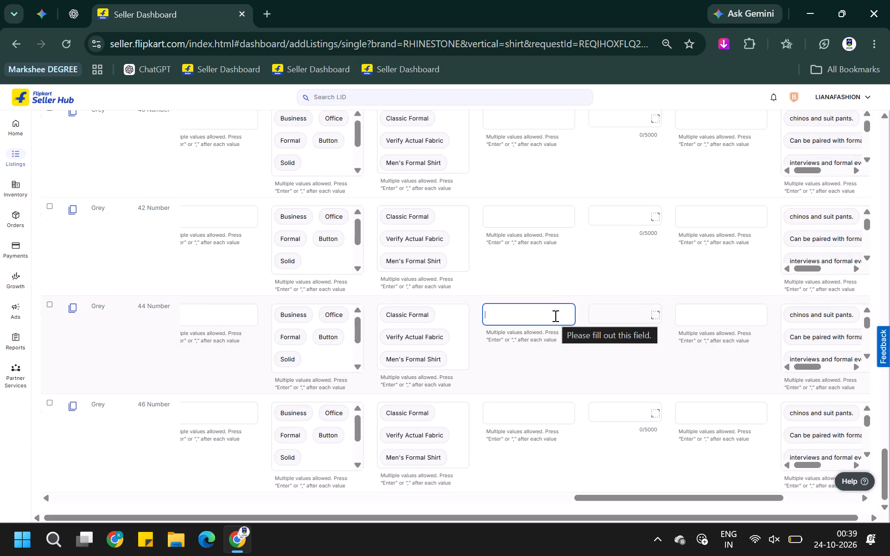
pyautogui.scroll(20, 554, 316)
pyautogui.scroll(12, 554, 316)
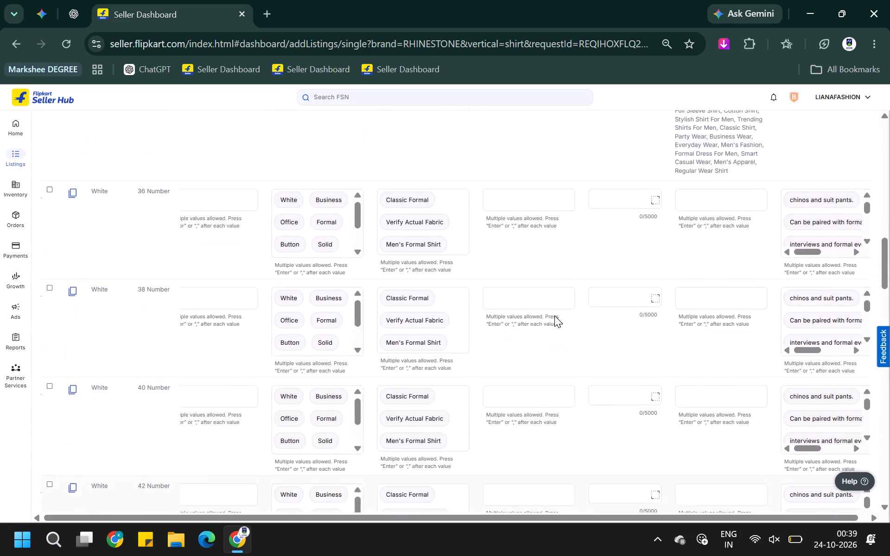
pyautogui.scroll(2, 554, 316)
pyautogui.scroll(-2, 554, 316)
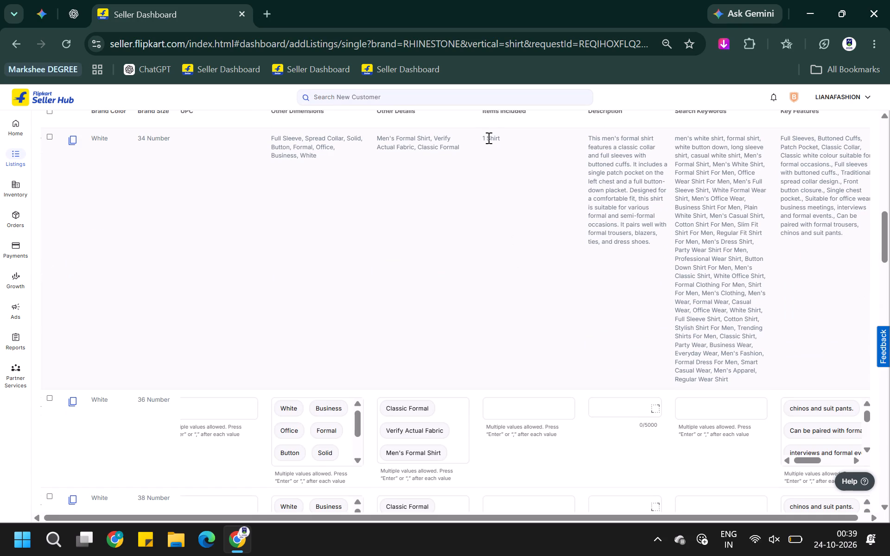
pyautogui.moveTo(482, 138); pyautogui.dragTo(501, 137)
pyautogui.moveTo(501, 137); pyautogui.dragTo(503, 139)
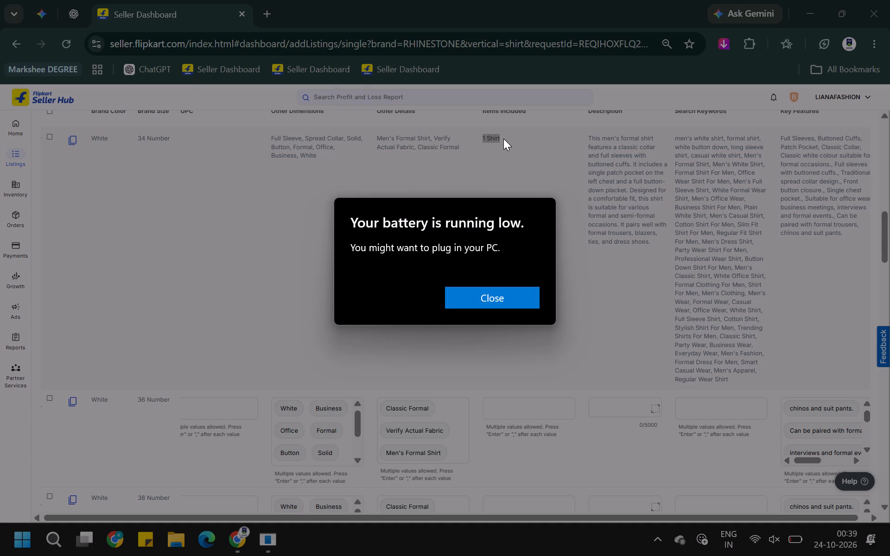
pyautogui.click(501, 295)
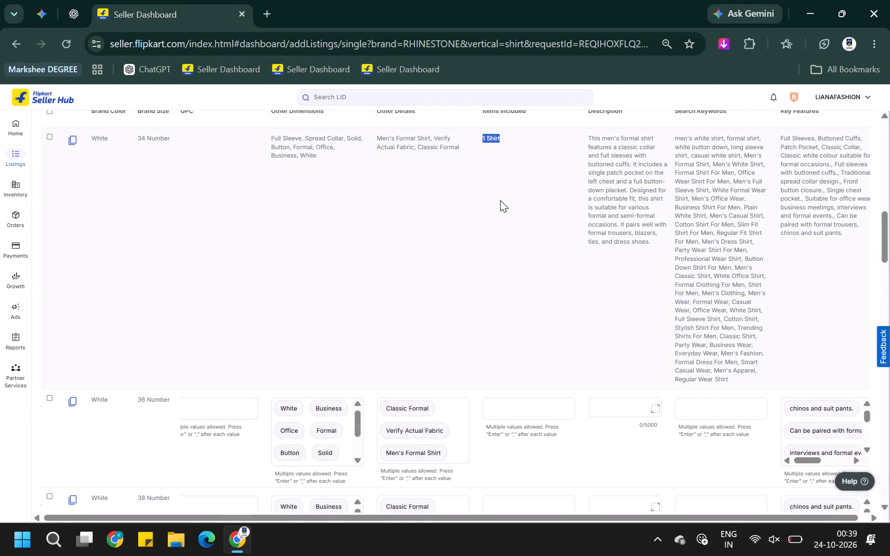
pyautogui.hotkey('ctrl', 'c')
pyautogui.click(502, 403)
pyautogui.hotkey('ctrl', 'v')
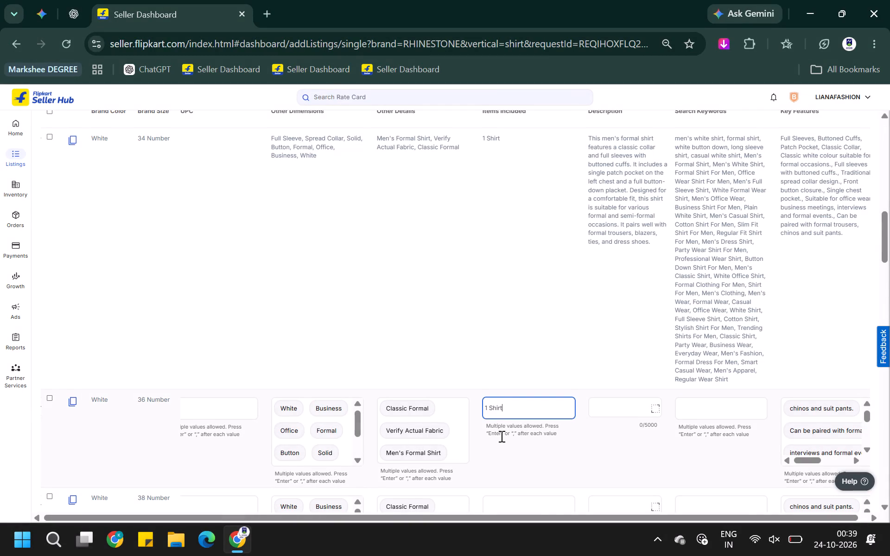
# Paste 1 Shirt as Items Included into the White size 38, 40 and 42 variants.
pyautogui.scroll(-3, 500, 439)
pyautogui.click(510, 307)
pyautogui.hotkey('ctrl', 'v')
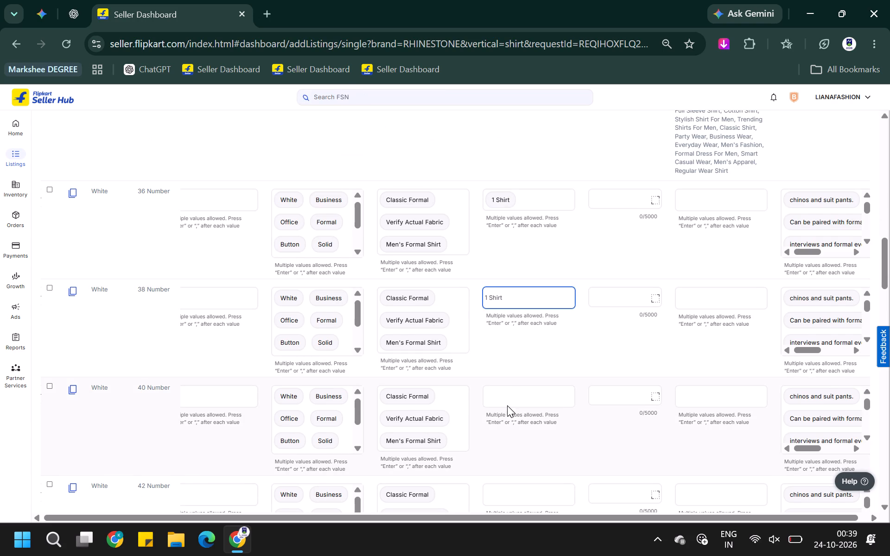
pyautogui.click(507, 405)
pyautogui.hotkey('ctrl', 'v')
pyautogui.scroll(-2, 510, 395)
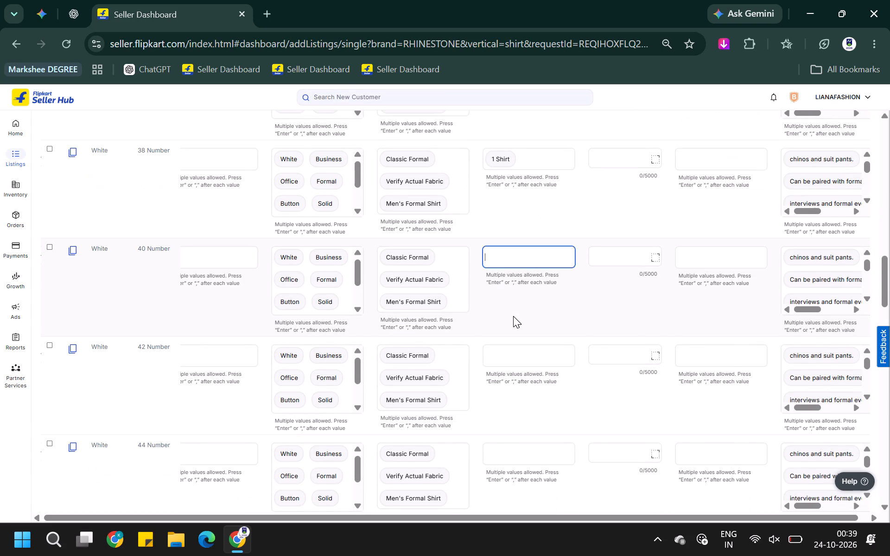
pyautogui.hotkey('ctrl', 'v')
pyautogui.click(517, 361)
pyautogui.hotkey('ctrl', 'v')
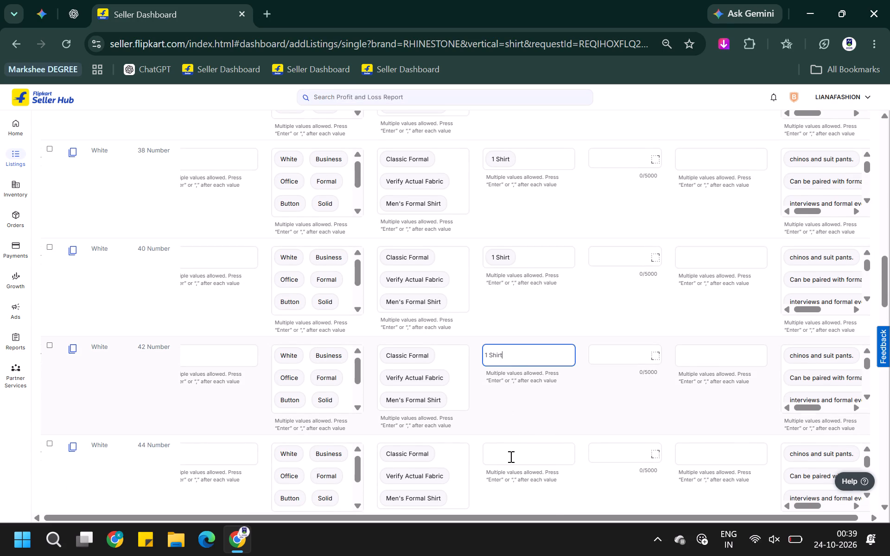
# Try to paste 1 Shirt as Items Included into the White size 44 and 46 and Pink size 34 and 36 variants.
pyautogui.click(510, 457)
pyautogui.hotkey('ctrl', 'v')
pyautogui.scroll(-4, 567, 374)
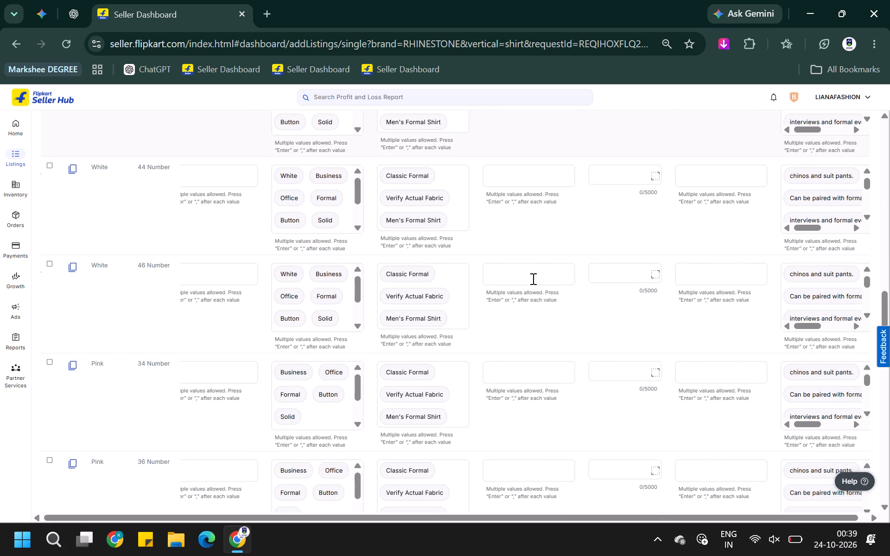
pyautogui.click(532, 279)
pyautogui.hotkey('ctrl', 'v')
pyautogui.click(526, 375)
pyautogui.hotkey('ctrl', 'v')
pyautogui.click(509, 475)
pyautogui.hotkey('ctrl', 'v')
pyautogui.scroll(3, 584, 317)
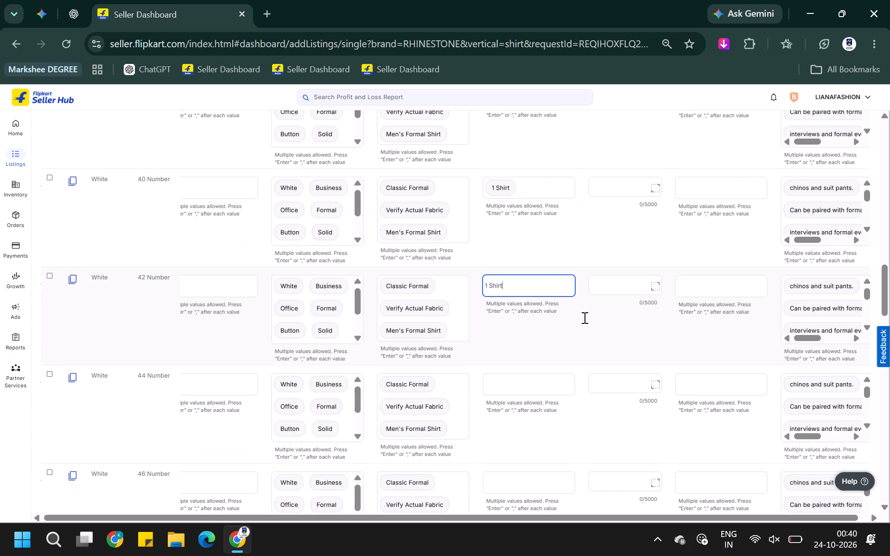
pyautogui.click(520, 387)
pyautogui.hotkey('ctrl', 'v')
# Leave the variant details table and open the Additional Description section, followed by the Product Description section, of the shirt listing.
pyautogui.scroll(-4, 620, 268)
pyautogui.scroll(14, 620, 268)
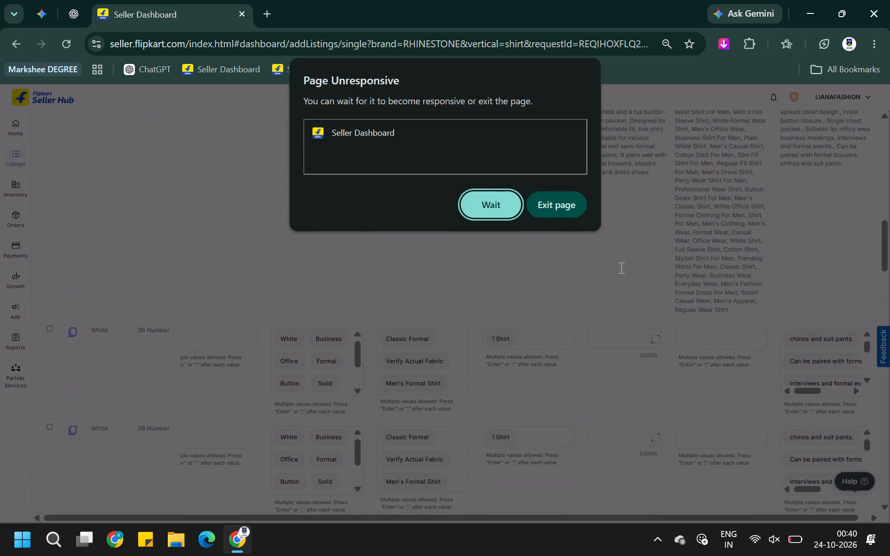
pyautogui.scroll(7, 637, 302)
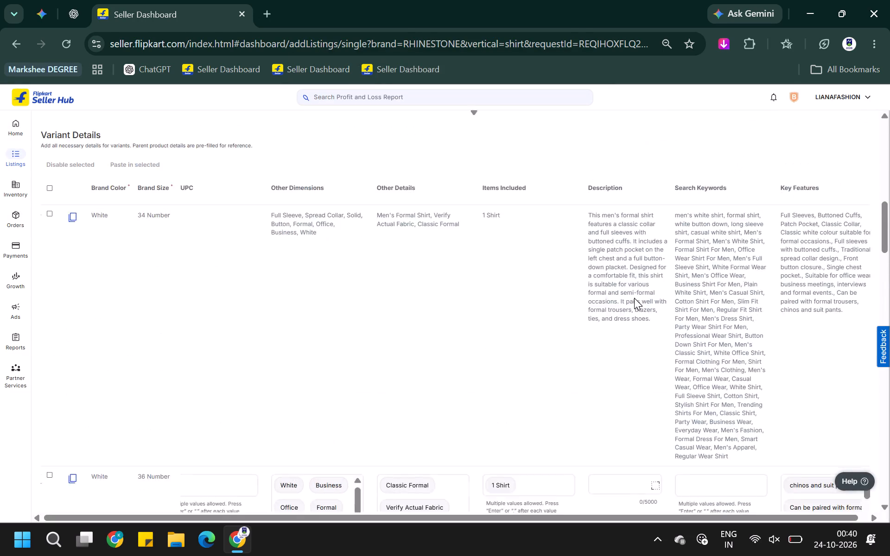
pyautogui.scroll(19, 634, 298)
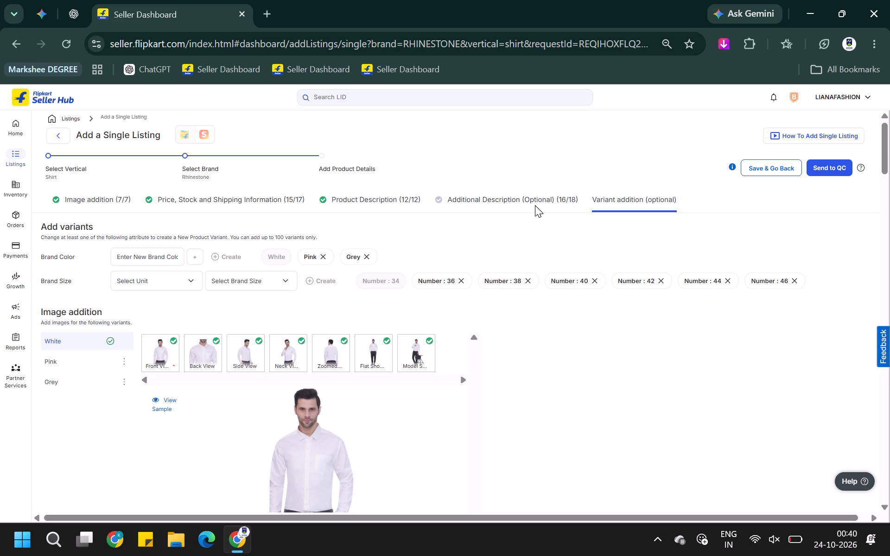
pyautogui.click(535, 205)
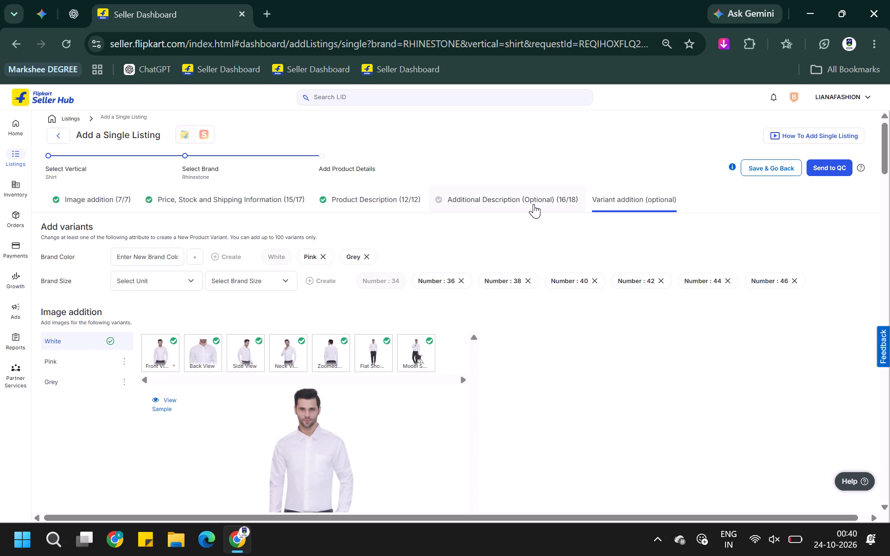
pyautogui.click(534, 203)
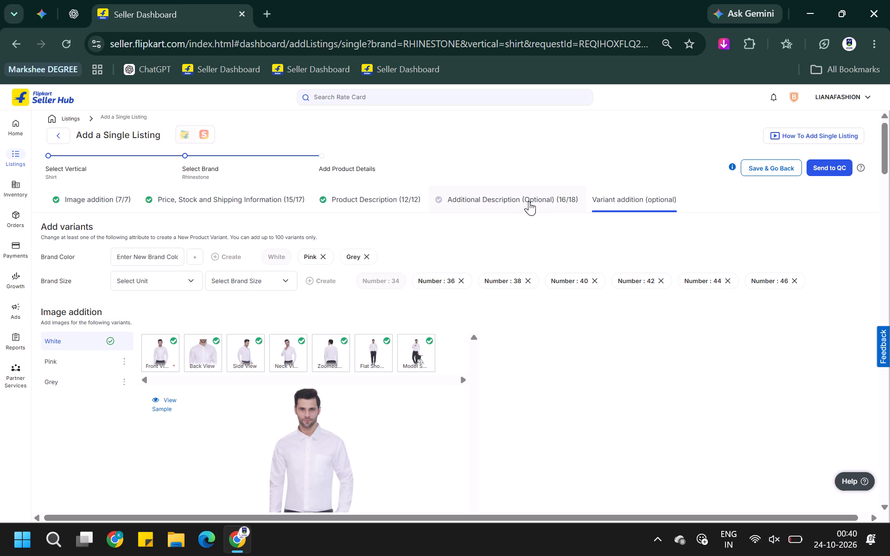
pyautogui.click(519, 199)
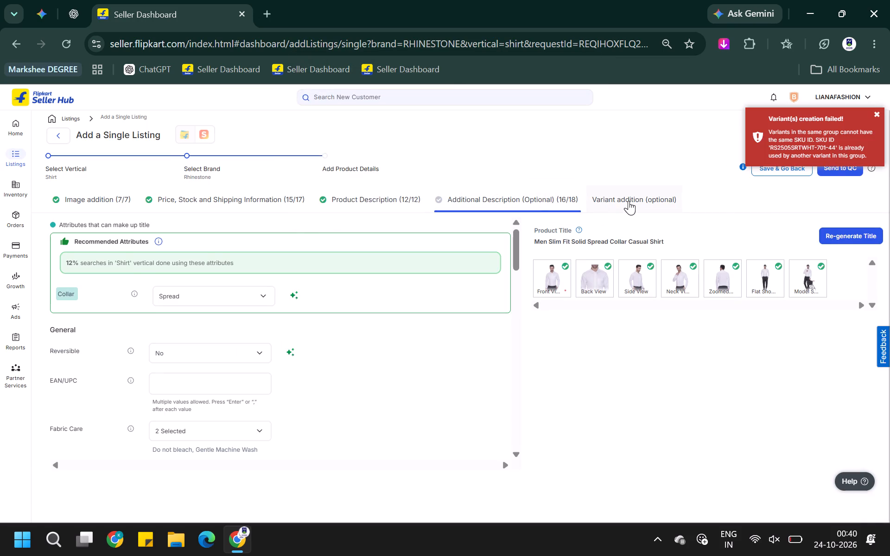
pyautogui.click(629, 201)
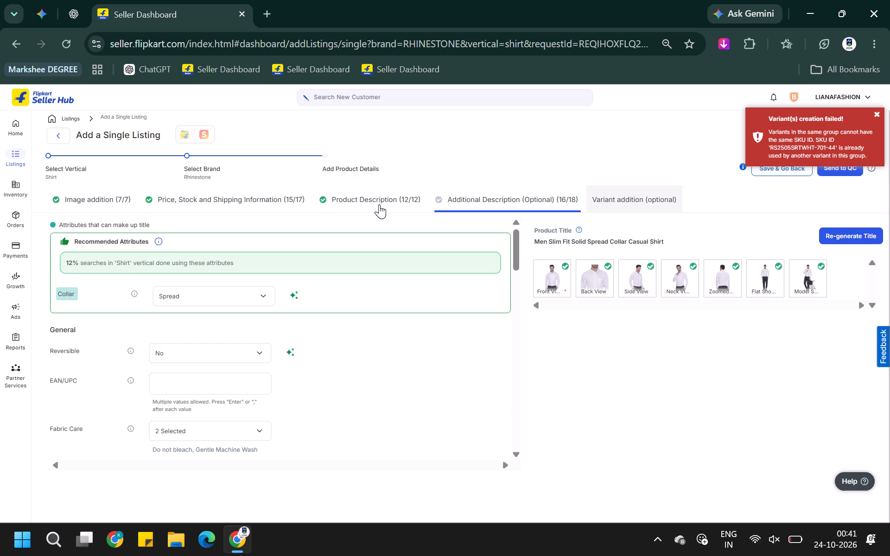
pyautogui.click(379, 204)
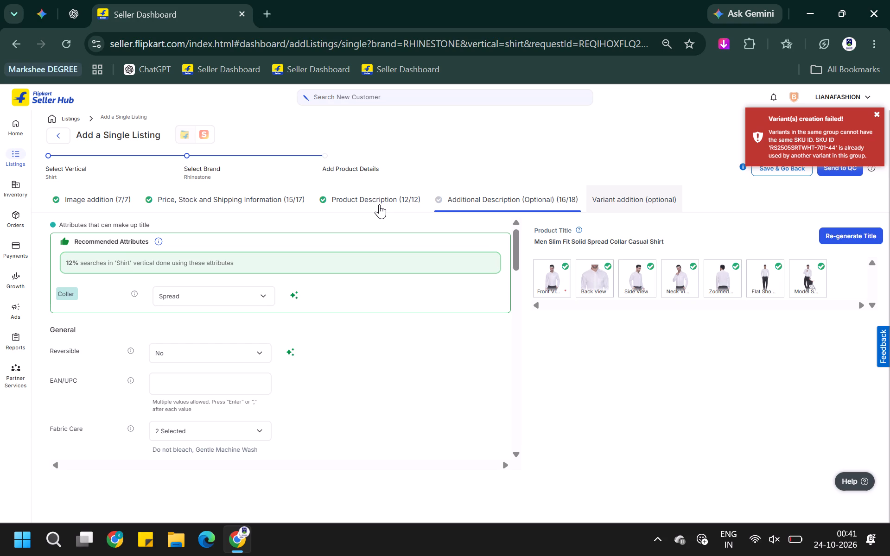
pyautogui.click(379, 204)
# Return to the variant addition section and examine the White and Pink rows in the variant details table.
pyautogui.click(620, 200)
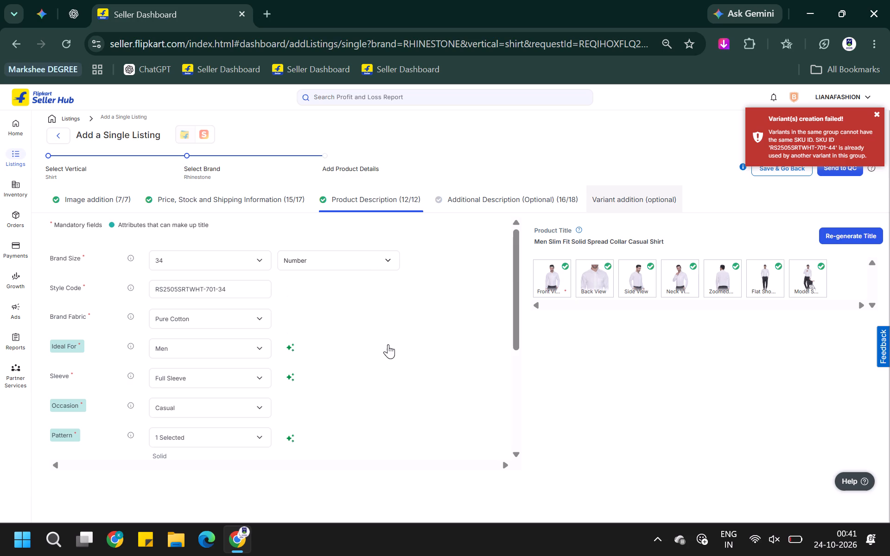
pyautogui.scroll(-4, 388, 341)
pyautogui.scroll(8, 388, 342)
pyautogui.click(633, 201)
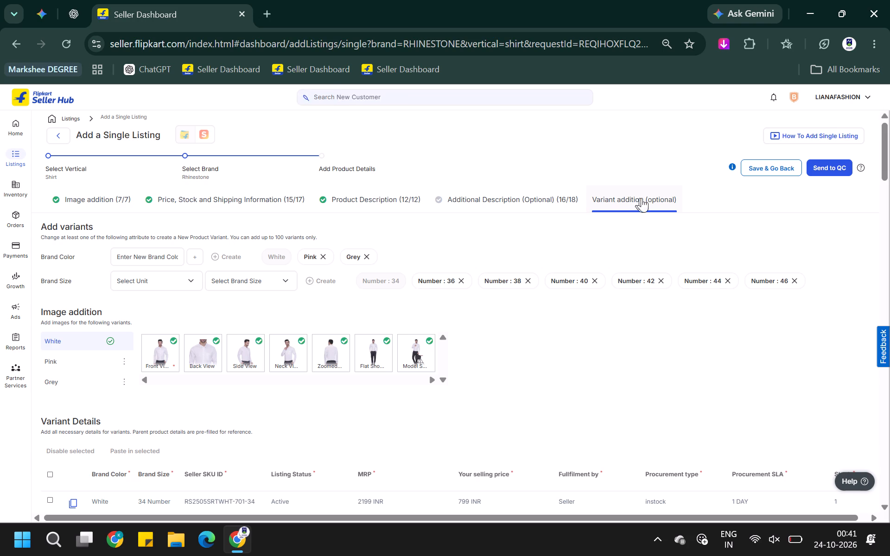
pyautogui.click(561, 207)
pyautogui.scroll(-5, 610, 264)
pyautogui.scroll(-9, 479, 328)
pyautogui.scroll(3, 604, 318)
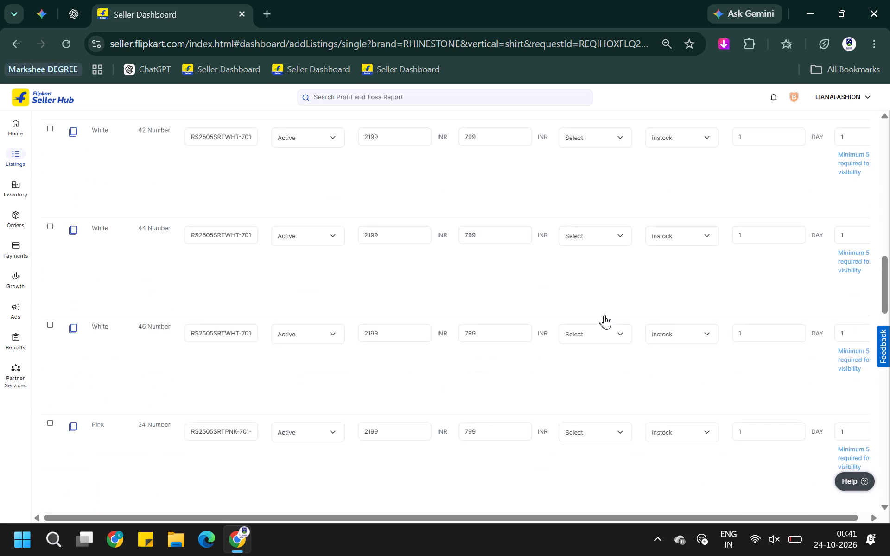
pyautogui.scroll(18, 604, 315)
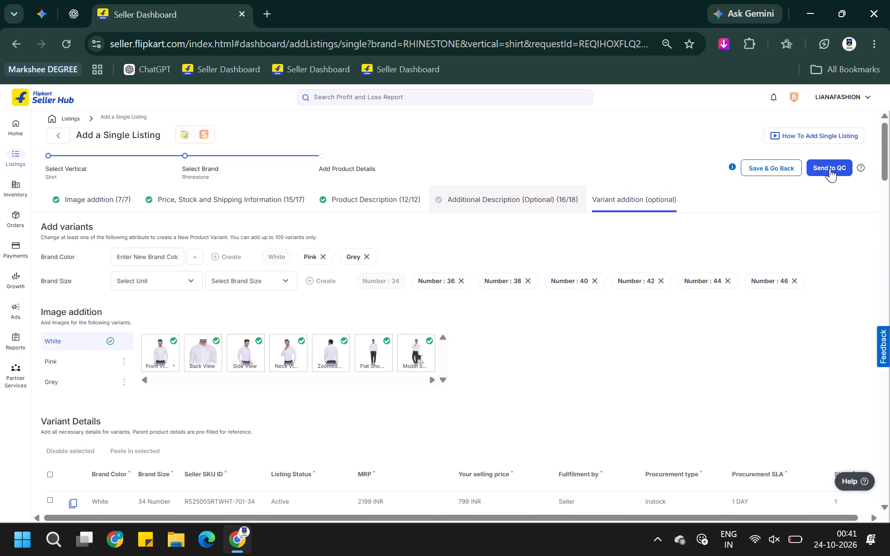
# Send the RHINESTONE shirt listing to QC and check its entry among the single listings in progress.
pyautogui.click(830, 168)
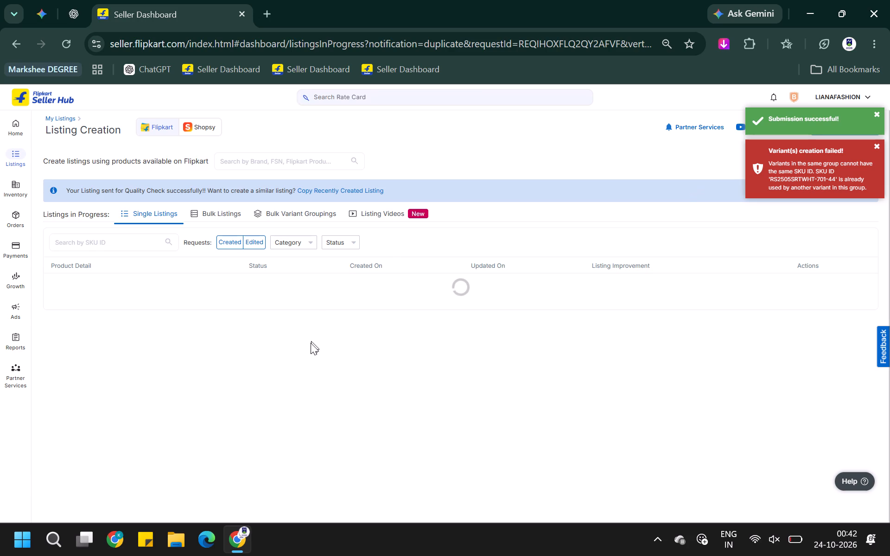
pyautogui.scroll(-1, 310, 348)
pyautogui.scroll(-3, 374, 288)
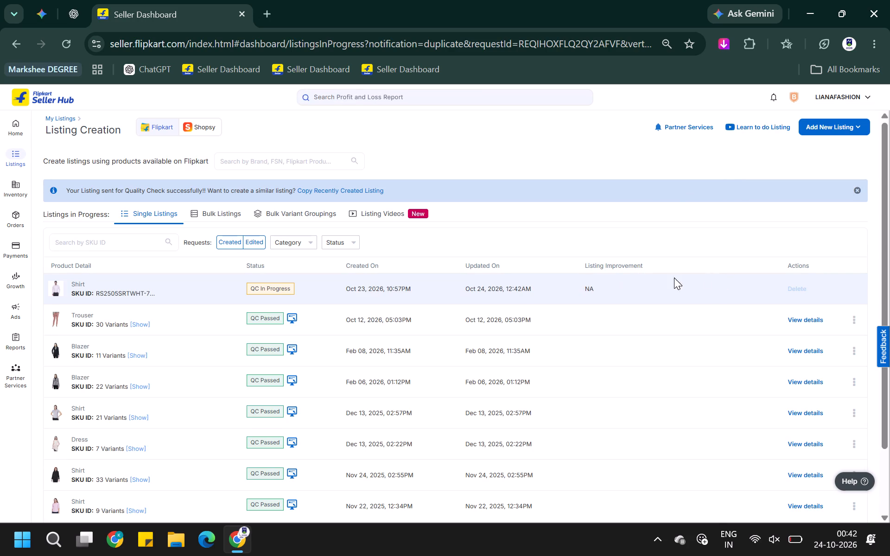
# Close the browser window.
pyautogui.click(885, 0)
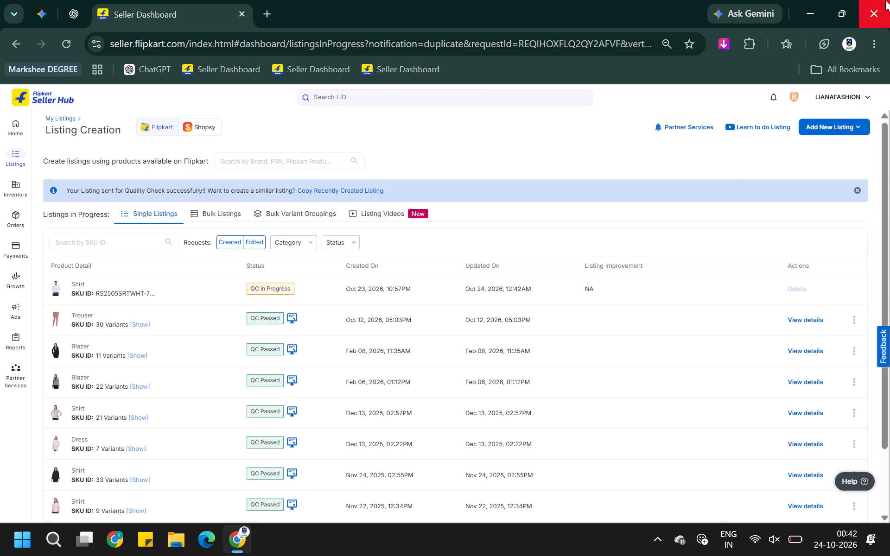